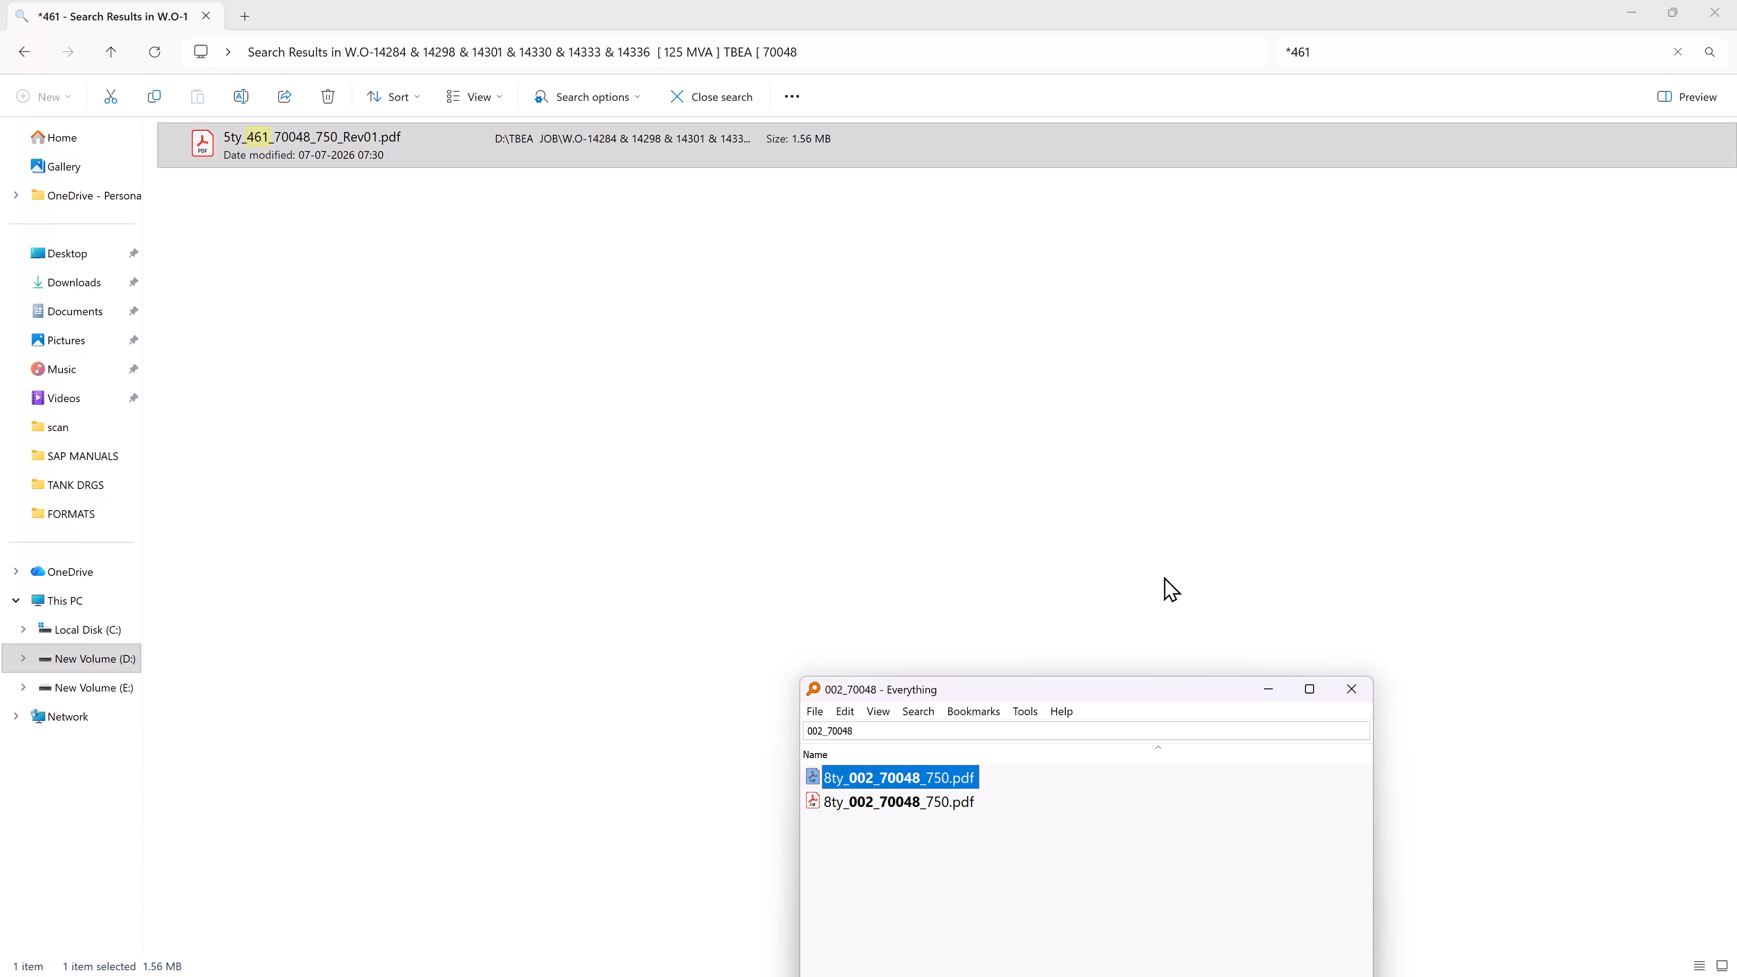
click(1269, 691)
click(1630, 1)
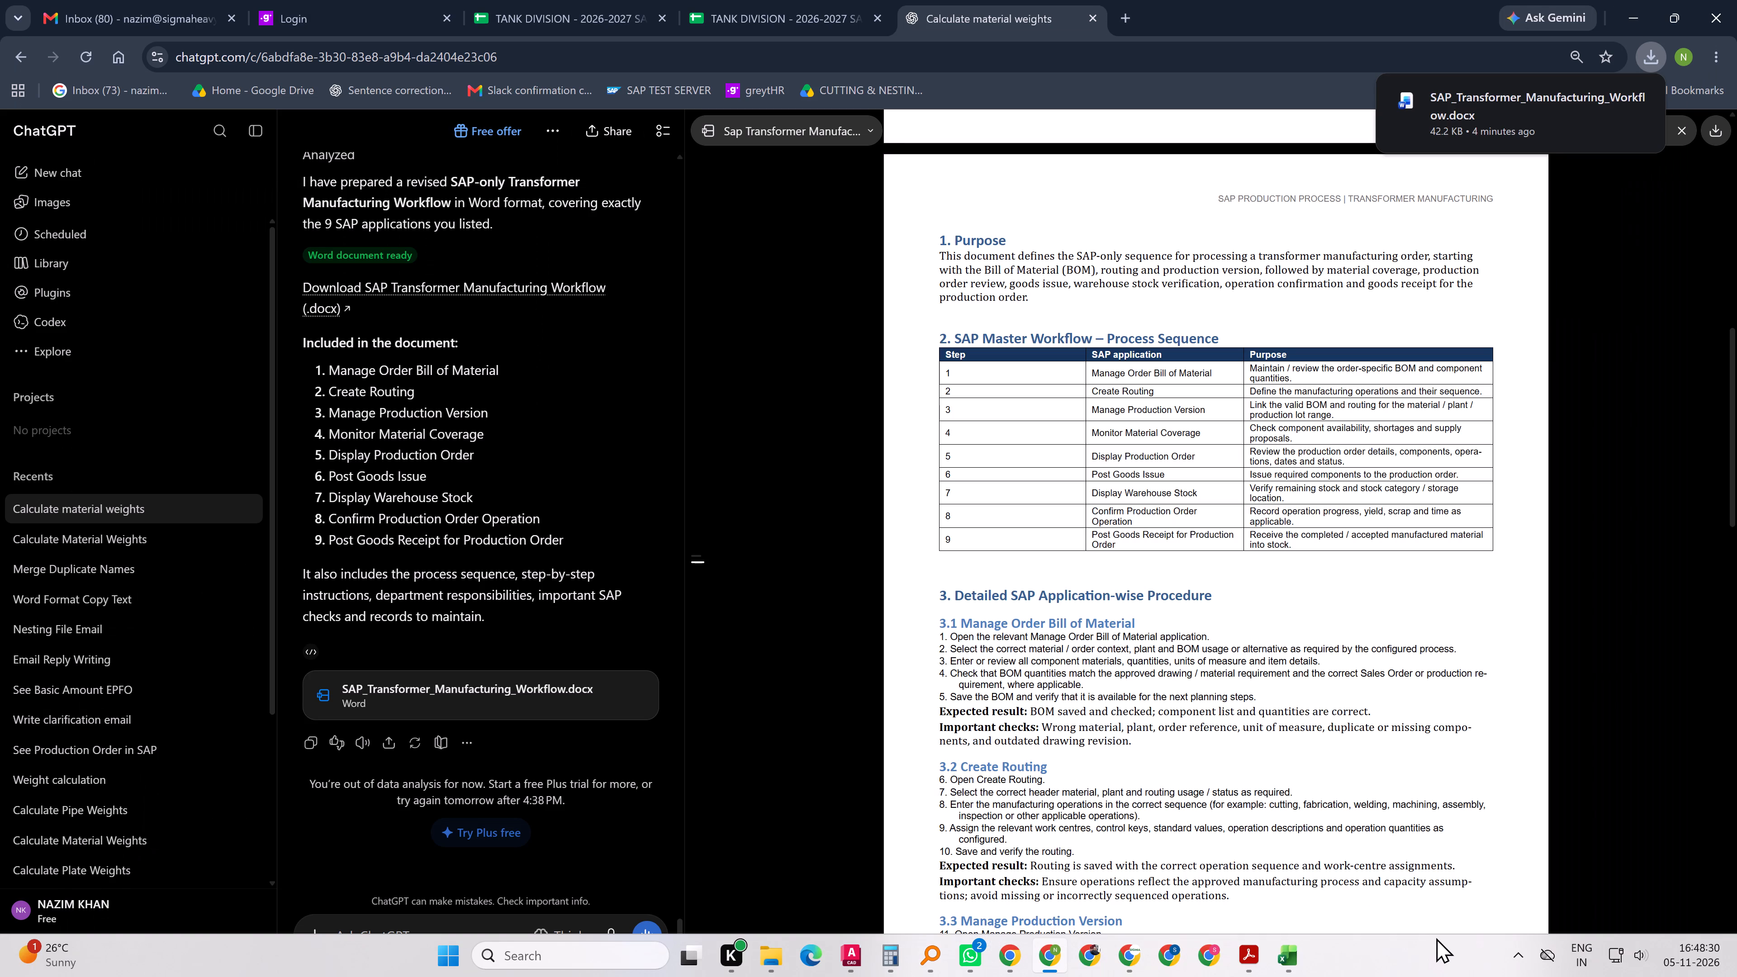
click(1299, 965)
click(1299, 965)
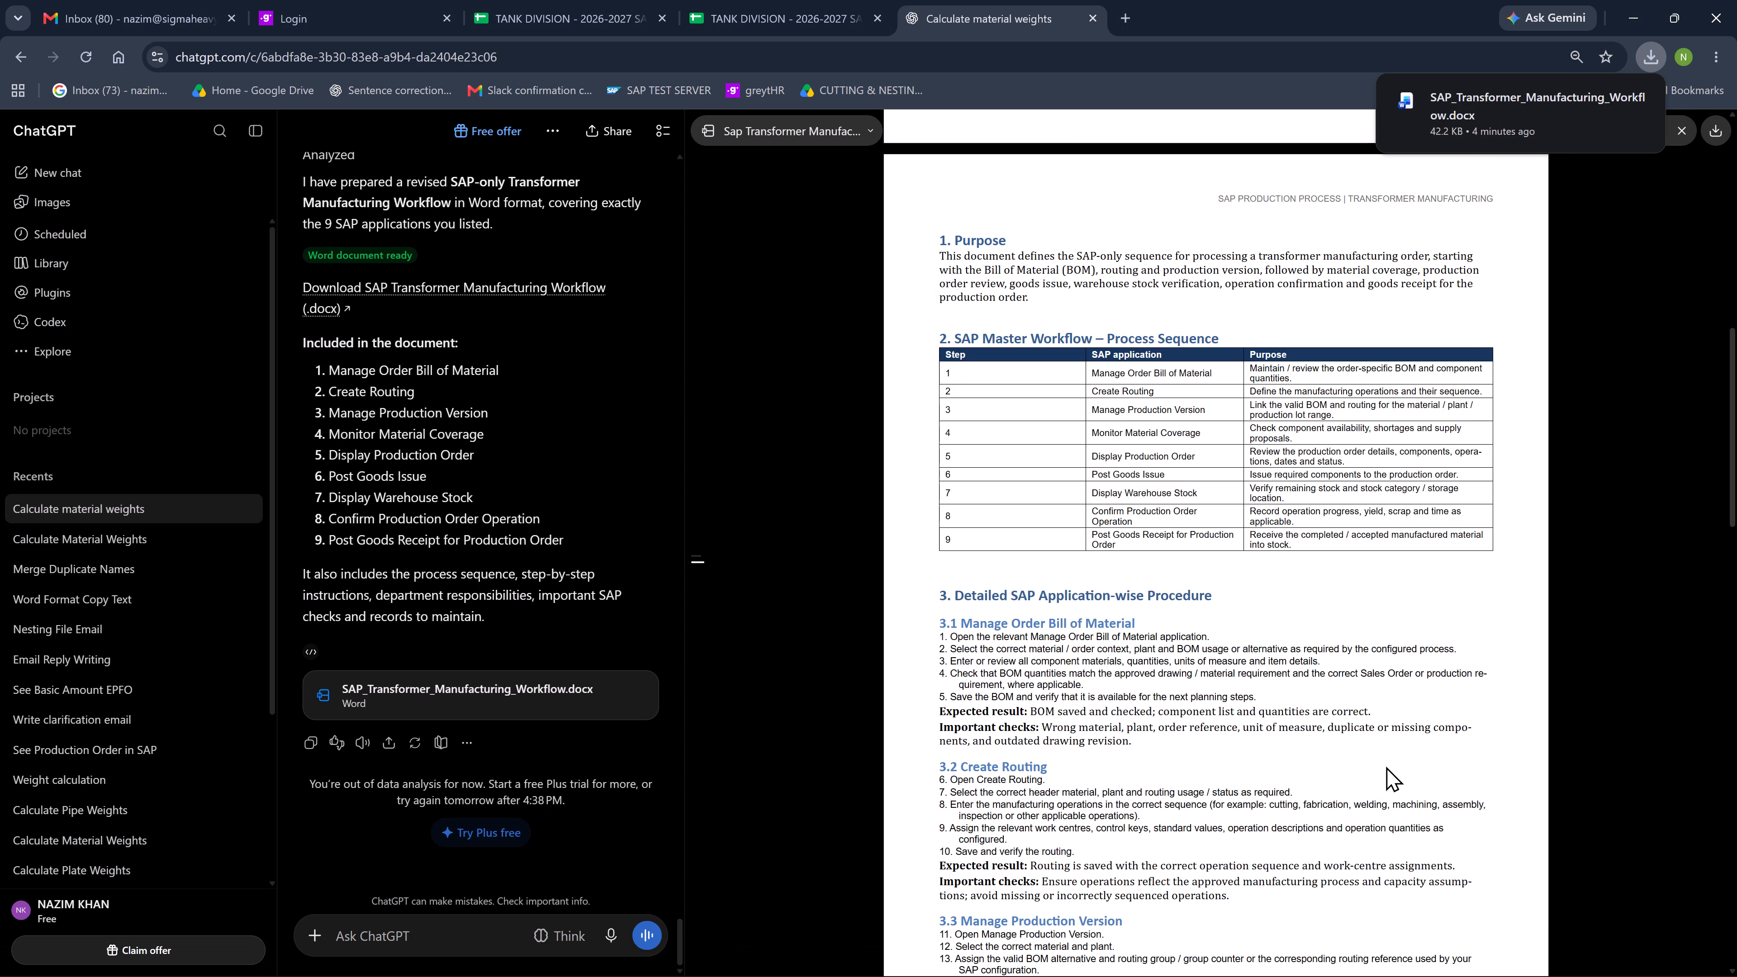
scroll(1254, 489, down, 1)
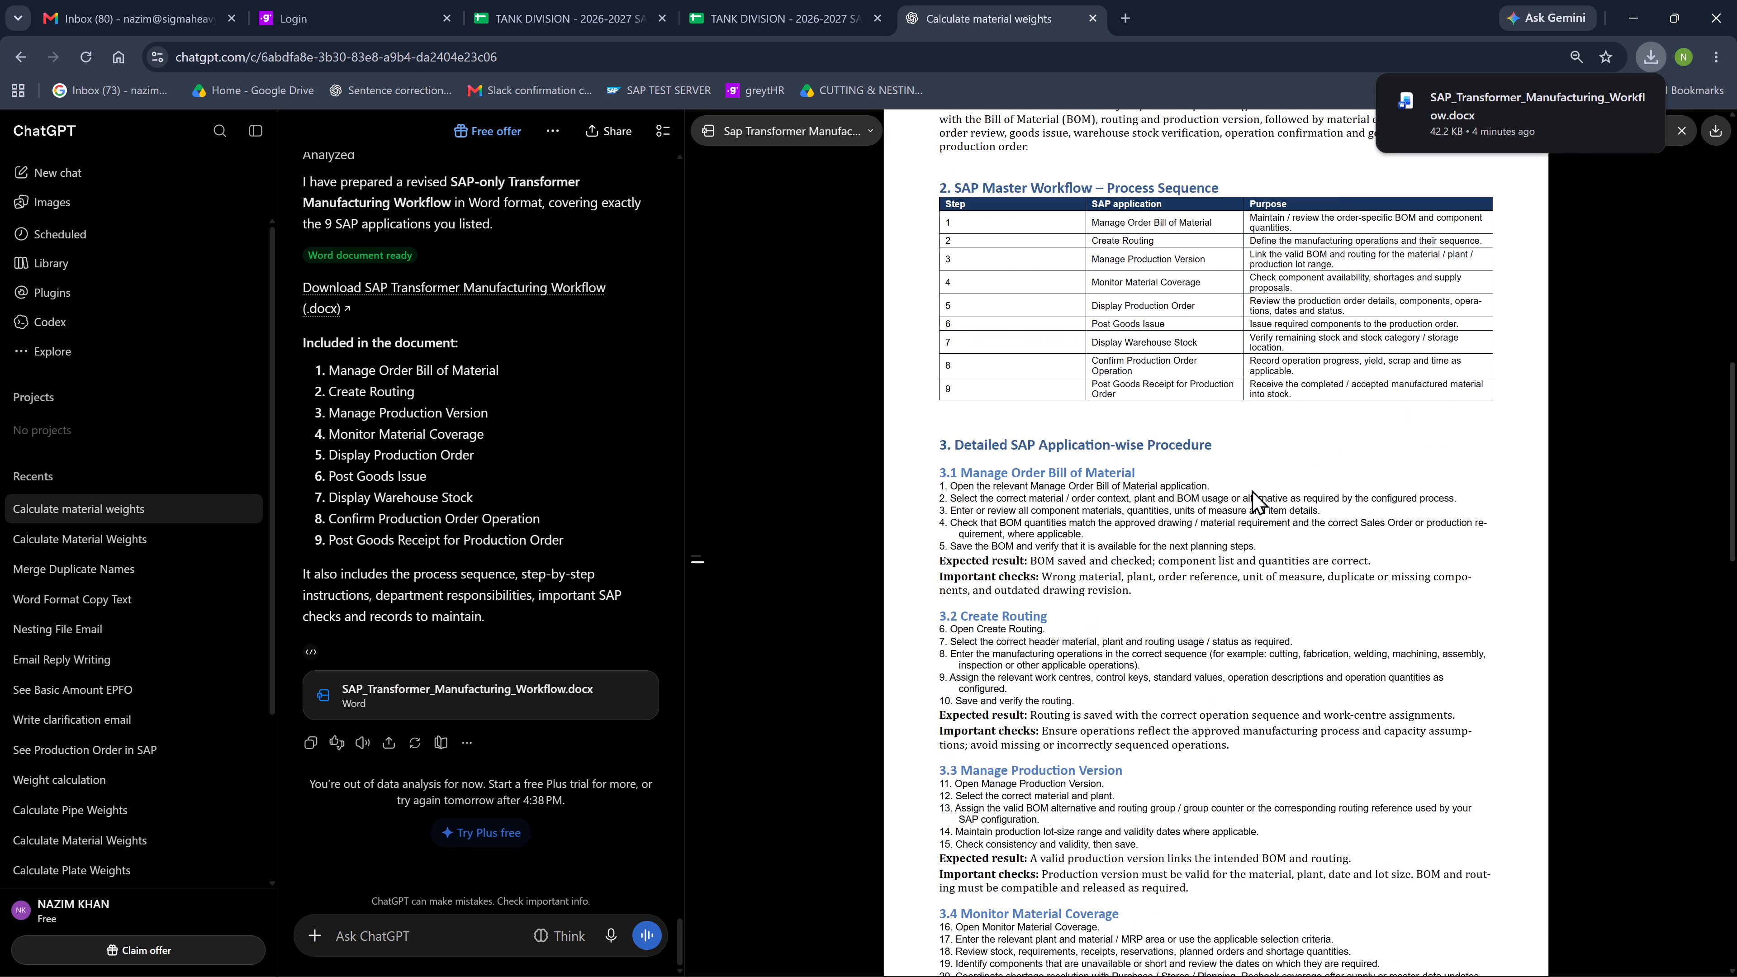
scroll(1252, 489, down, 2)
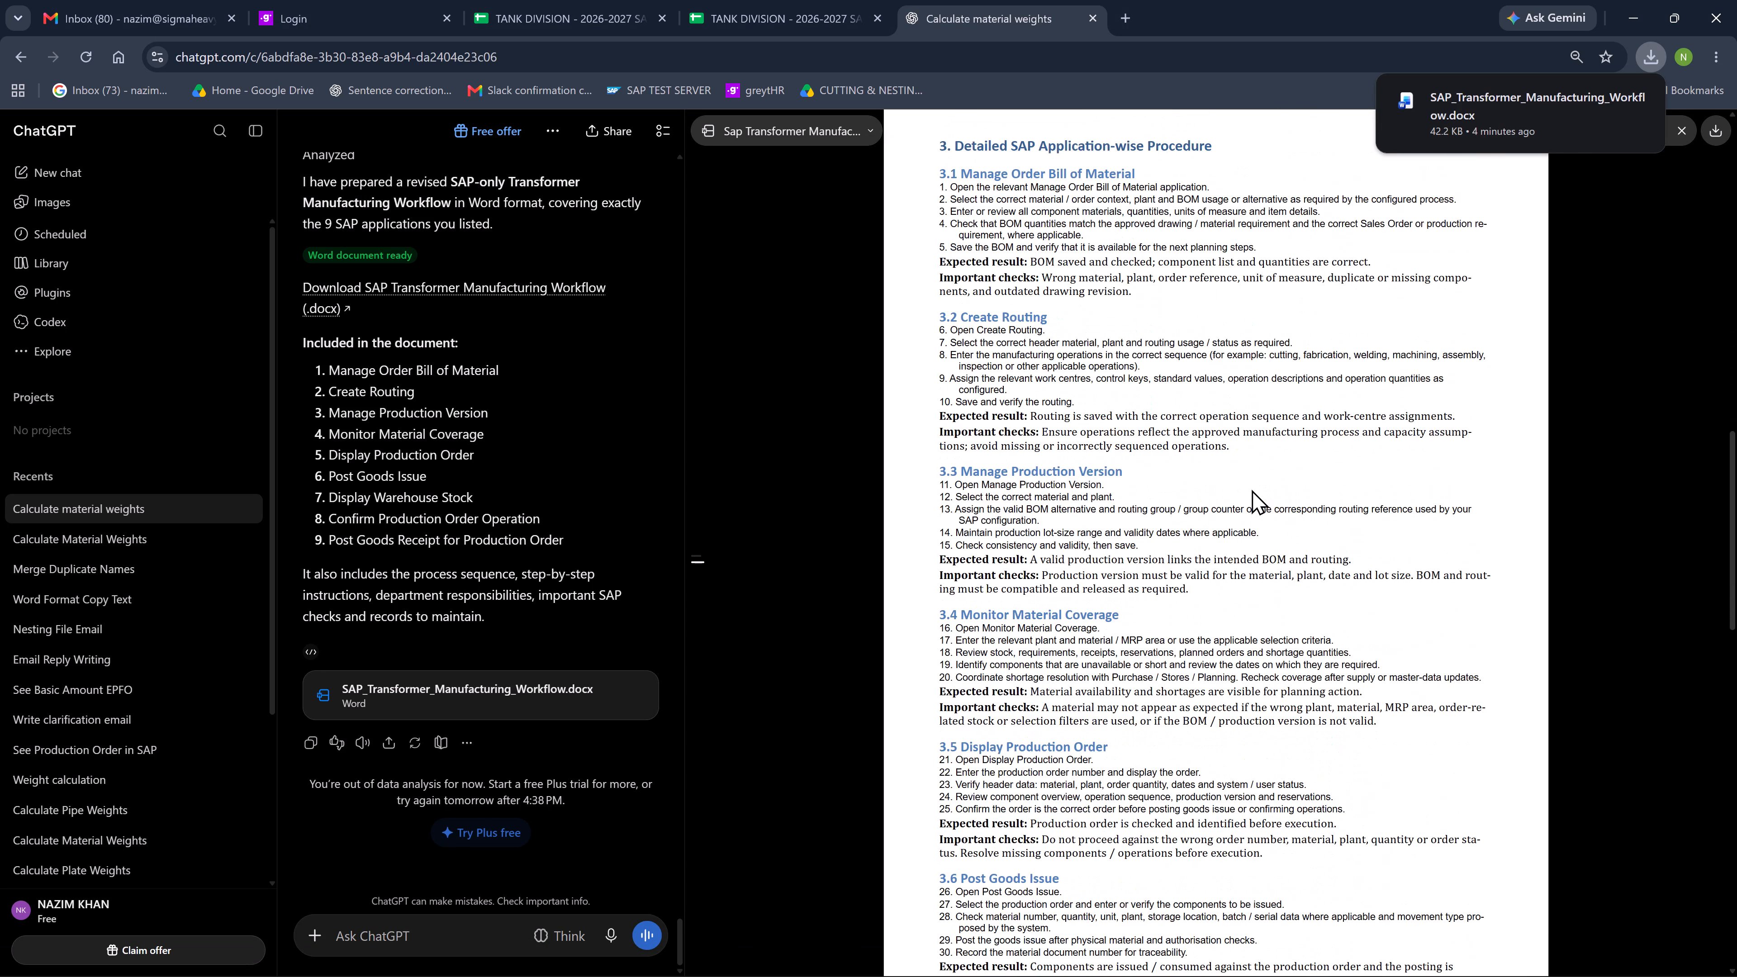
scroll(1252, 489, down, 3)
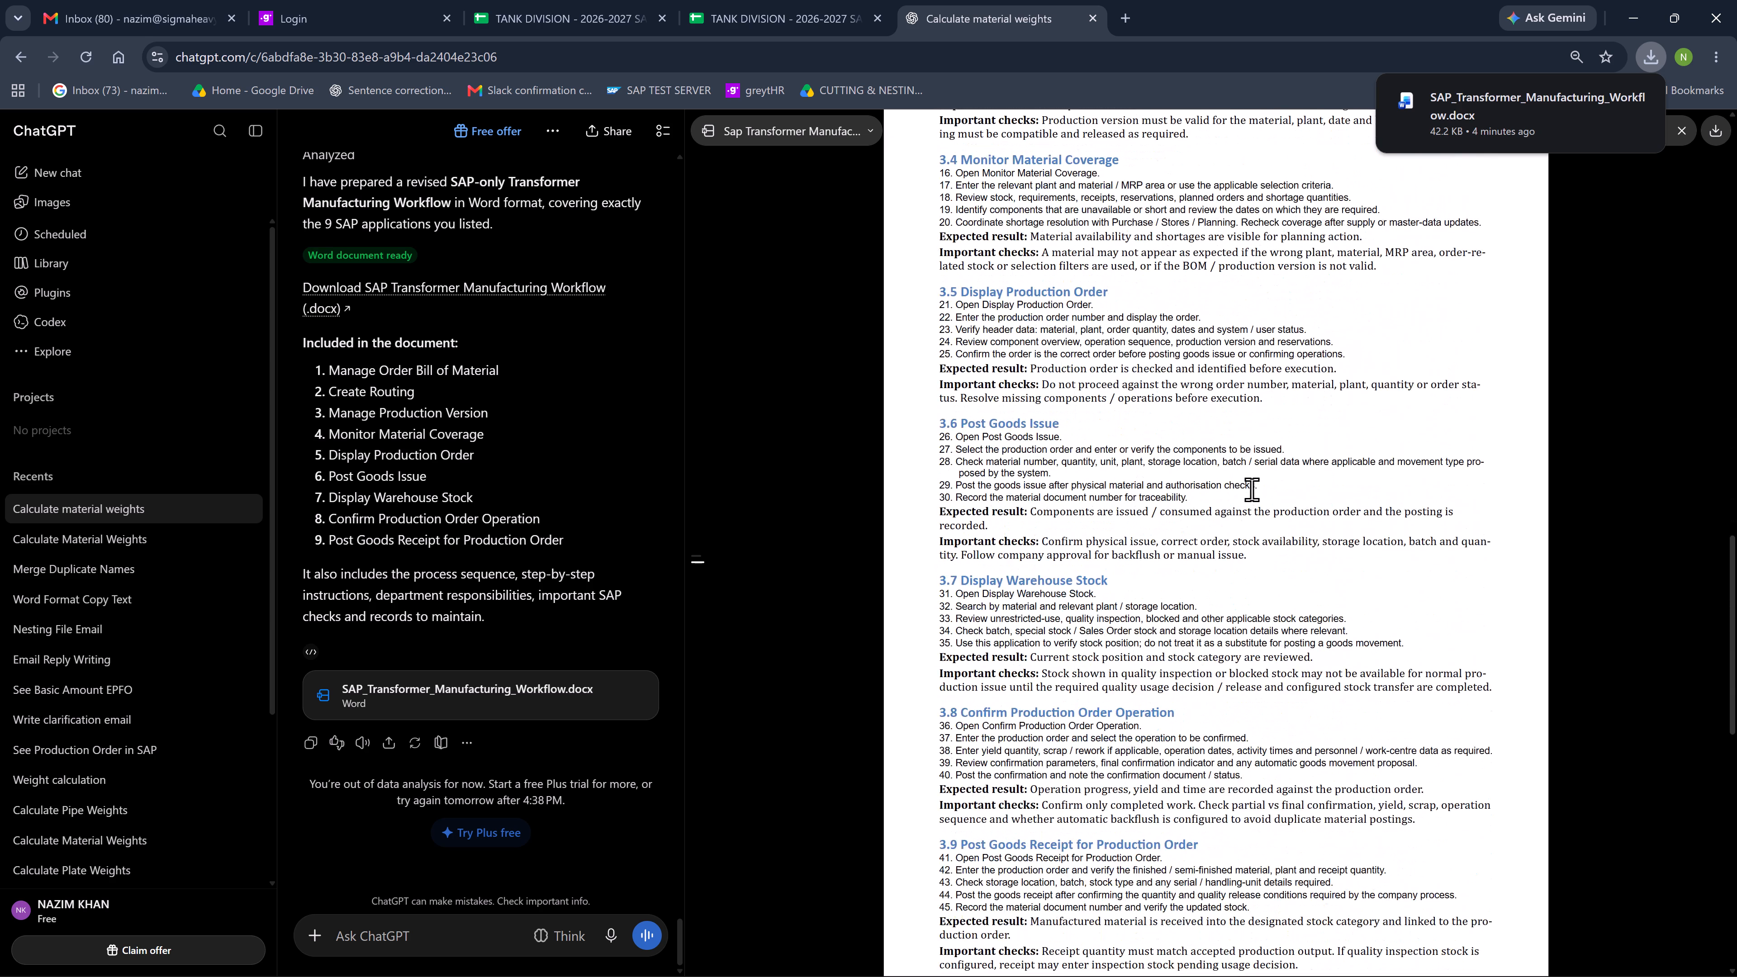
scroll(1252, 489, down, 2)
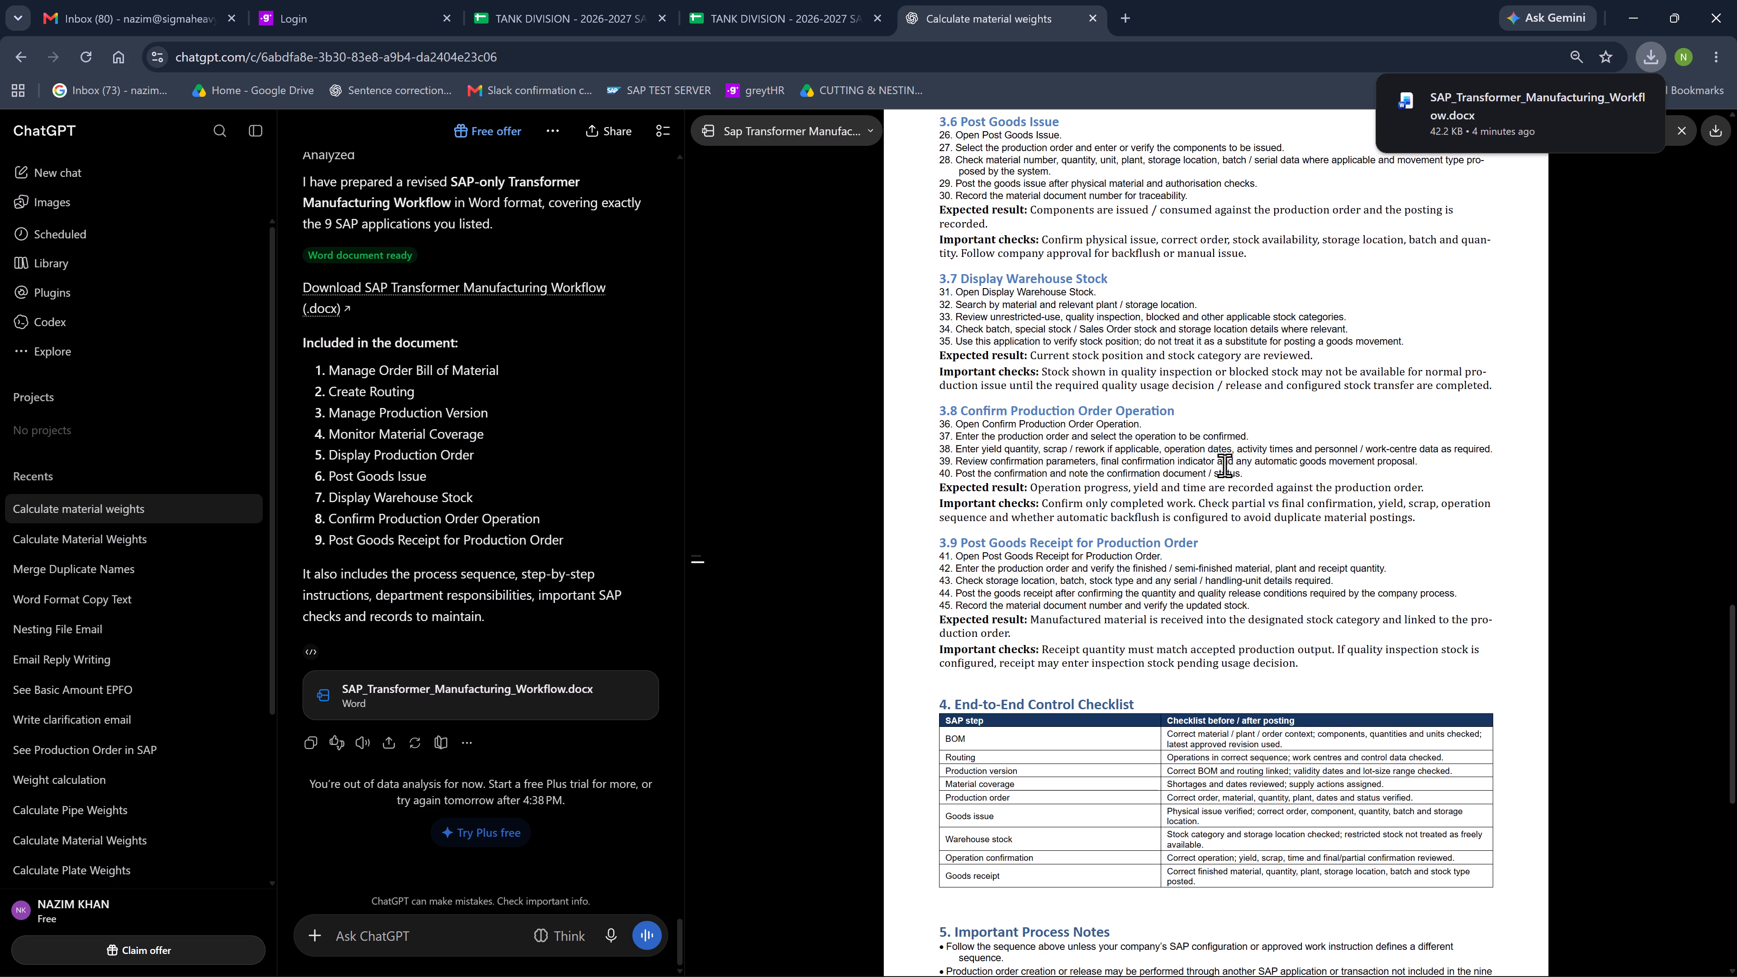
scroll(1224, 465, down, 2)
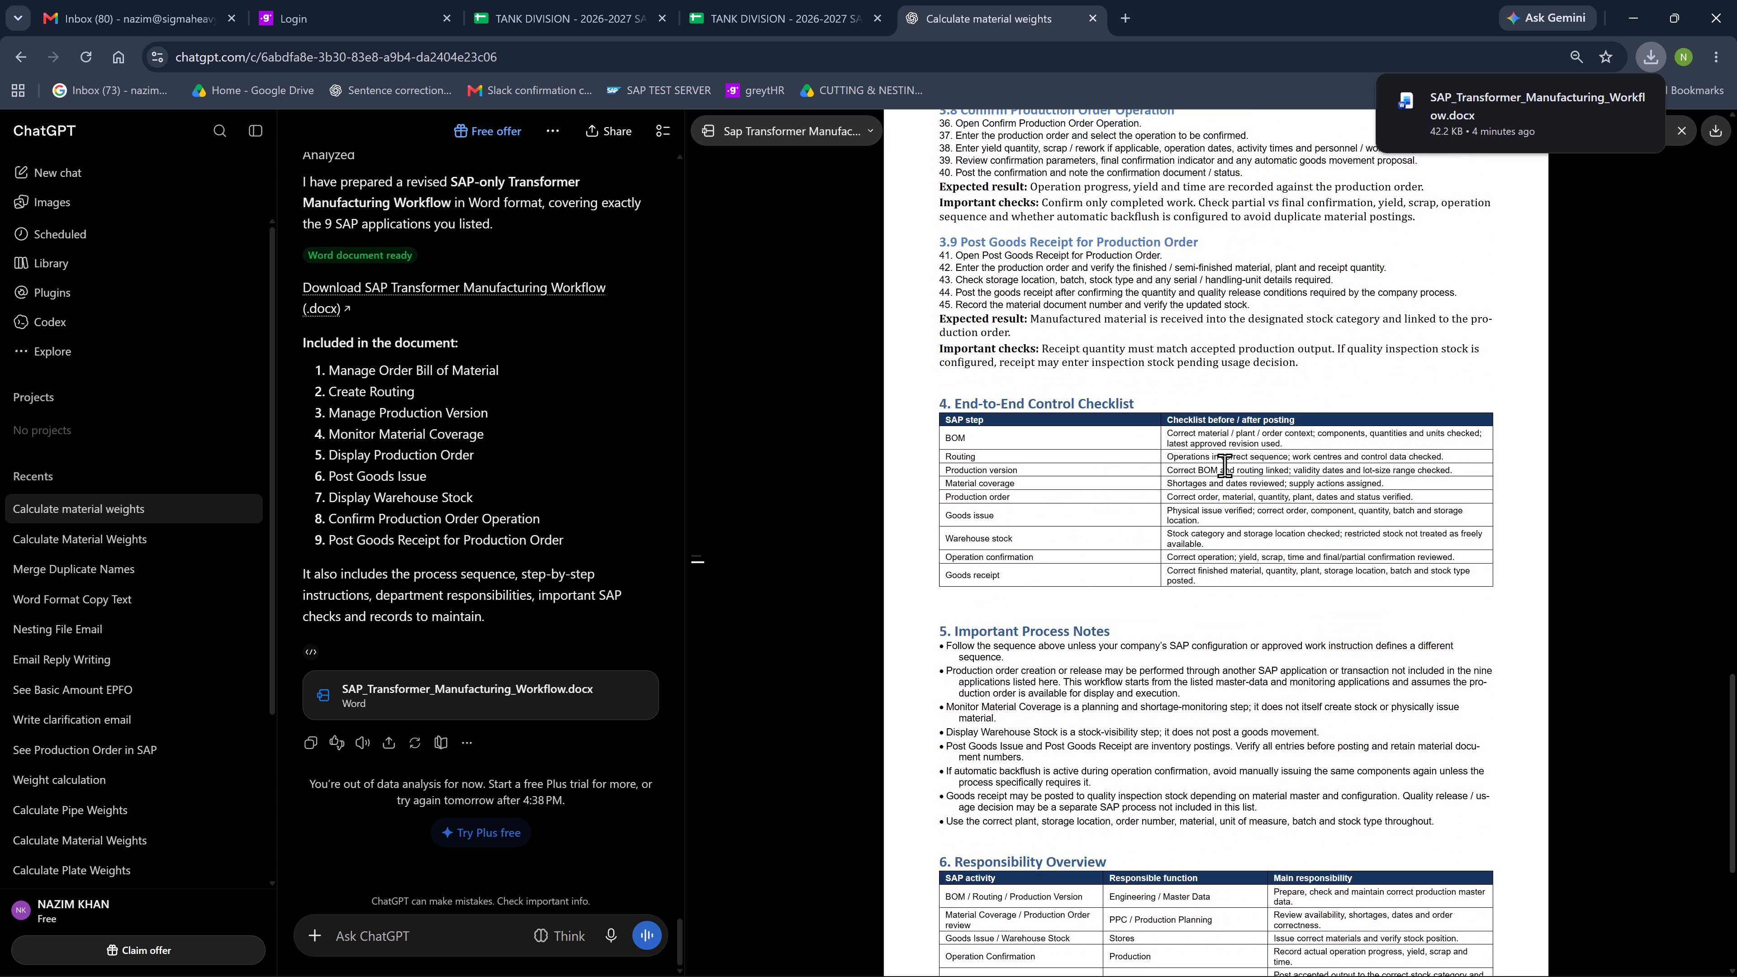
scroll(1224, 465, down, 2)
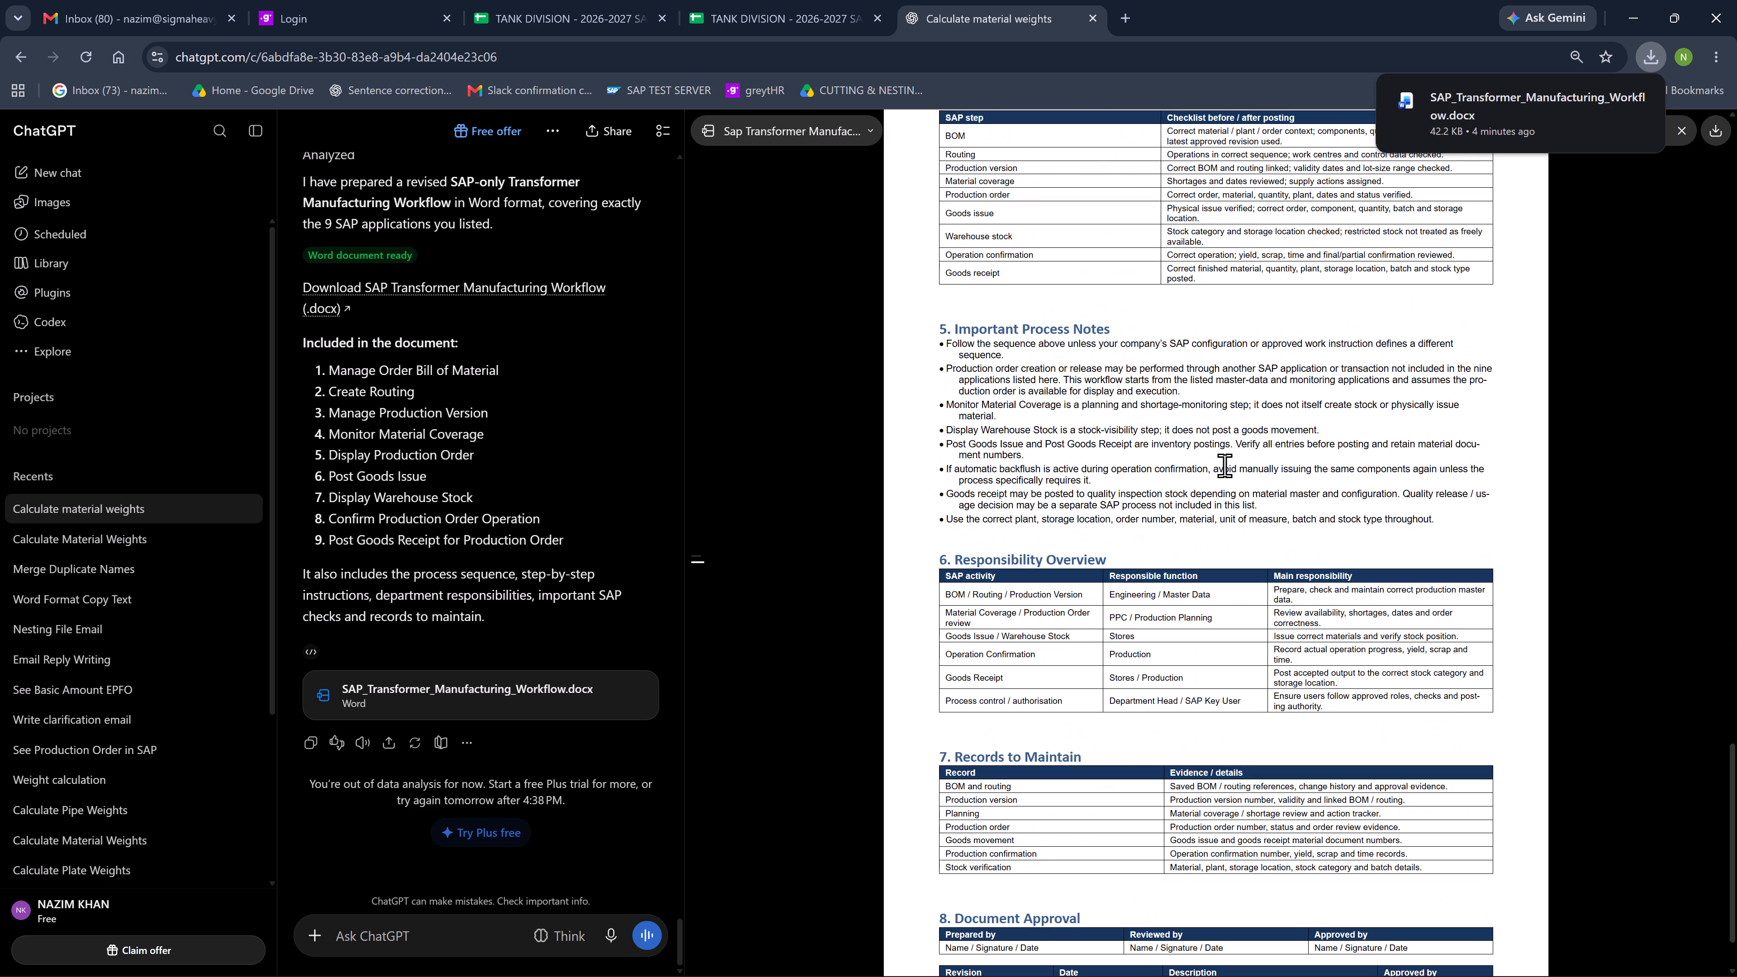
scroll(1218, 464, down, 1)
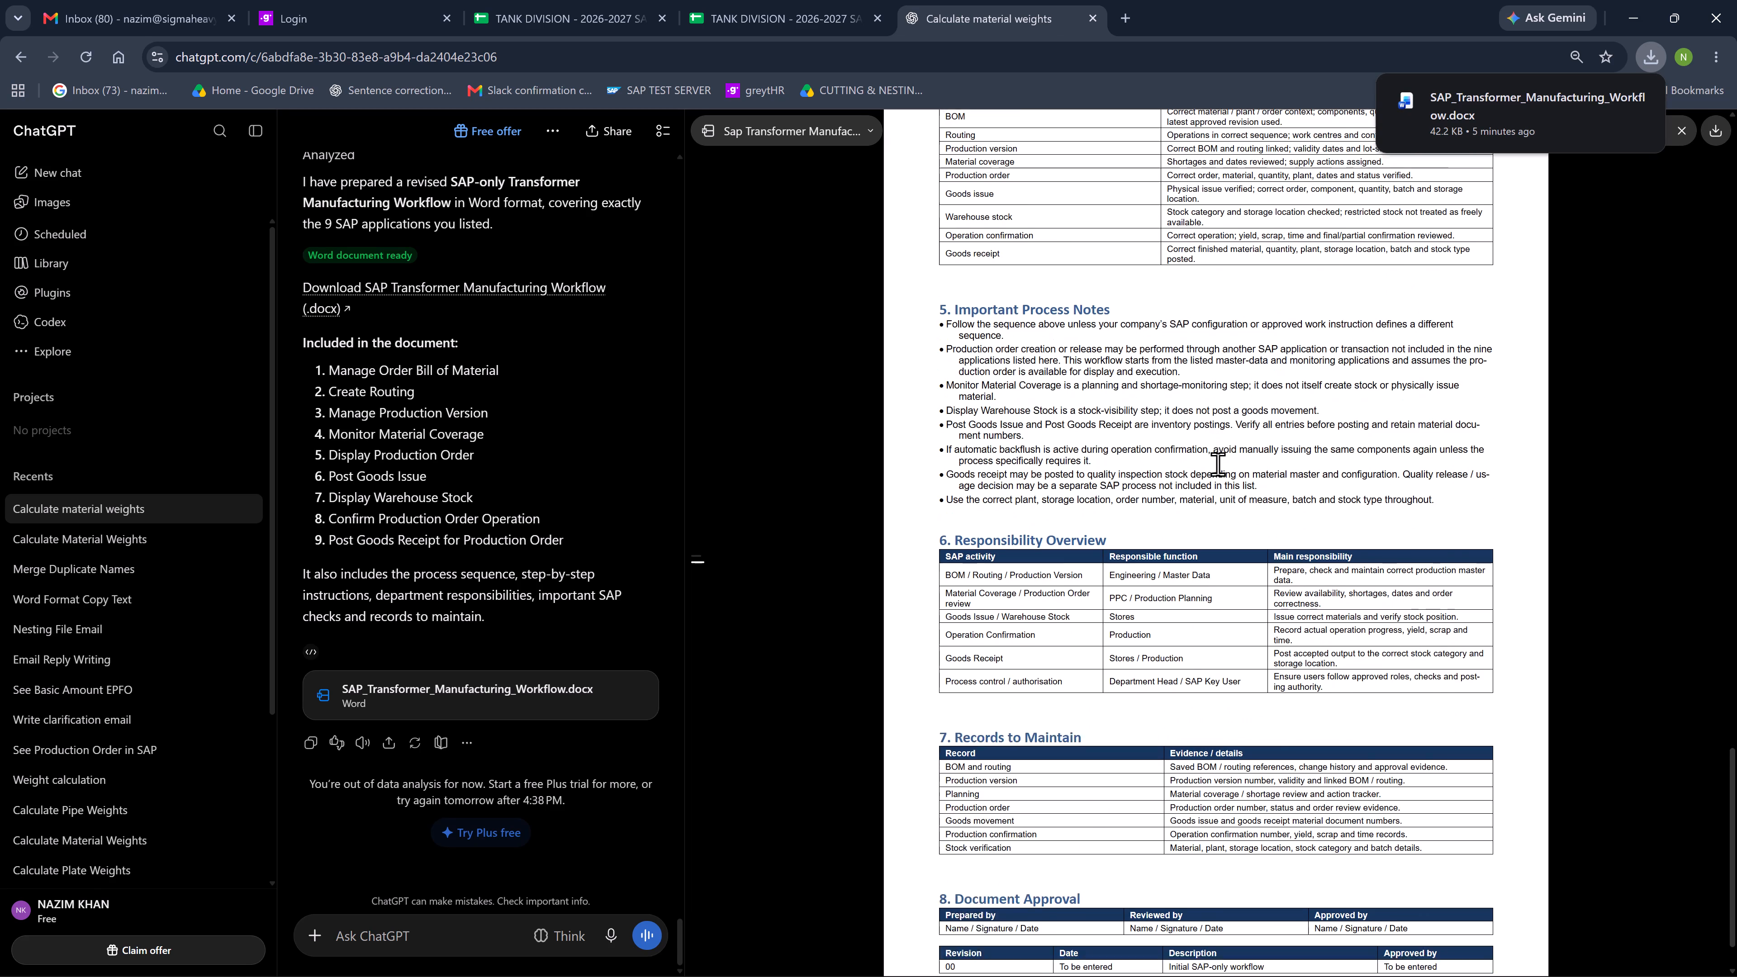
scroll(1218, 464, down, 1)
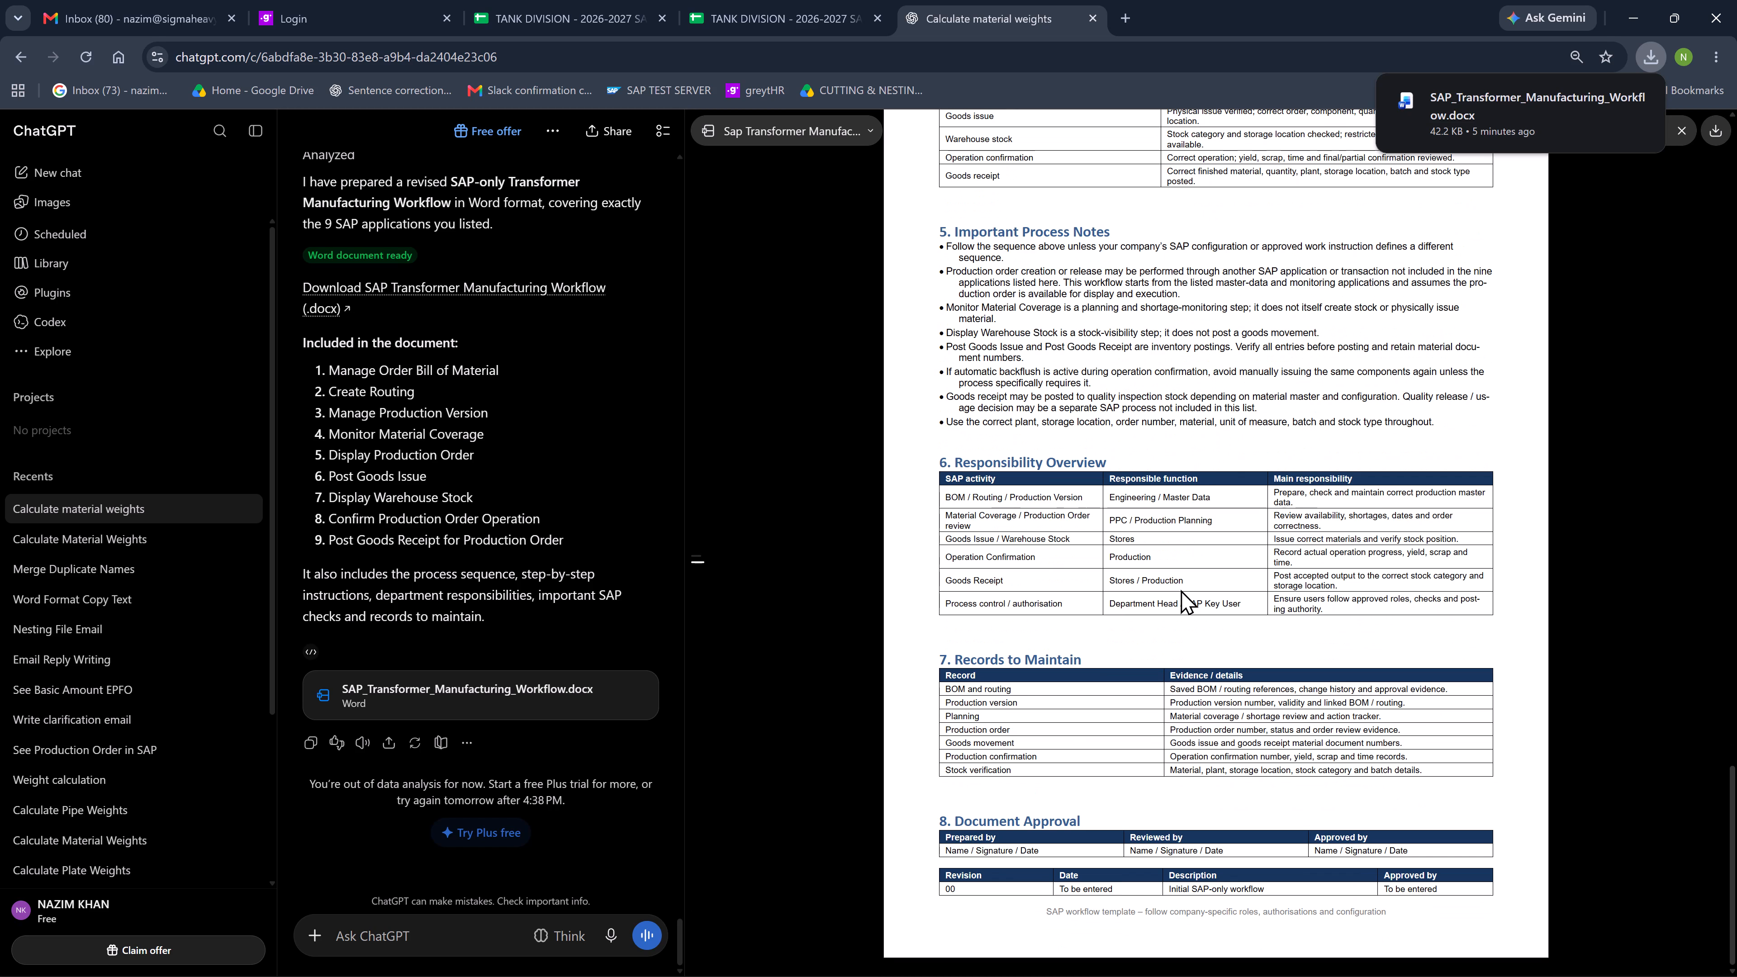
scroll(1203, 432, down, 9)
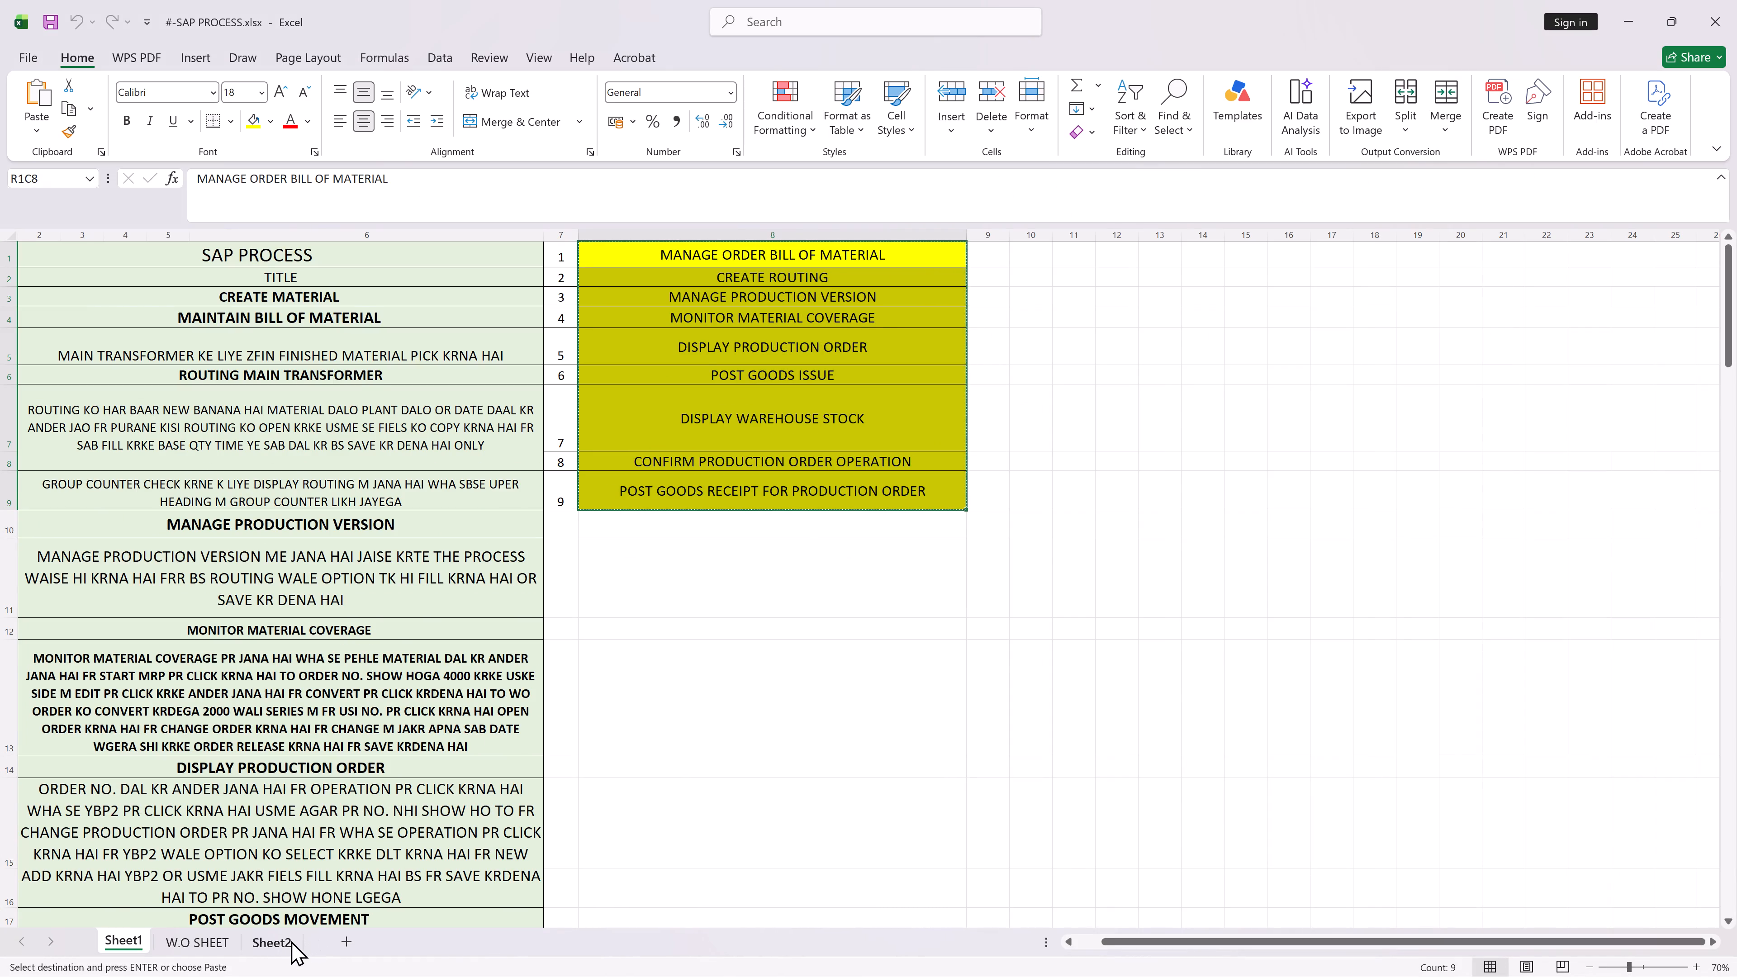
click(291, 940)
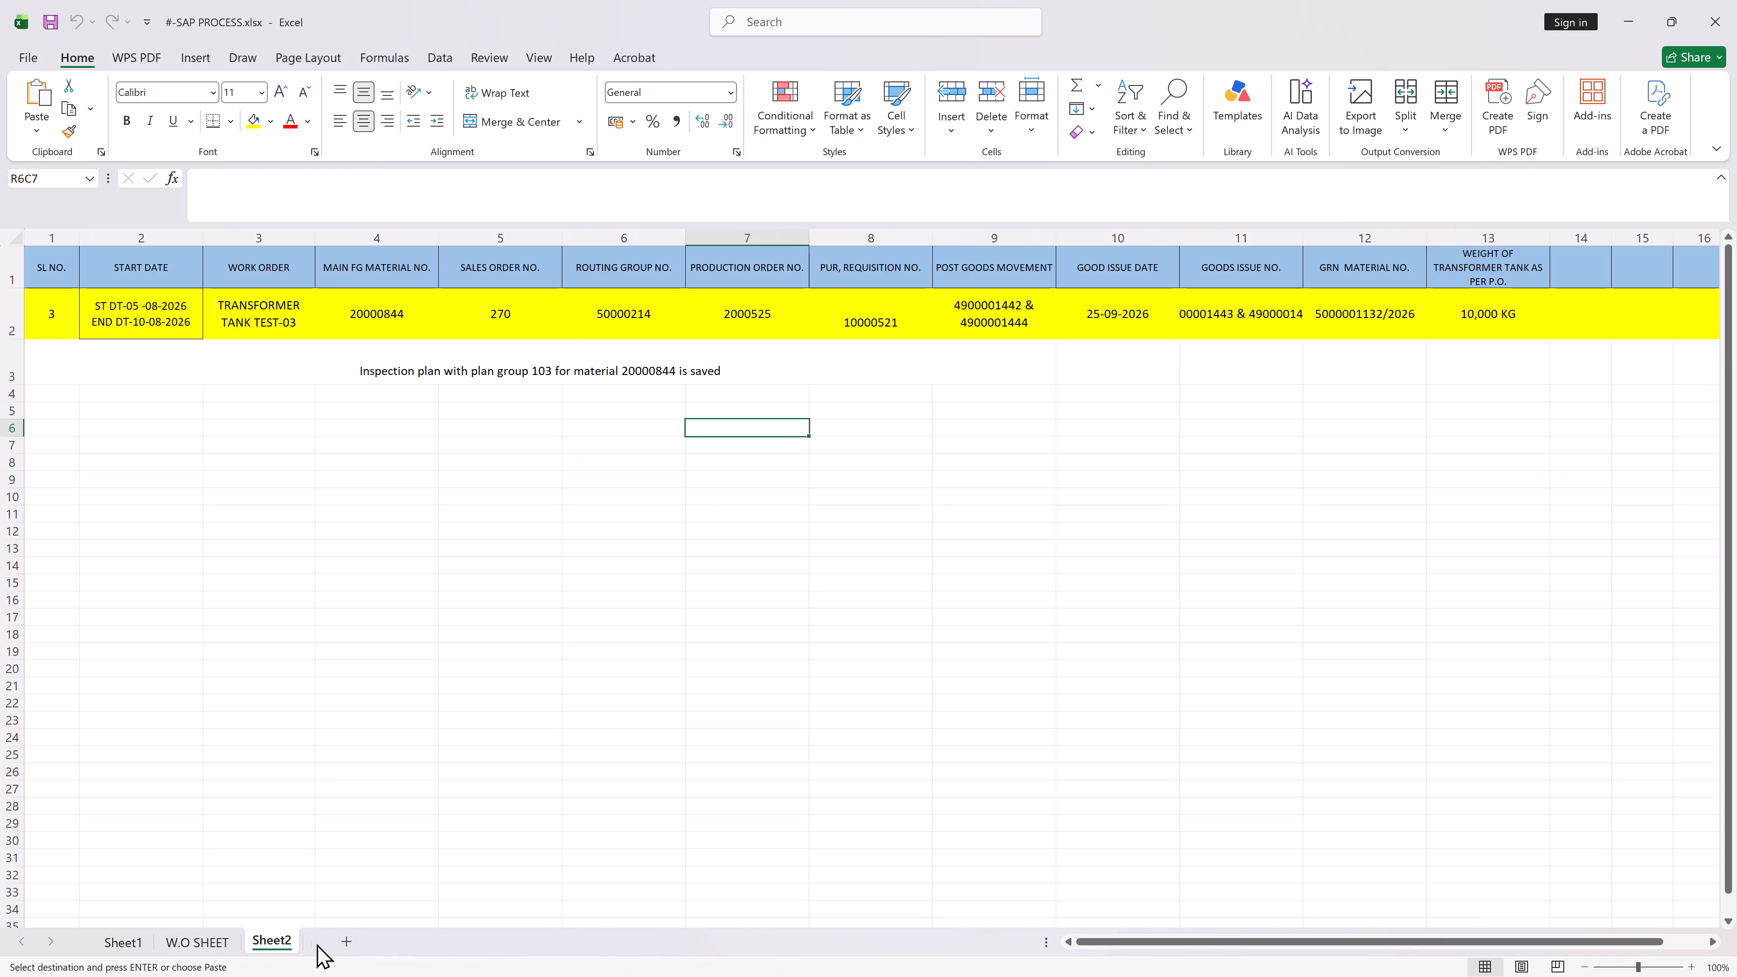
click(346, 943)
right_click(345, 939)
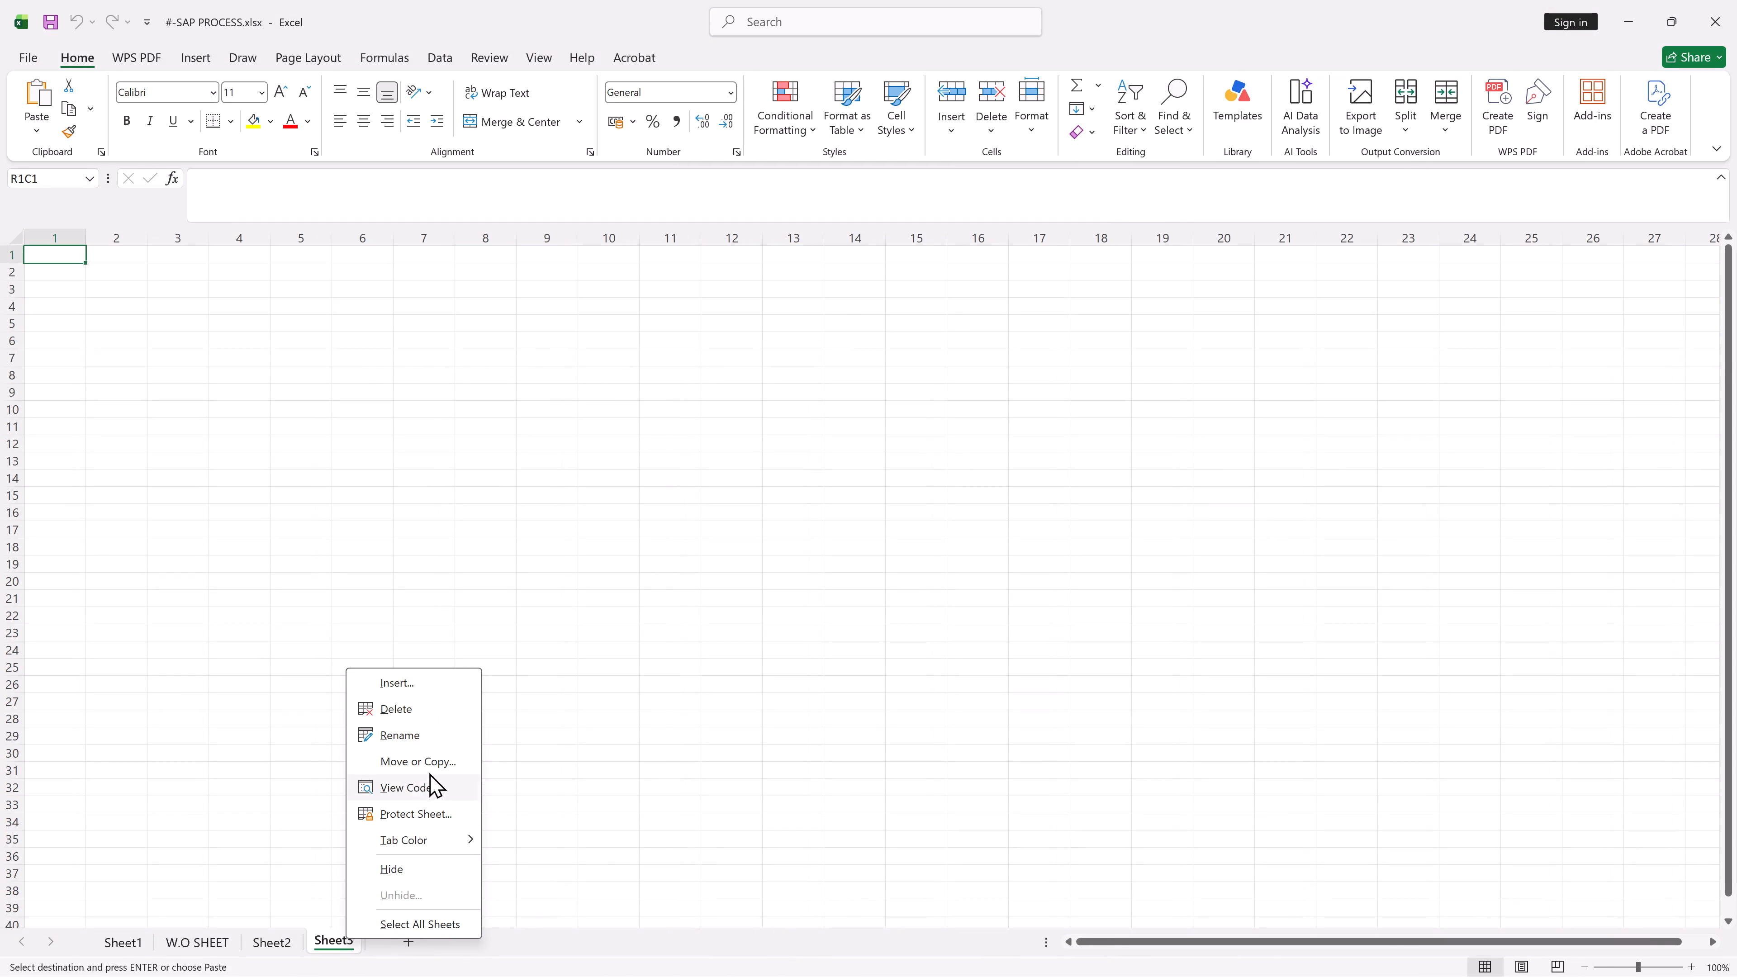
click(414, 734)
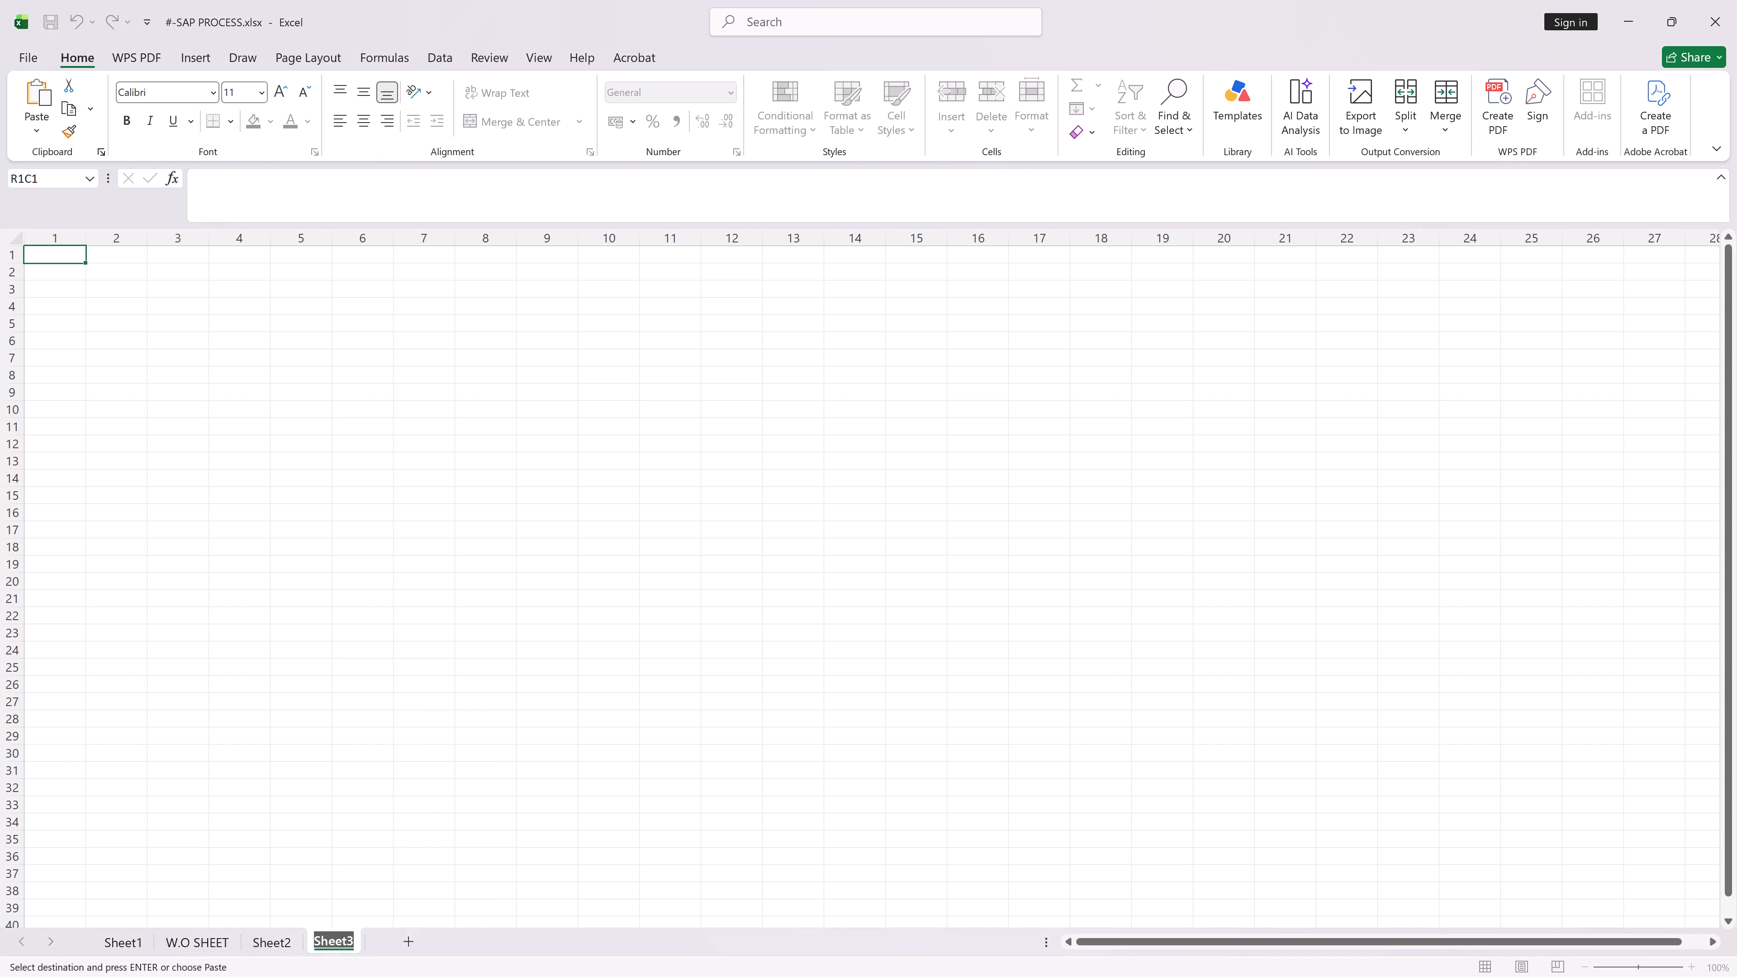
text(WORK FLOW CHART)
key(space)
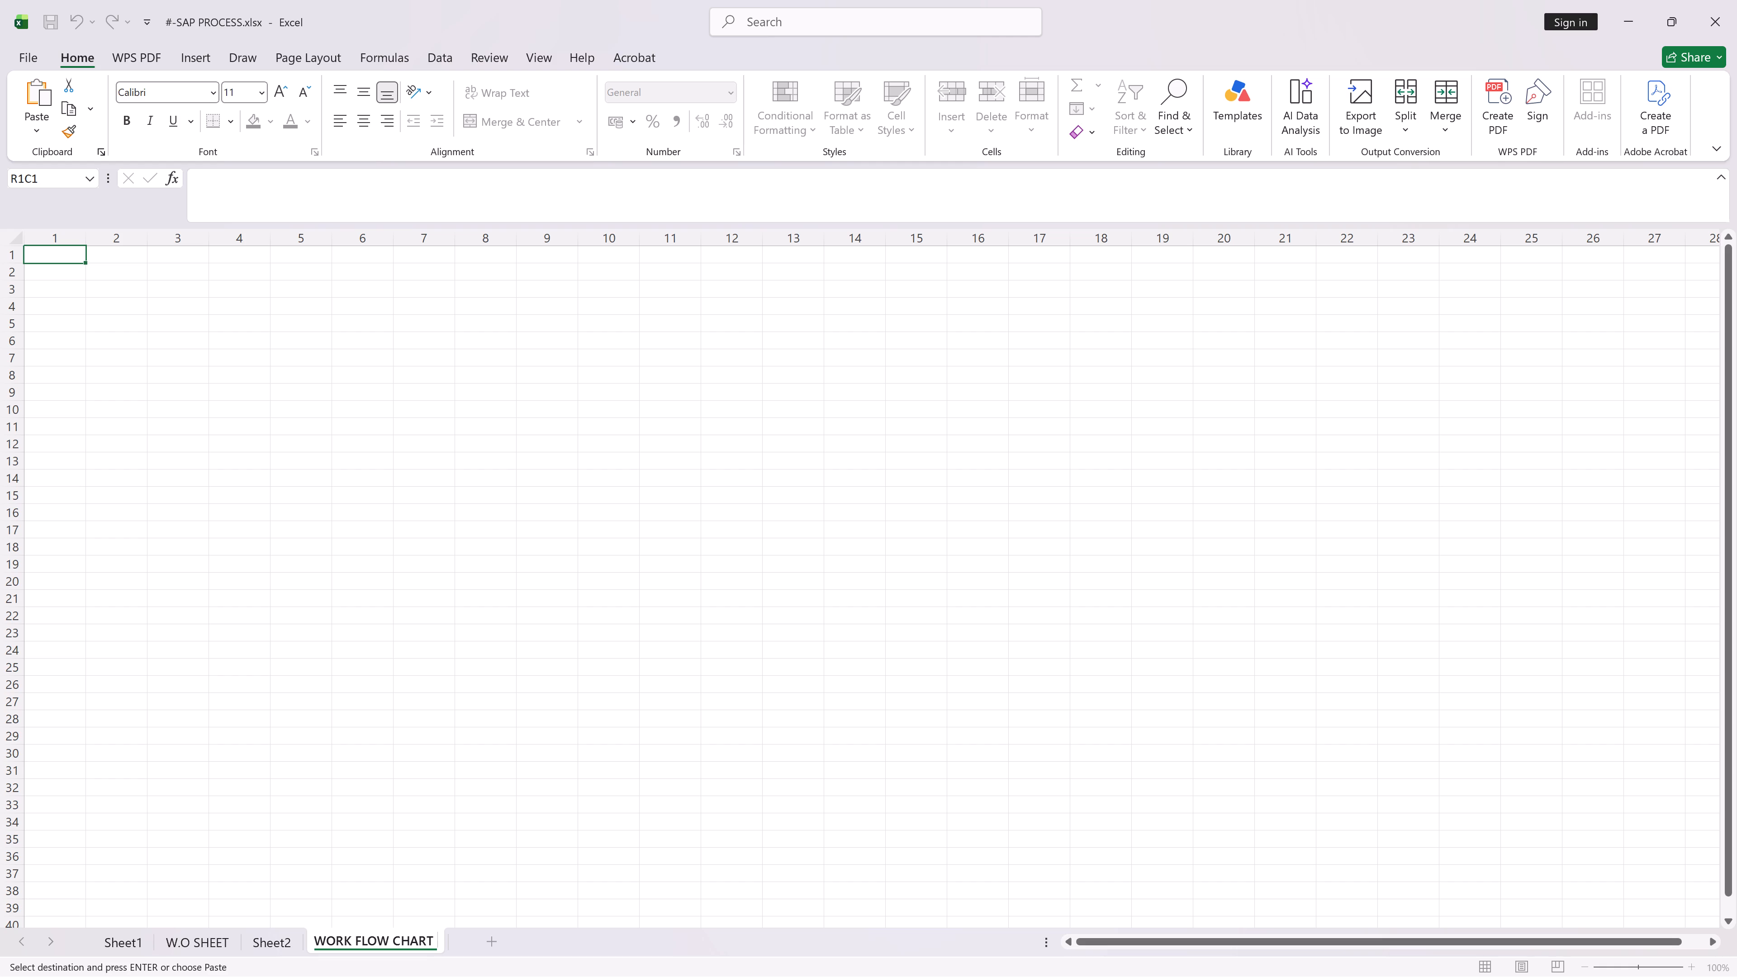
text(TRANSFORMER DIVI)
text(SION)
key(Return)
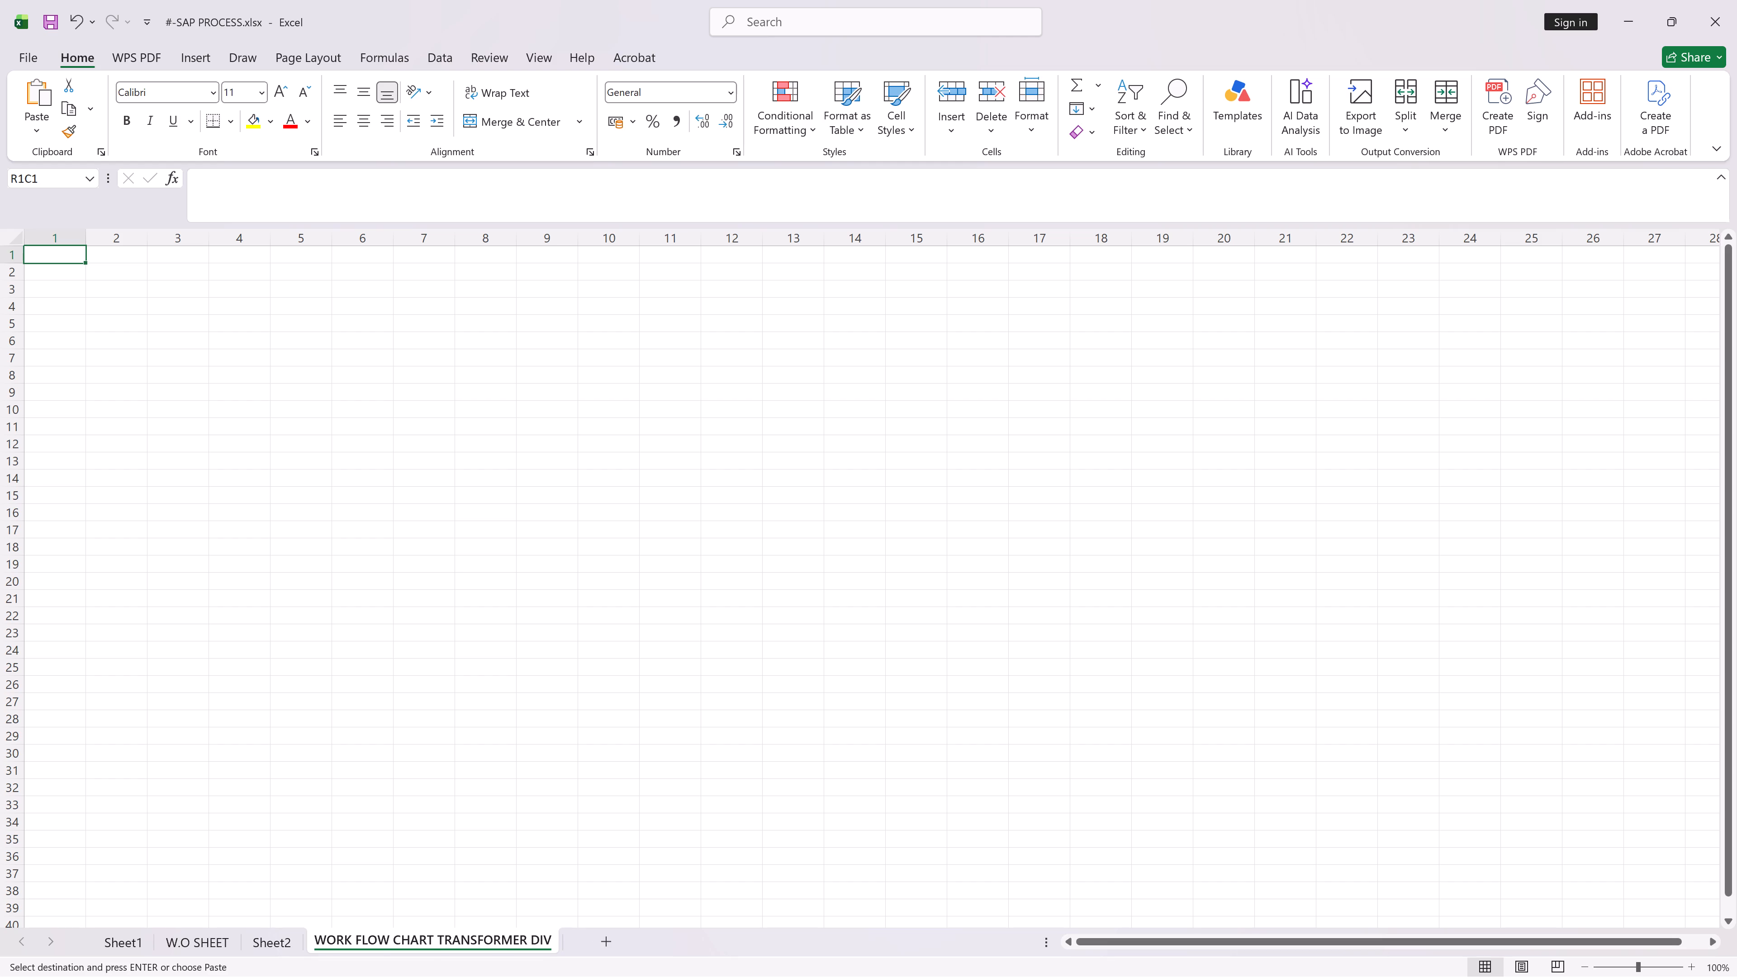
Copy the name of the new WORK FLOW CHART TRANSFORMER DIV sheet.
click(364, 940)
key(F2)
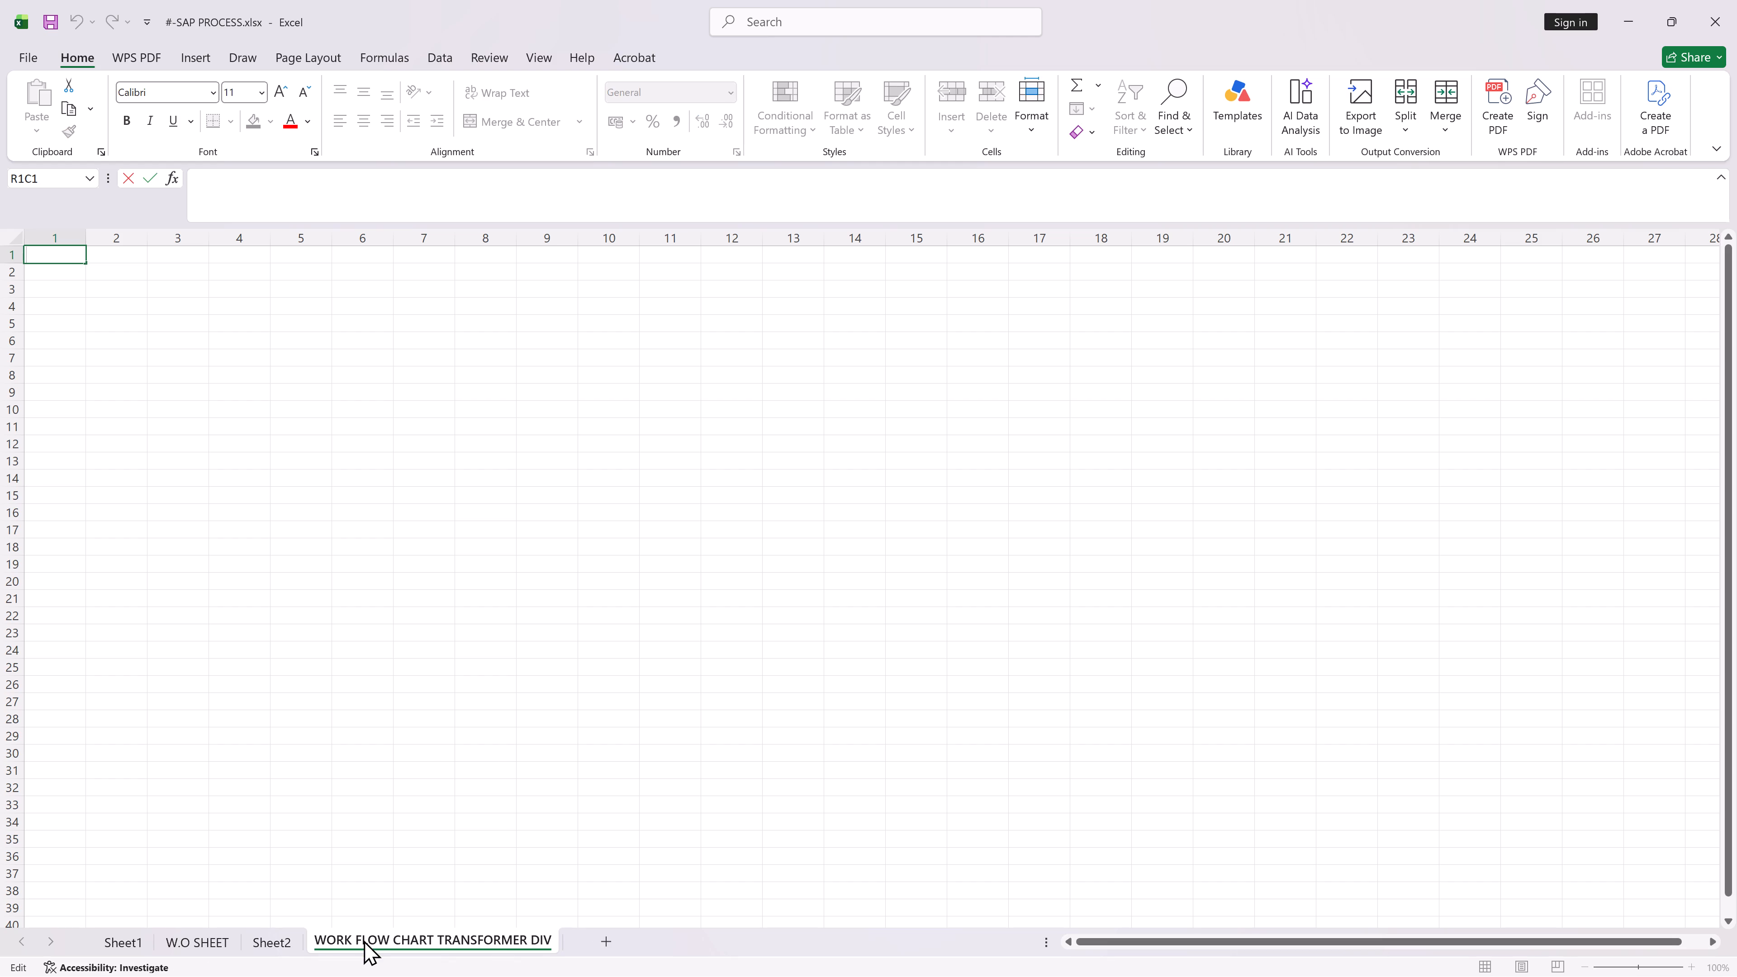
right_click(360, 941)
click(446, 742)
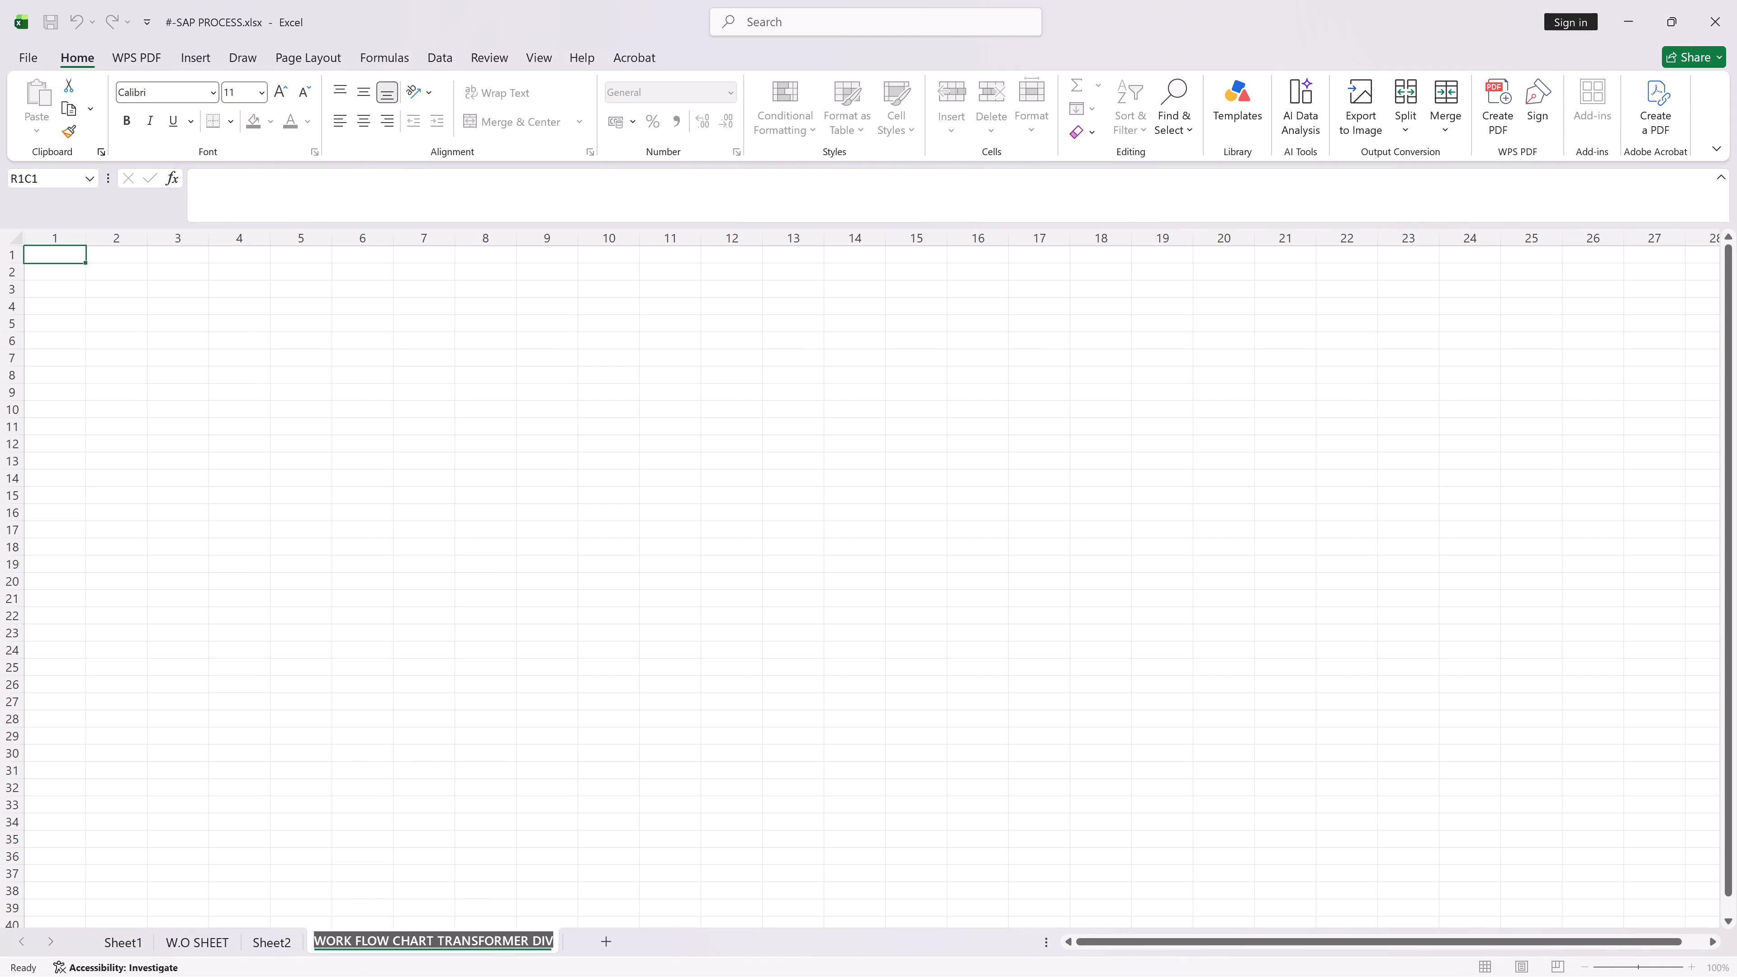
key(ctrl+c)
click(399, 623)
Merge and center row 1 across columns 1 to 16 and paste the copied sheet name there as the title.
drag(60, 257, 582, 245)
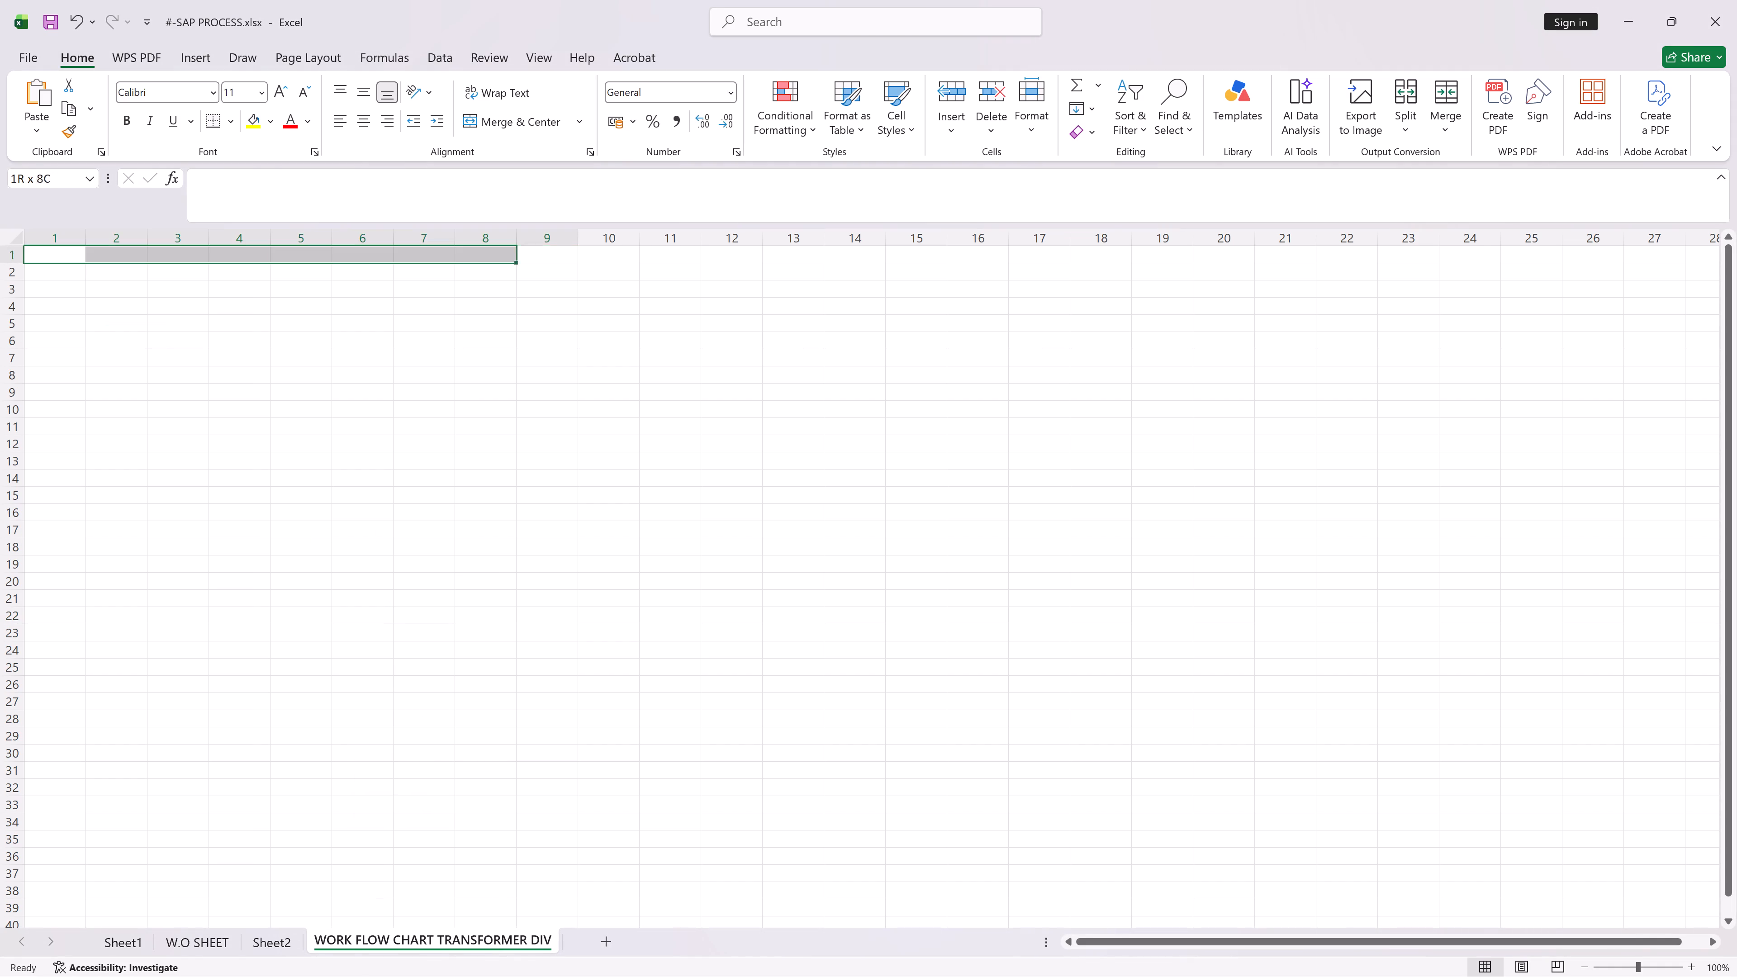
drag(582, 245, 977, 250)
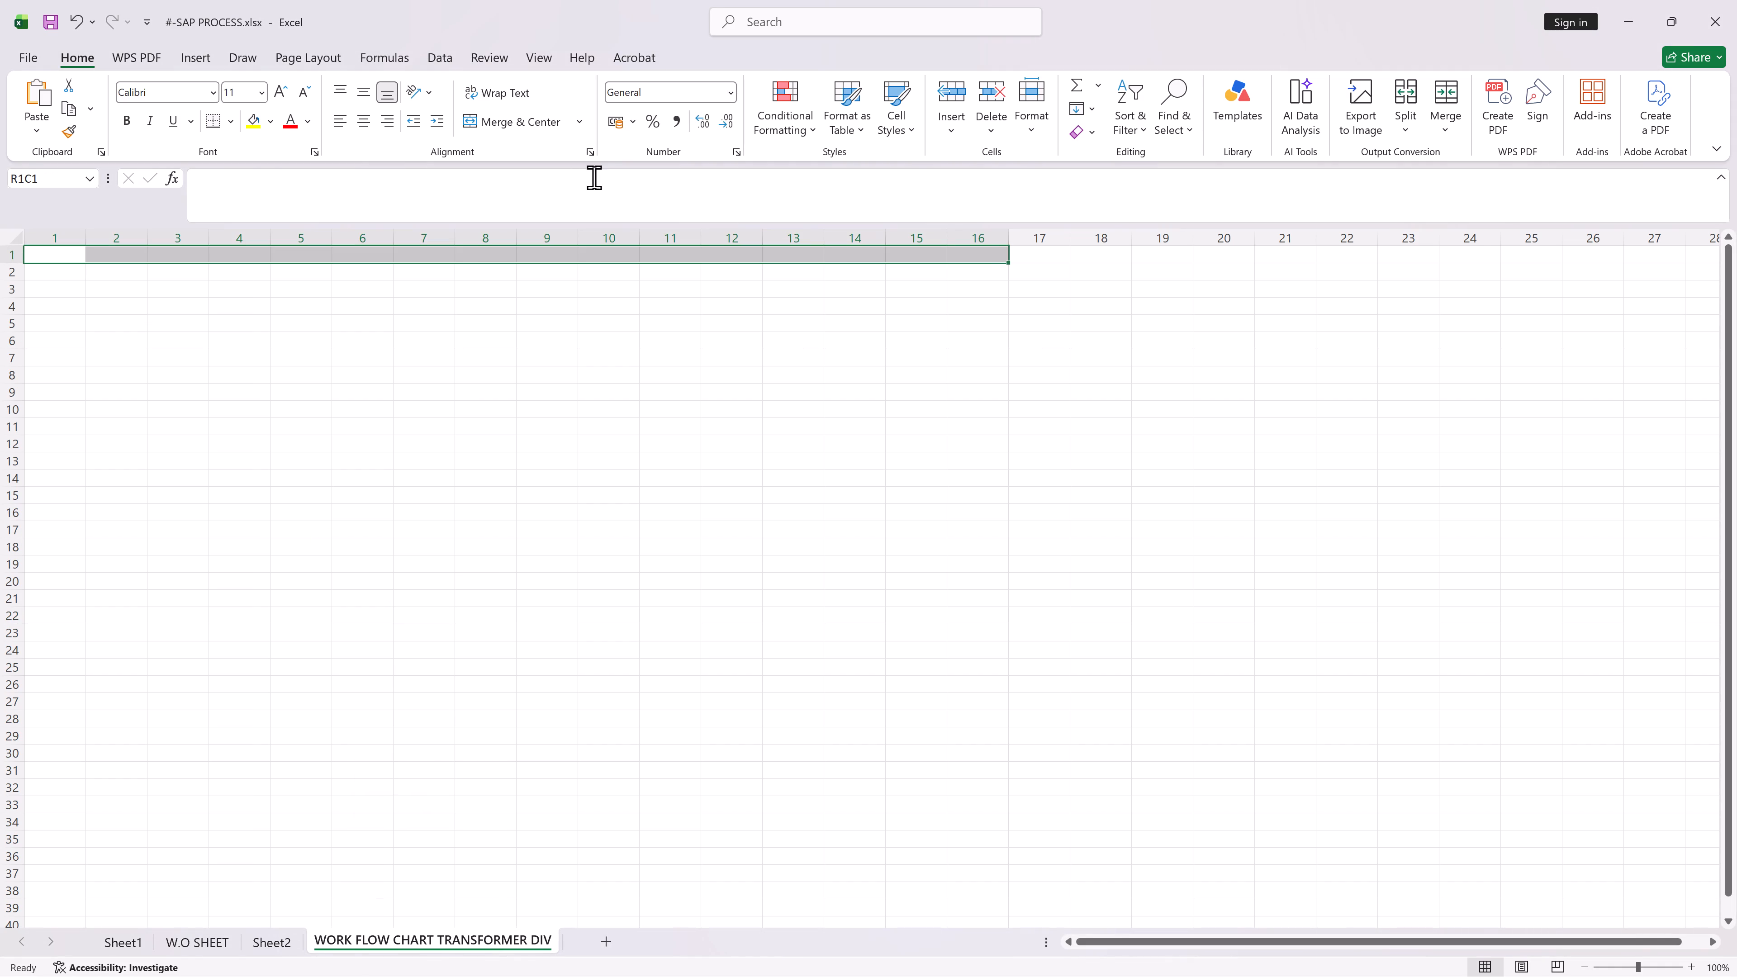
click(498, 129)
double_click(472, 257)
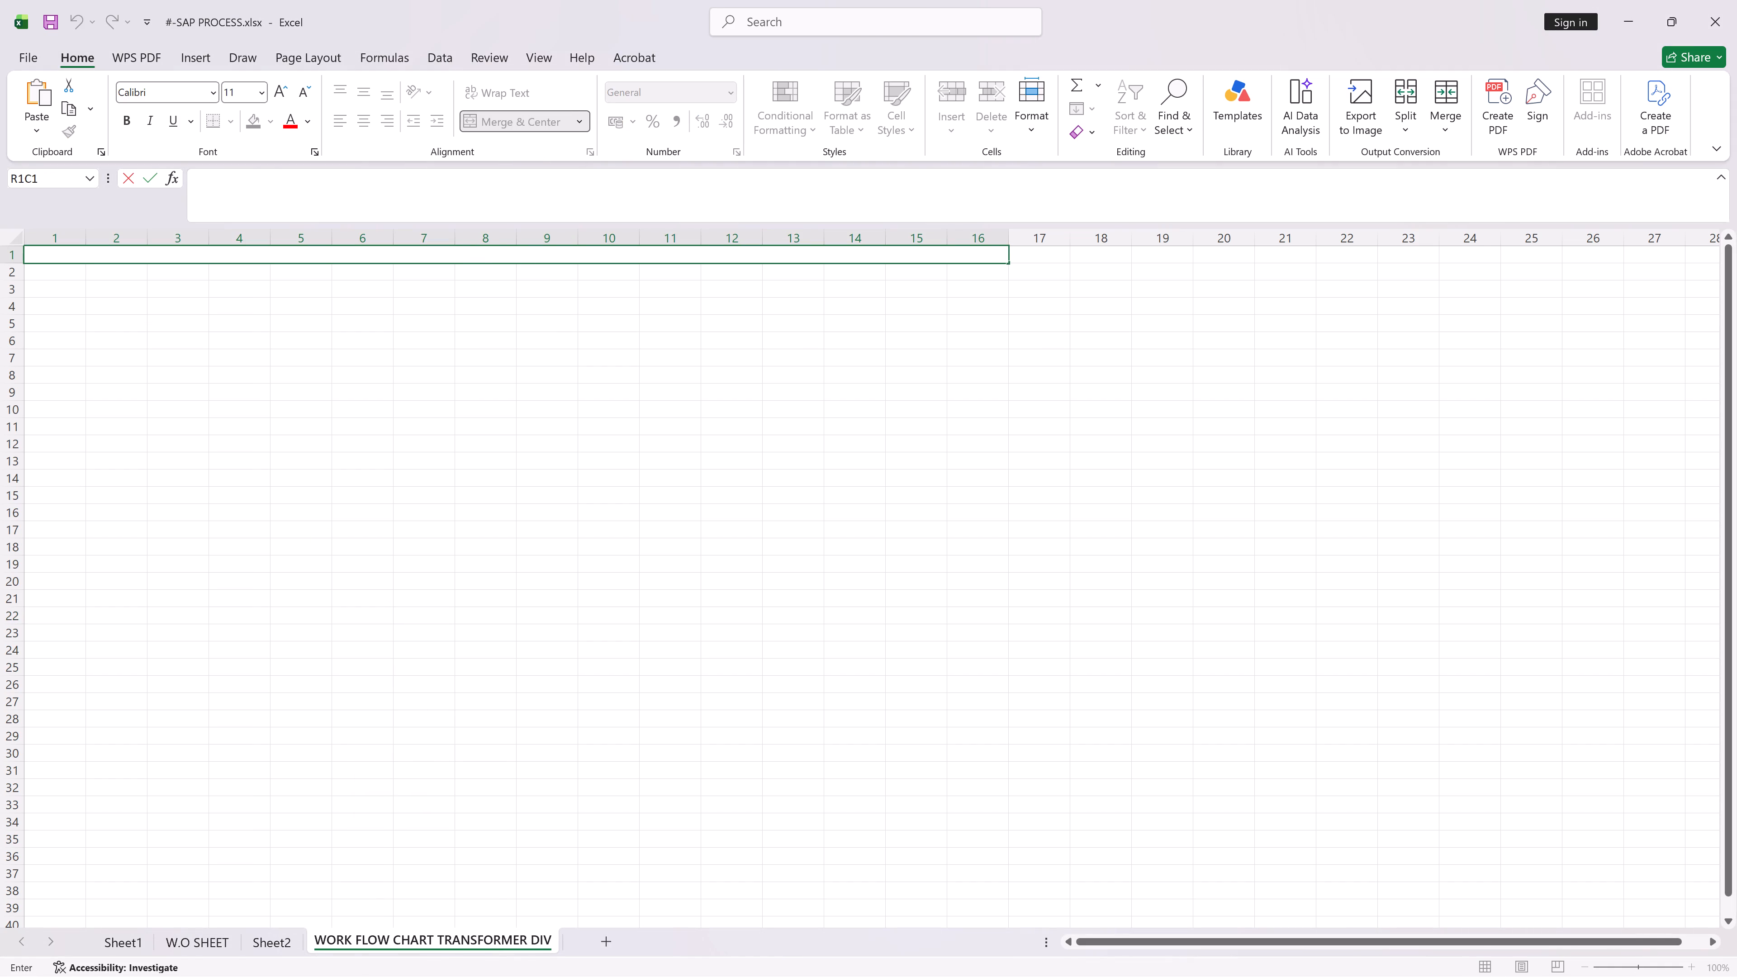
key(ctrl+v)
click(553, 292)
Increase the title's font size in the merged row 1 cell to 22.
click(494, 256)
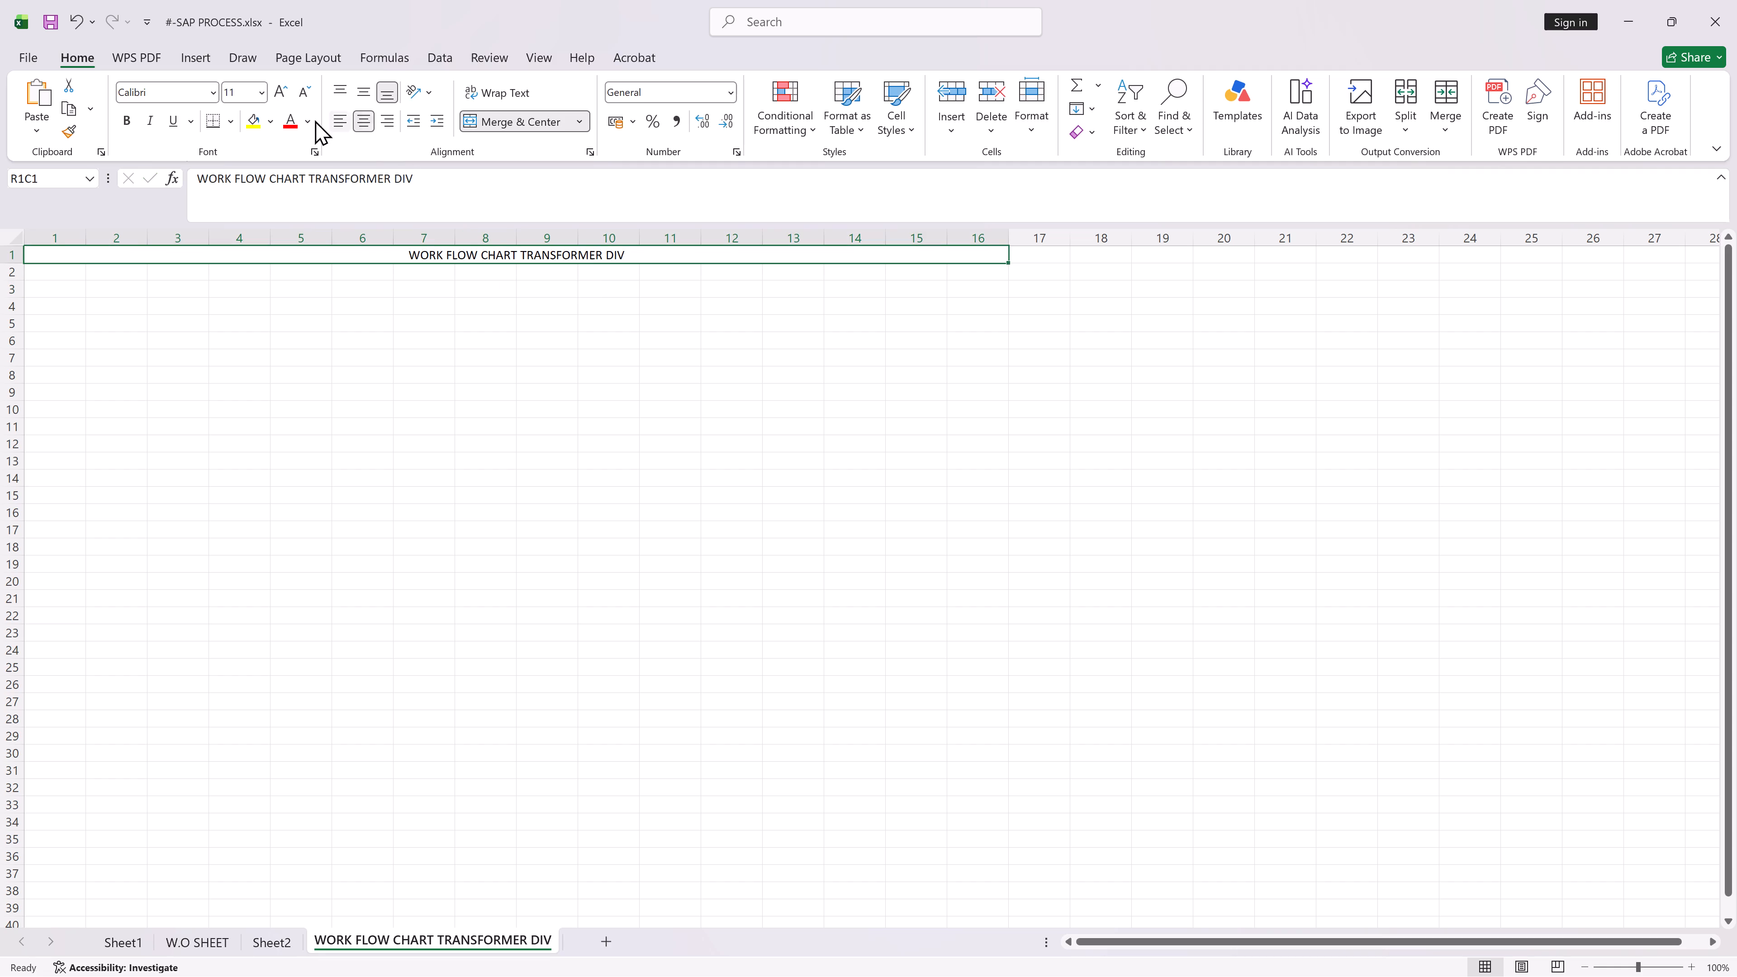
click(271, 93)
triple_click(277, 92)
click(277, 92)
click(278, 92)
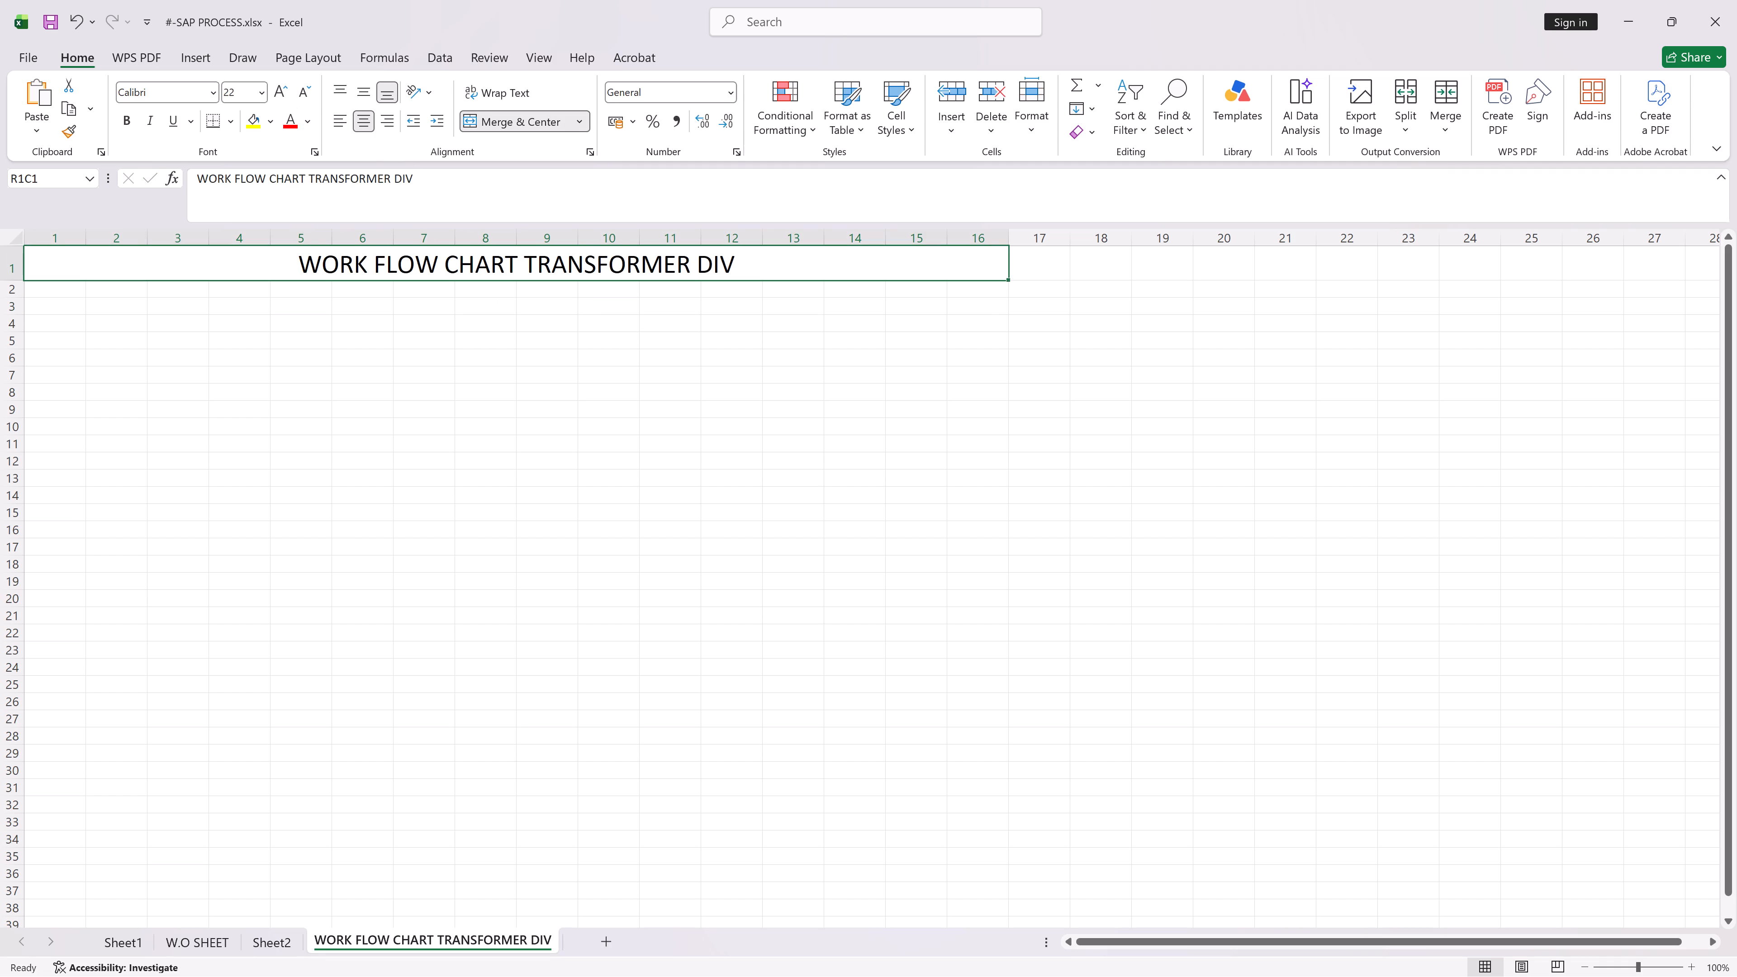
Complete the title text in row 1 so it reads WORK FLOW CHART TRANSFORMER DIVISION.
click(766, 266)
drag(766, 266, 764, 260)
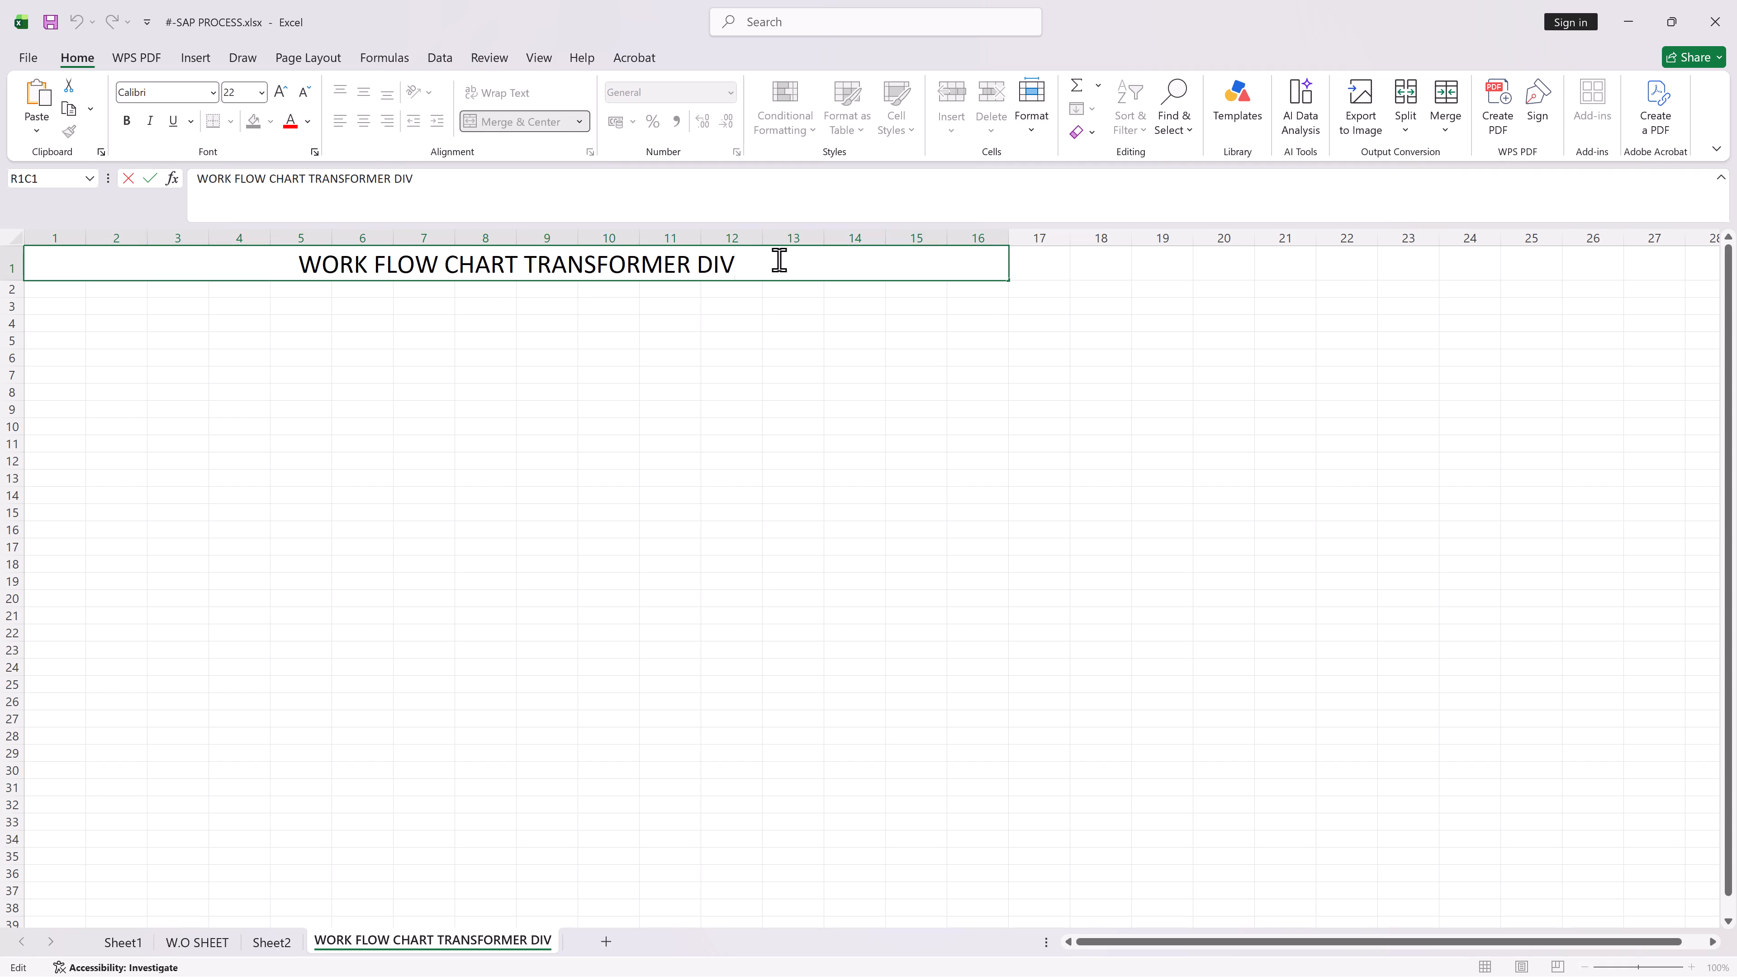
text(IS)
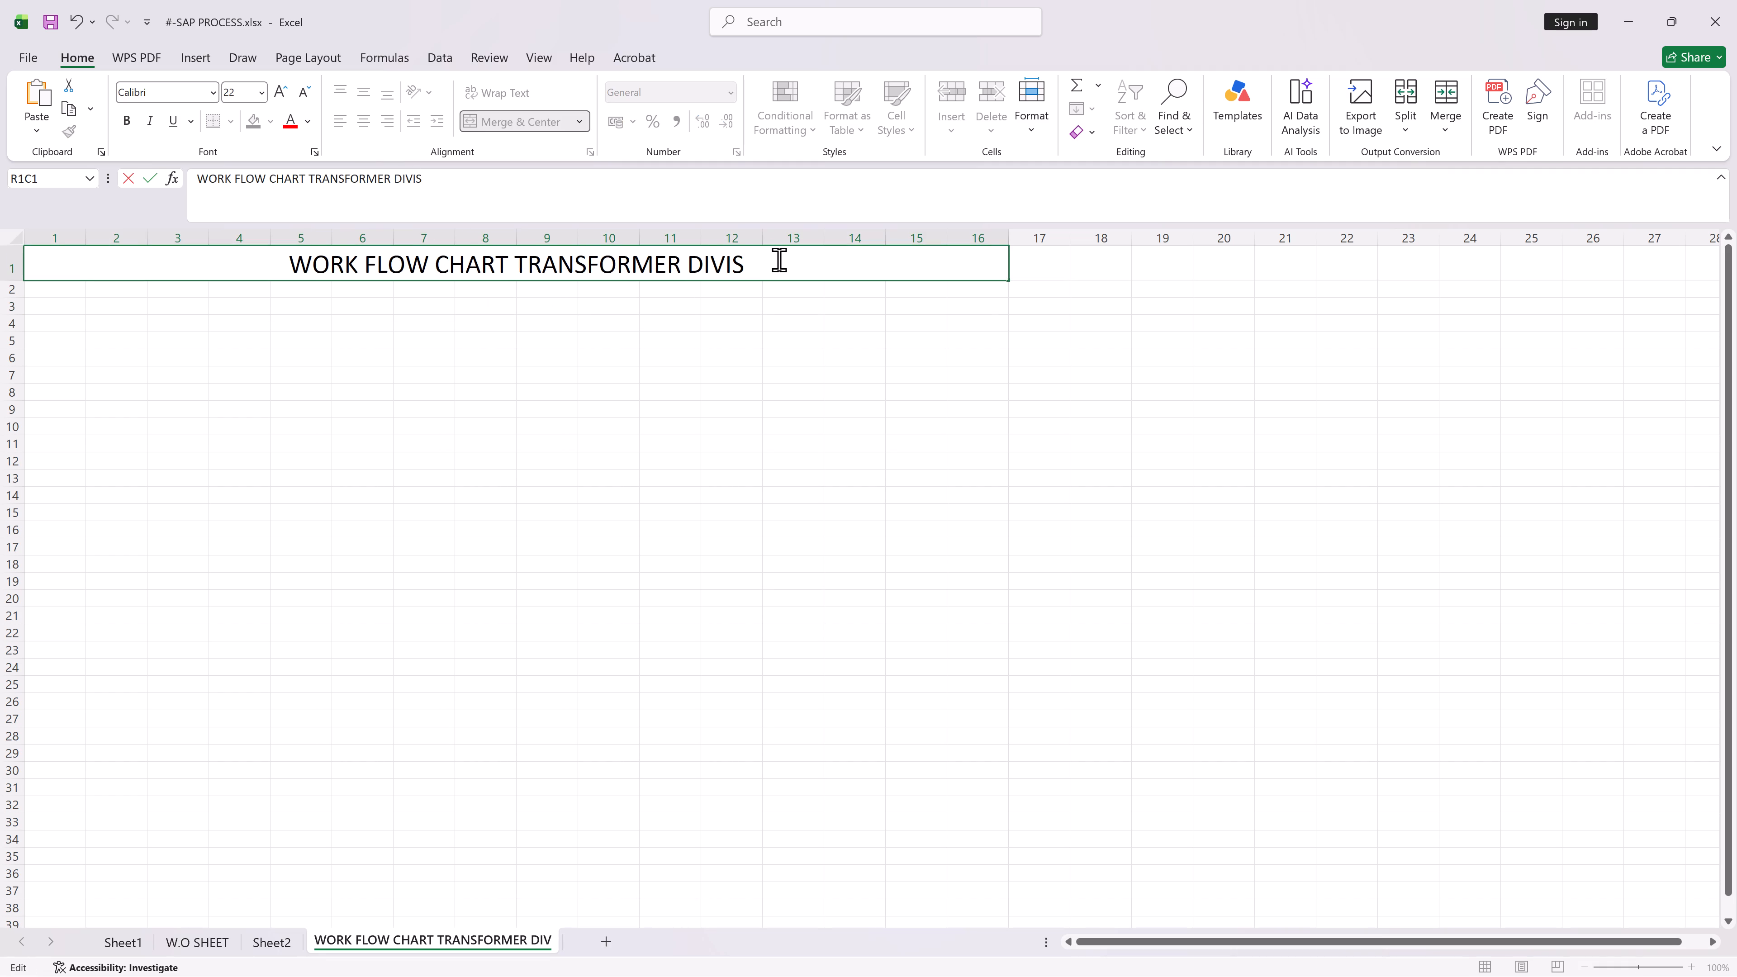
text(ION)
key(Return)
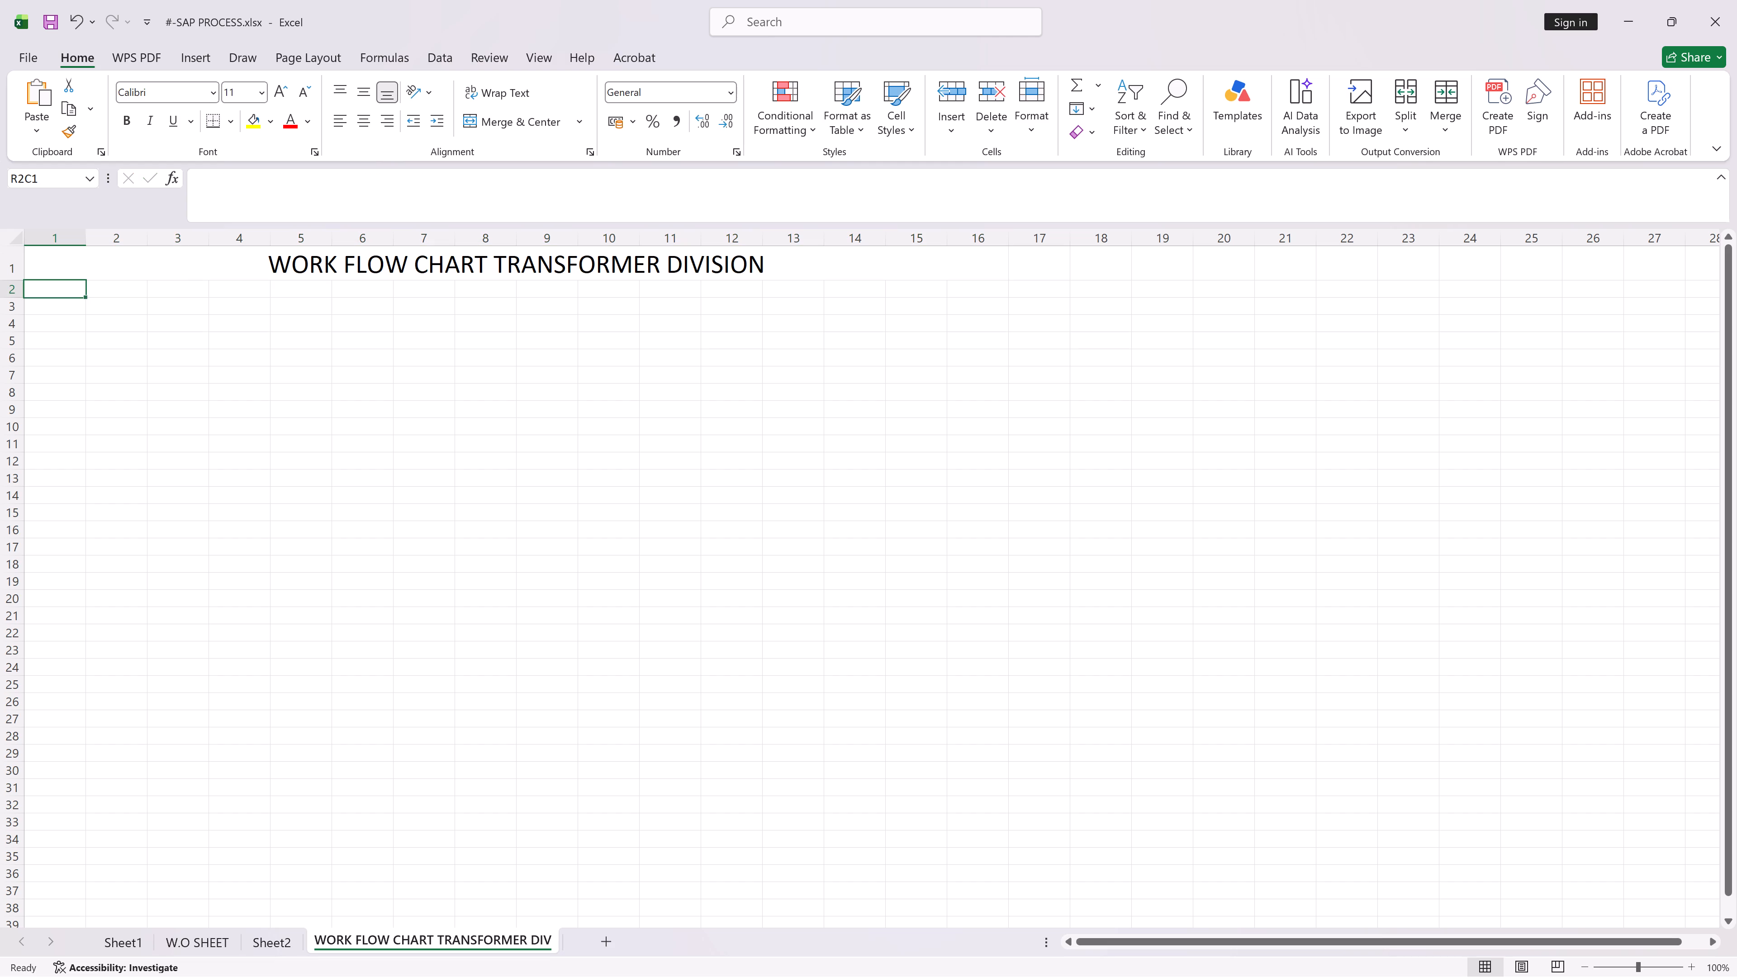
Draw a vertical straight line about 1.88 cm long down from the centre of the title, along the boundary between columns 8 and 9.
click(519, 266)
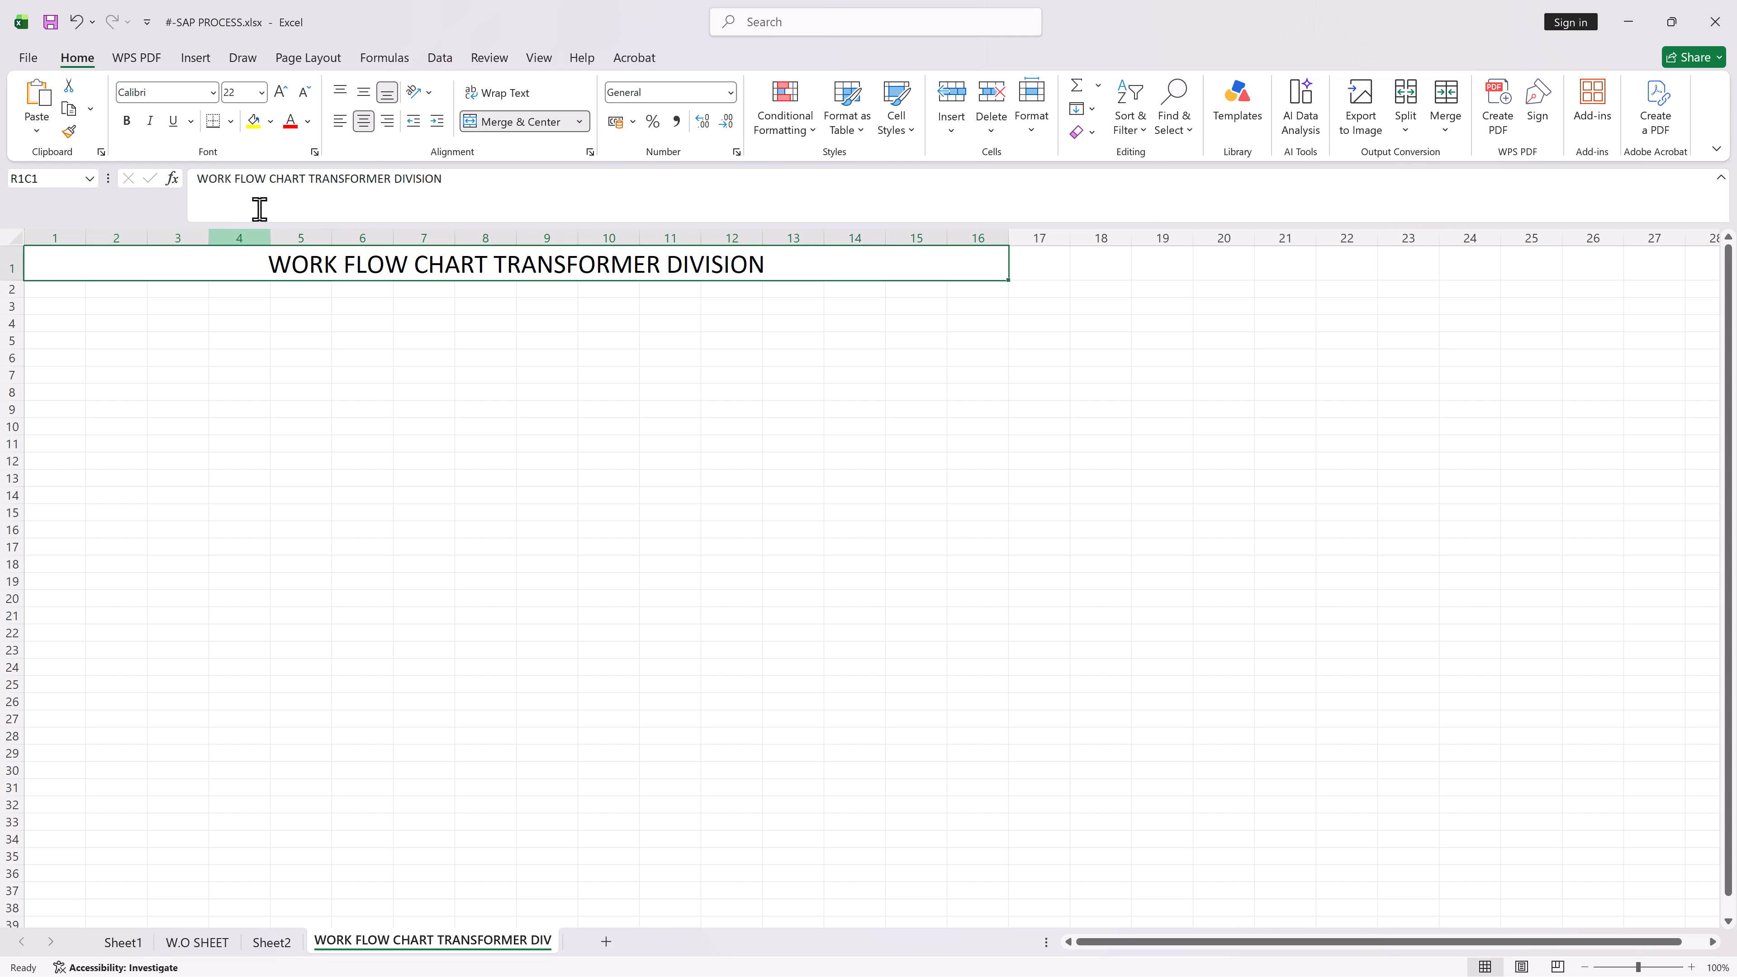
click(195, 56)
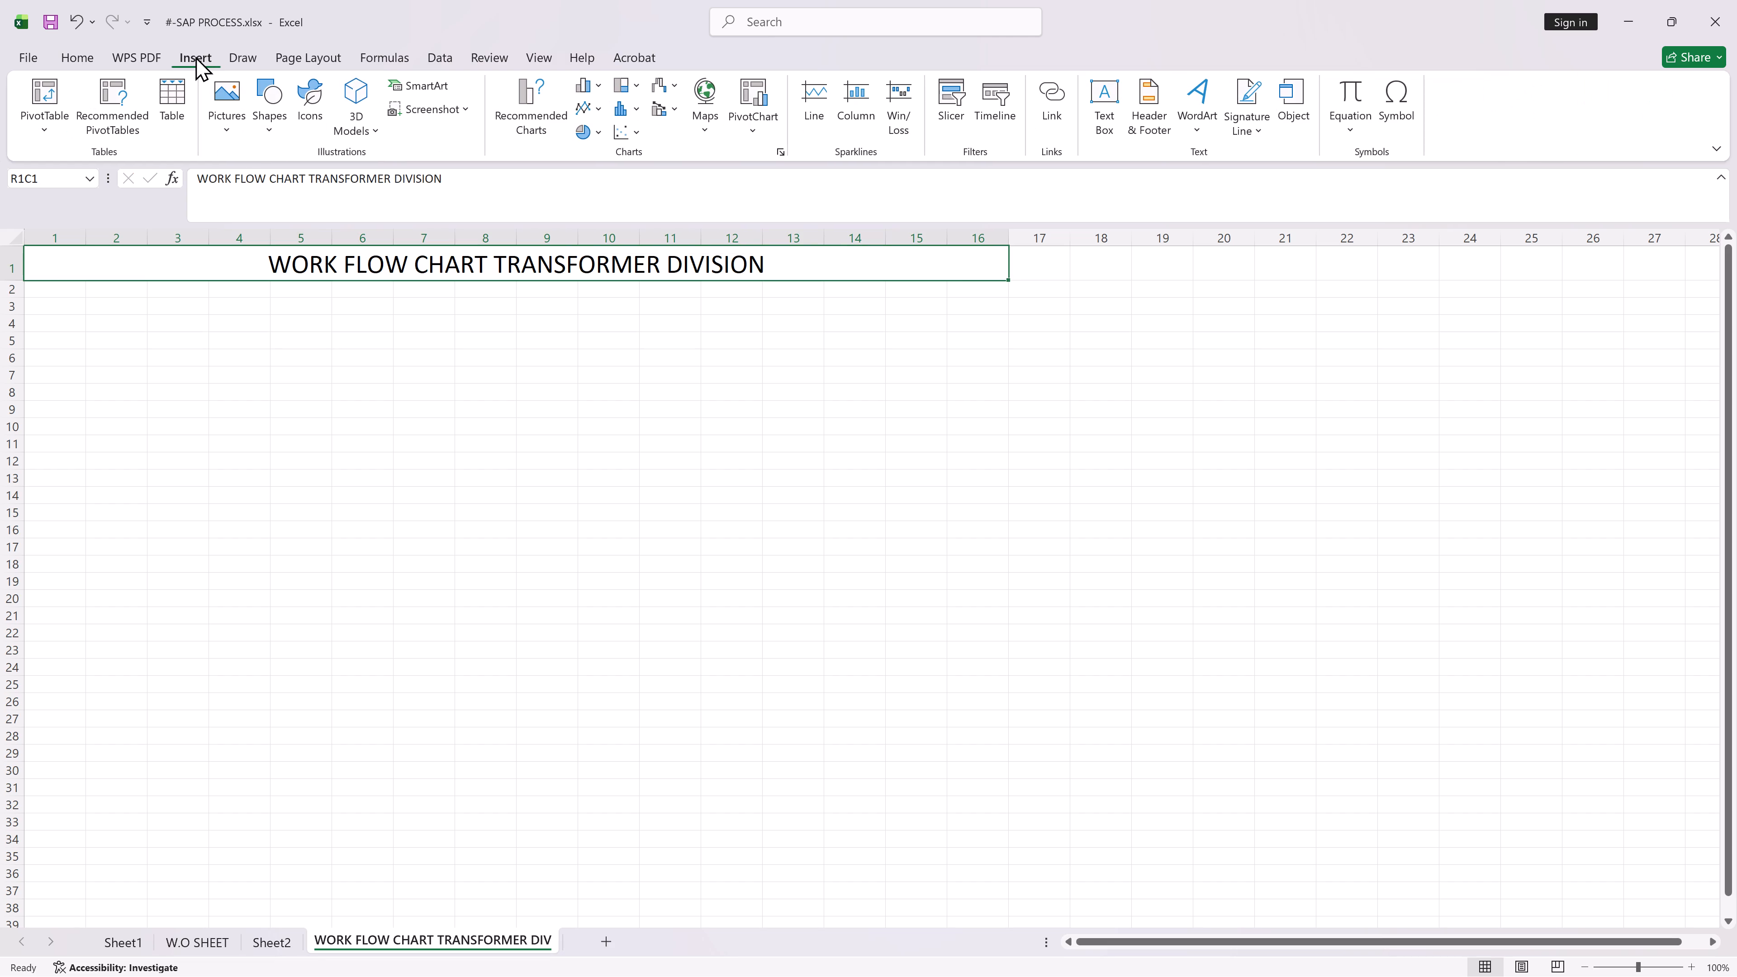
click(276, 128)
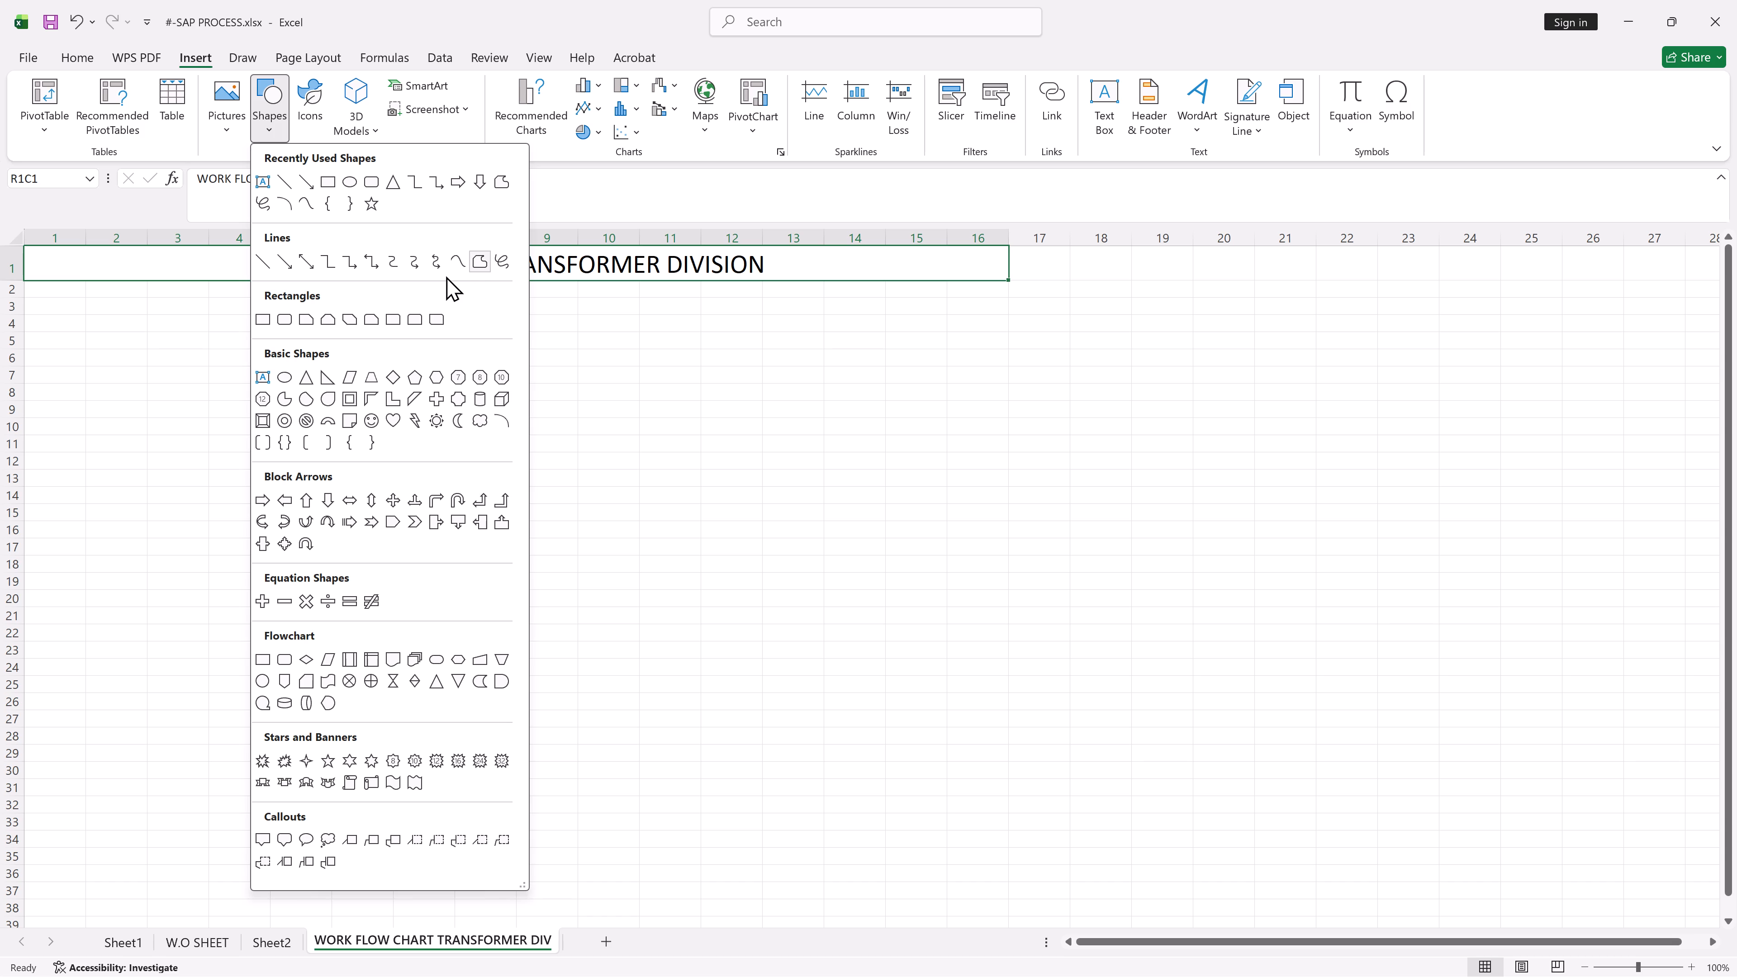
scroll(446, 272, down, 6)
click(259, 262)
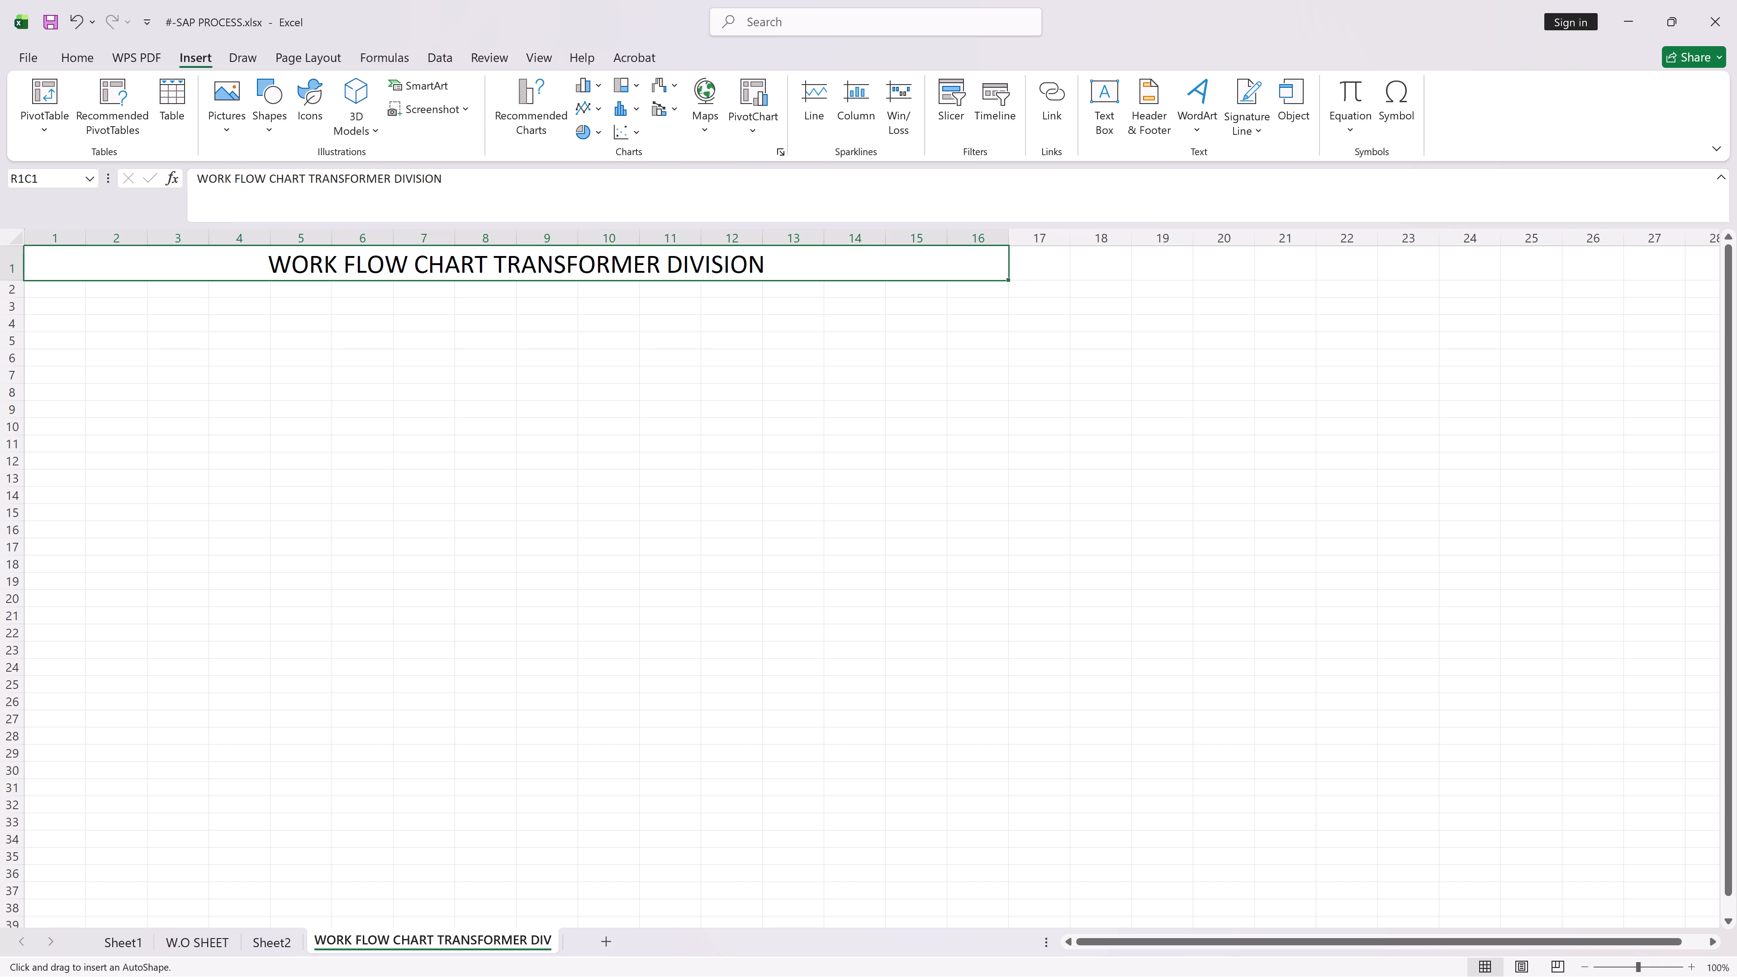
drag(516, 282, 520, 364)
drag(520, 364, 517, 346)
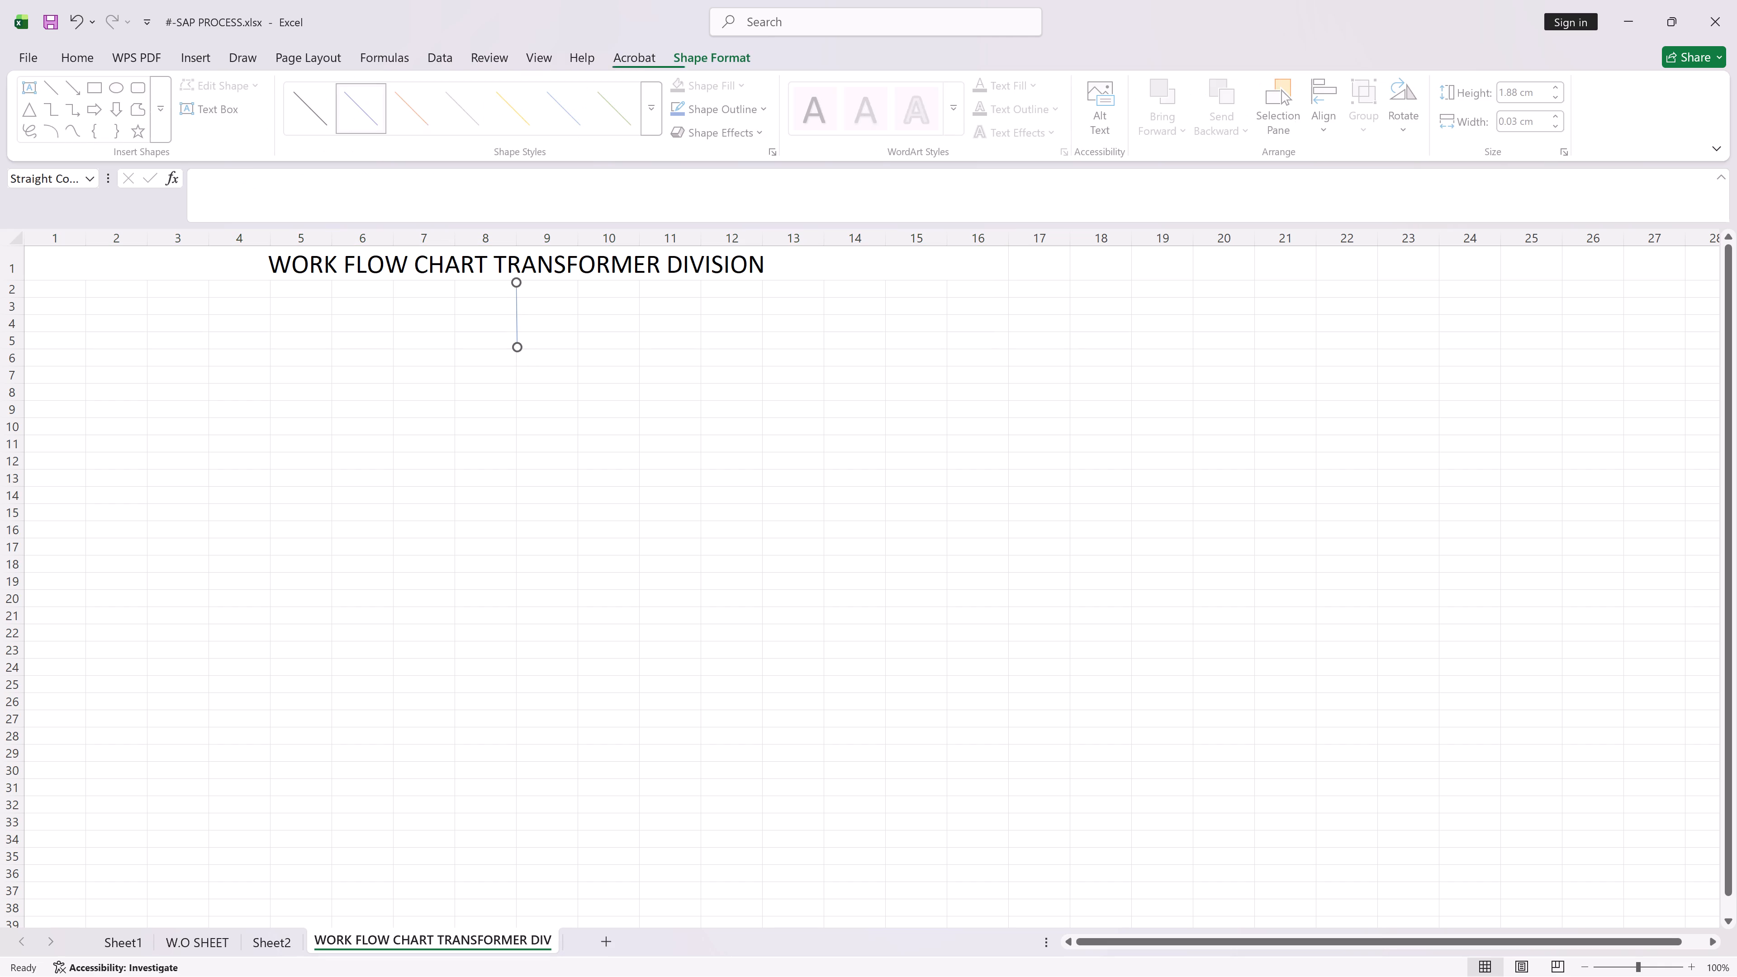
click(539, 375)
Apply the thickest black theme line style to the vertical line below the title.
click(512, 302)
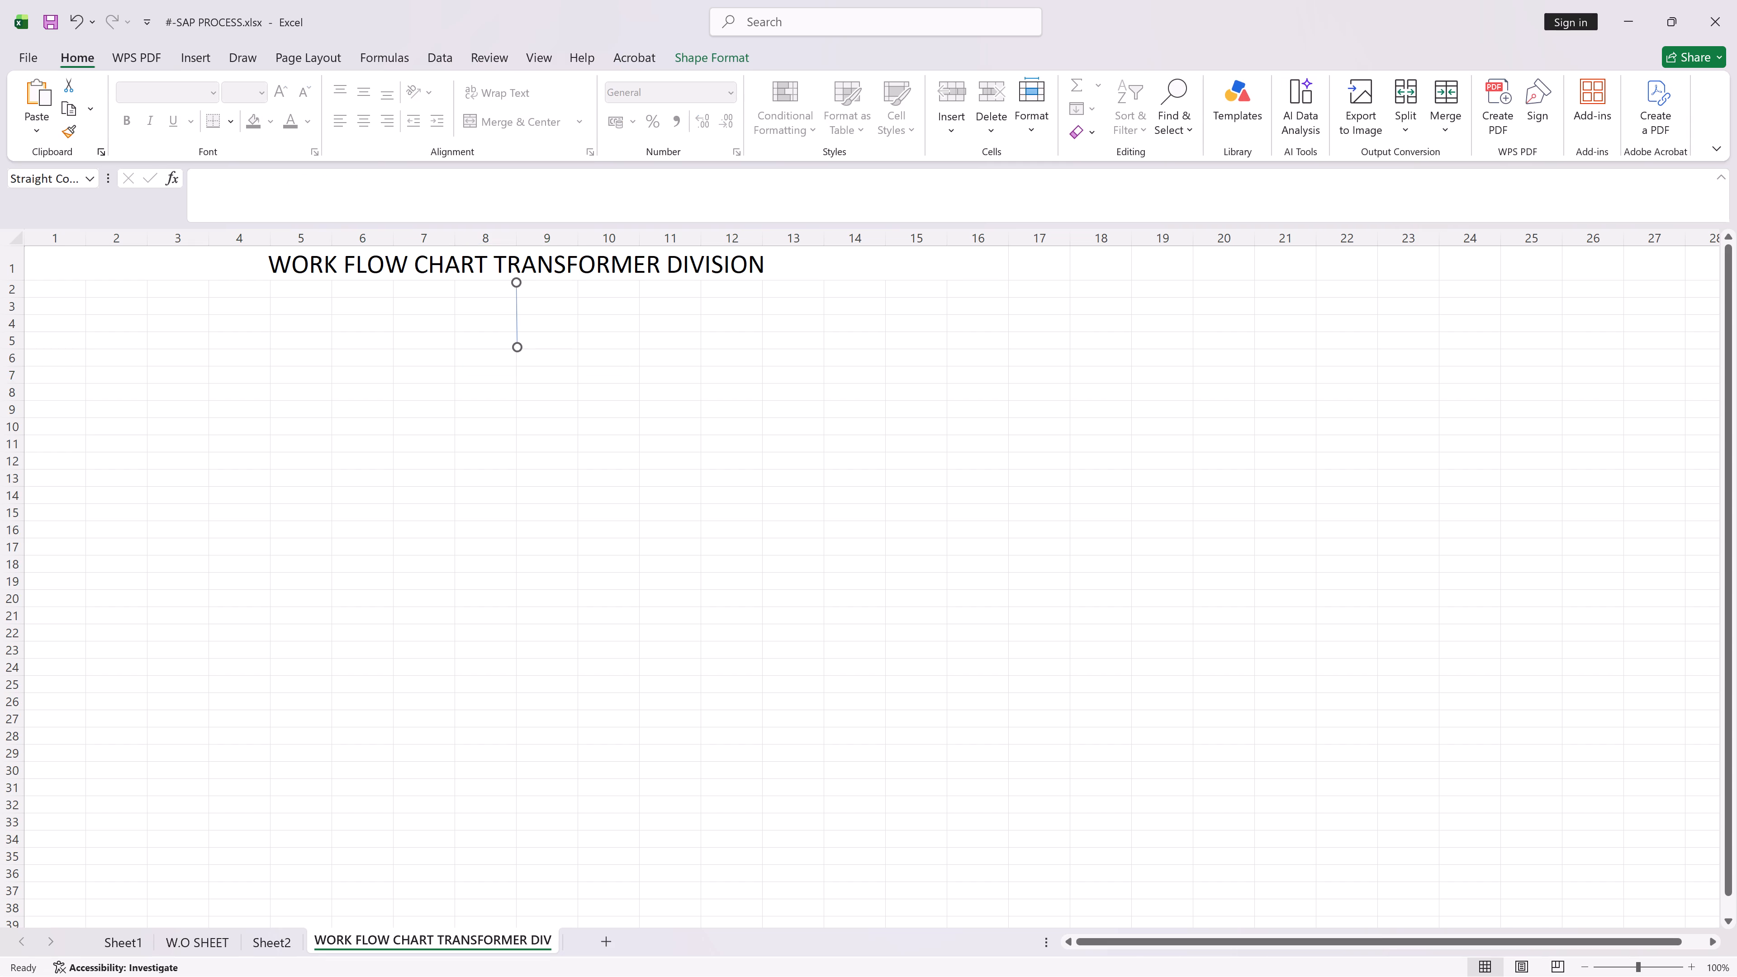
right_click(515, 295)
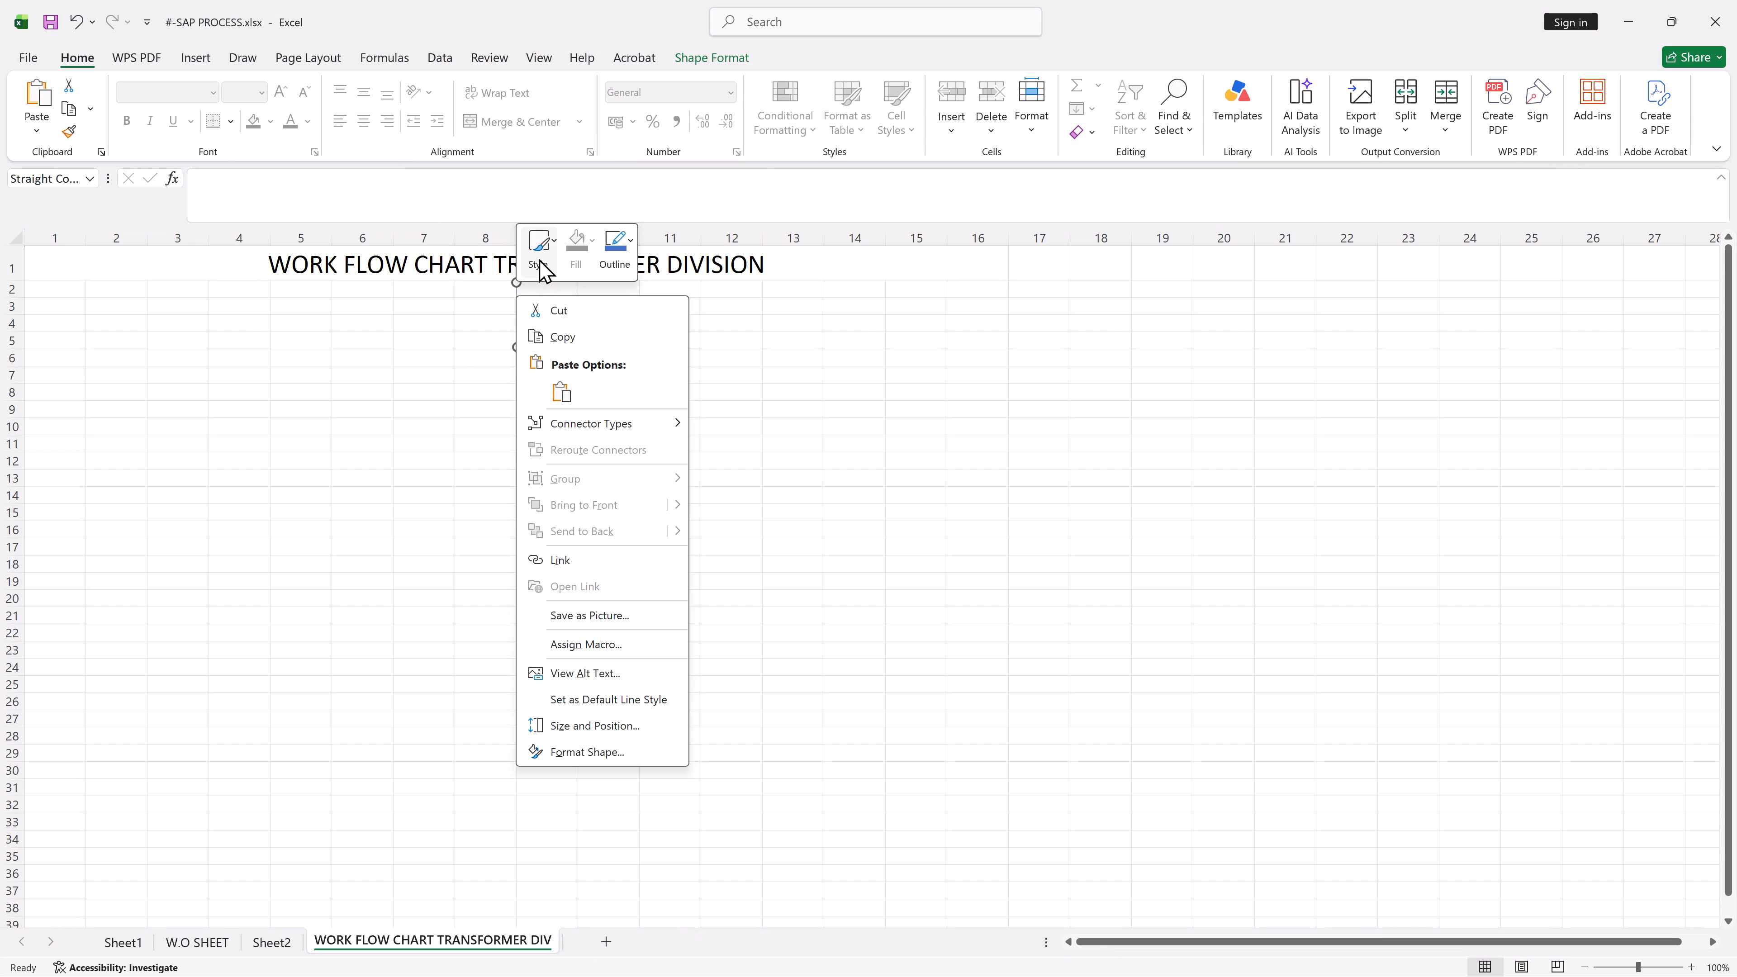
click(538, 256)
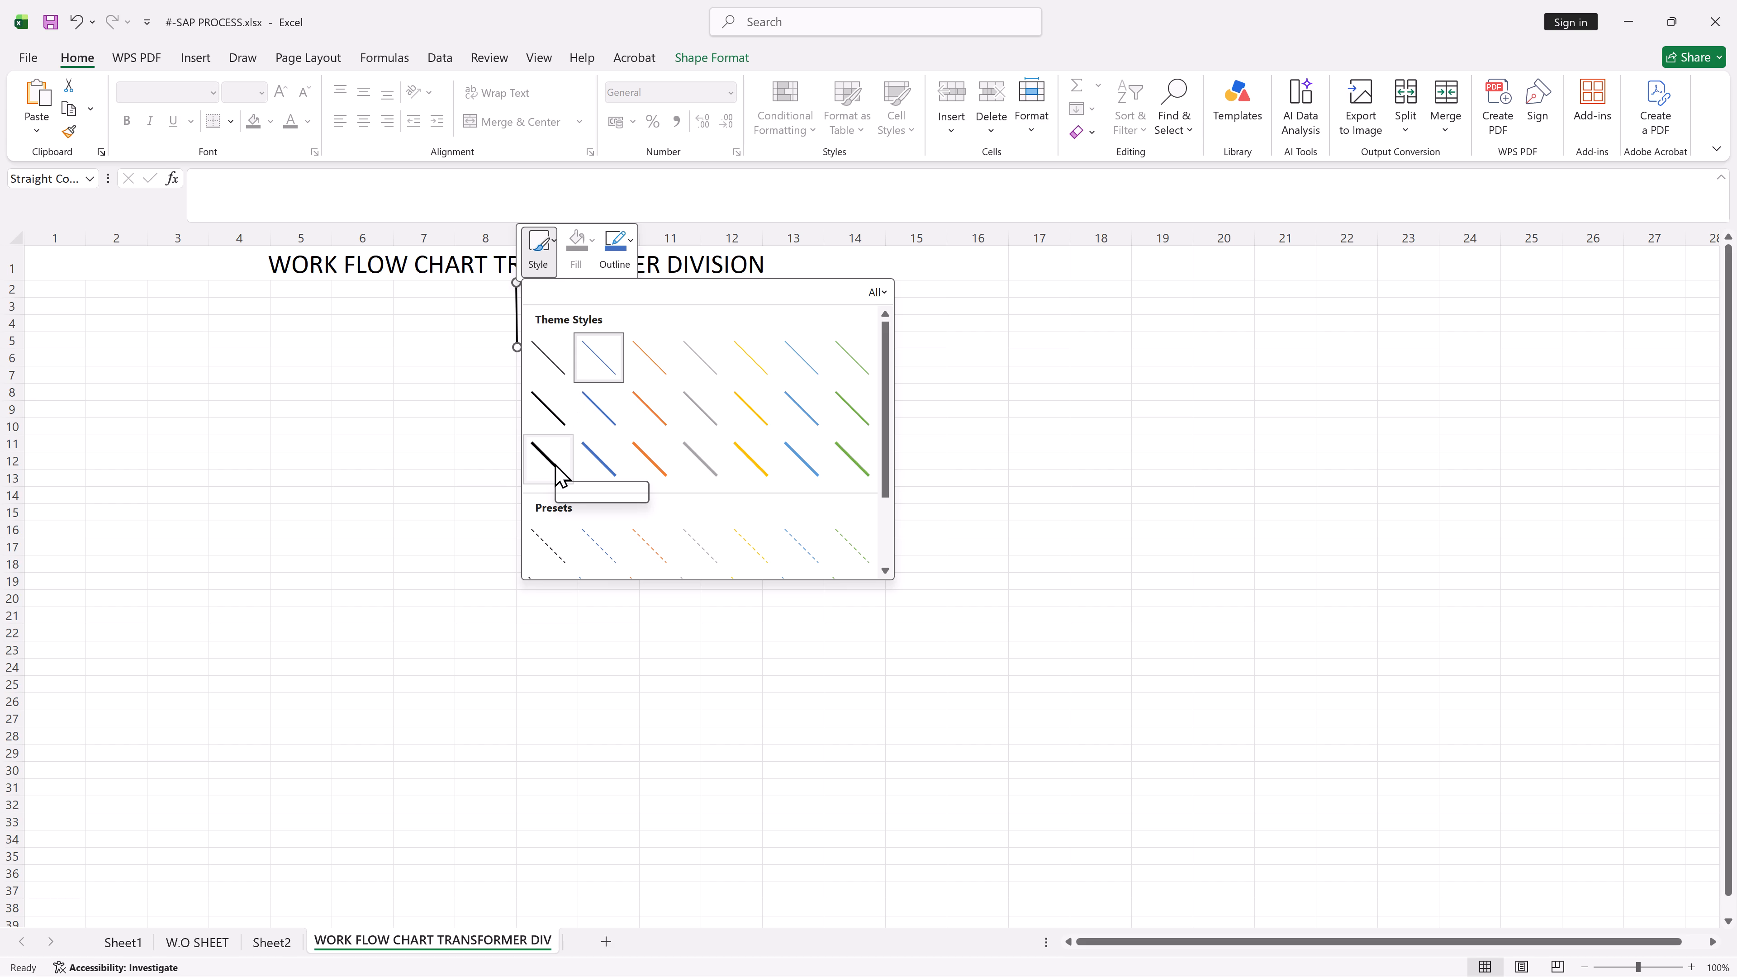
click(555, 463)
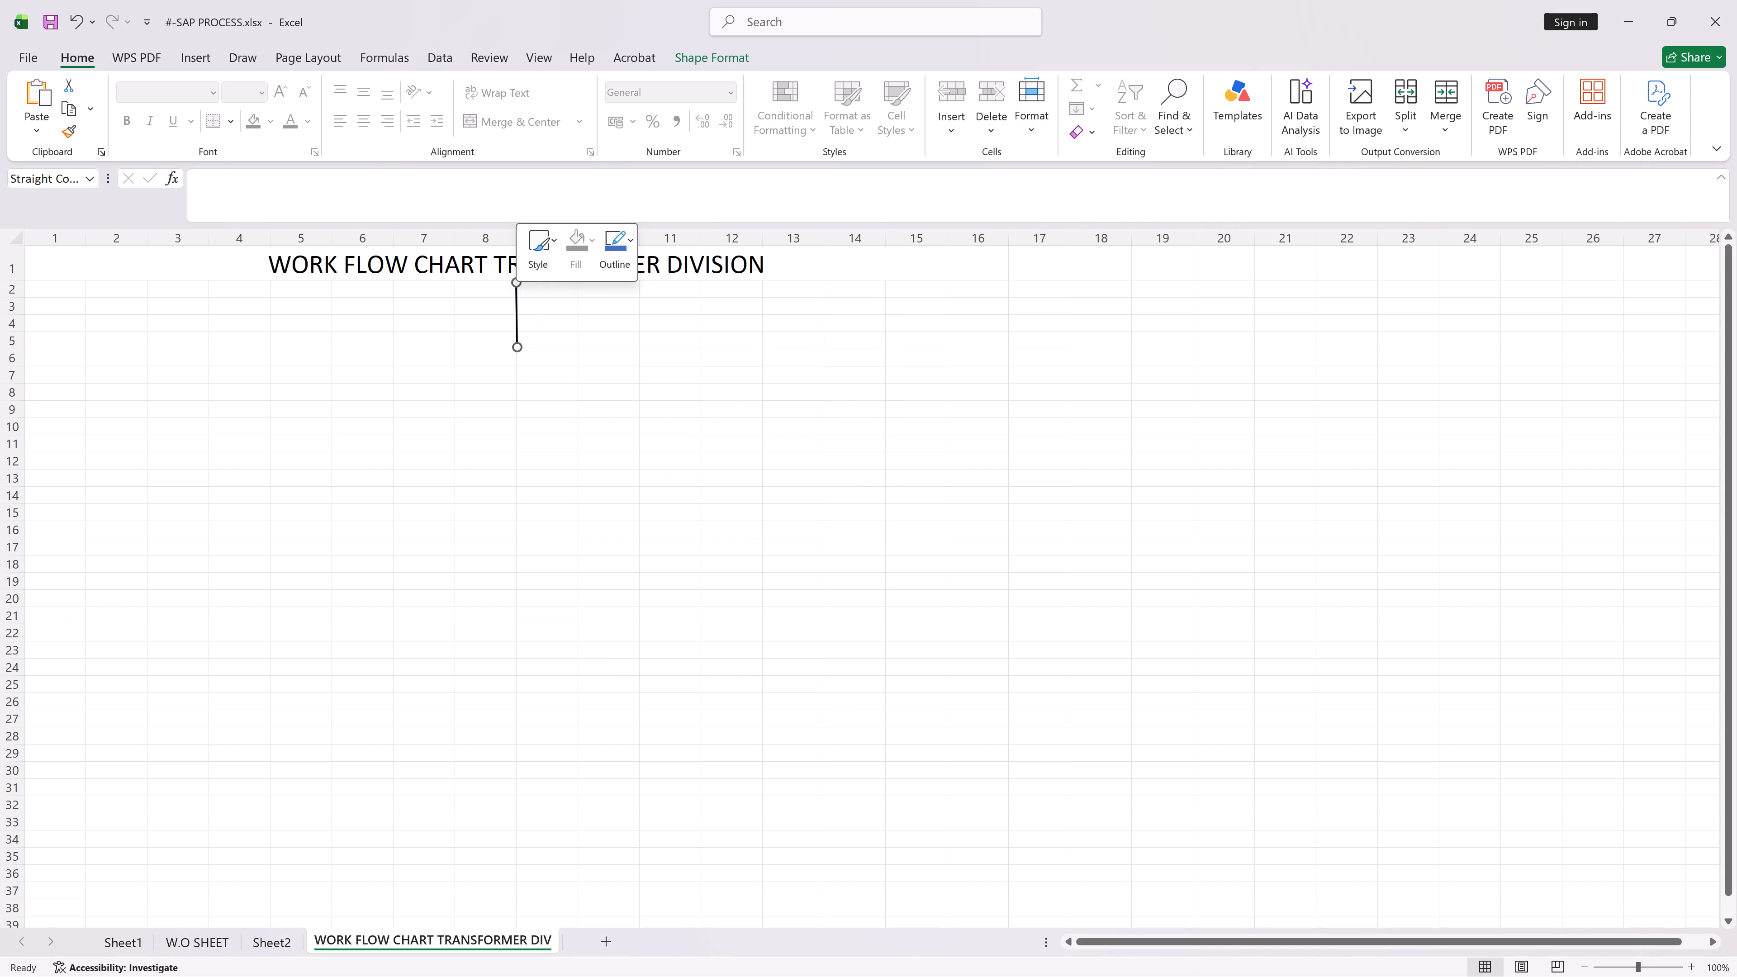
click(511, 428)
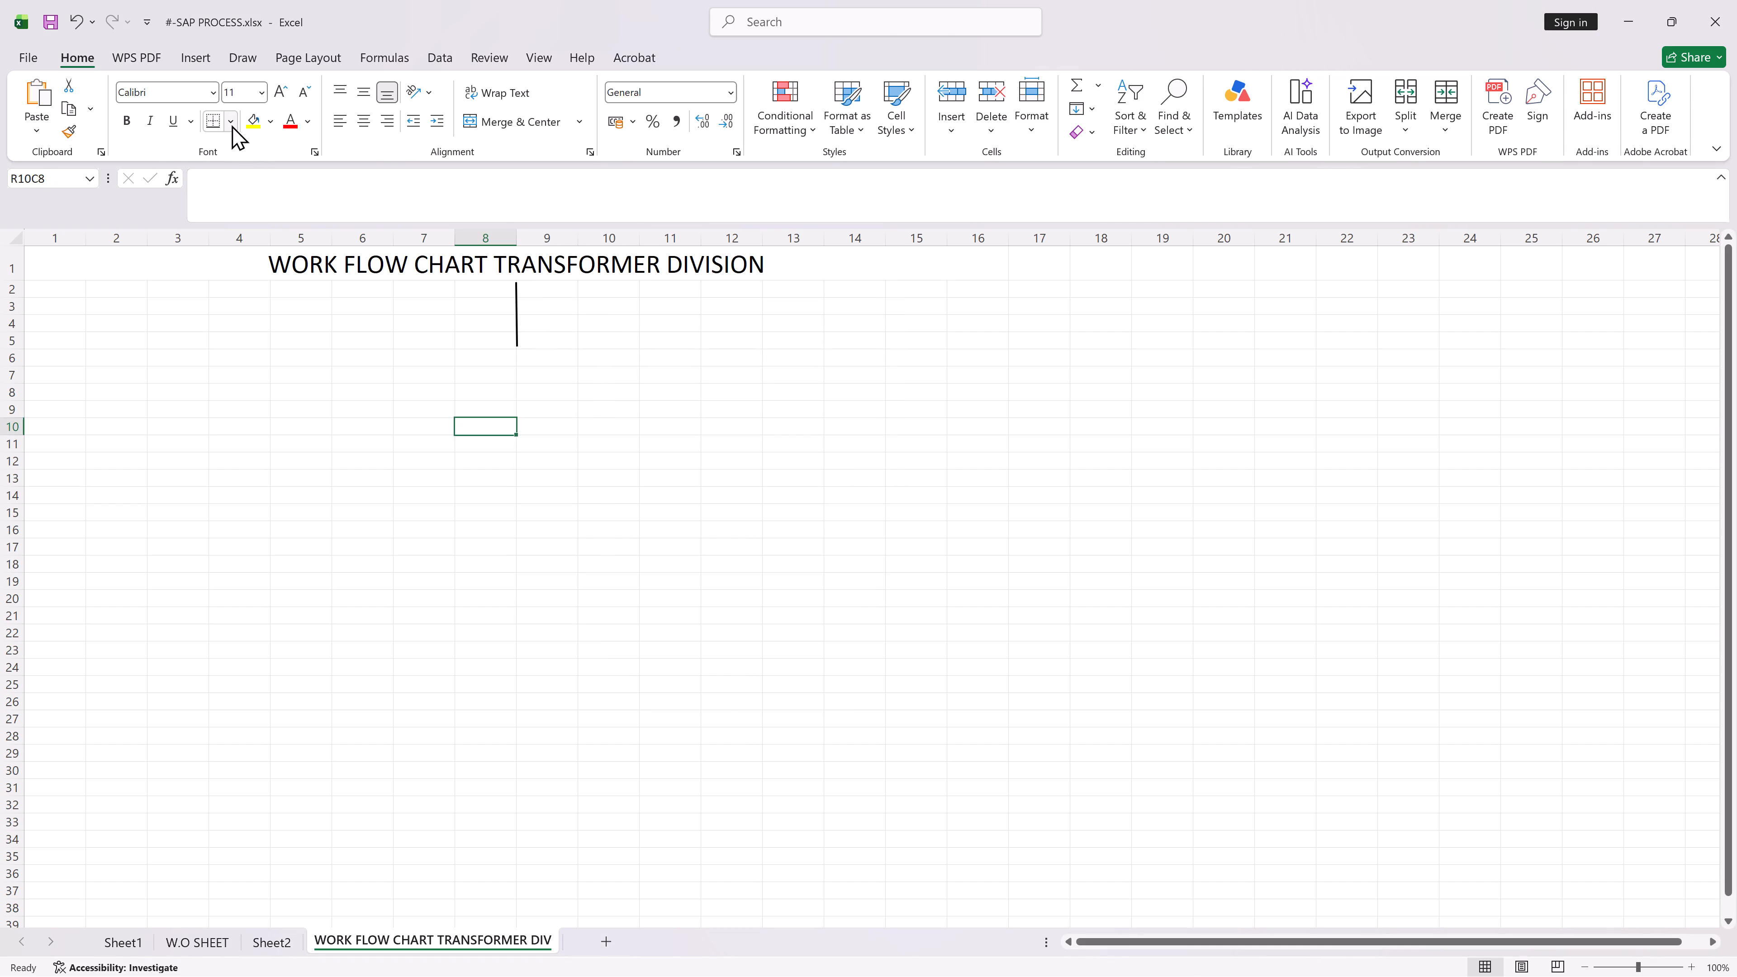
Draw a horizontal straight line about 7.22 cm long from the vertical line's lower end leftward to the start of column 5.
click(192, 60)
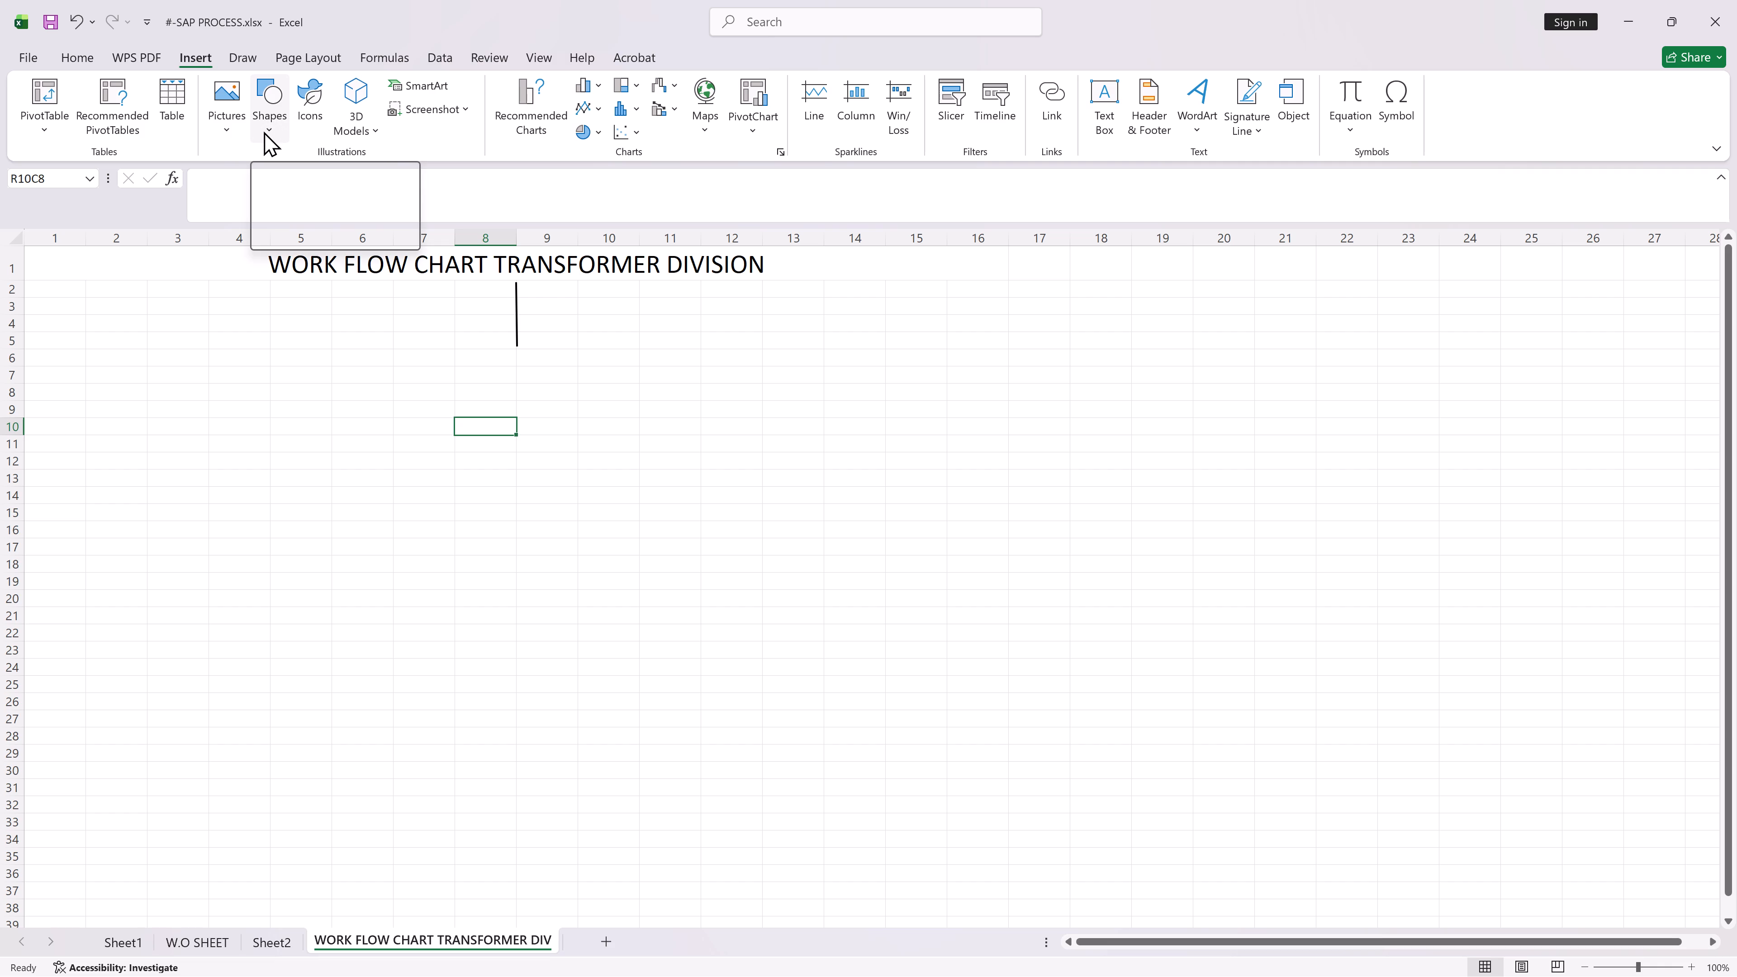
click(263, 136)
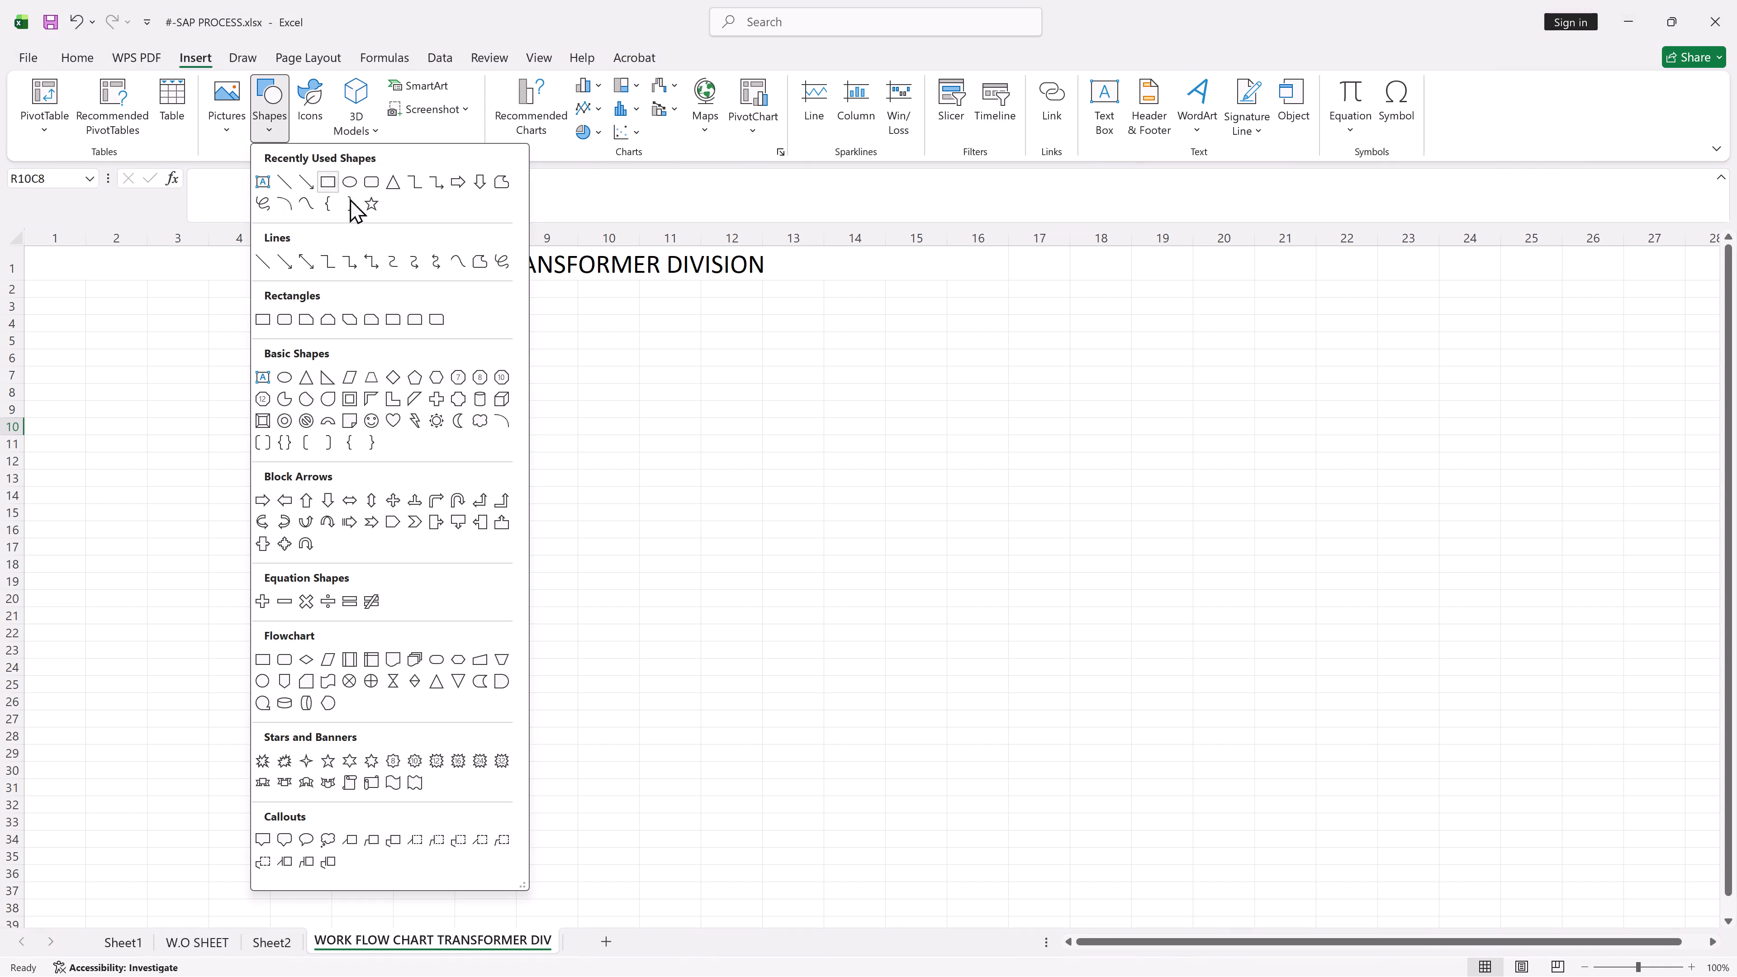
click(261, 260)
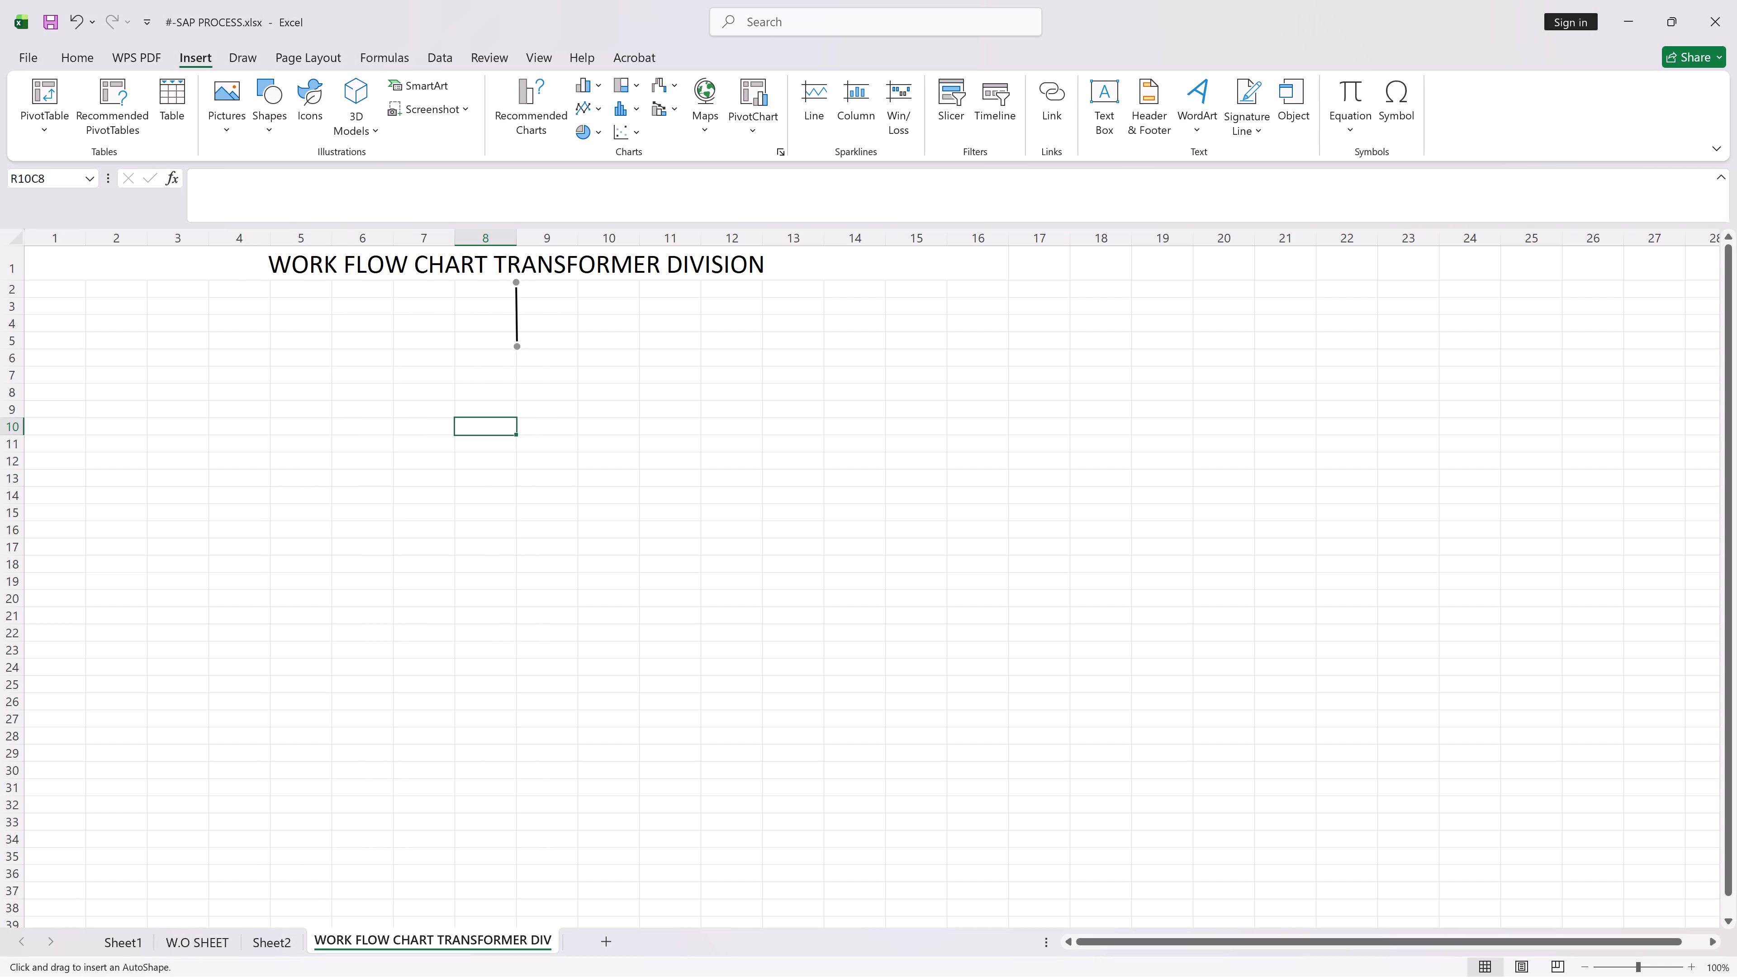
drag(517, 348, 327, 333)
drag(327, 333, 261, 352)
drag(261, 352, 270, 348)
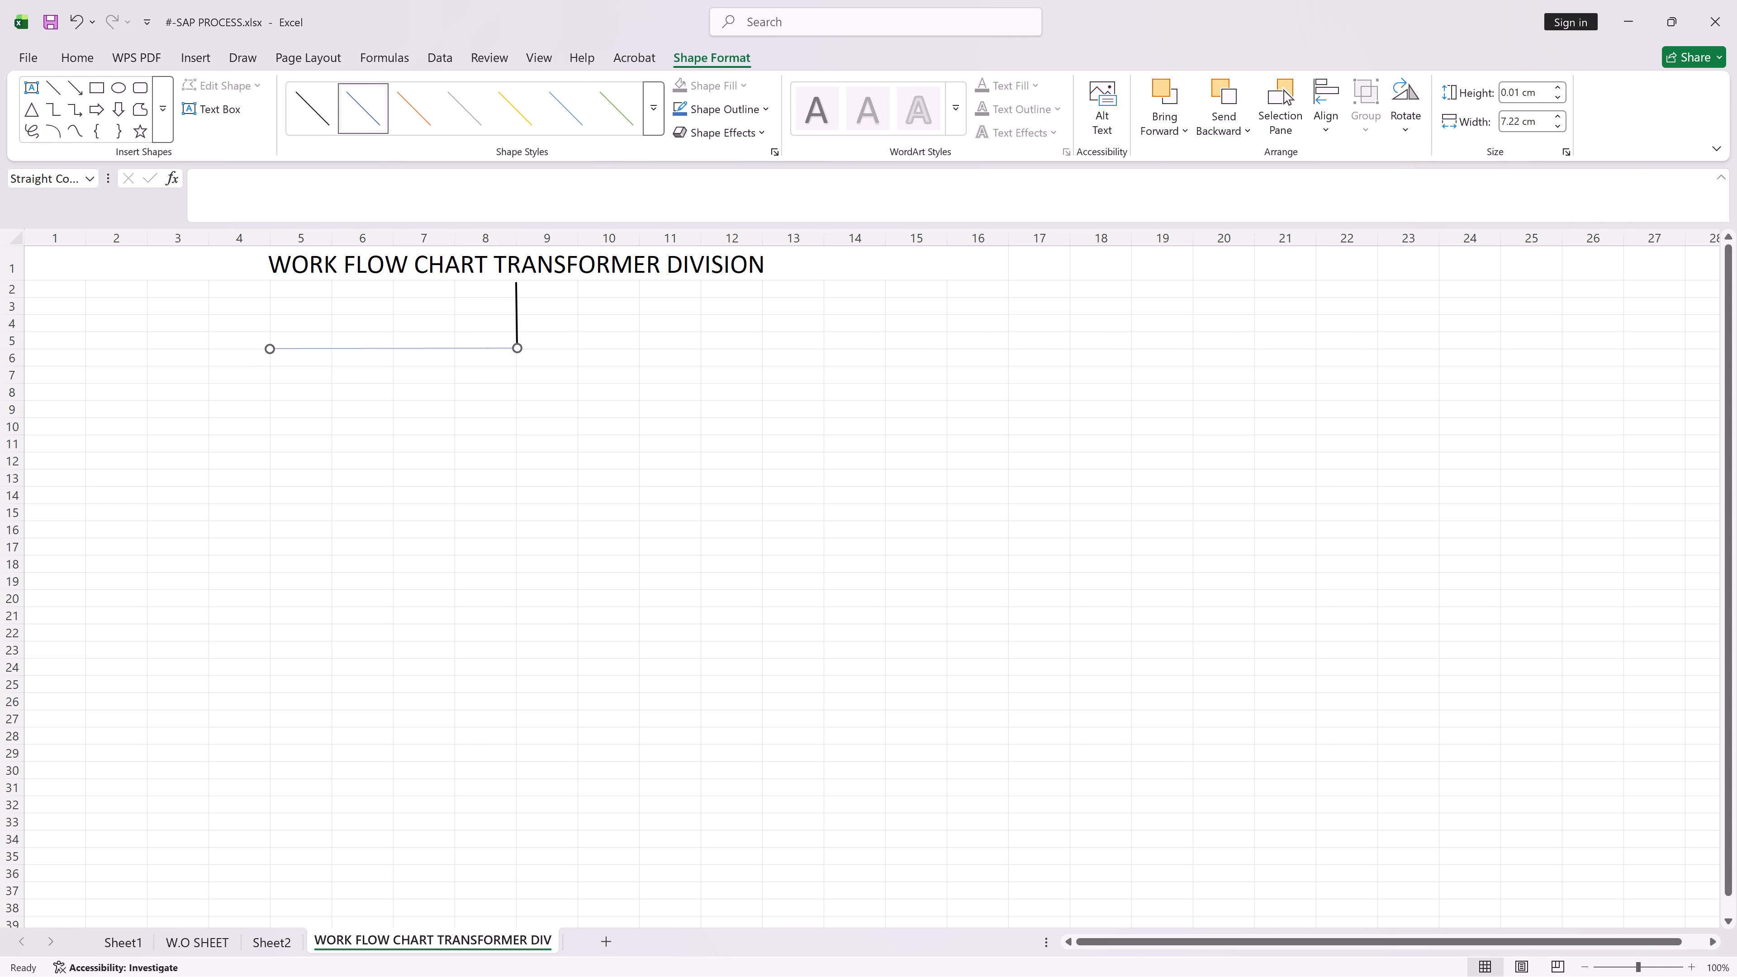
Apply the thickest black theme line style to the horizontal branch line.
click(659, 117)
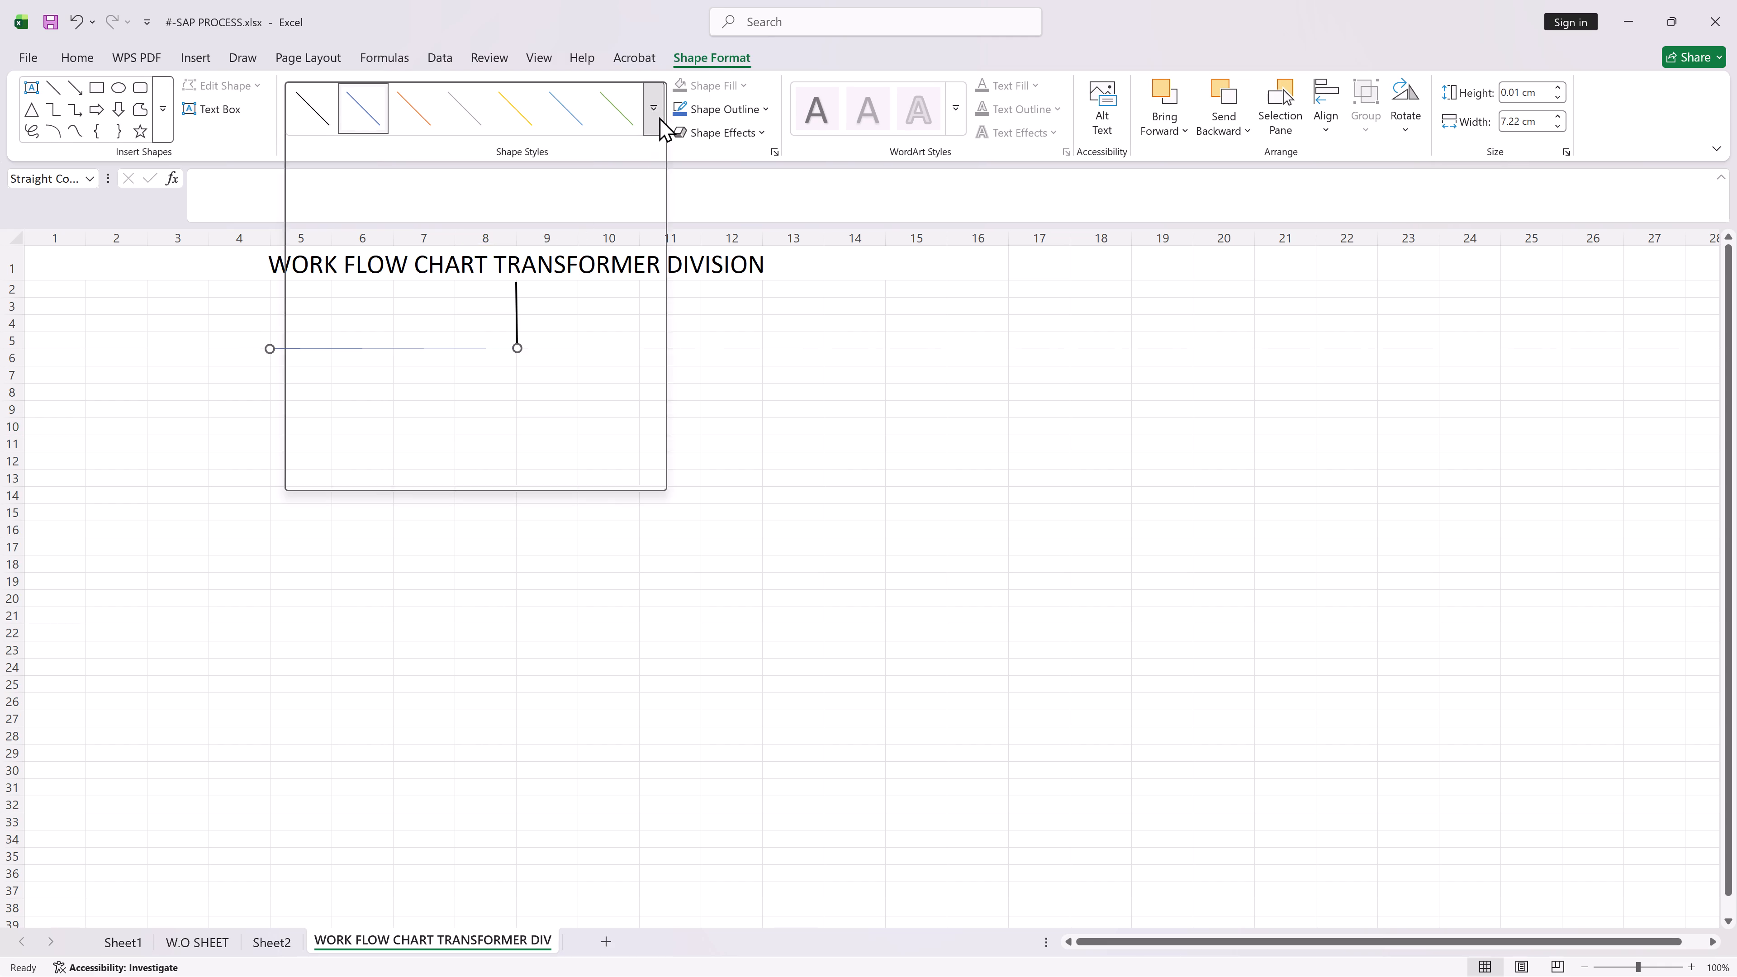
click(308, 269)
click(541, 353)
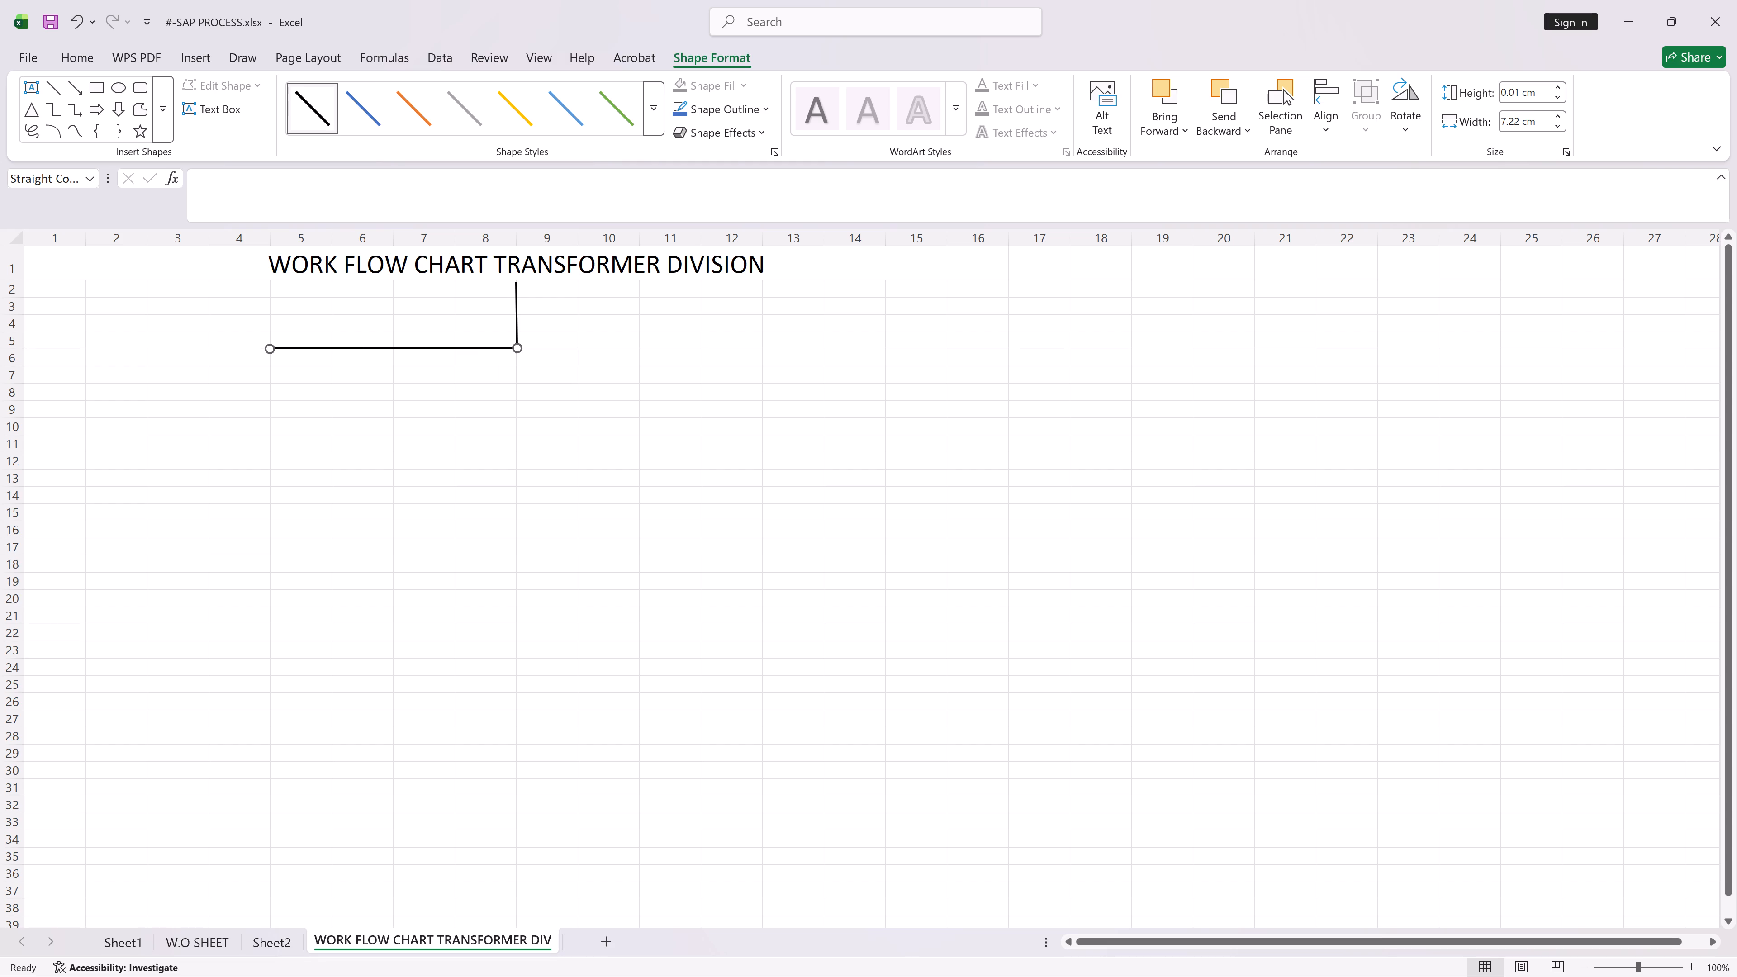
Duplicate the horizontal line and align the copy on the other side of the vertical line, reaching the end of column 12.
click(427, 345)
key(ctrl+c)
key(ctrl+v)
drag(446, 363, 620, 368)
drag(620, 368, 677, 346)
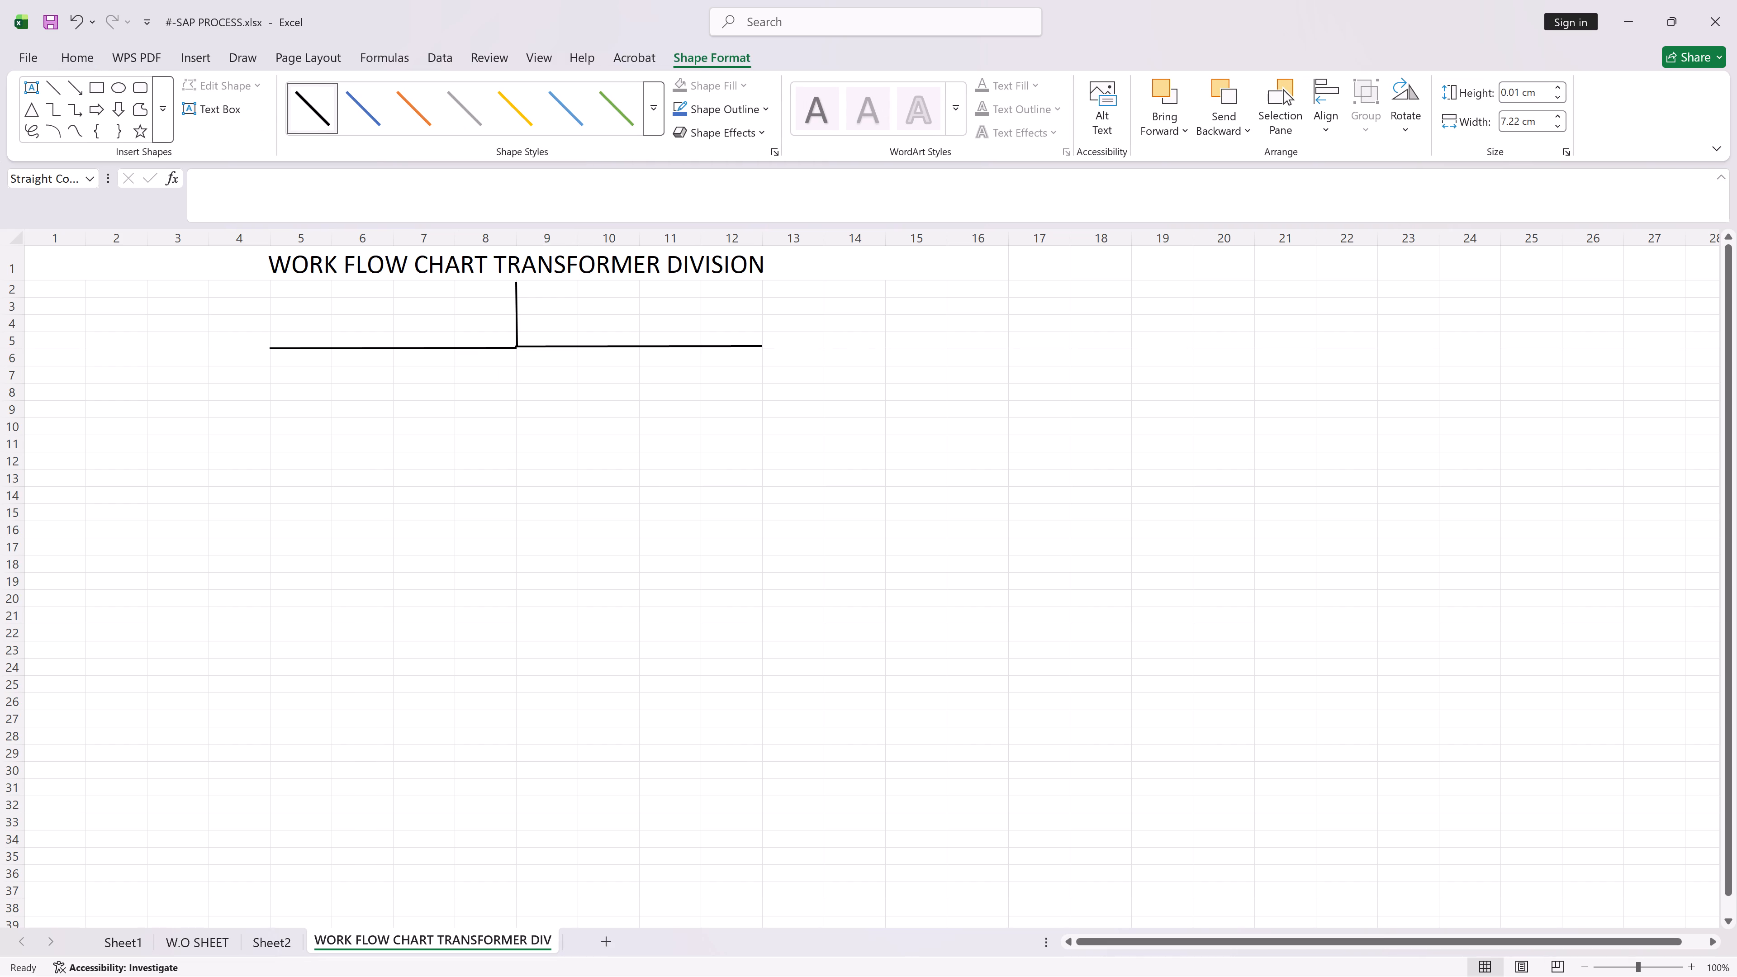
drag(677, 346, 677, 349)
drag(677, 349, 677, 348)
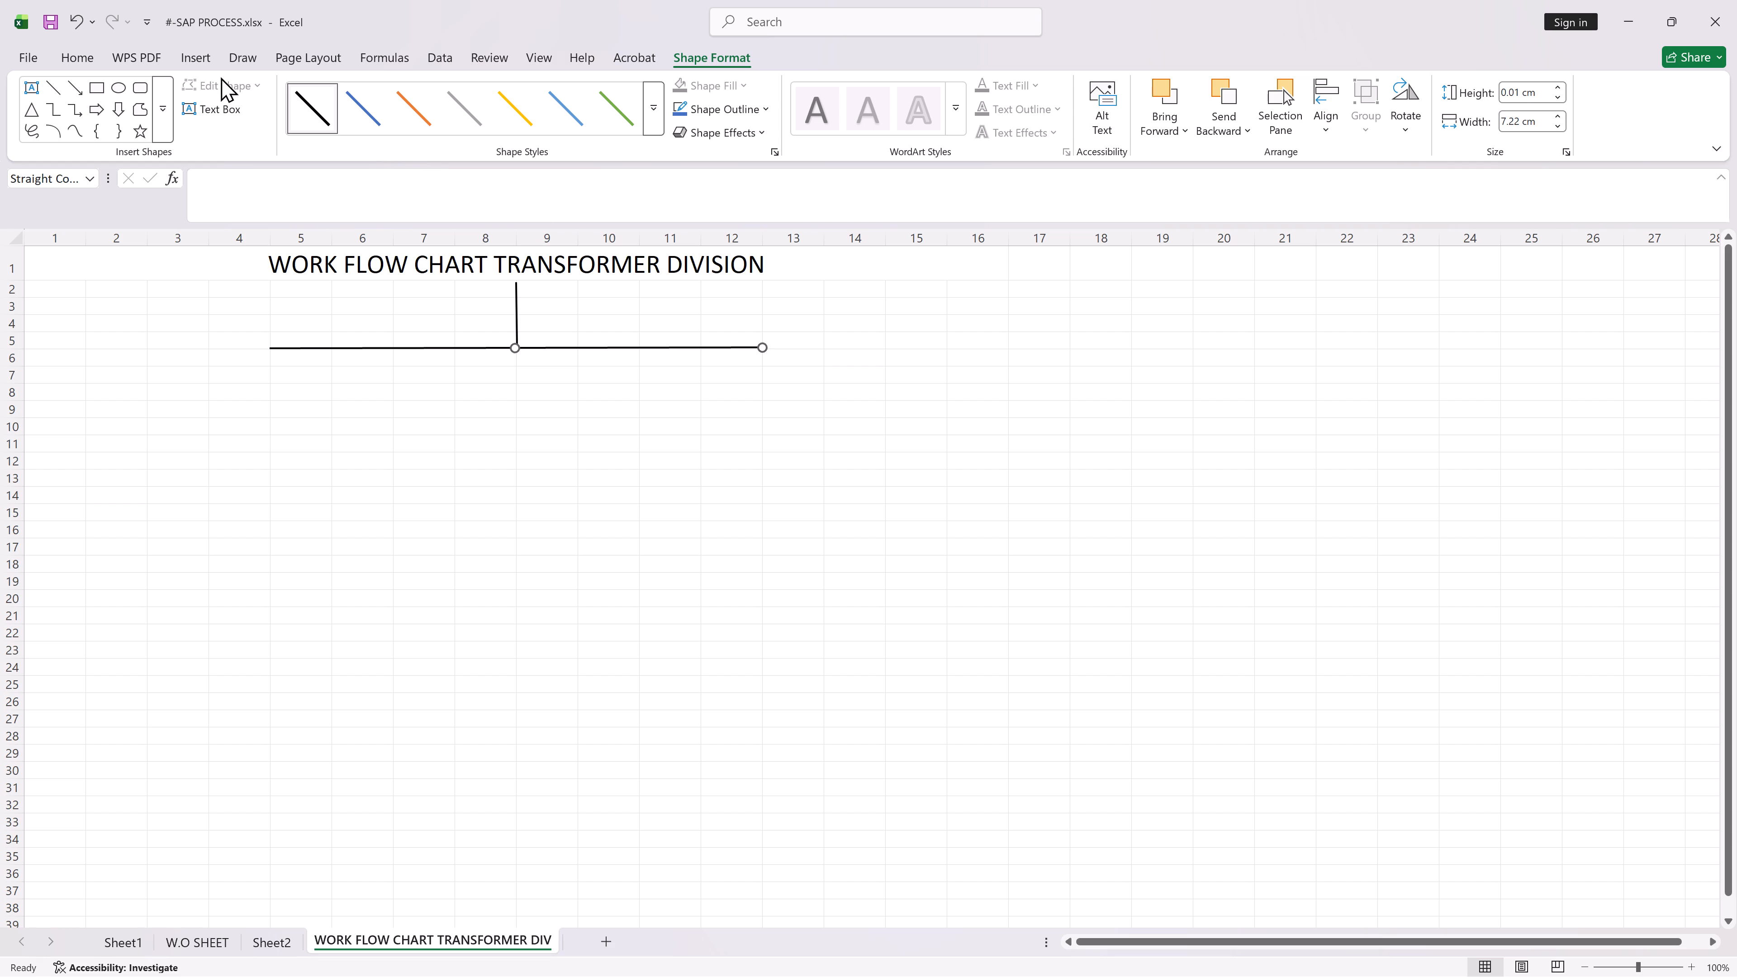
Draw a straight arrow about 1.55 cm long downward from the horizontal line's left end at the start of column 5.
click(166, 130)
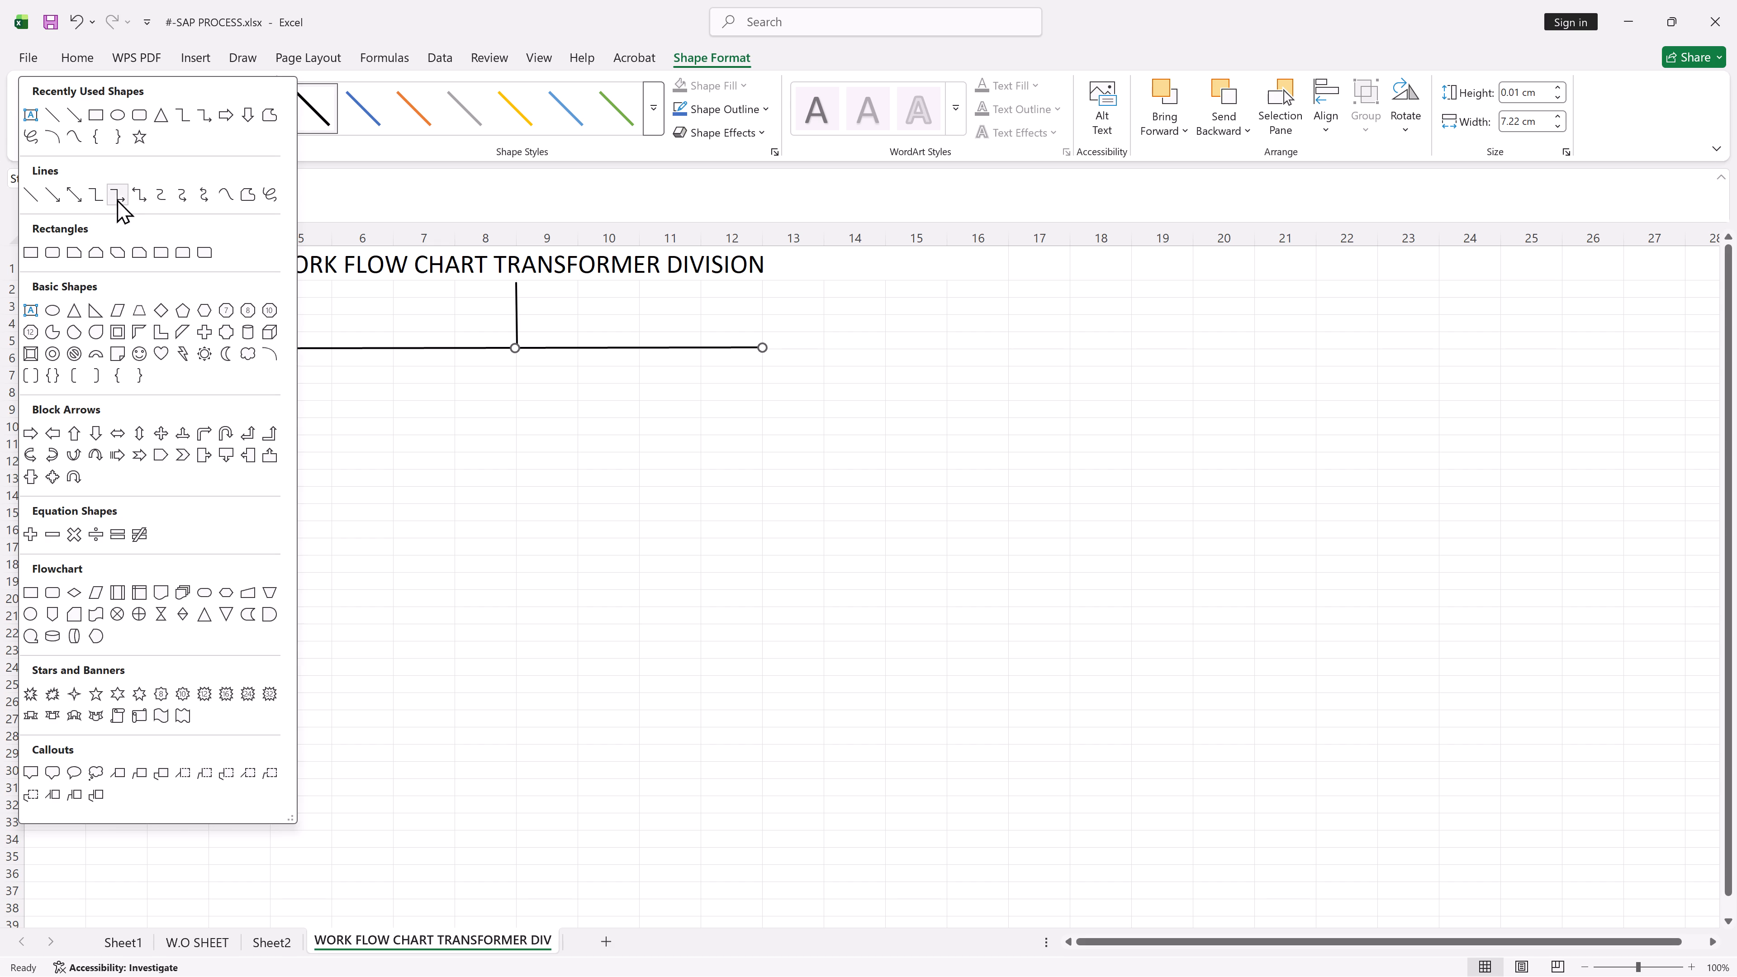
click(53, 198)
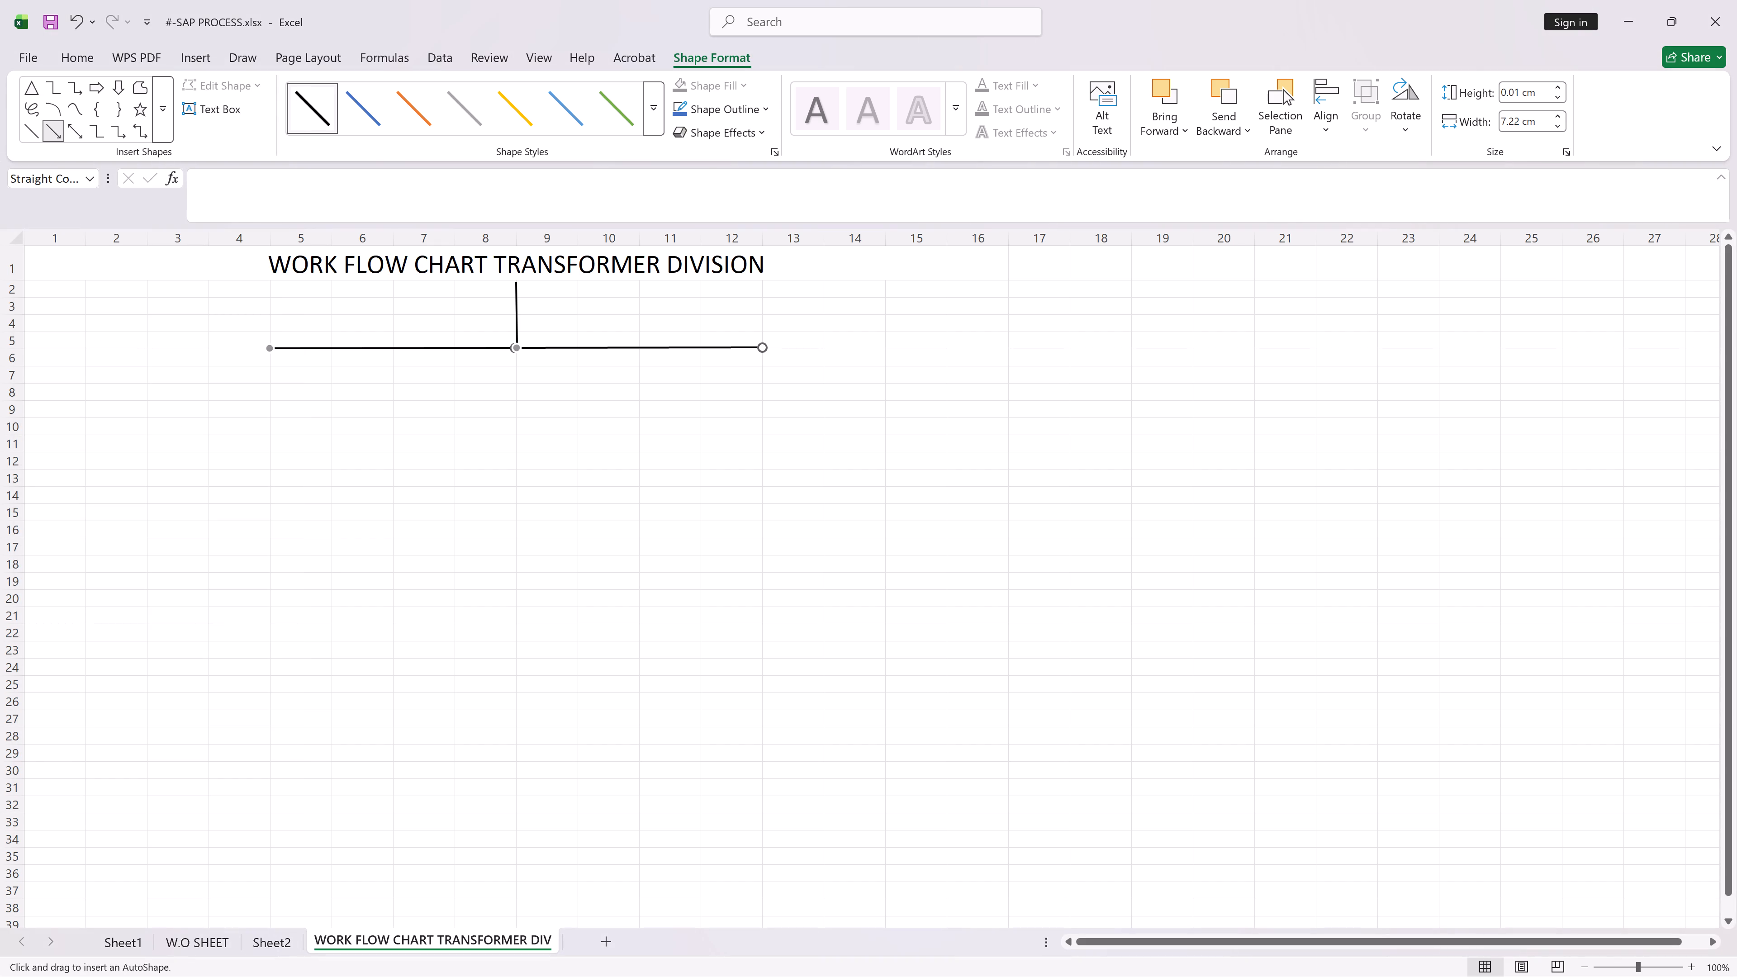
drag(268, 348, 269, 395)
drag(269, 395, 267, 400)
drag(267, 400, 268, 401)
drag(268, 401, 268, 401)
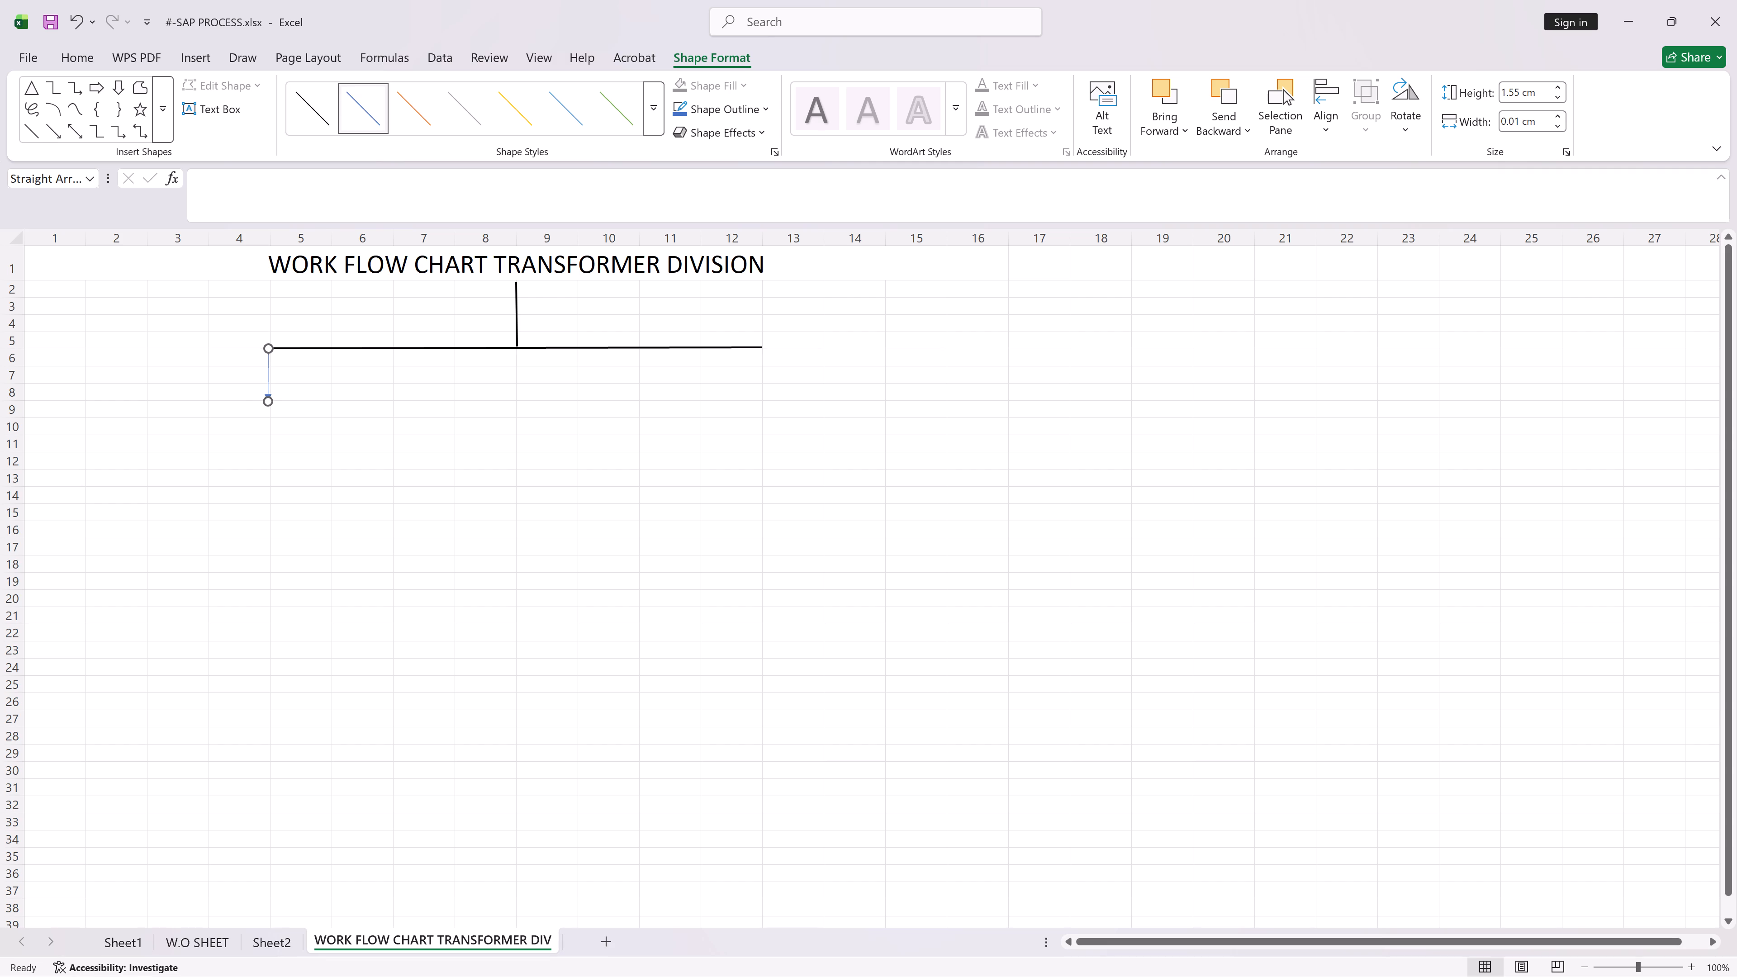
Apply the thickest black theme line style to the downward arrow.
click(651, 122)
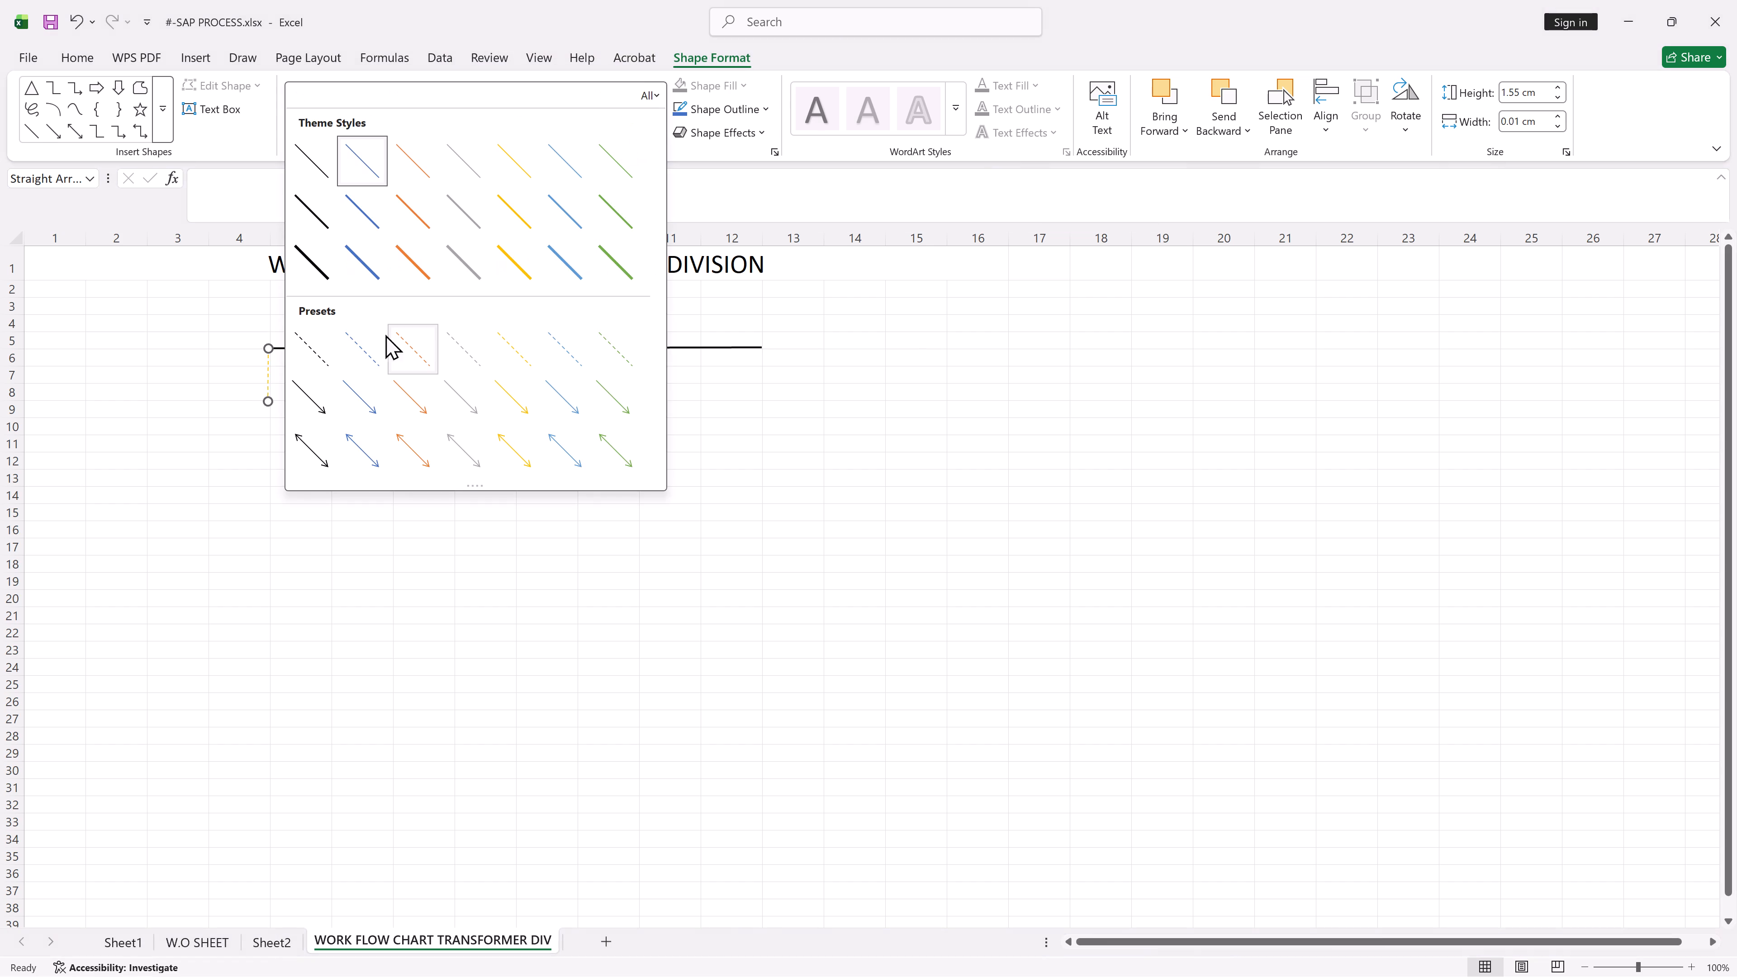
click(314, 268)
click(405, 440)
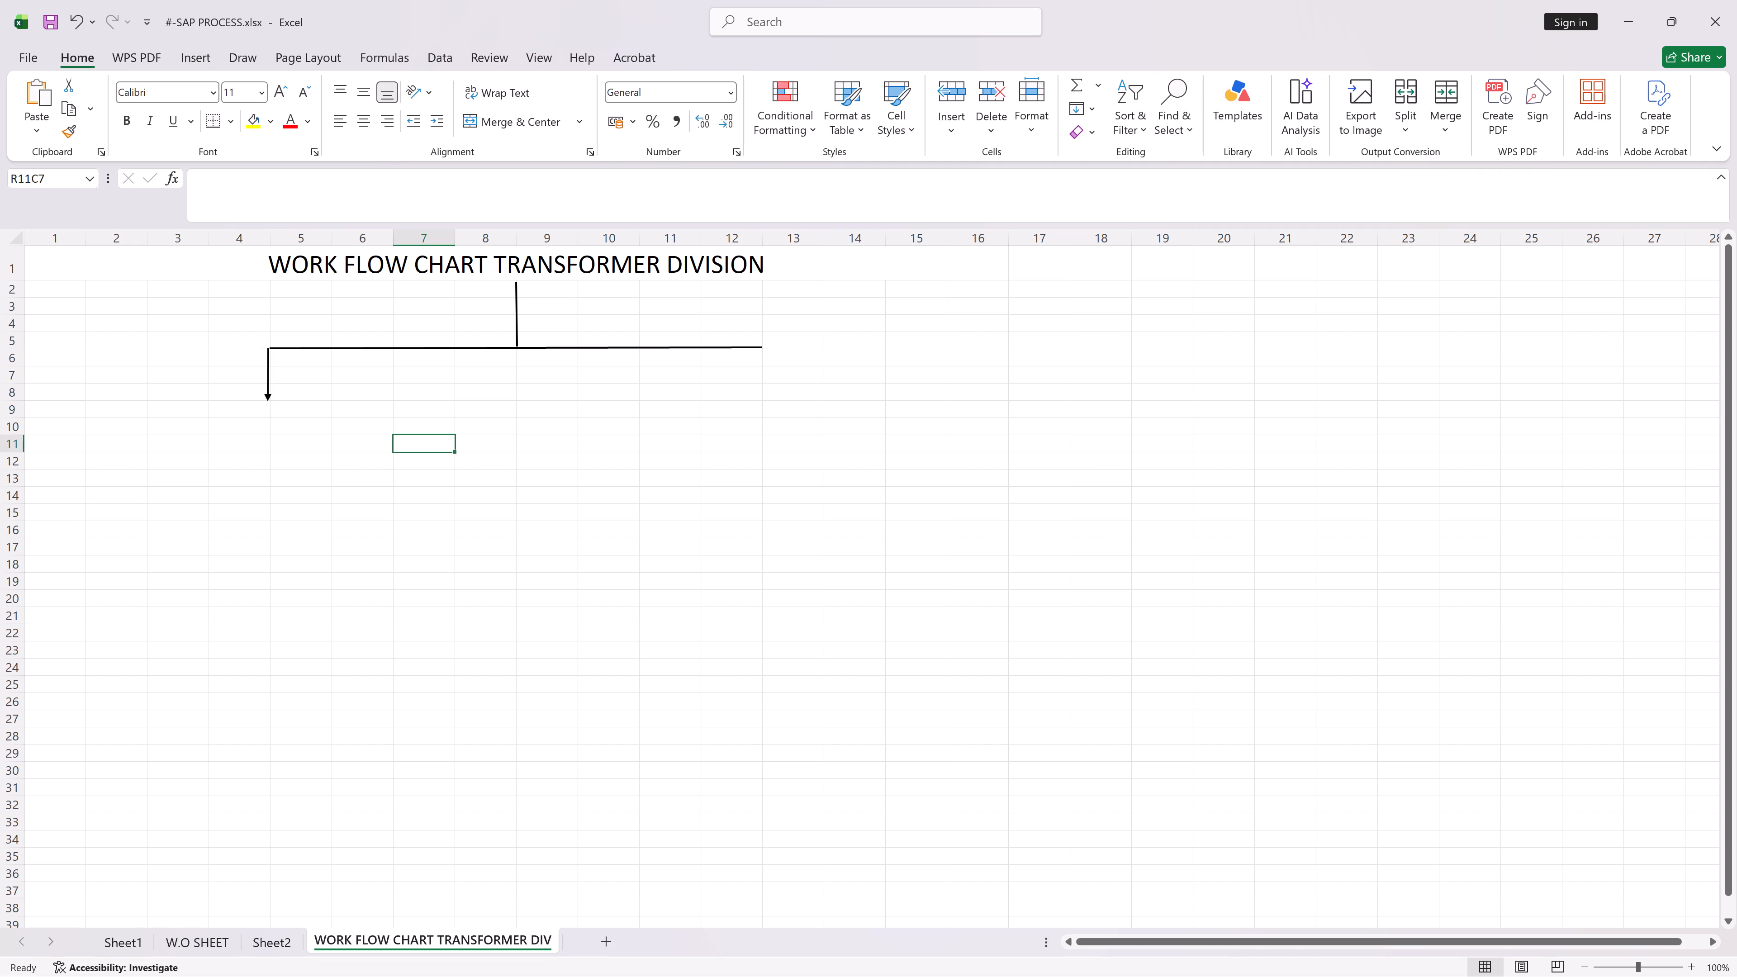
Draw an oval about 2.24 cm high and 3.69 cm wide directly below the downward arrow's tip.
click(242, 409)
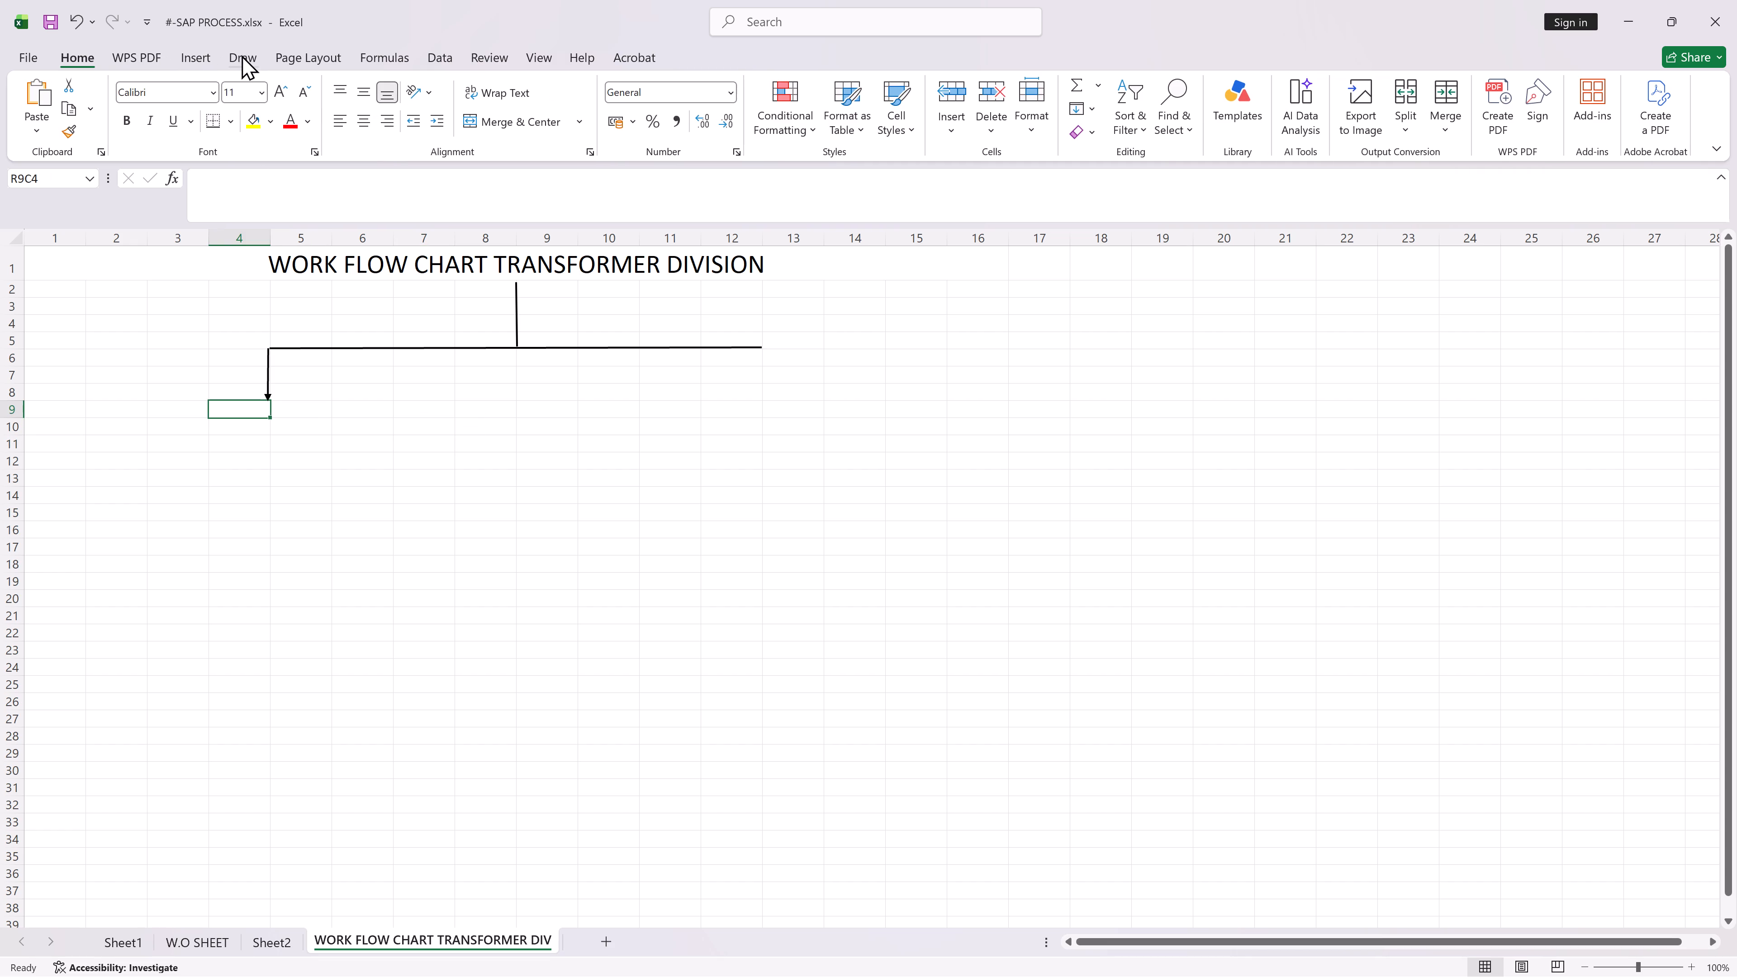
click(195, 55)
click(274, 128)
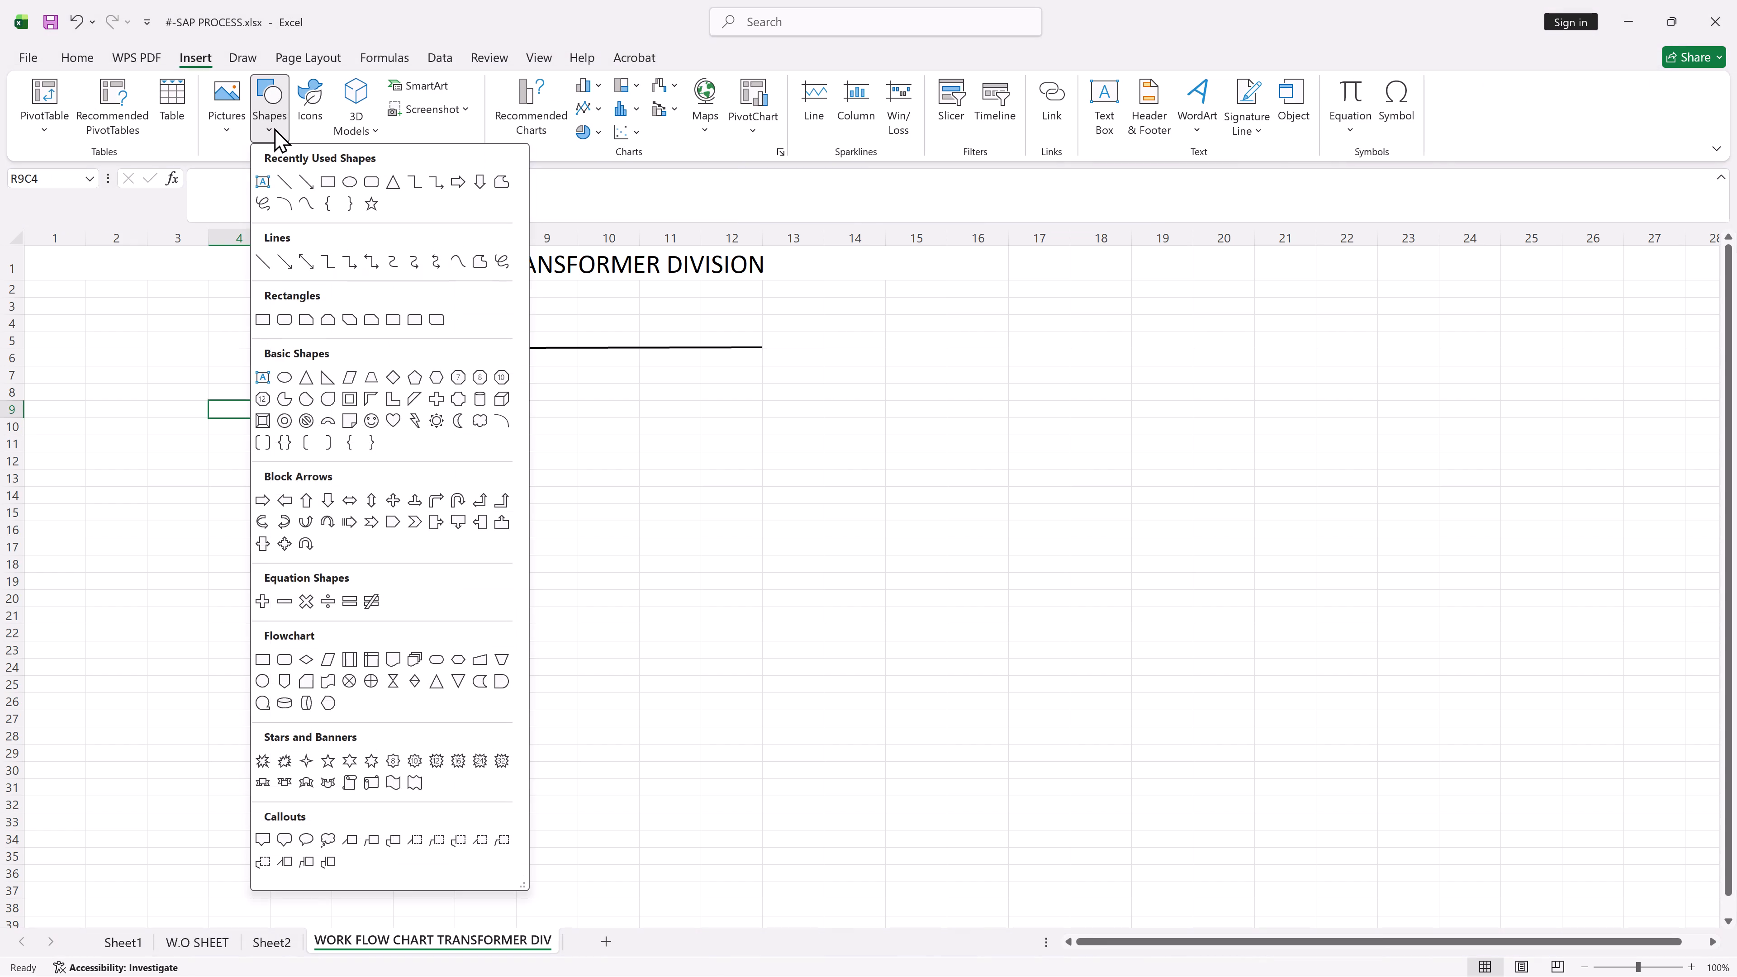
click(353, 181)
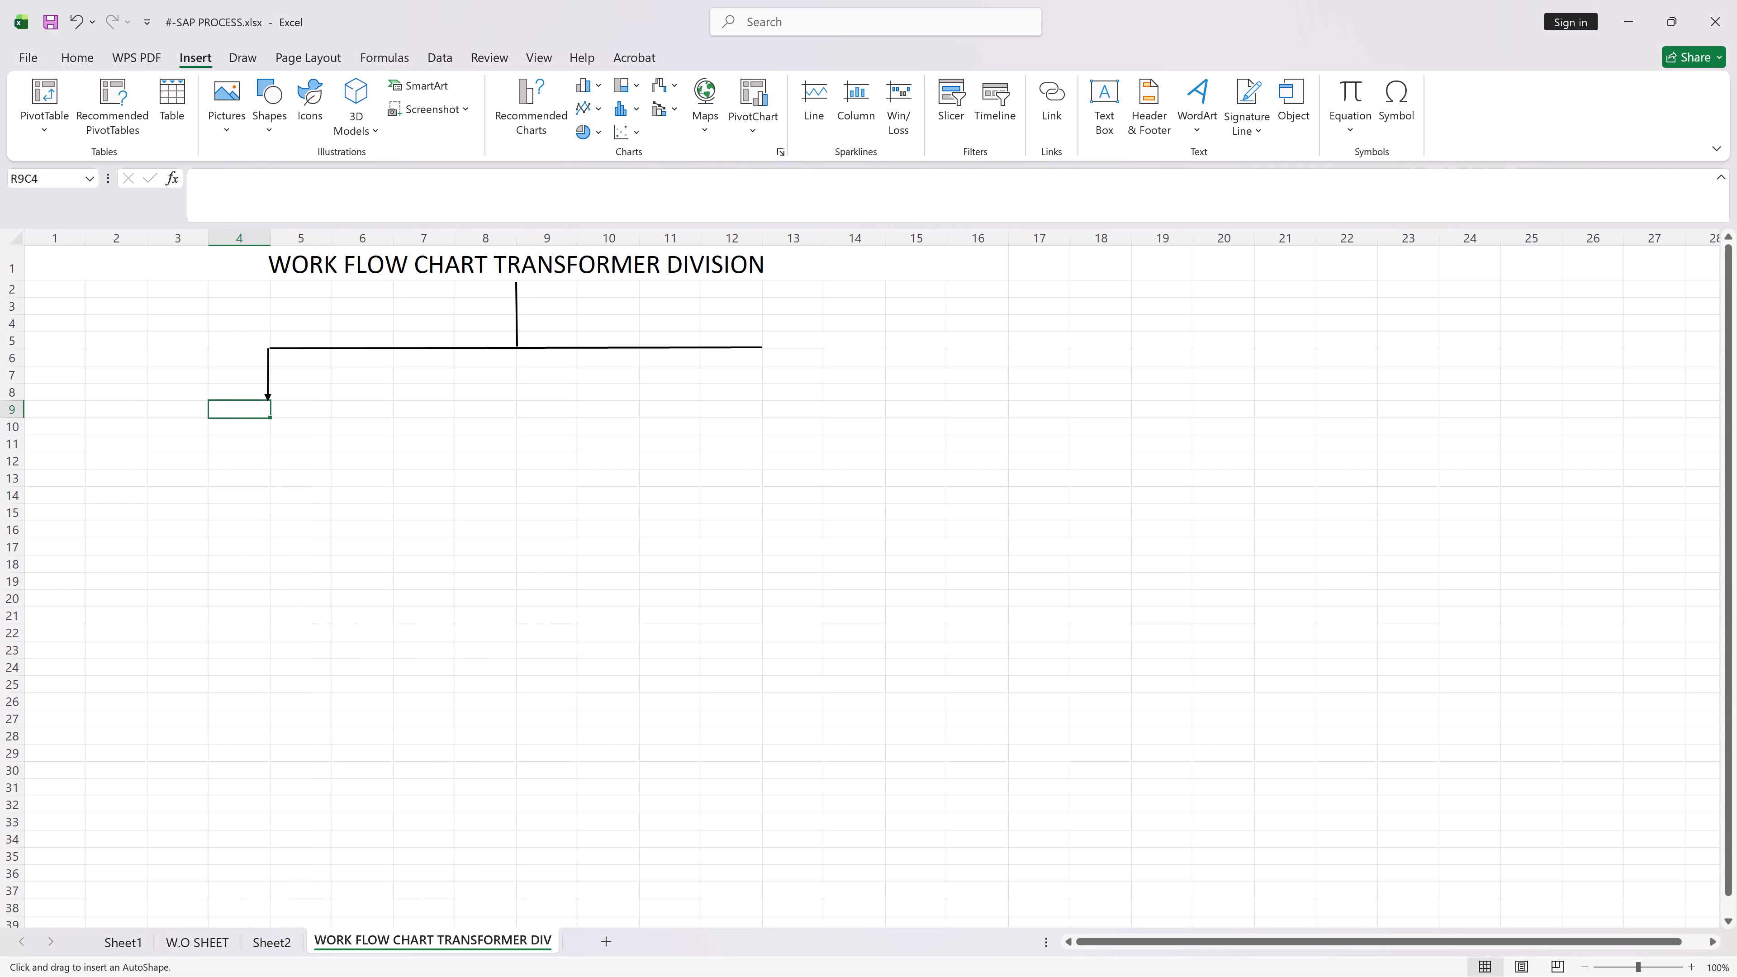
drag(205, 401, 332, 478)
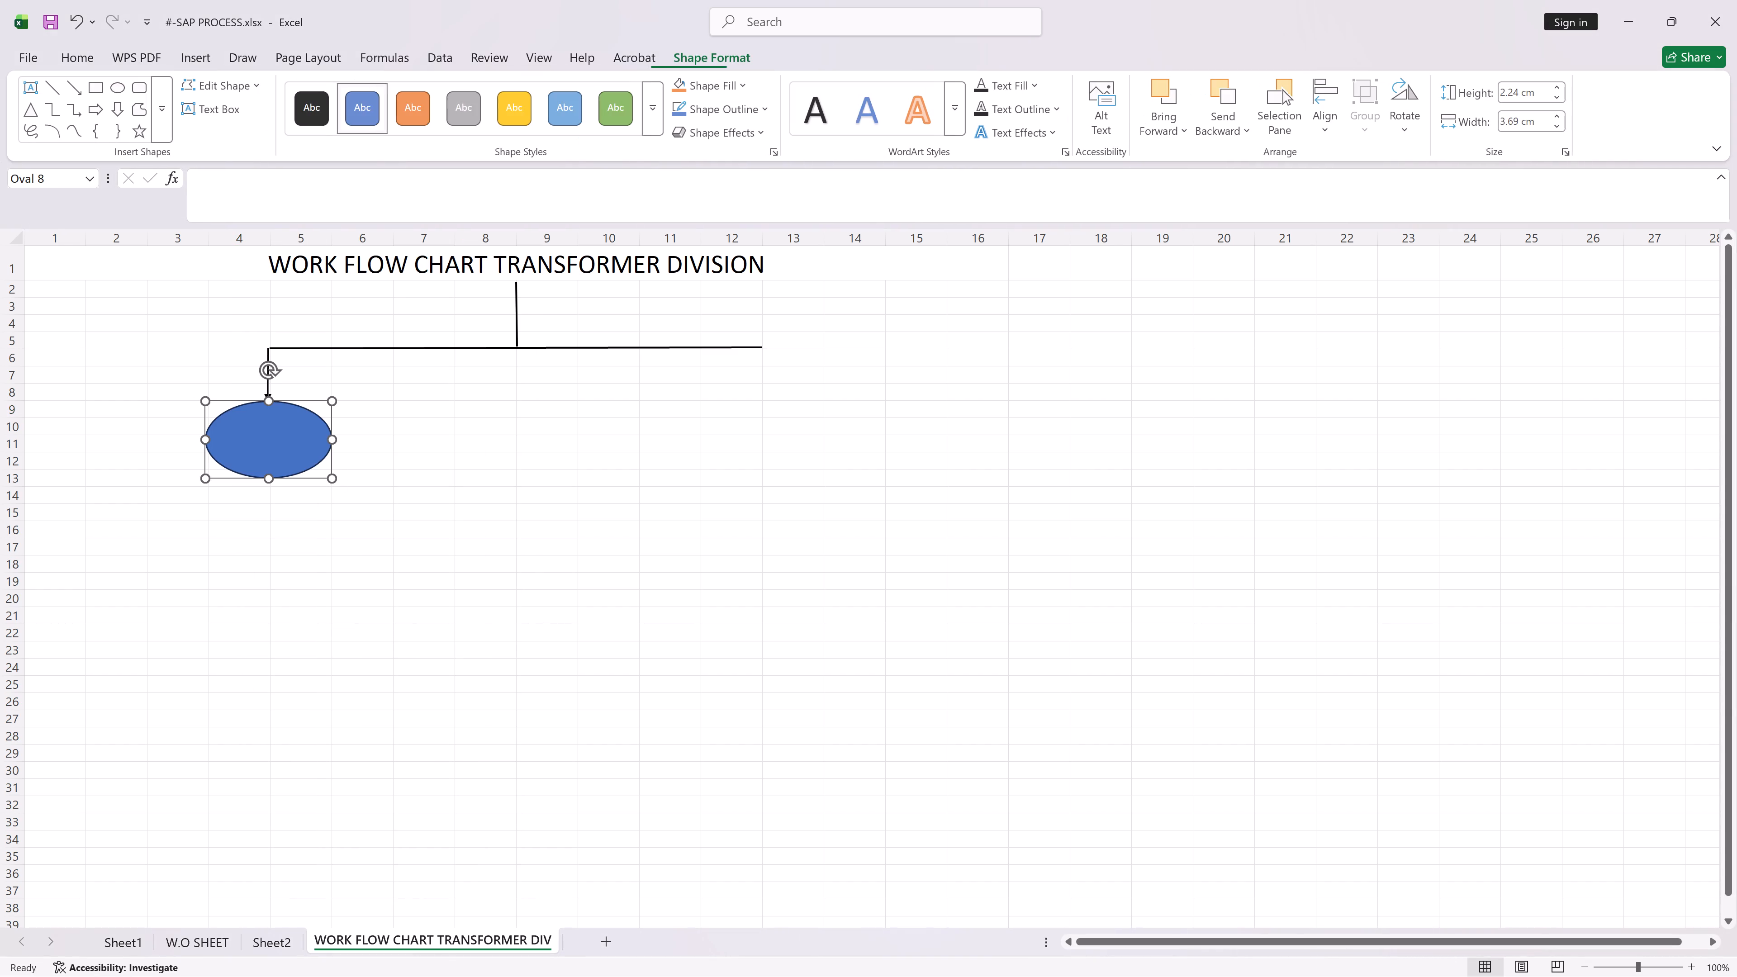
Label the oval "SAP TRANSFORMERS DIVISION", correcting any misspelling in the text.
double_click(246, 433)
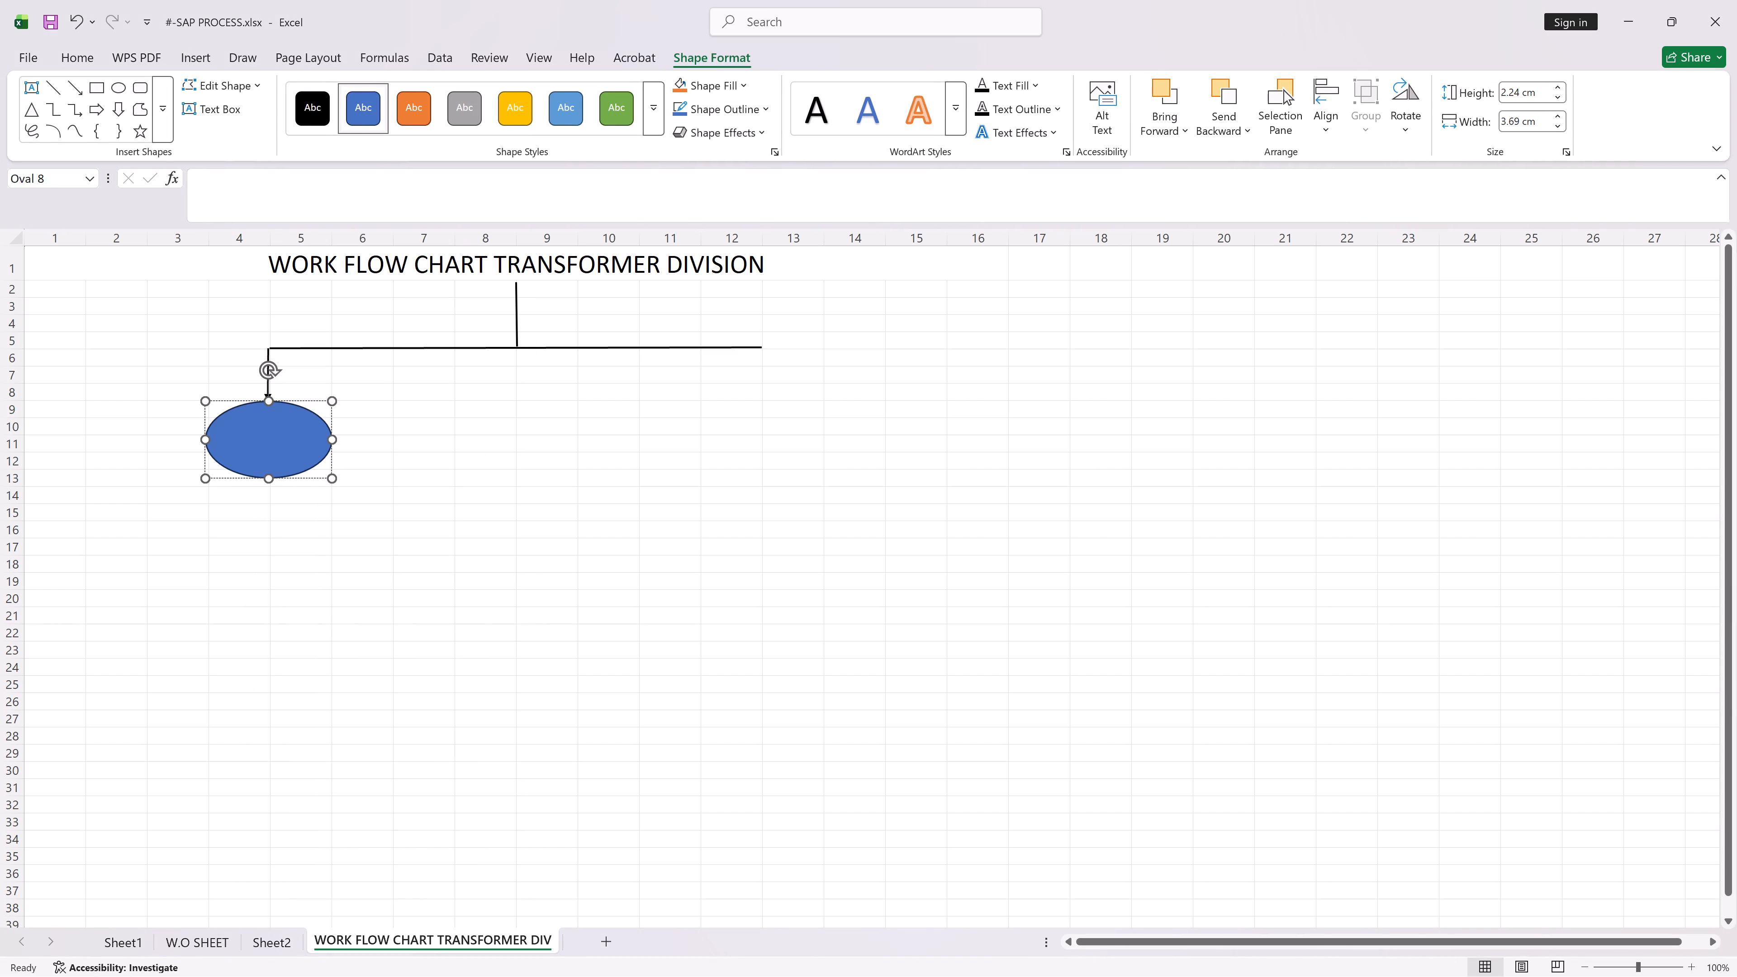
text(SAP TR)
text(ANS)
text(FOREMRS)
key(space)
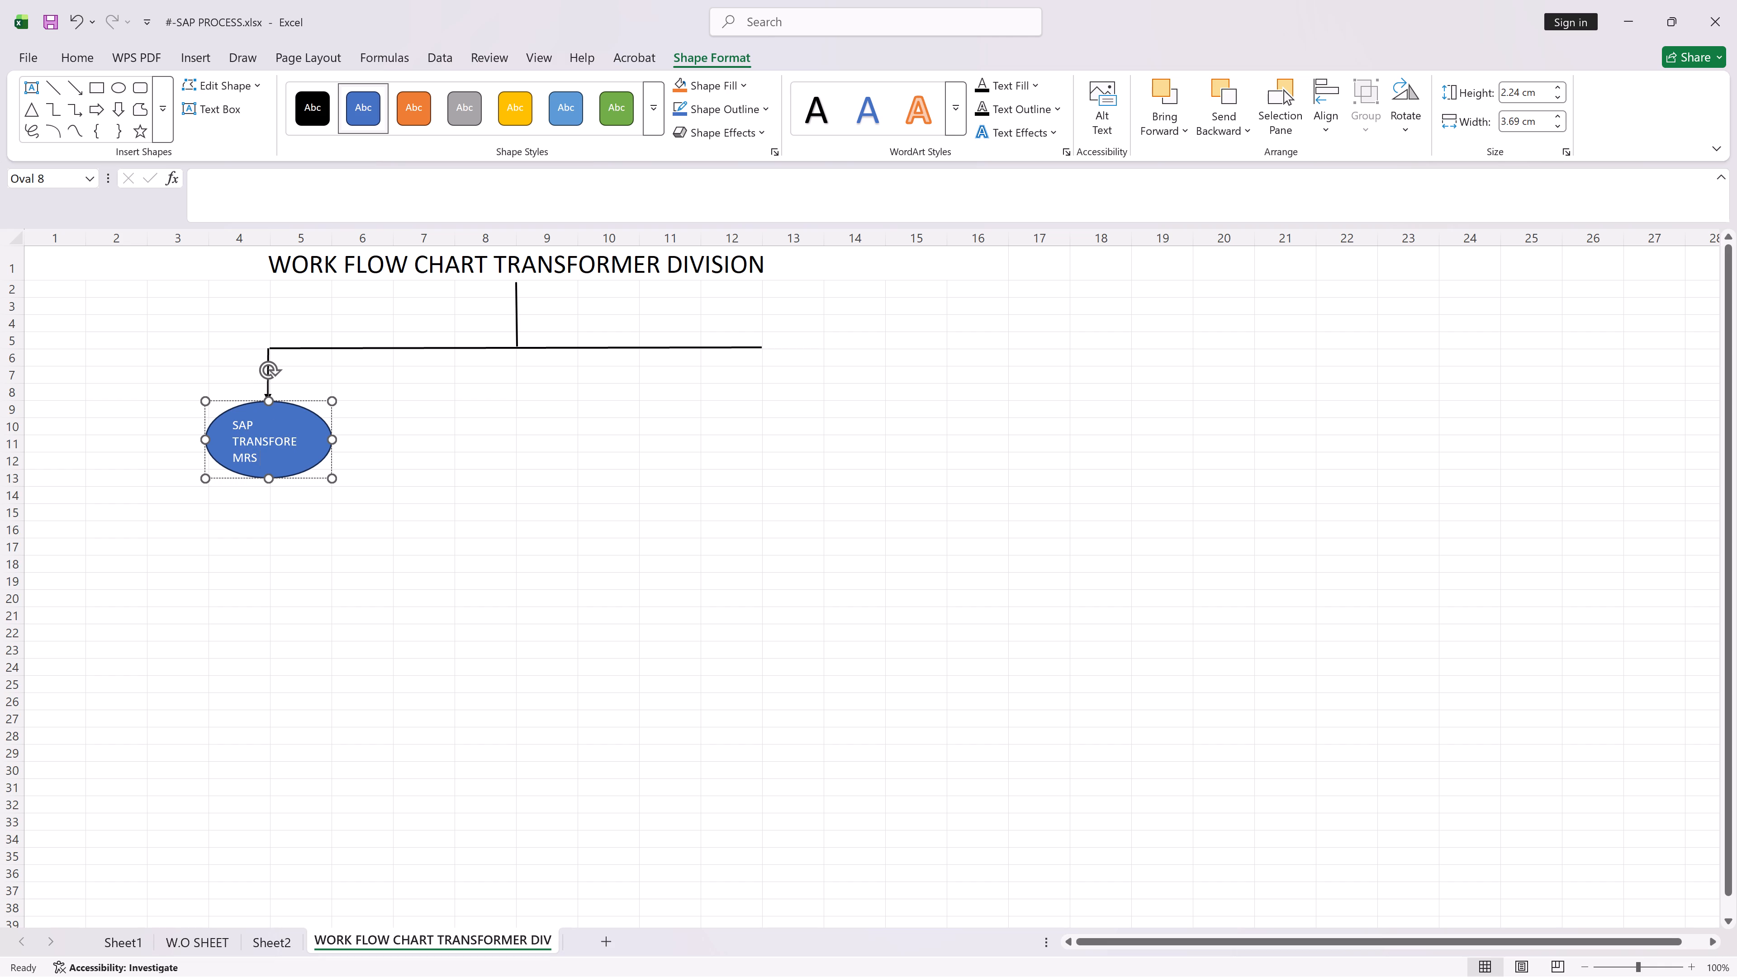
text(DIVISION)
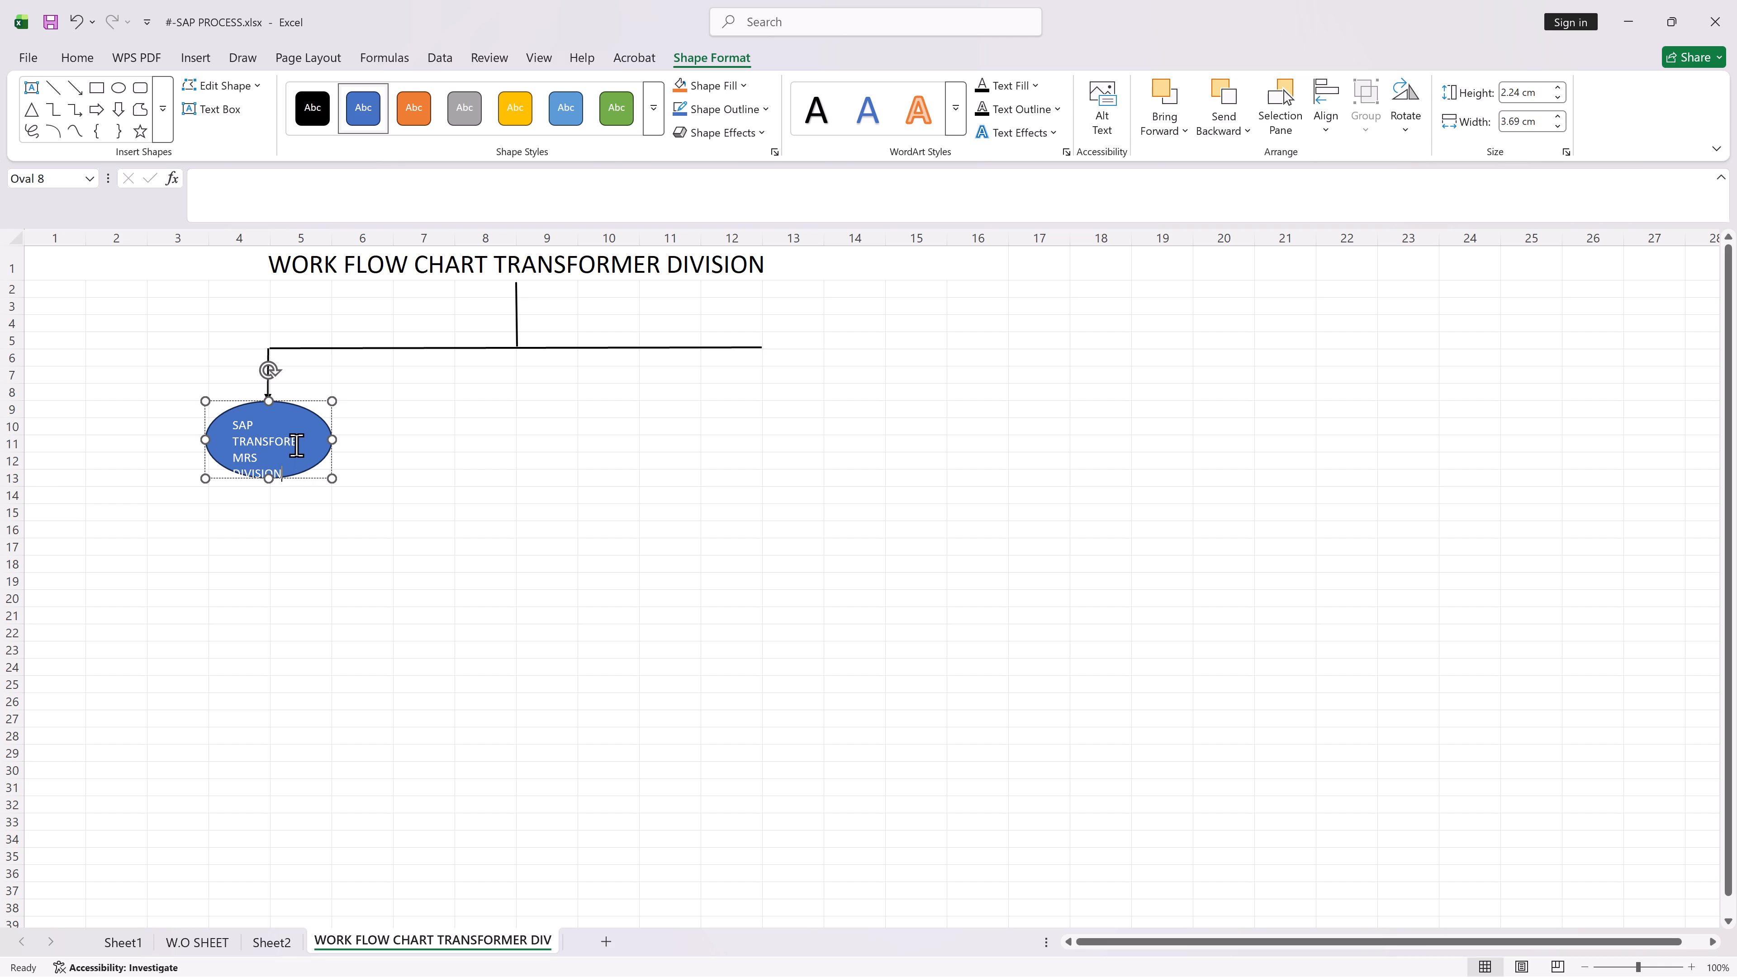
click(295, 439)
key(Delete)
click(233, 458)
key(e)
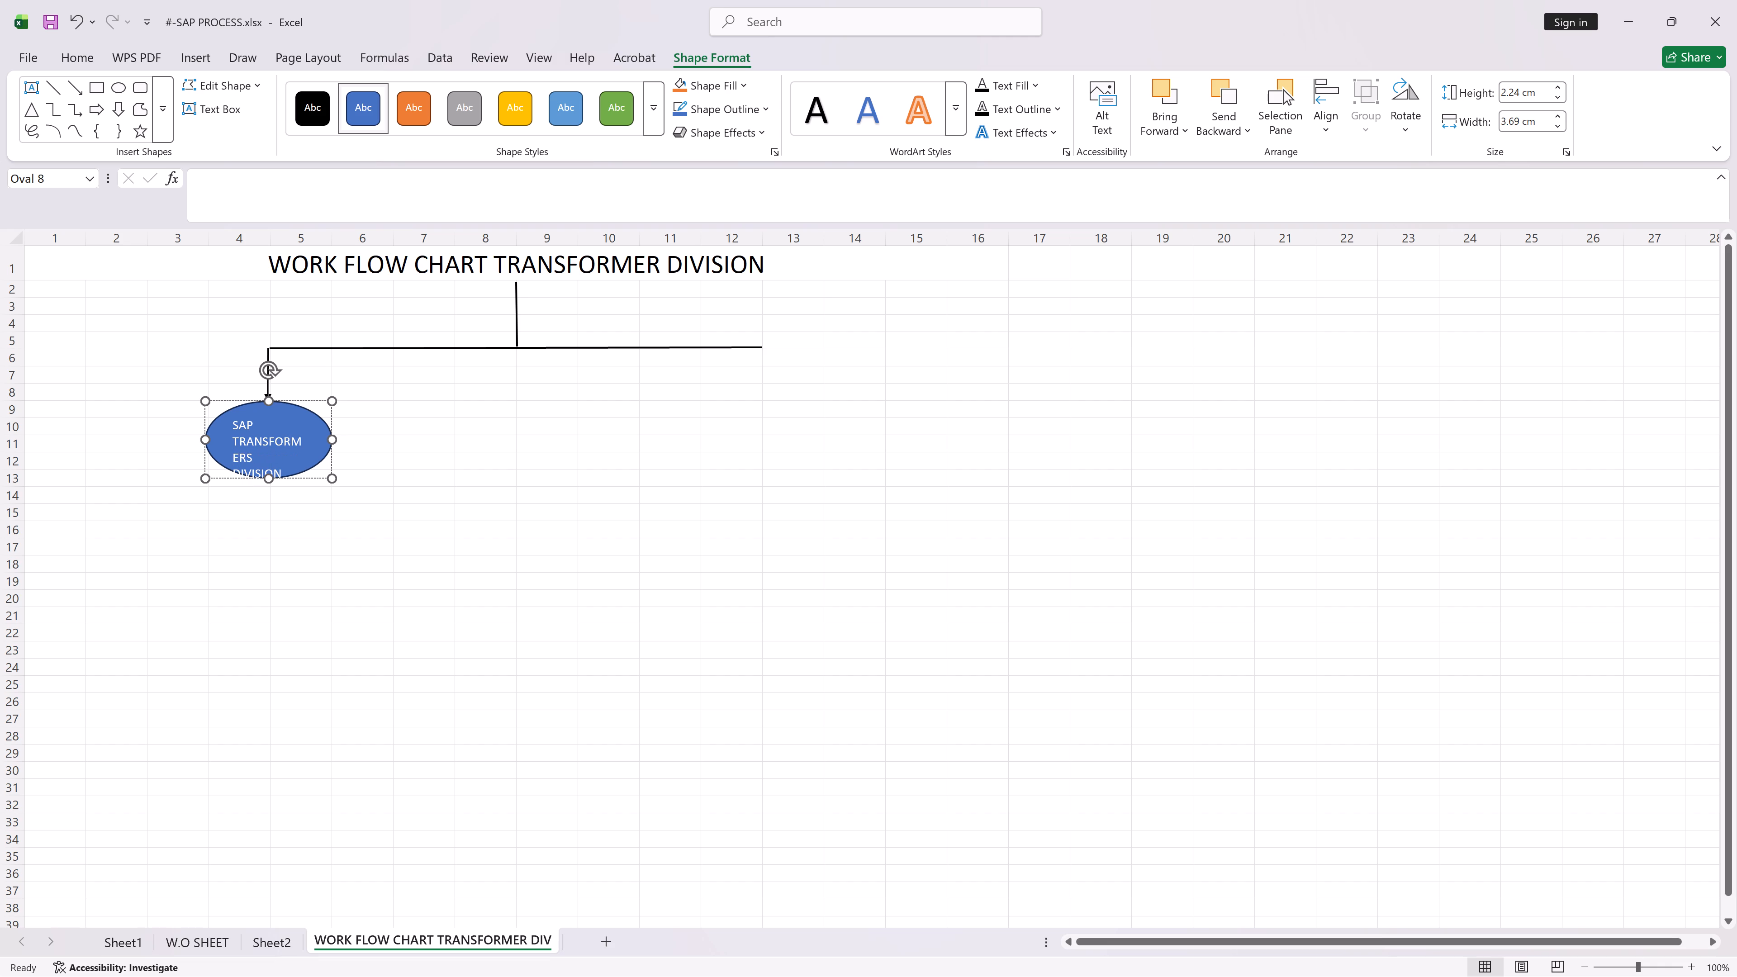
click(208, 526)
click(301, 437)
Resize the oval to about 7.4 cm wide and 1.8 cm high, extending it on both sides of the arrow.
drag(335, 442, 391, 438)
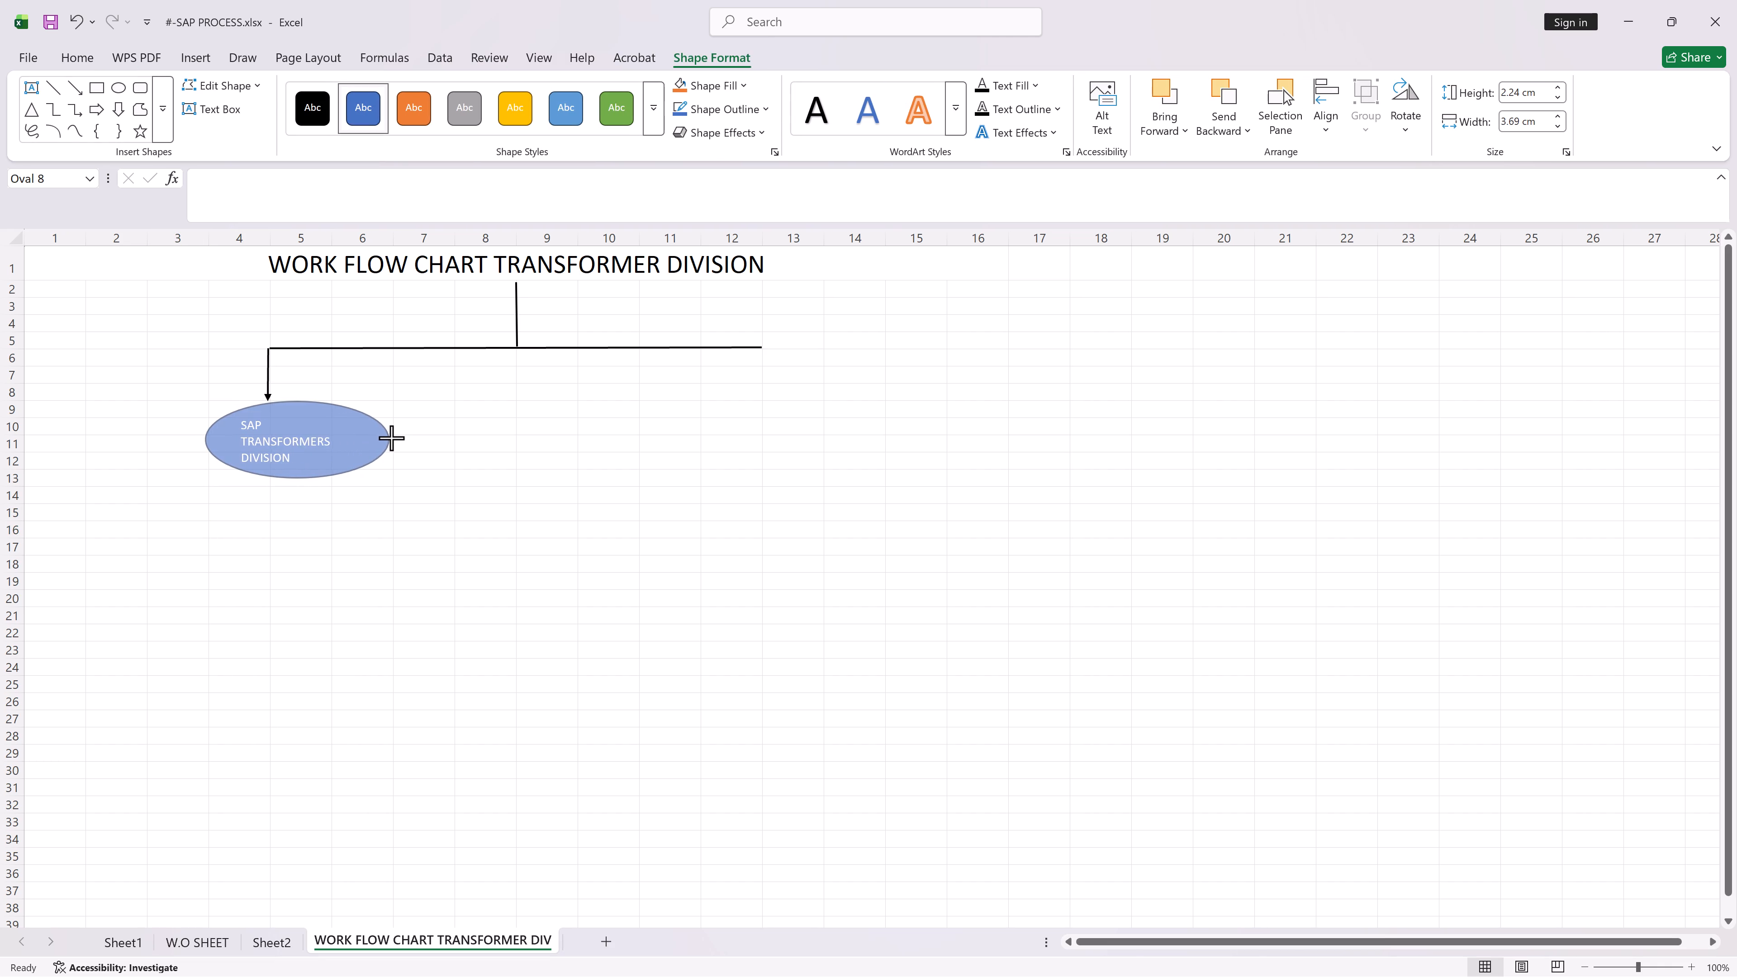
drag(391, 438, 388, 442)
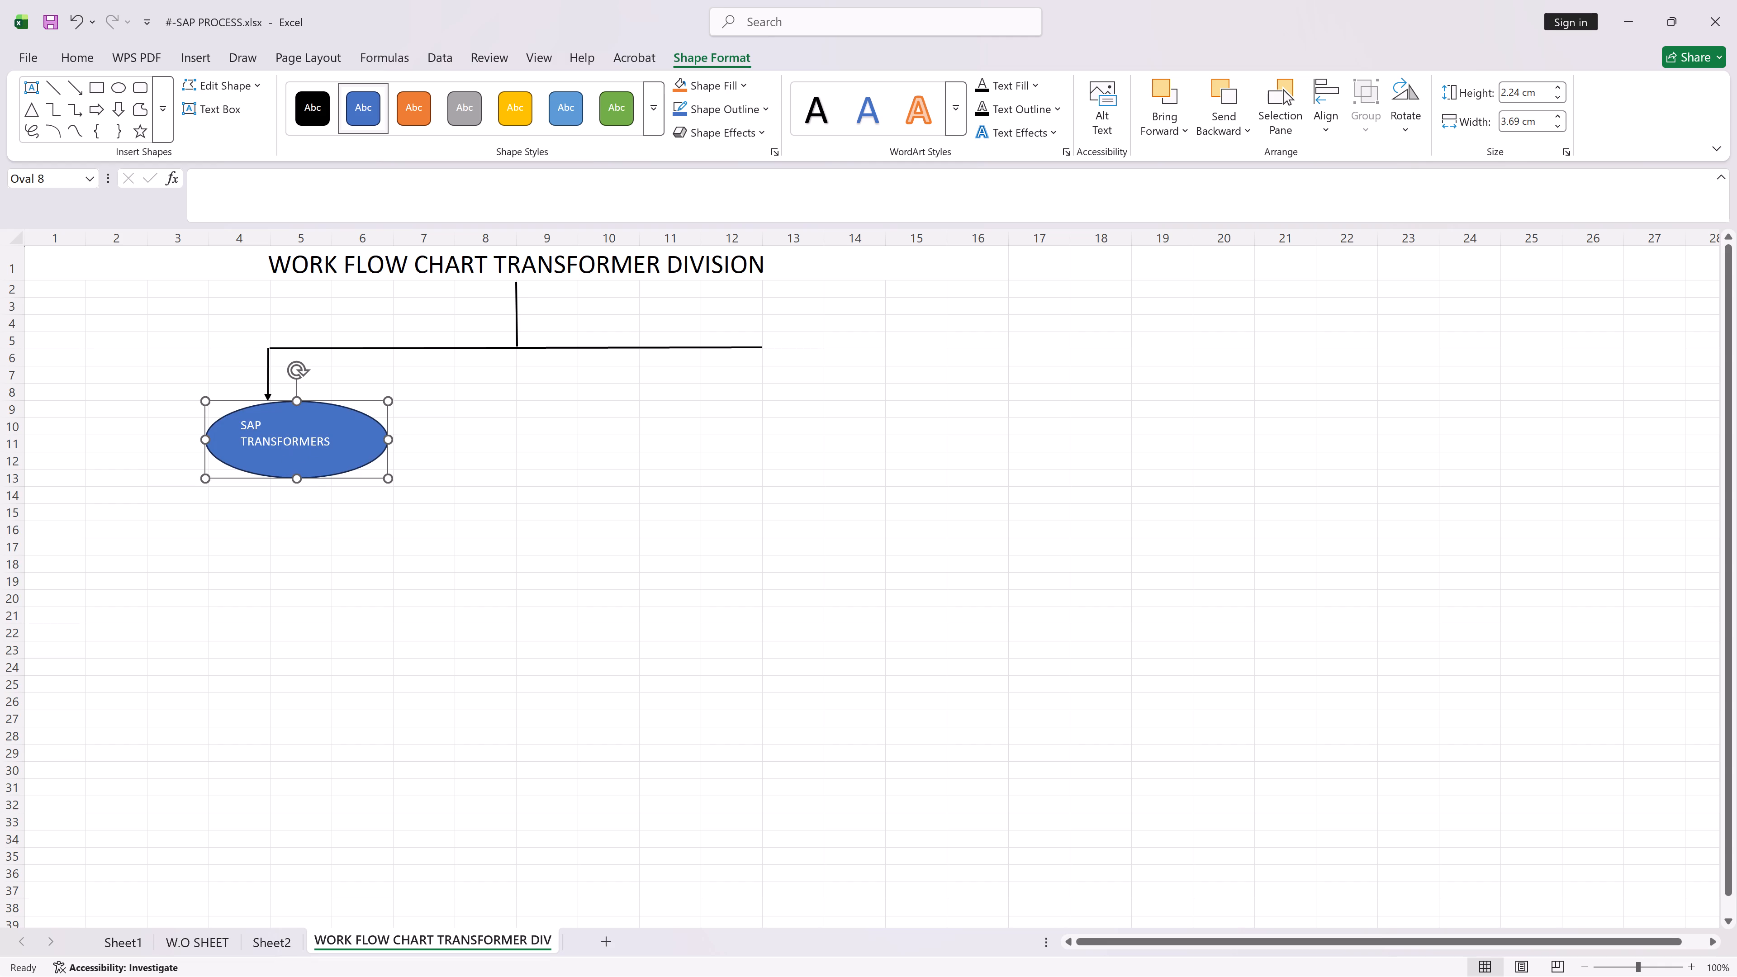
drag(203, 441, 138, 449)
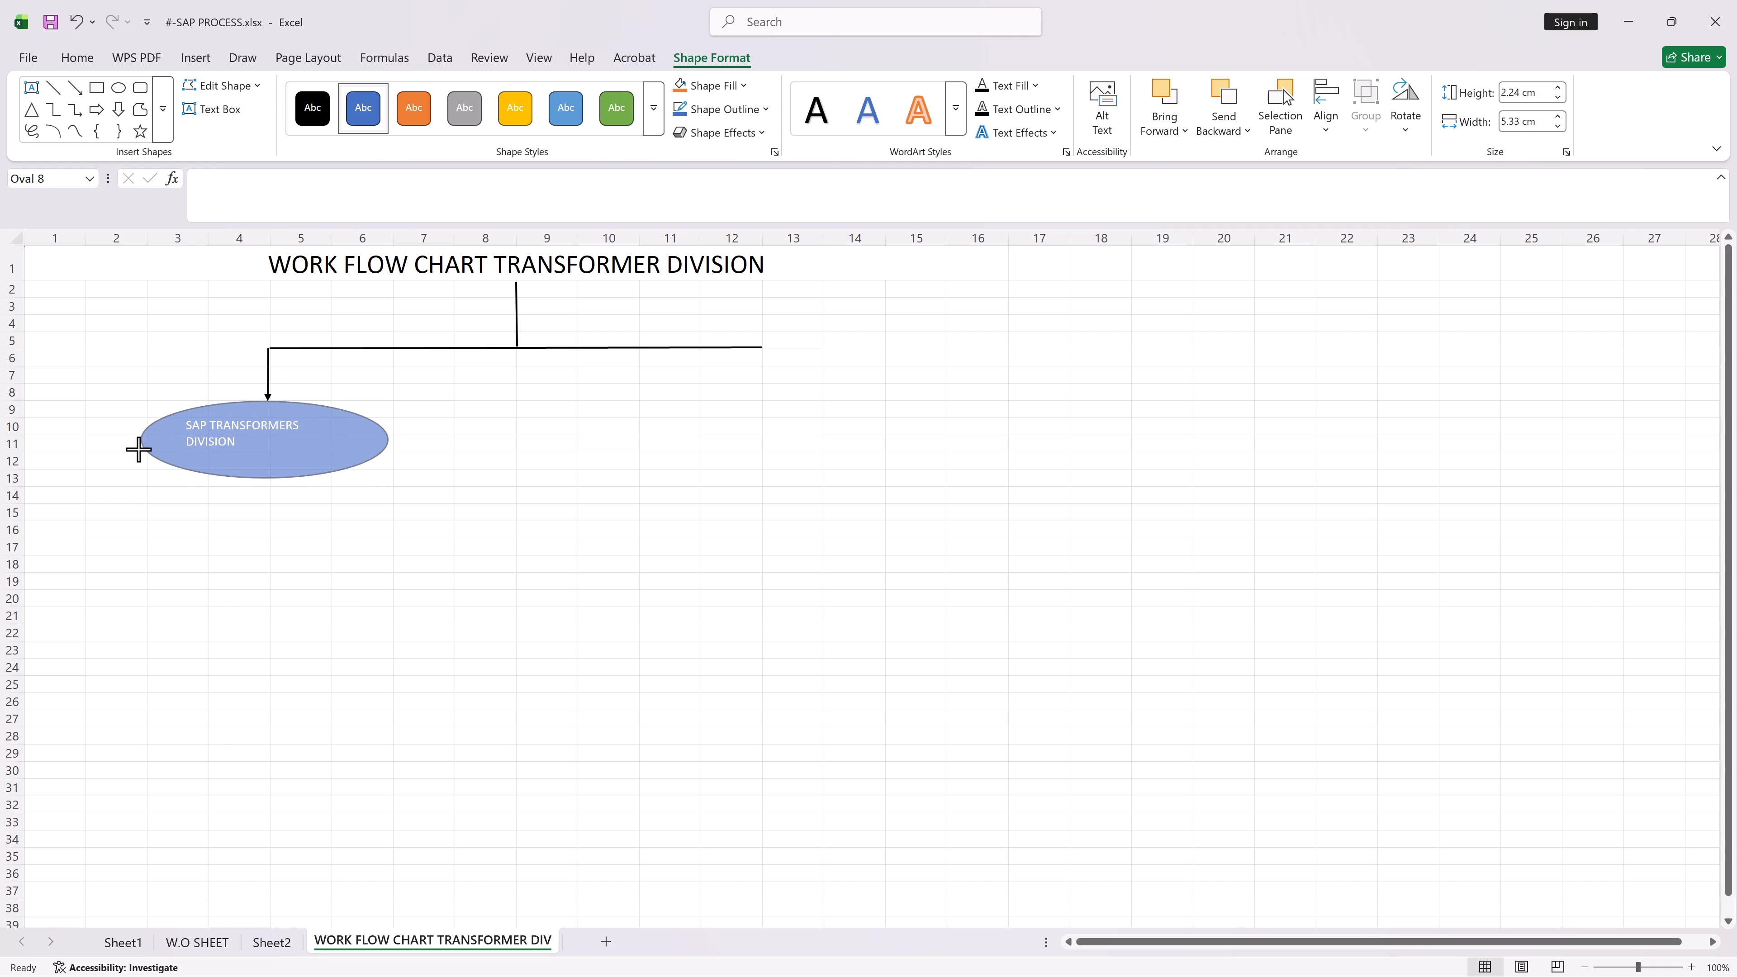
drag(138, 449, 134, 450)
drag(264, 479, 270, 524)
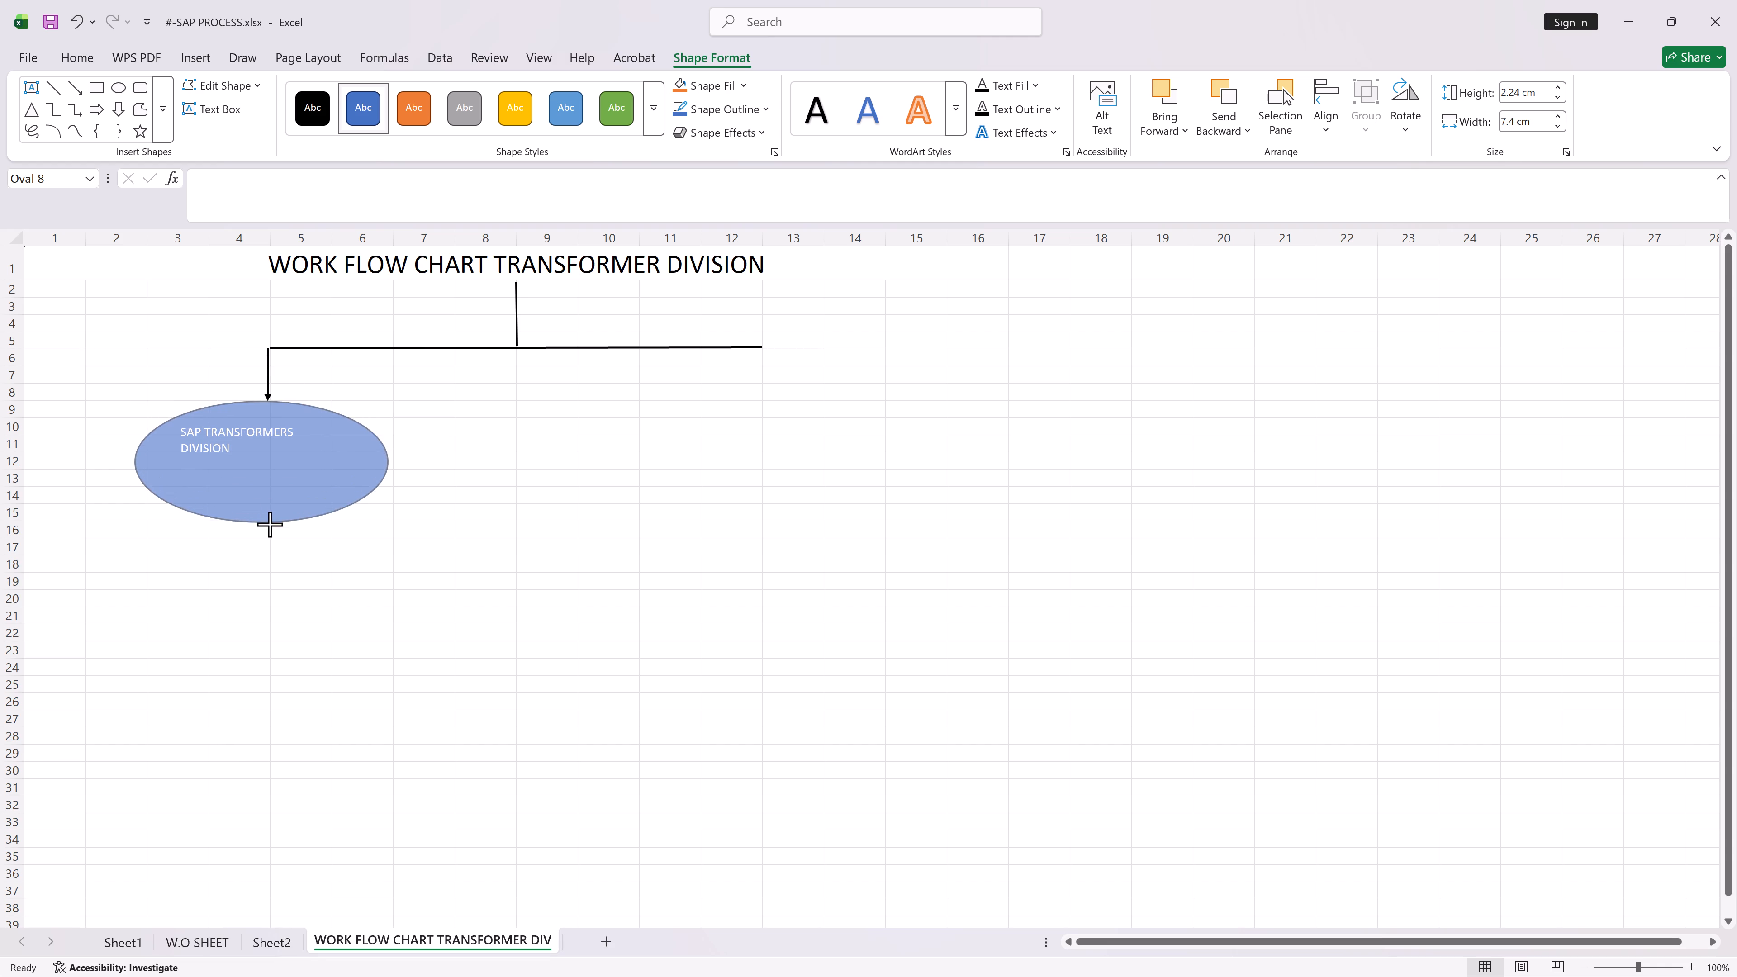
drag(270, 524, 272, 458)
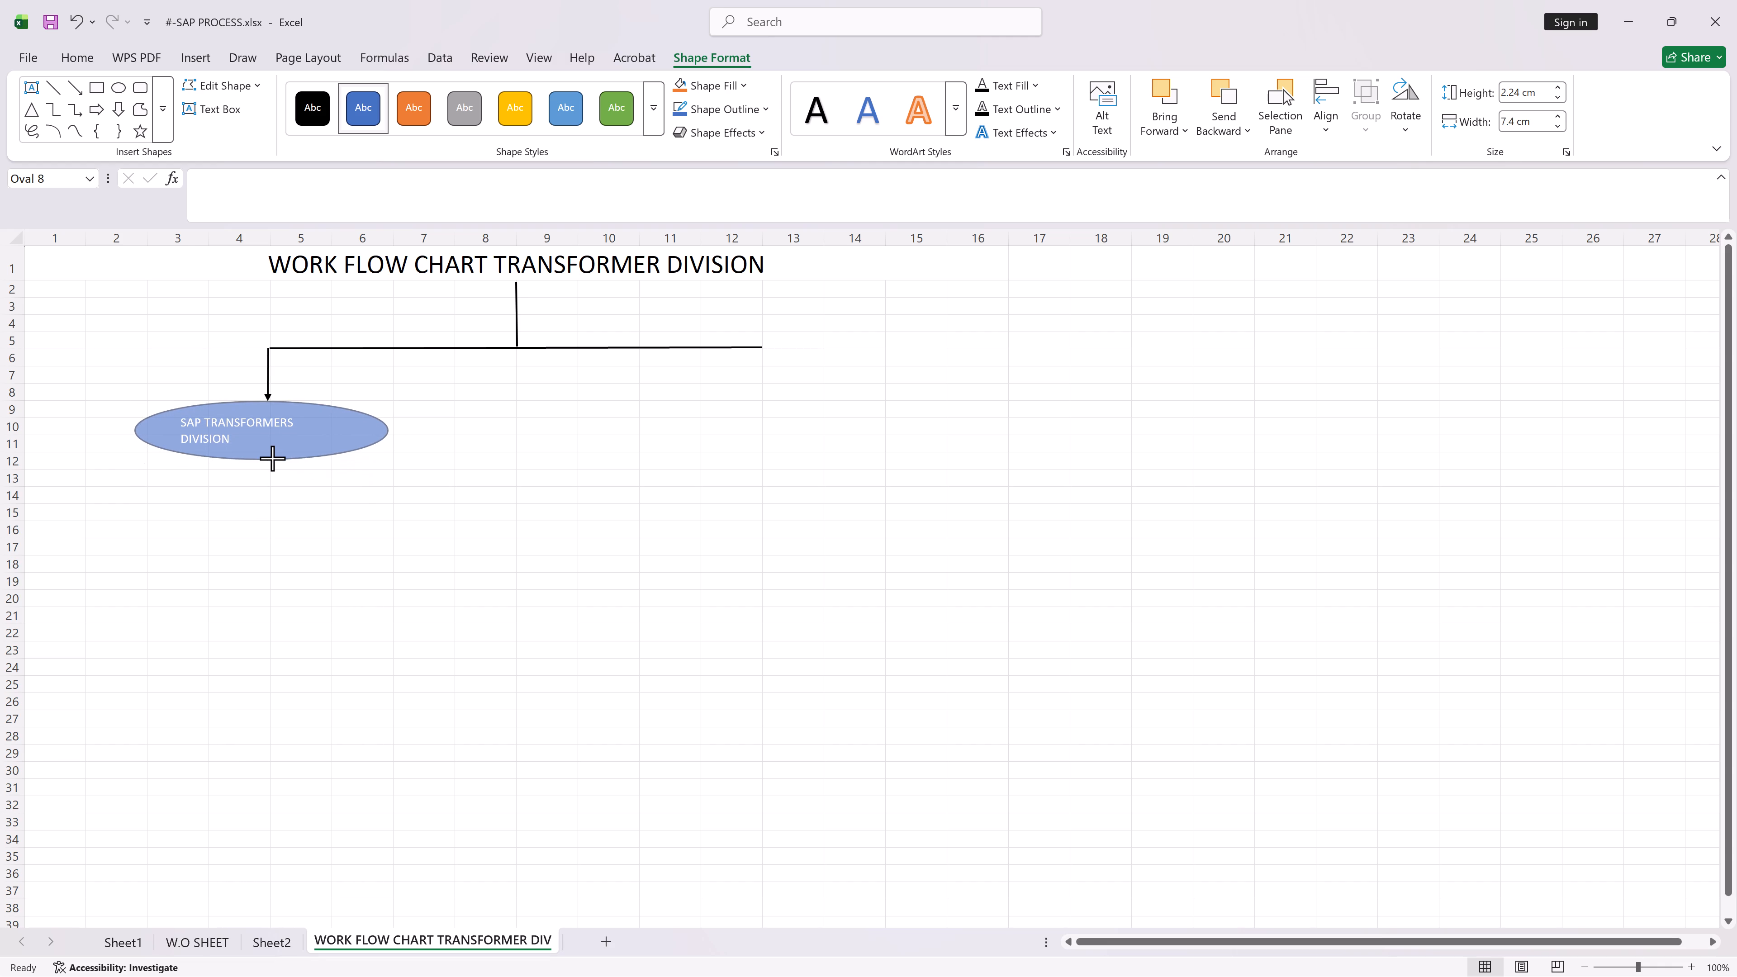
drag(272, 458, 272, 463)
Reposition the oval so that its top edge sits just under the downward arrow's tip.
click(221, 421)
drag(179, 421, 183, 424)
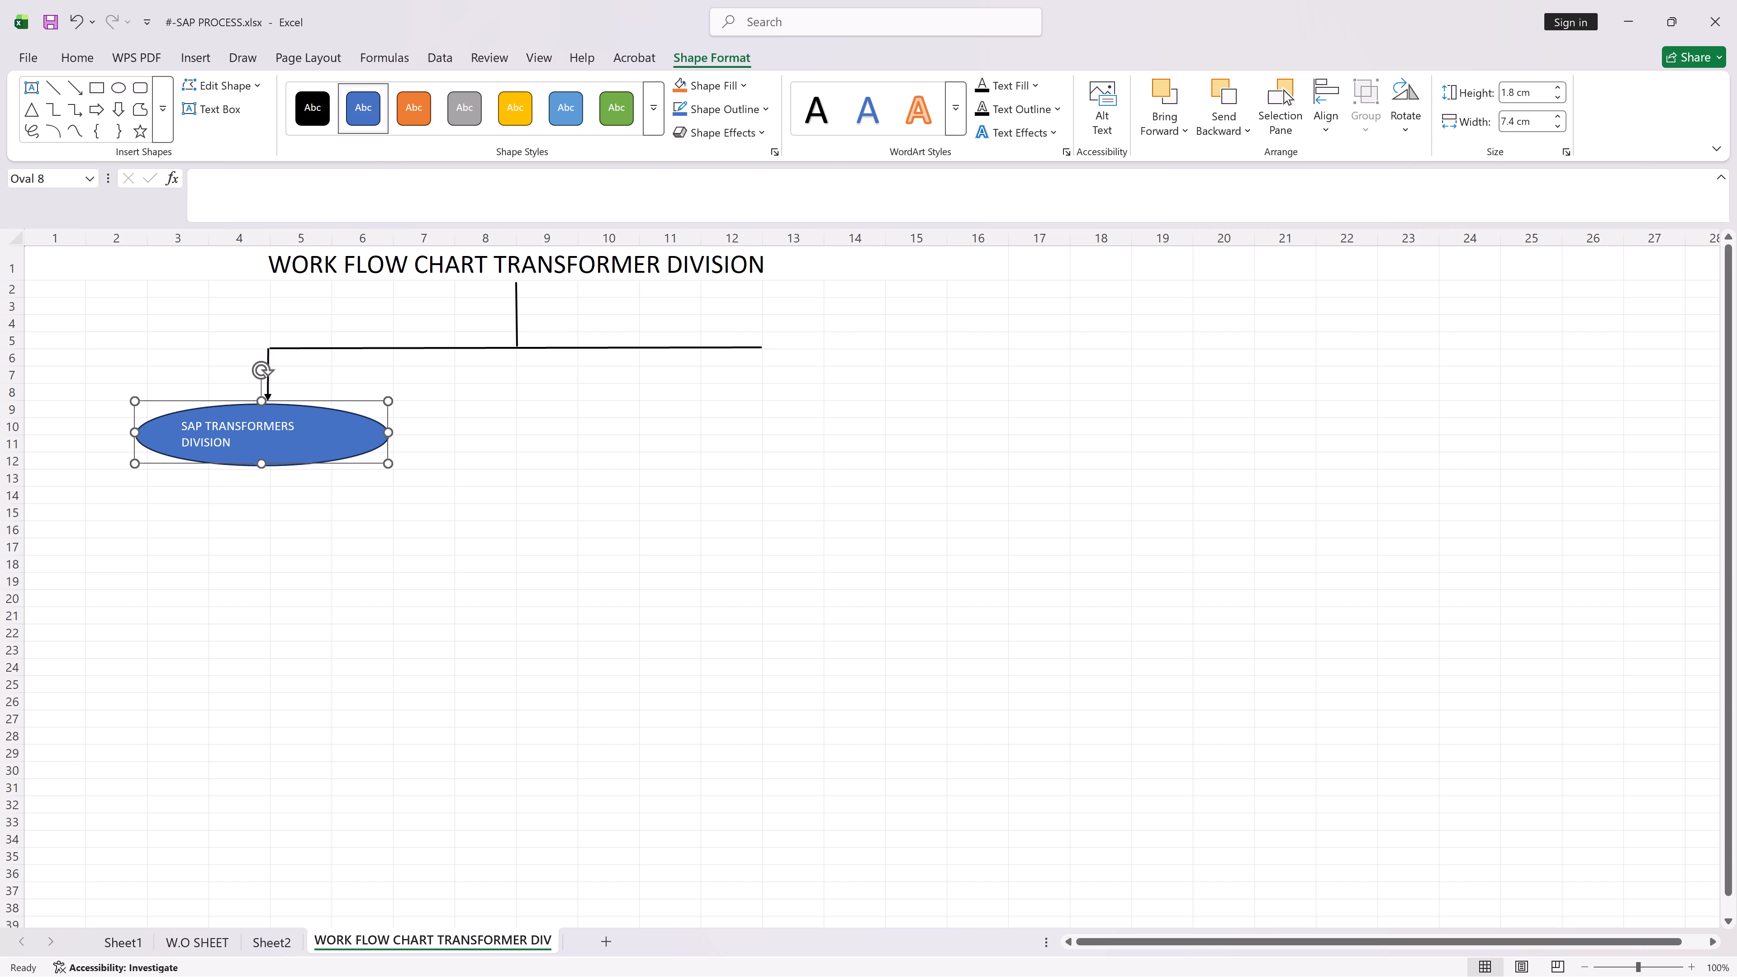
drag(183, 424, 190, 428)
drag(289, 447, 283, 445)
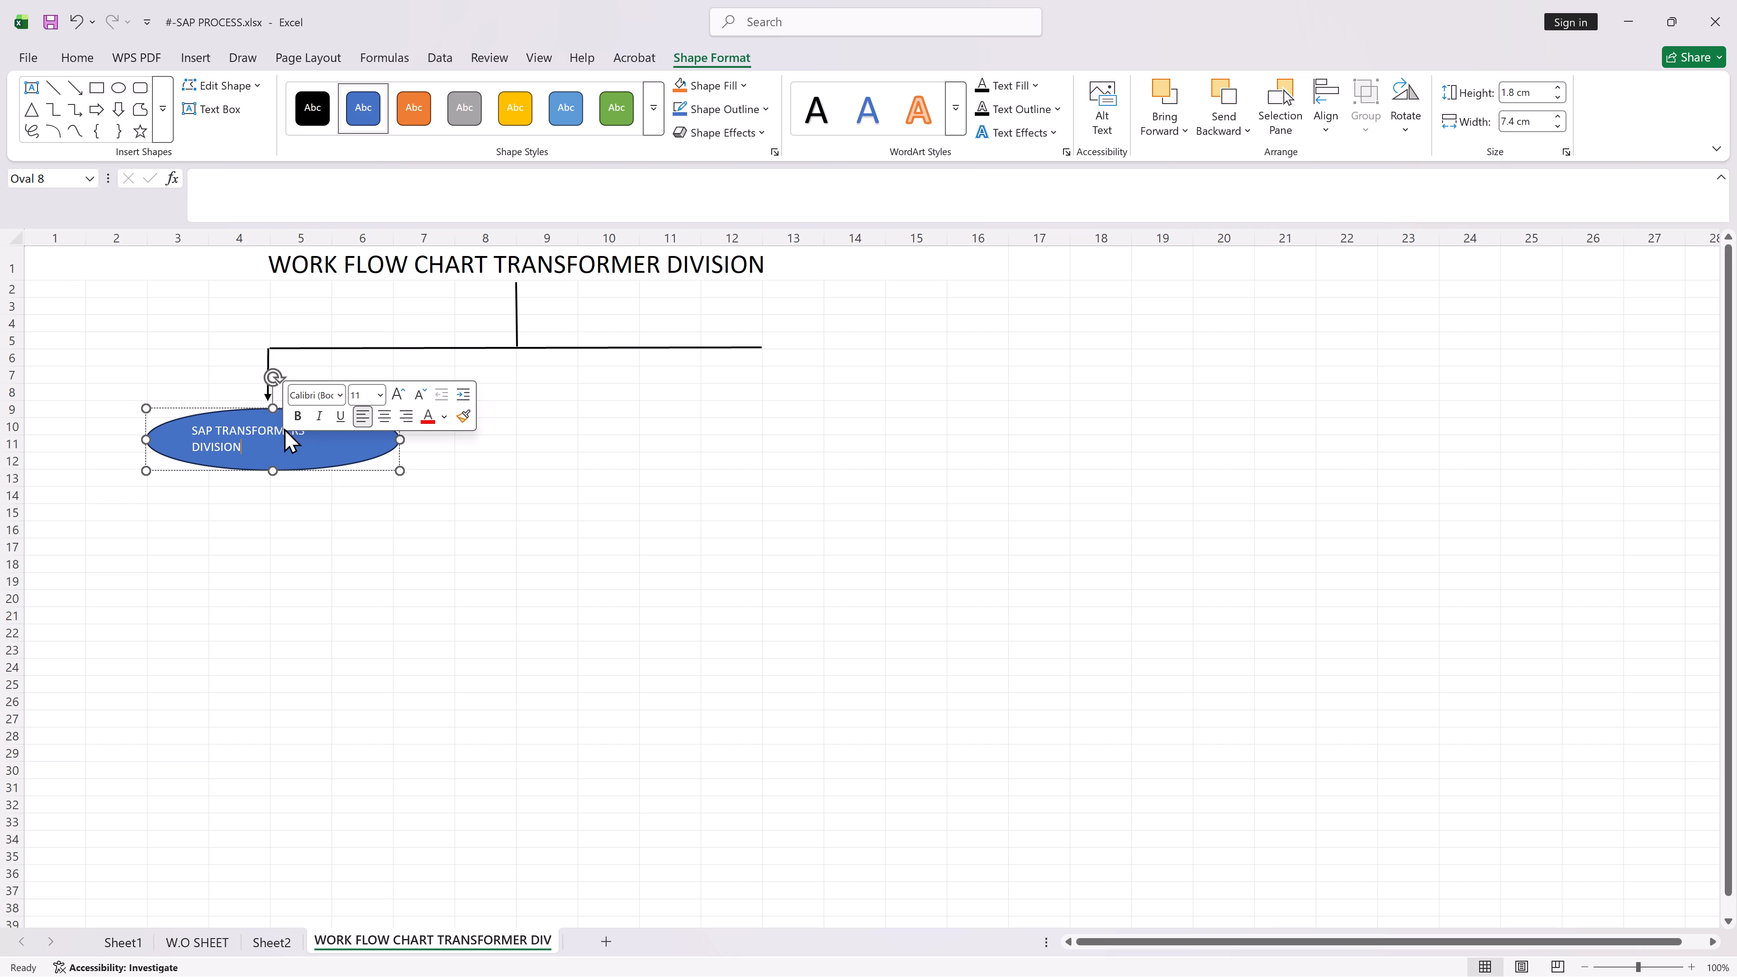
drag(259, 411, 256, 403)
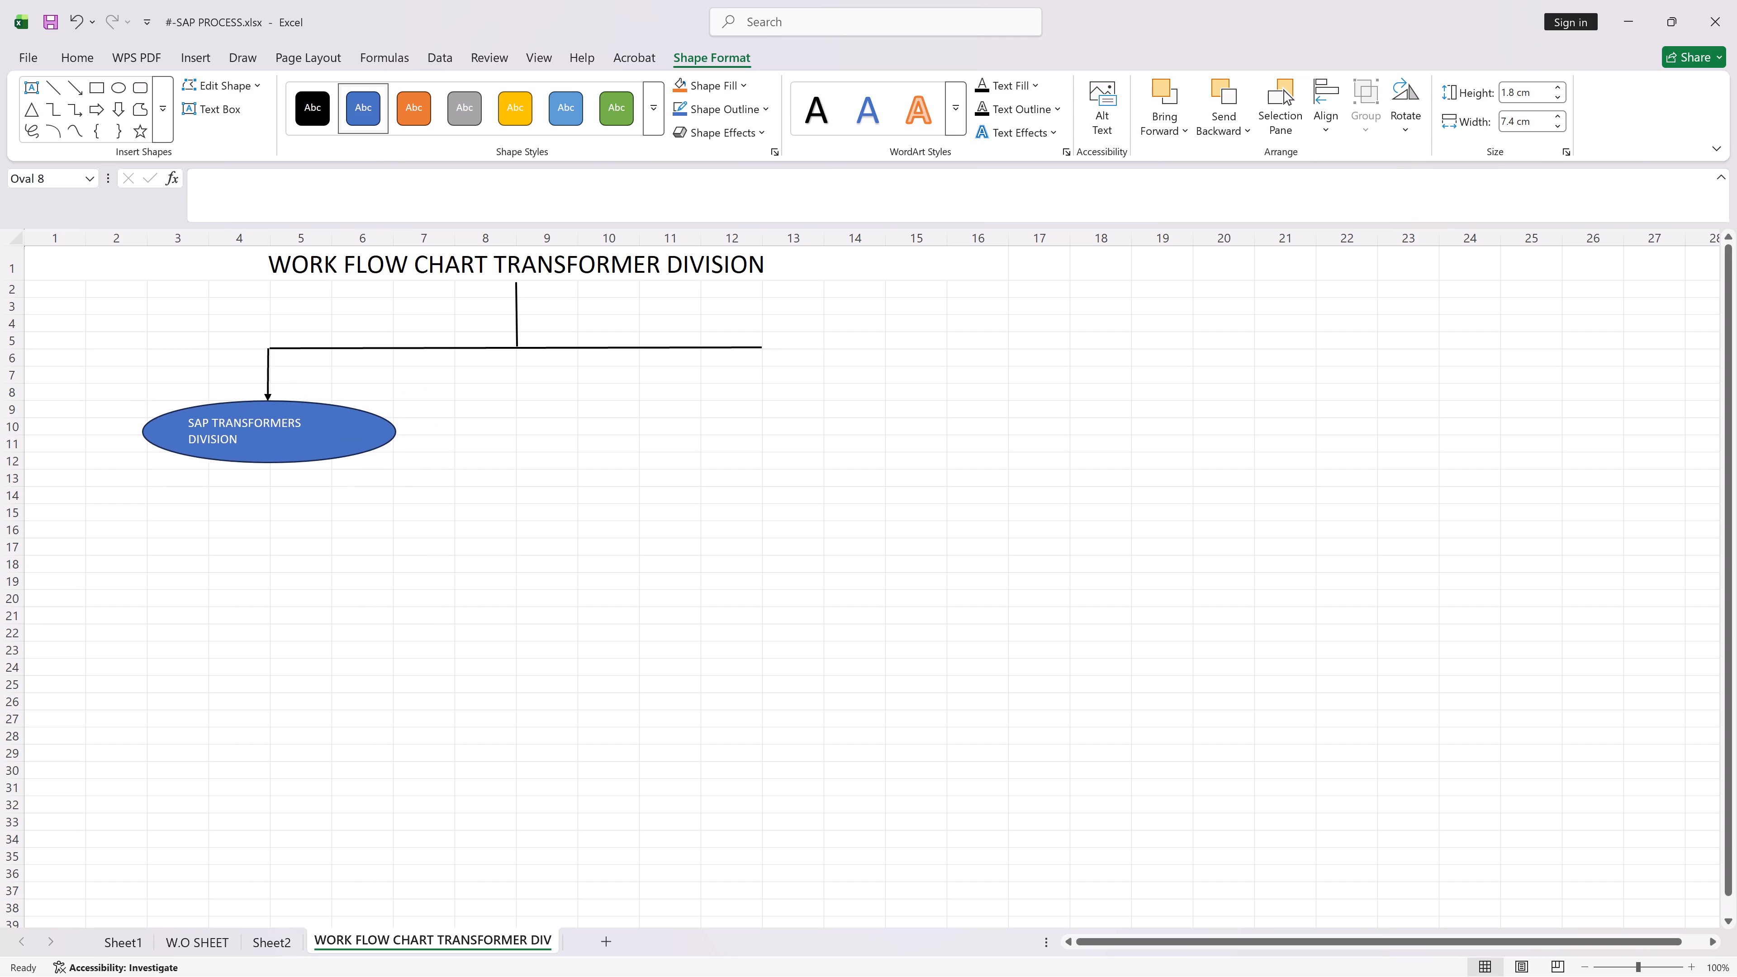
drag(256, 403, 264, 405)
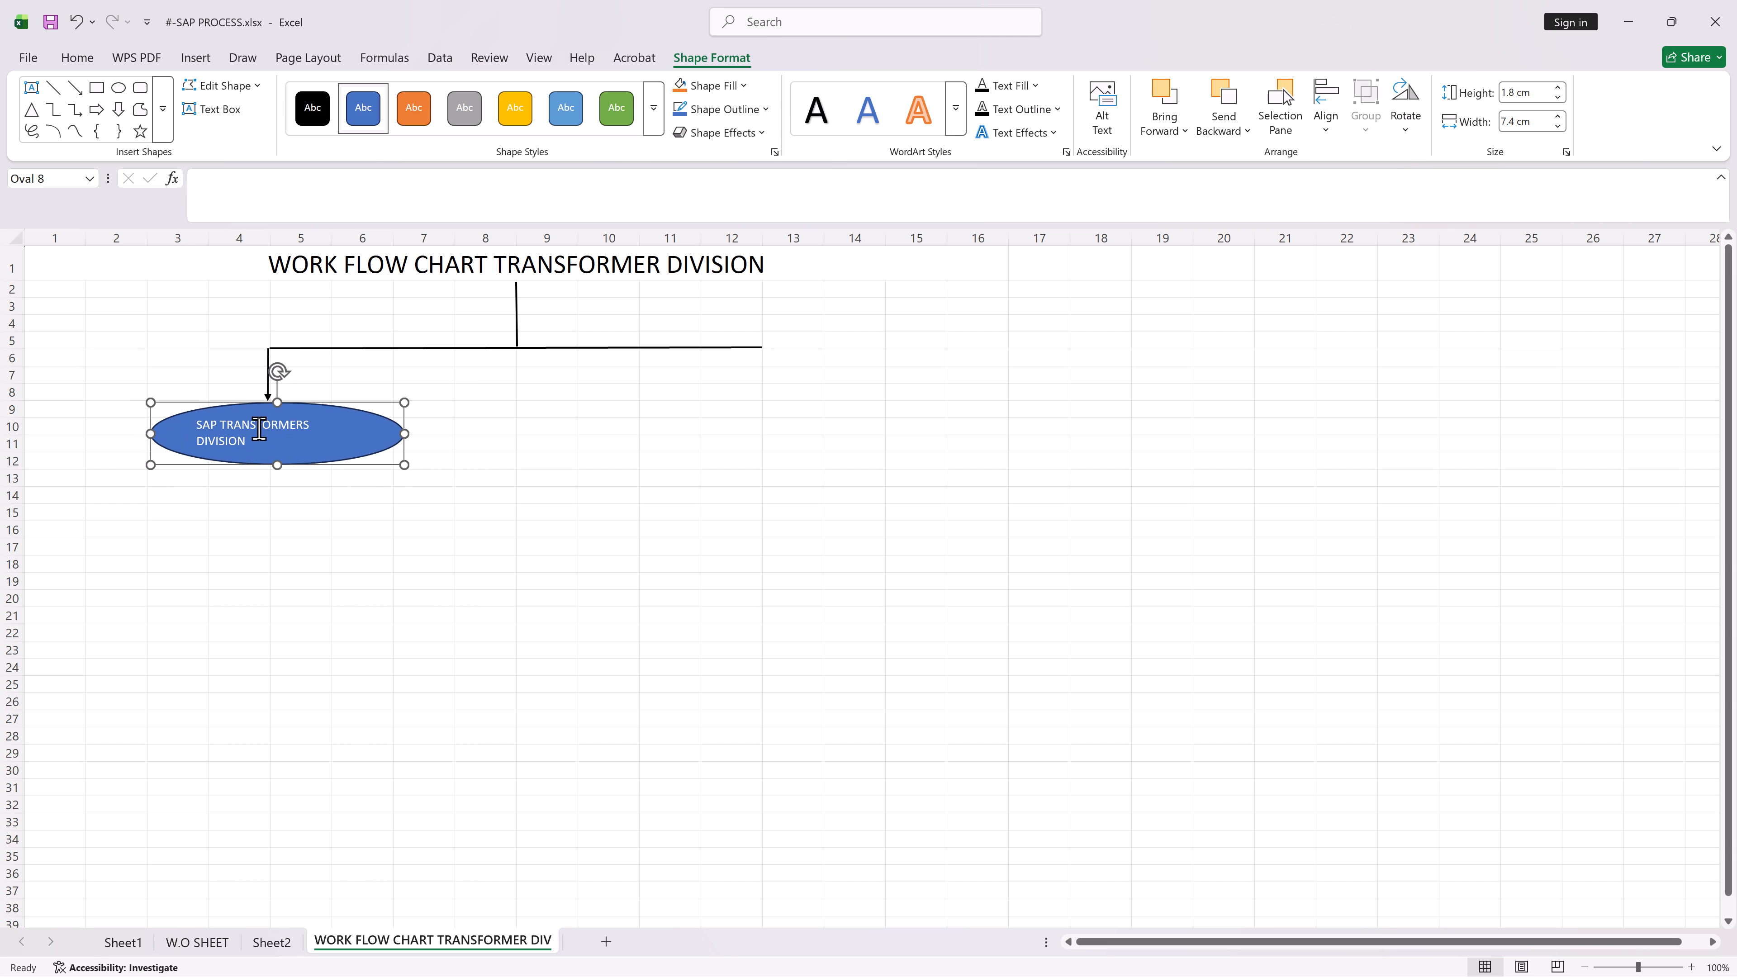
Increase the oval's height to about 3.12 cm by extending its lower edge.
drag(275, 465, 277, 509)
Format the oval's whole label in the Algerian font at size 16.
double_click(216, 440)
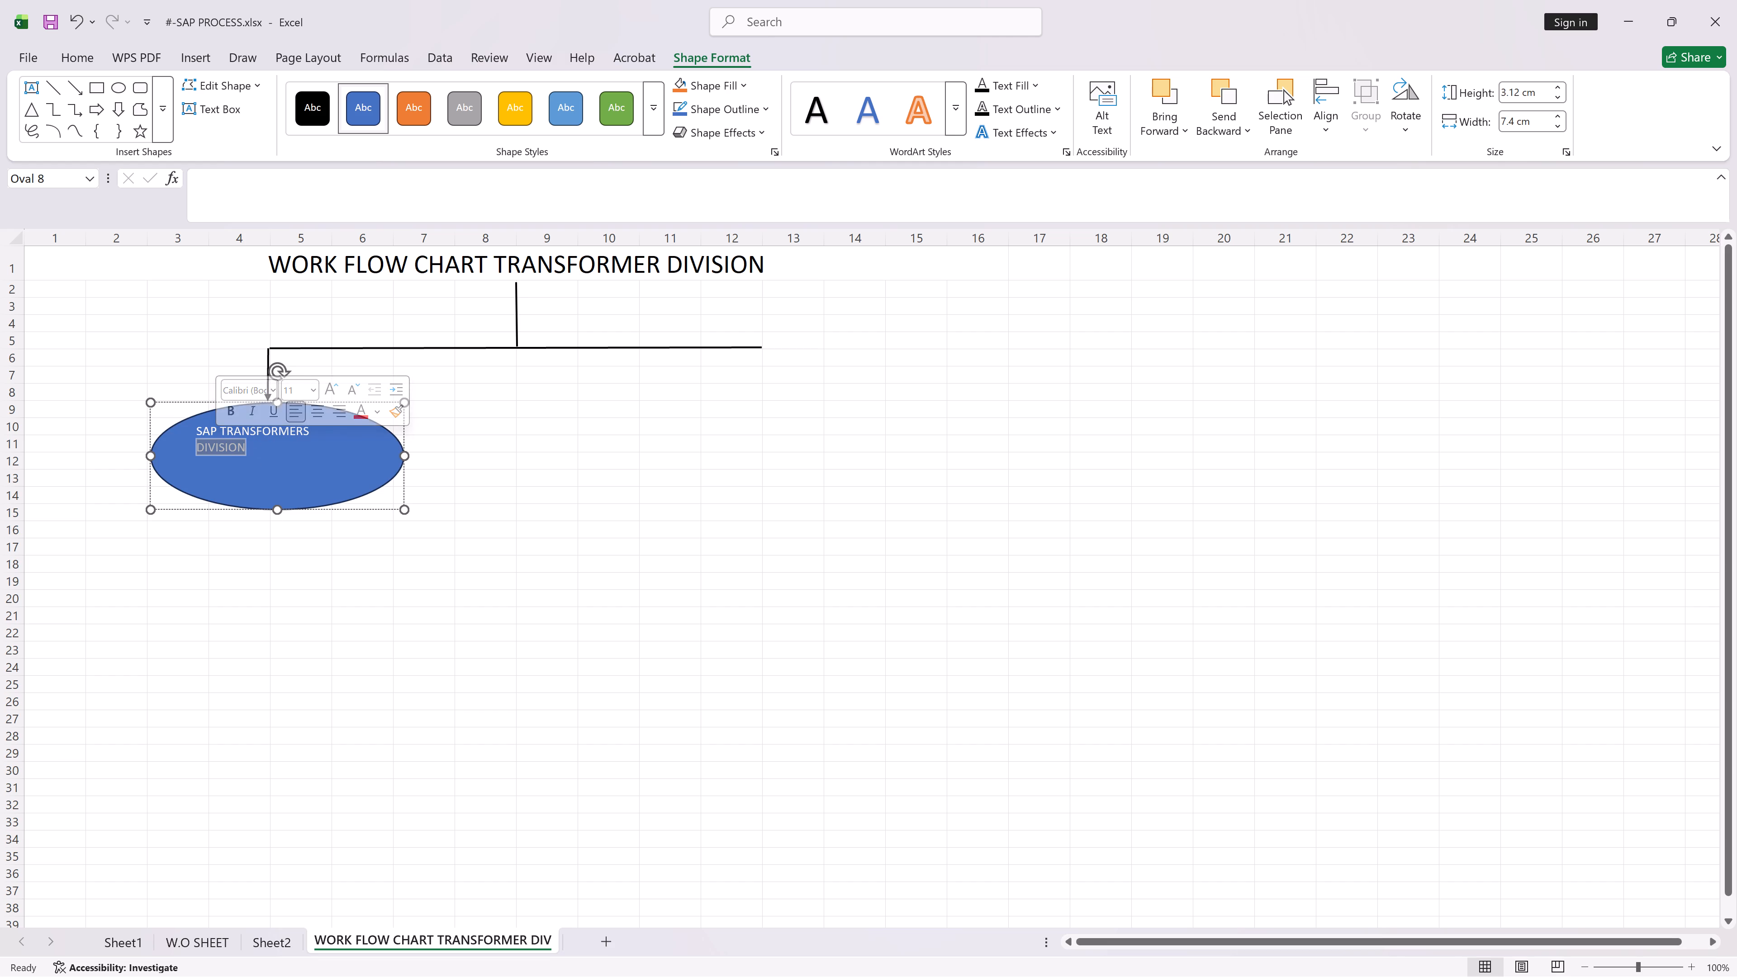
key(ctrl+a)
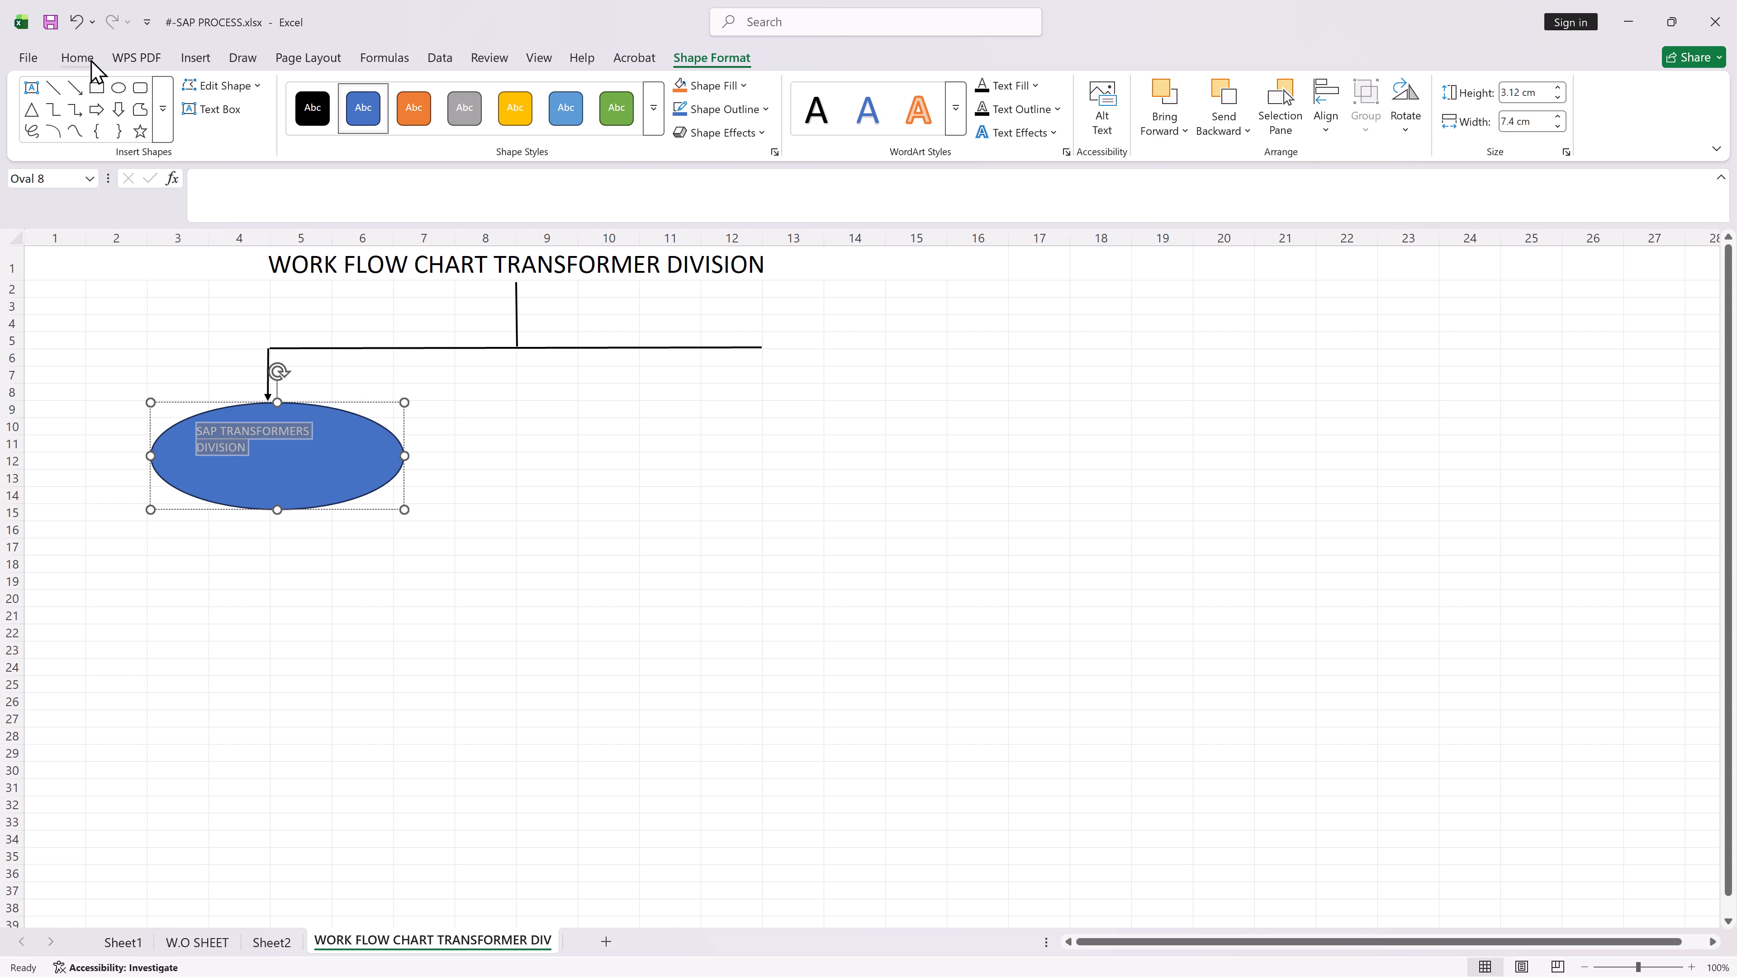
click(76, 55)
triple_click(276, 84)
click(276, 84)
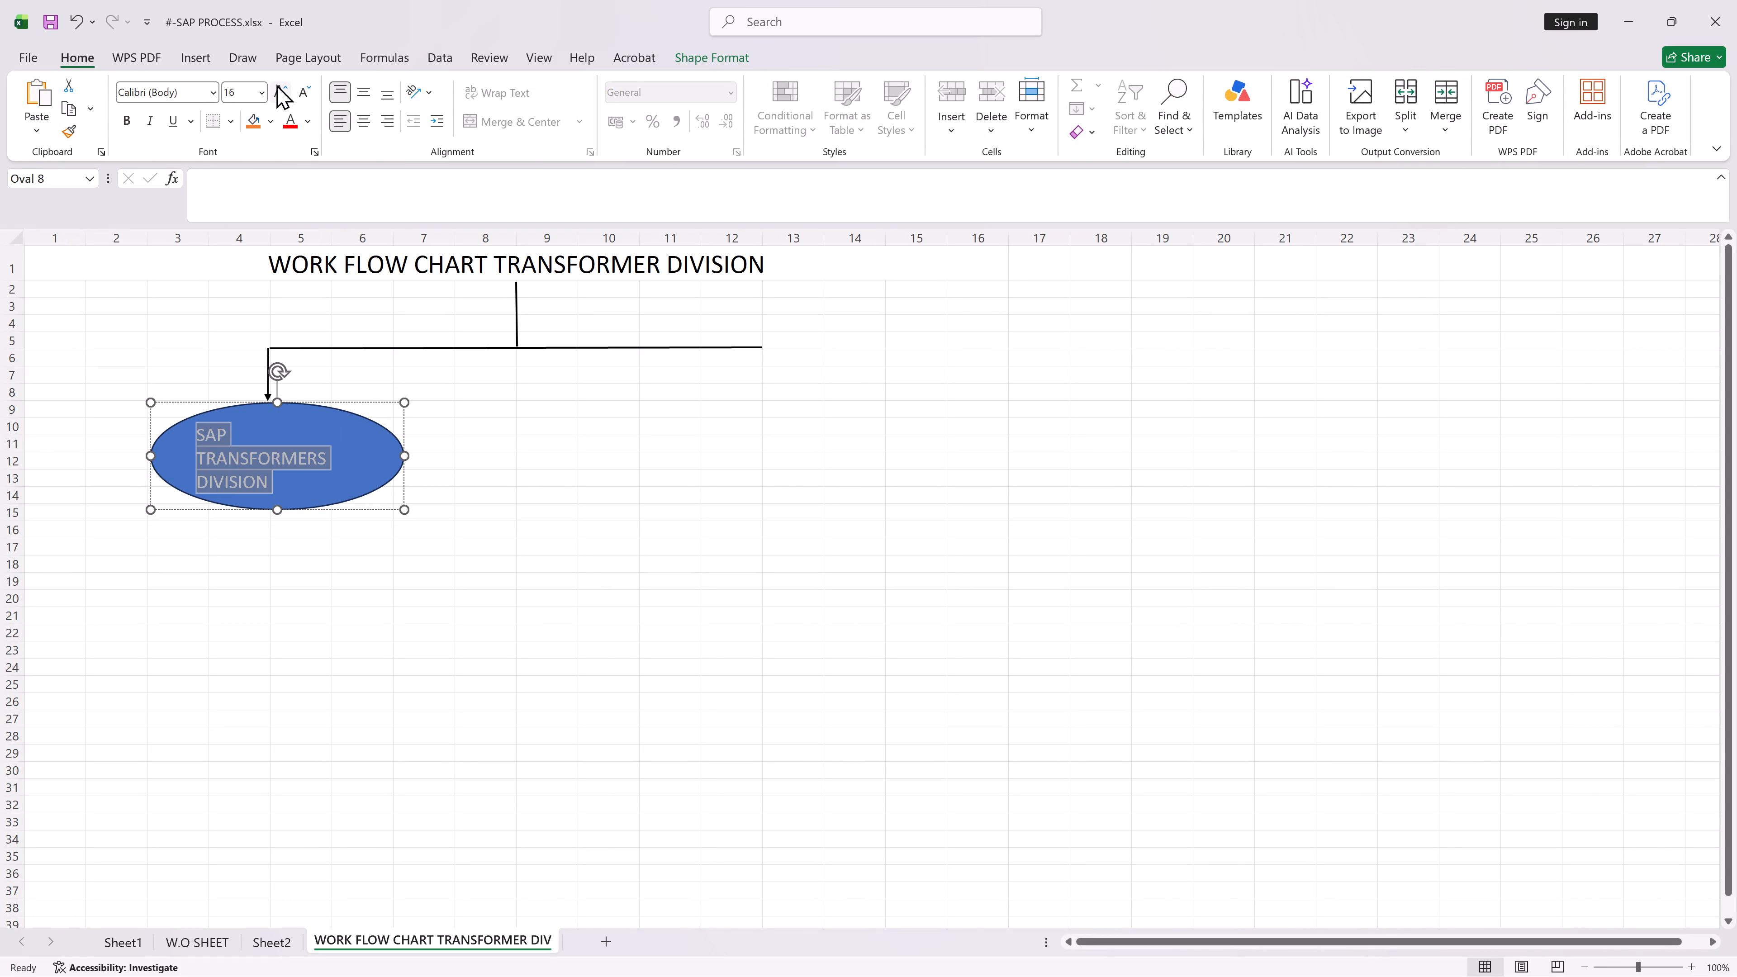
click(300, 92)
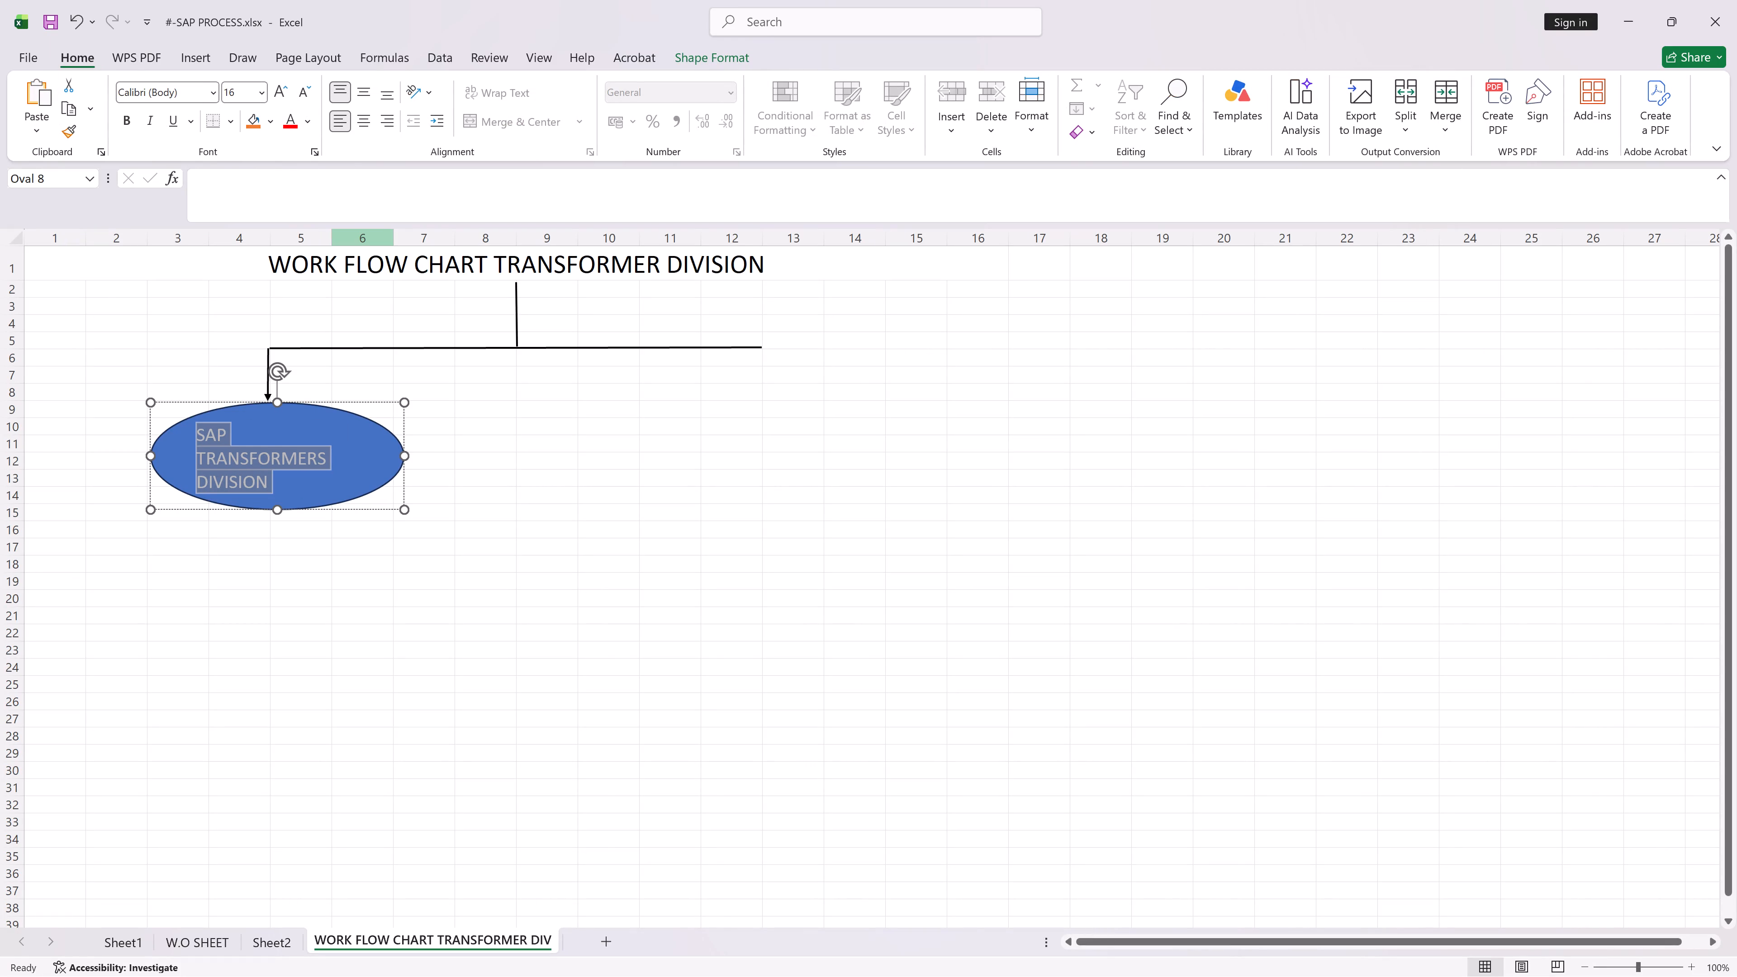
click(216, 91)
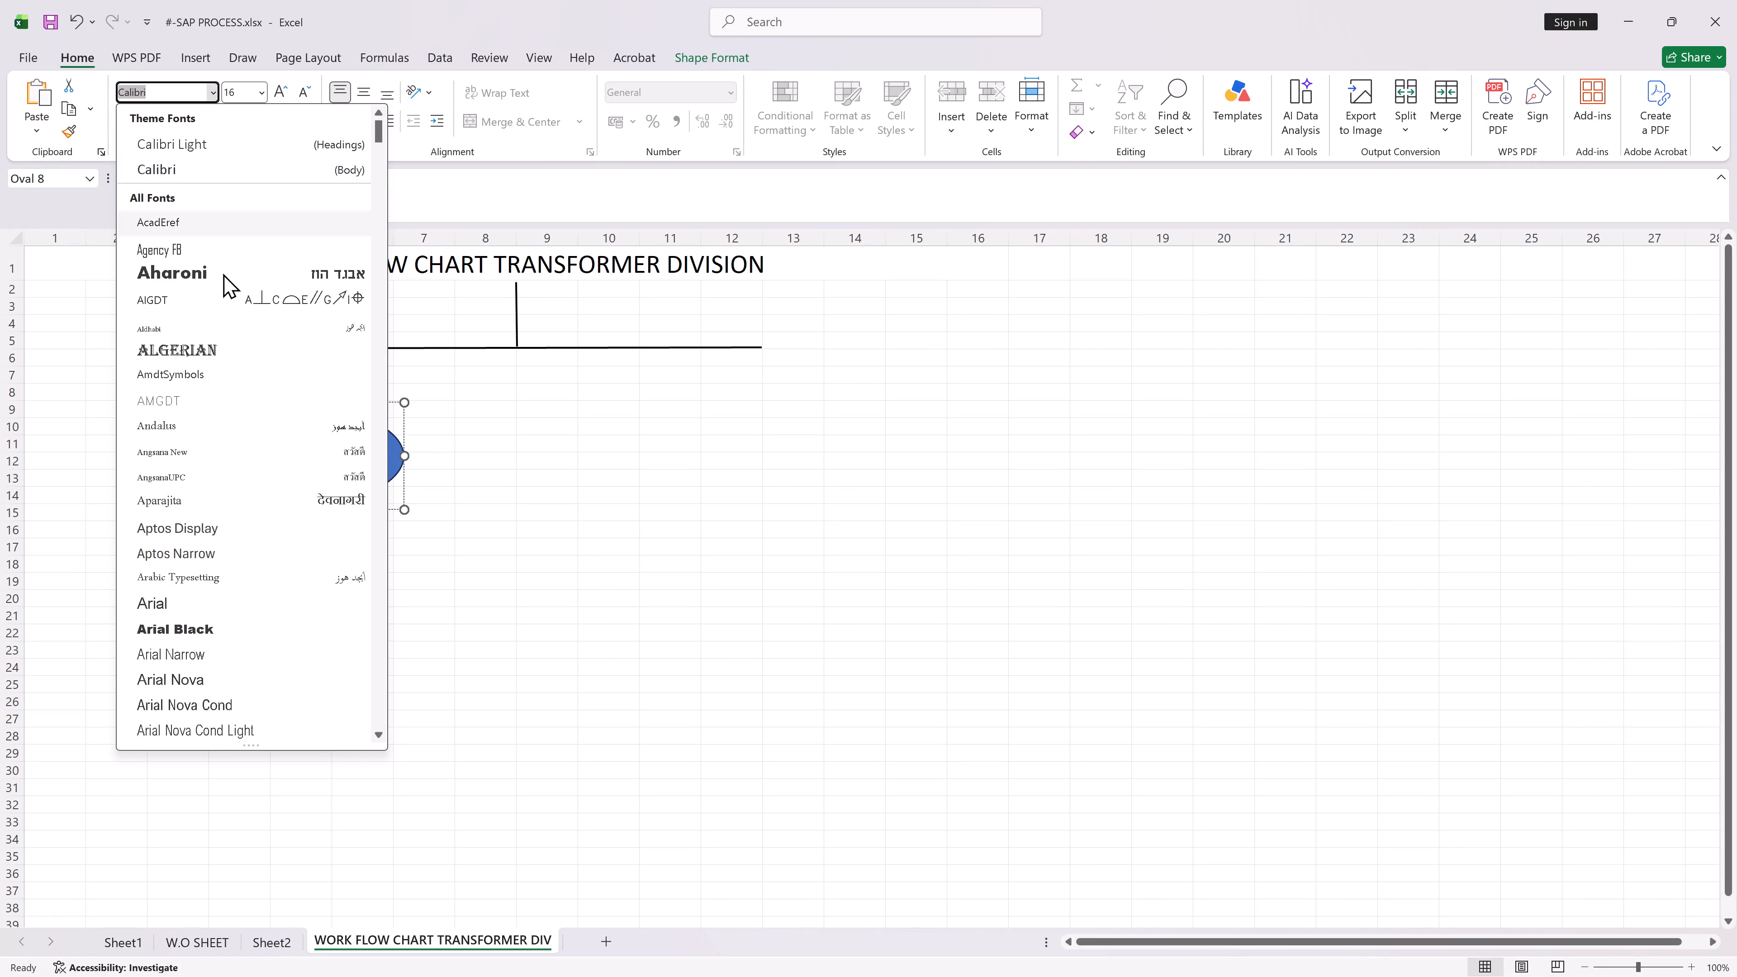
click(214, 350)
click(292, 588)
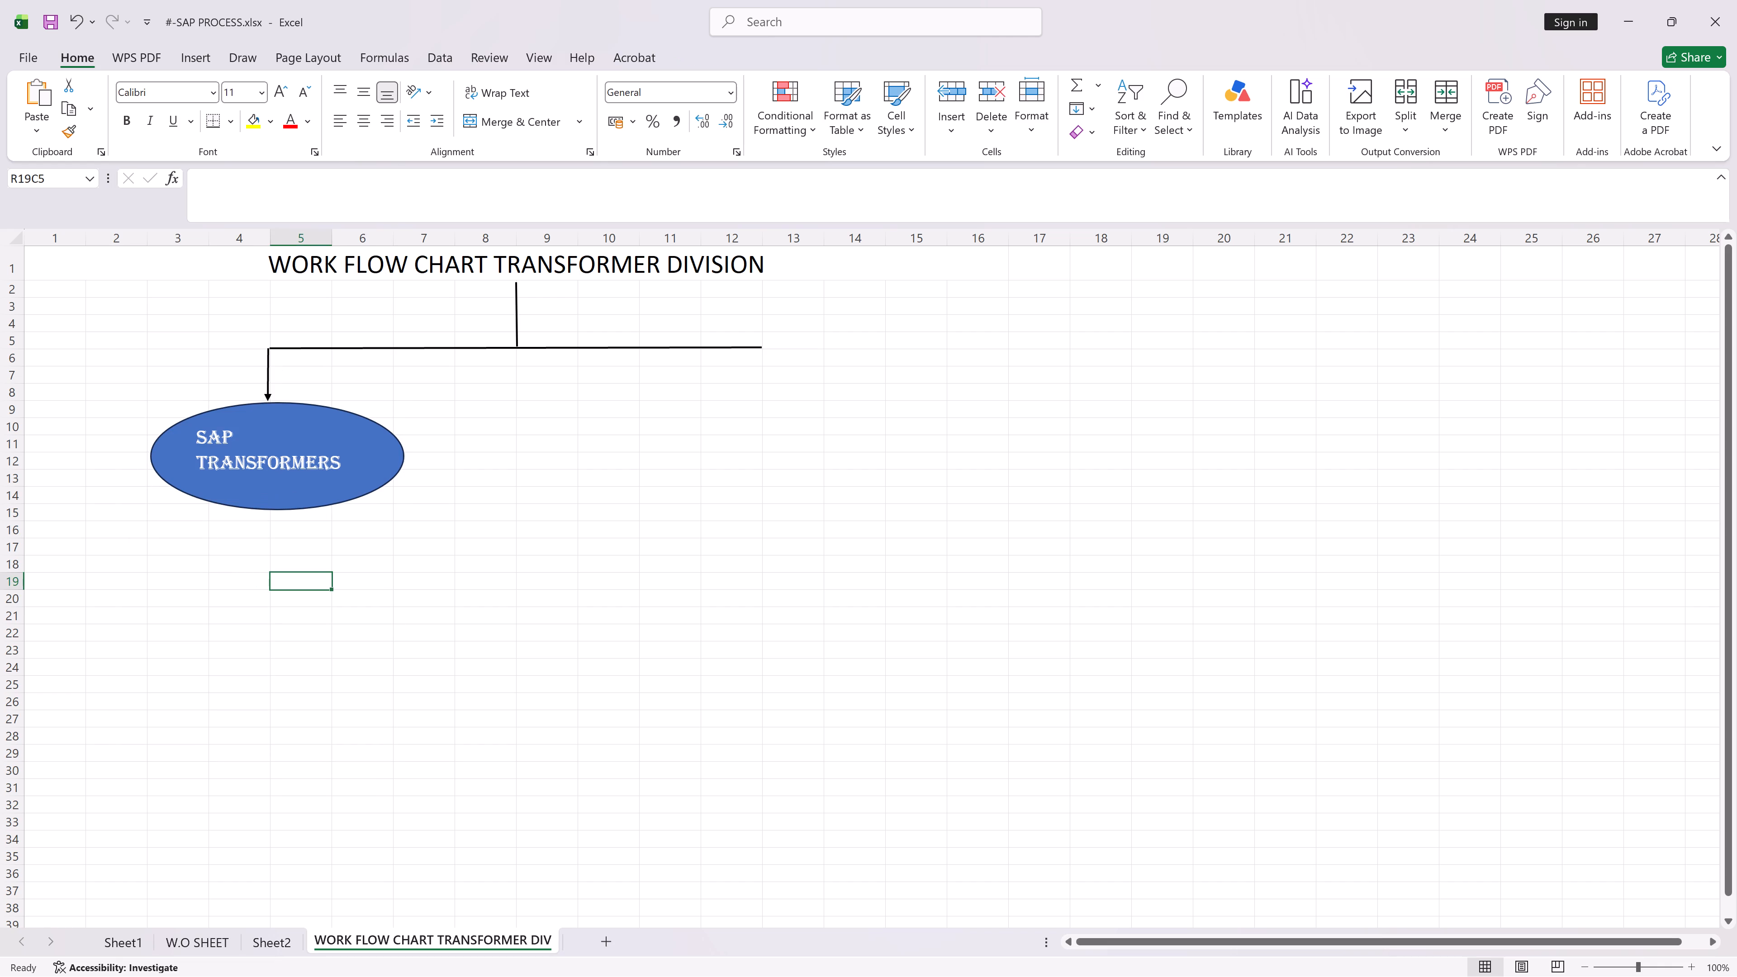
Extend the oval's lower edge down into row 17 to make room for the full three-line label.
click(295, 481)
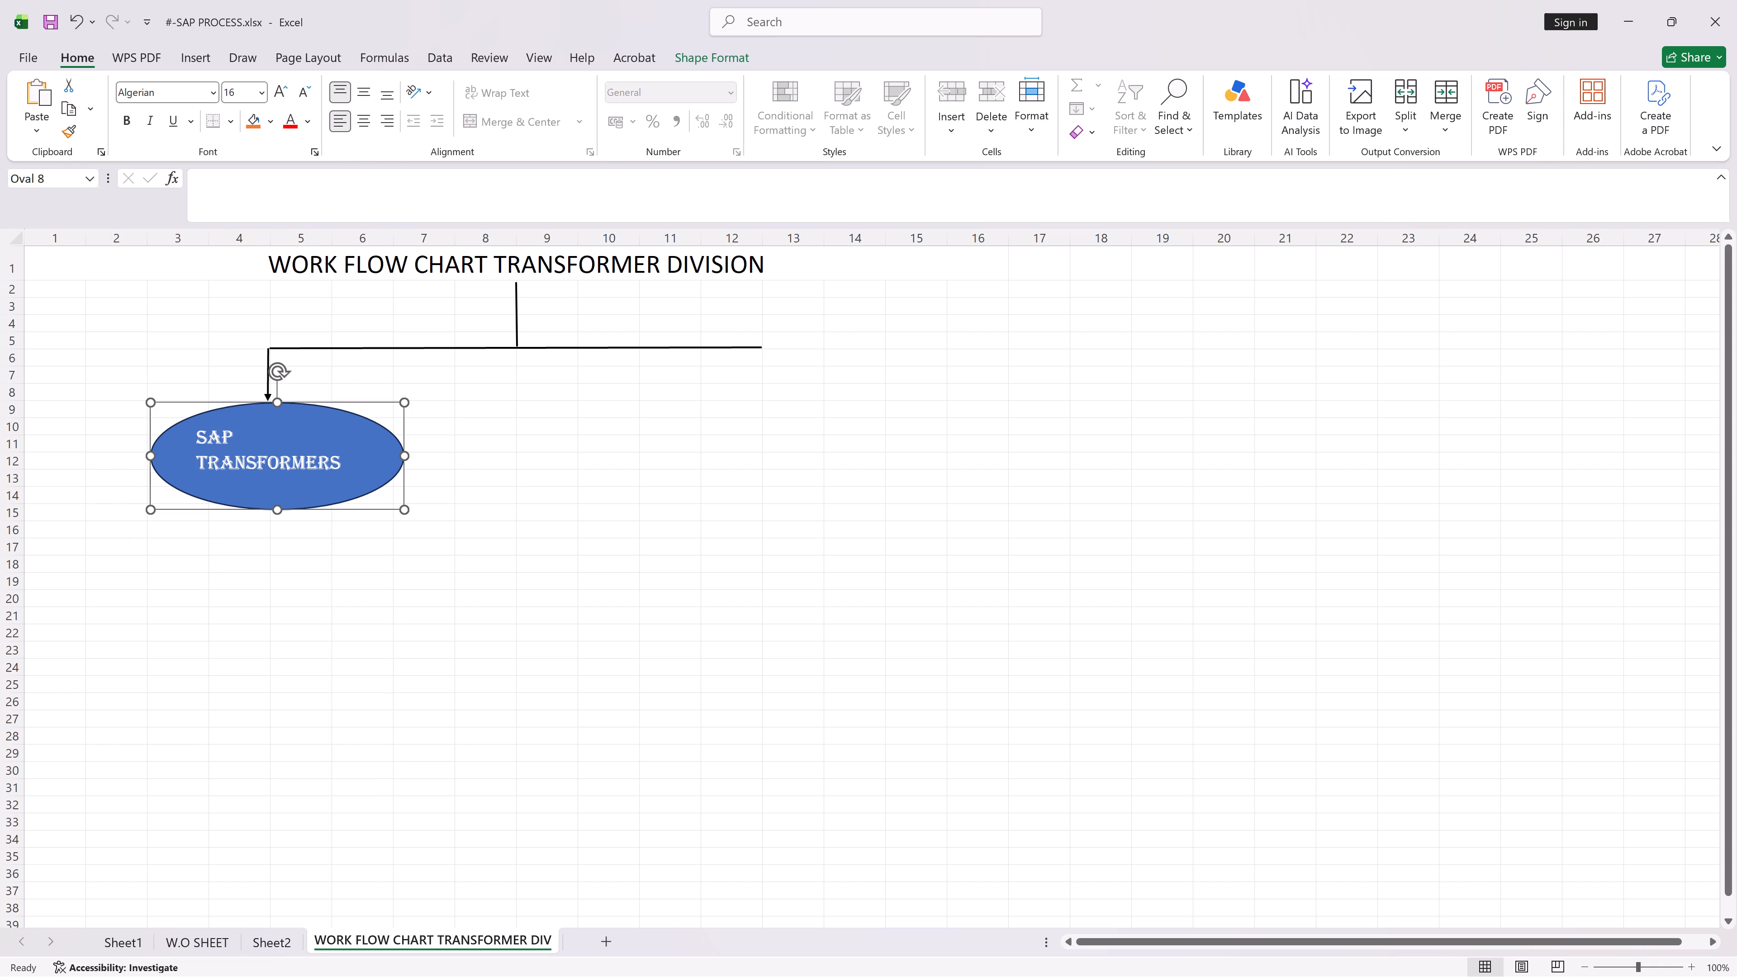
drag(279, 511, 279, 544)
click(280, 595)
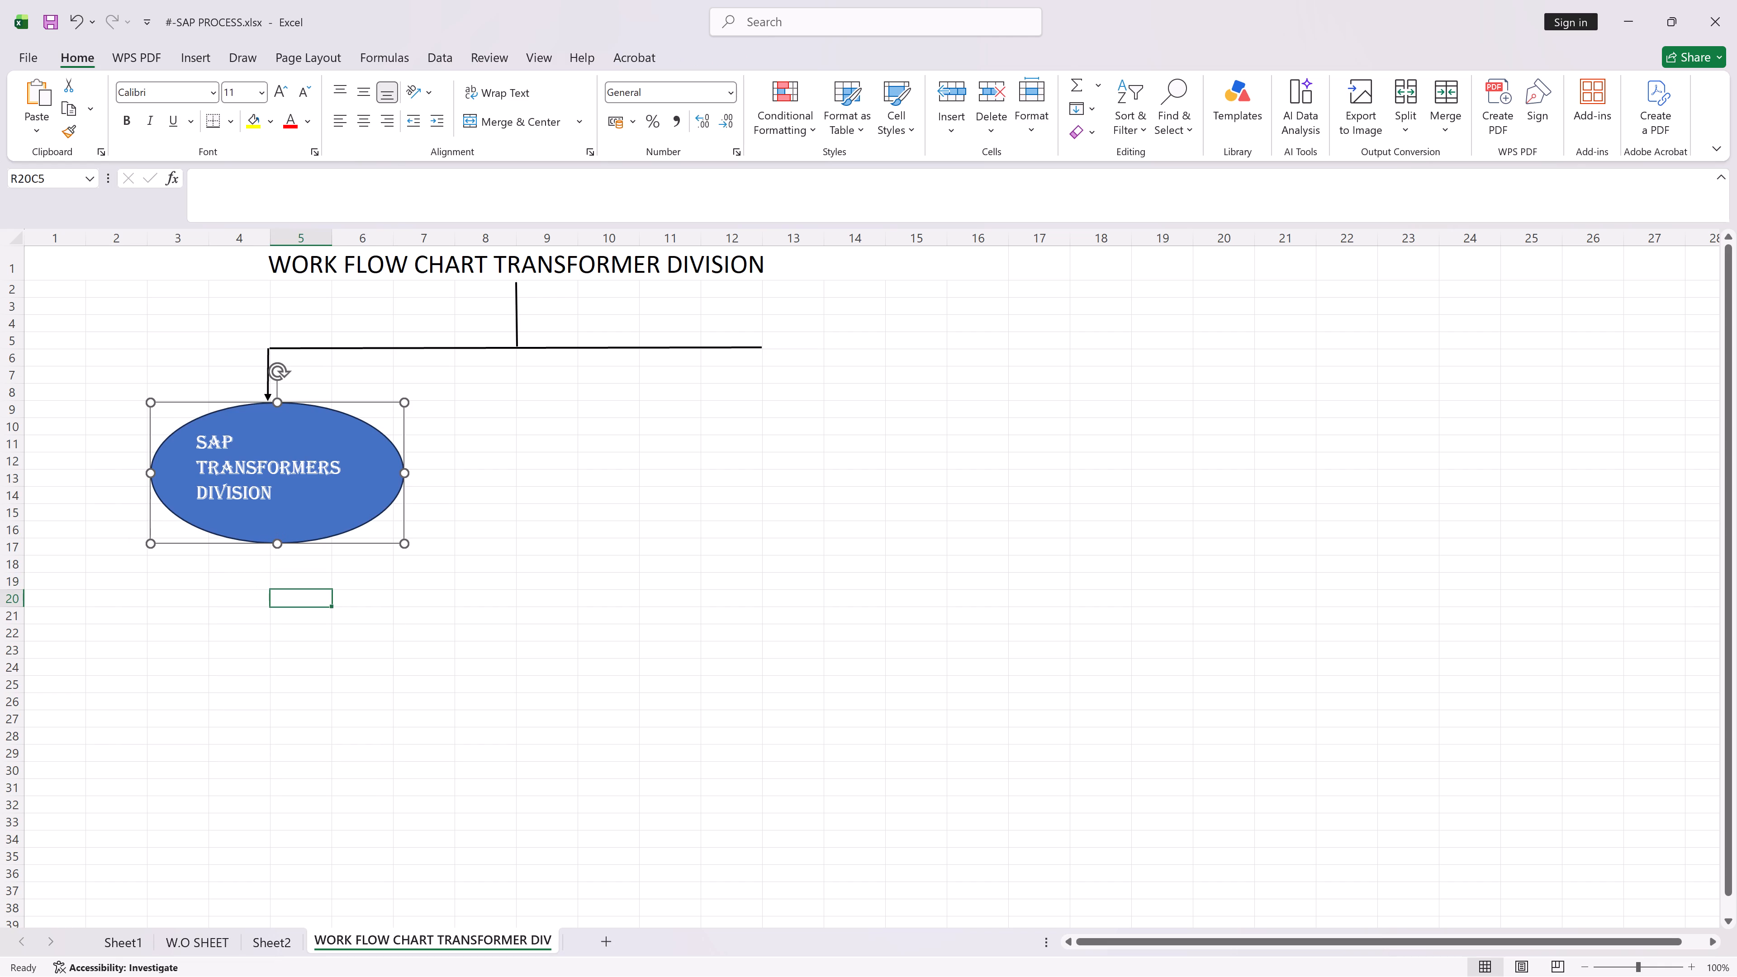
Center the oval's label text both horizontally and vertically.
drag(199, 440, 274, 509)
click(363, 122)
click(364, 90)
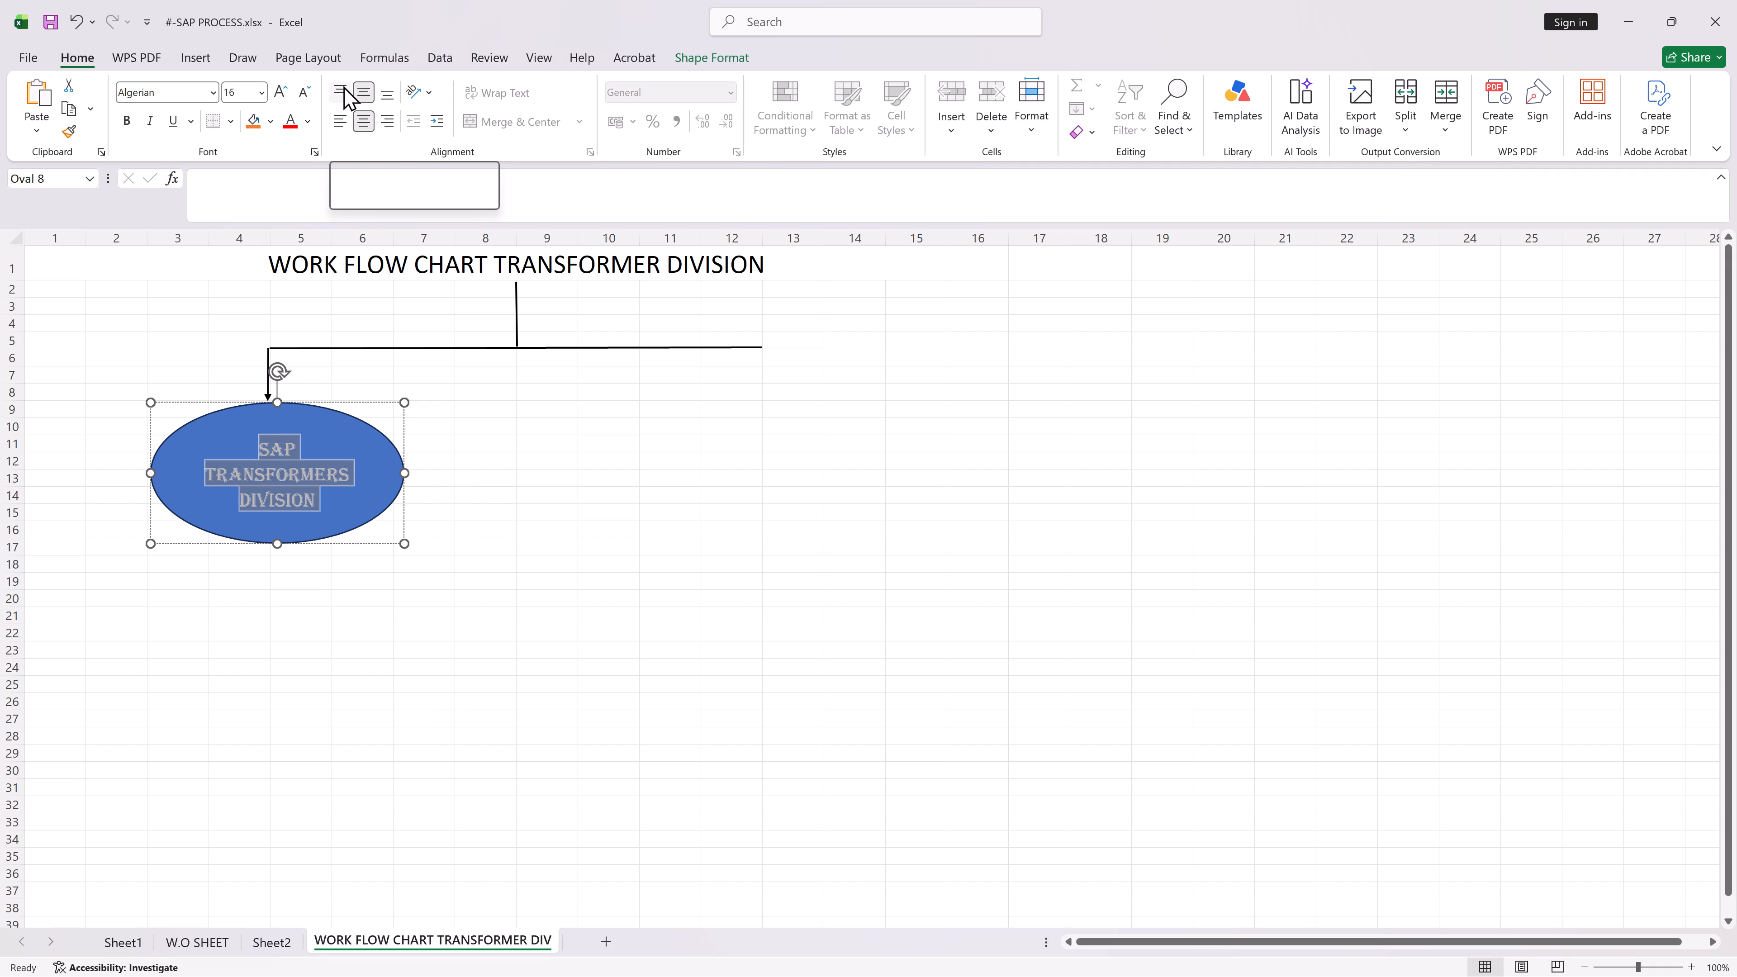
click(250, 595)
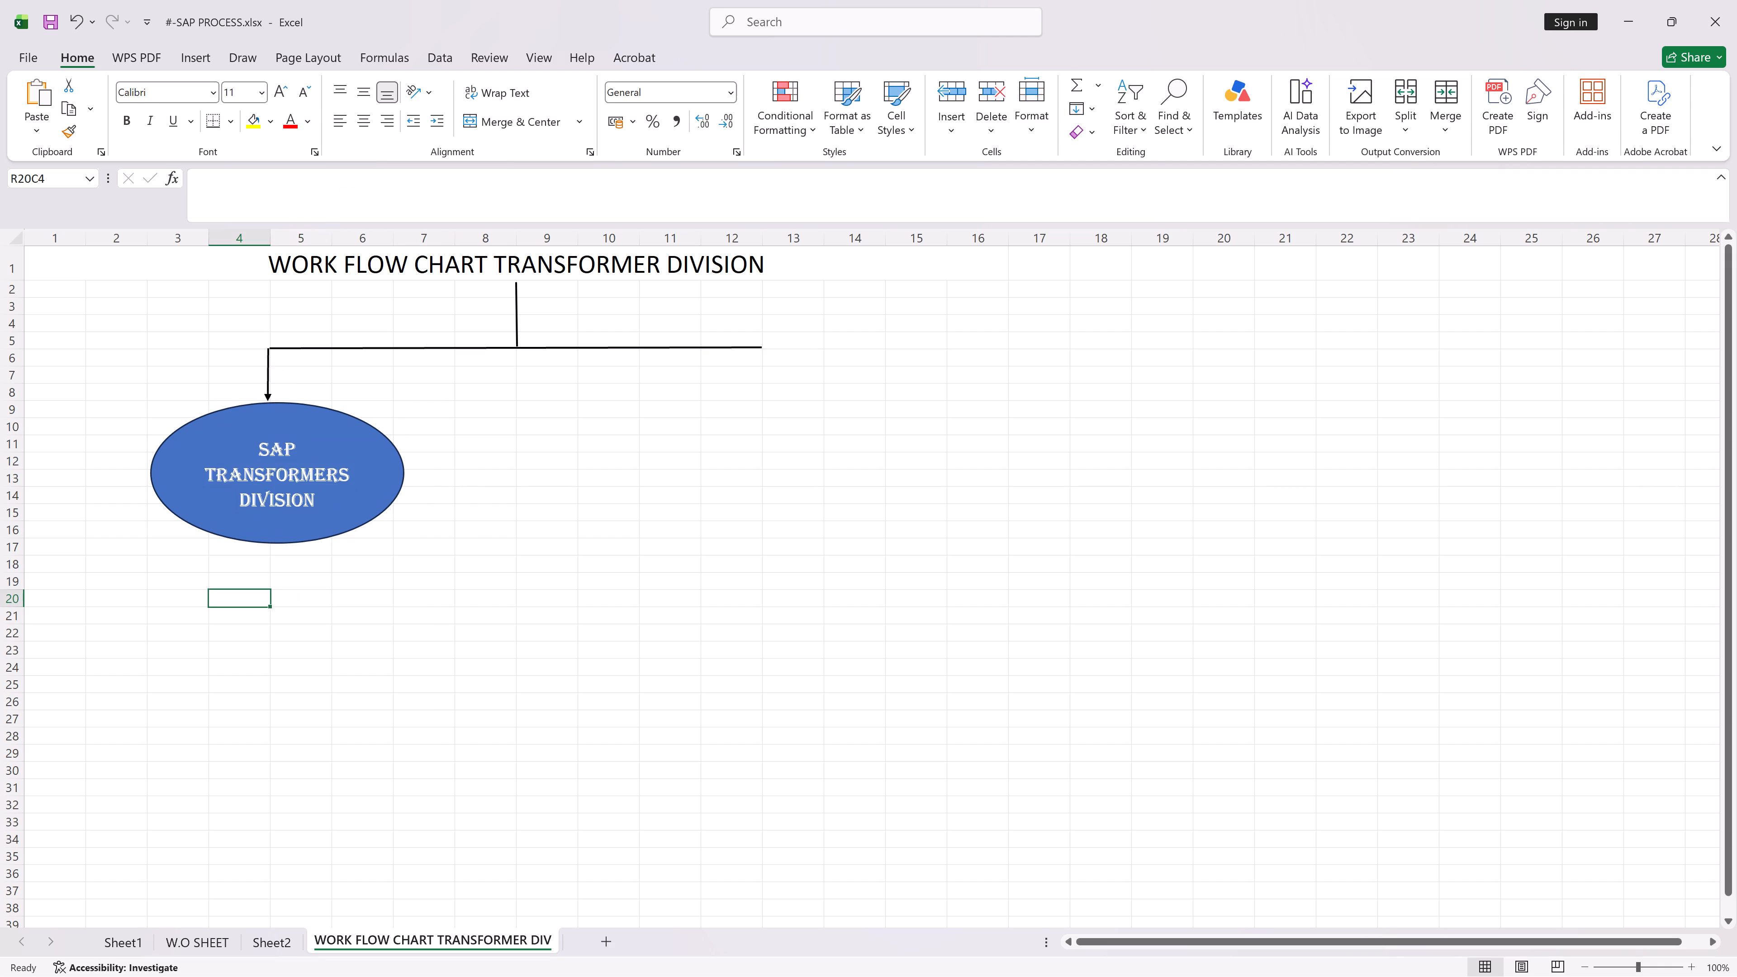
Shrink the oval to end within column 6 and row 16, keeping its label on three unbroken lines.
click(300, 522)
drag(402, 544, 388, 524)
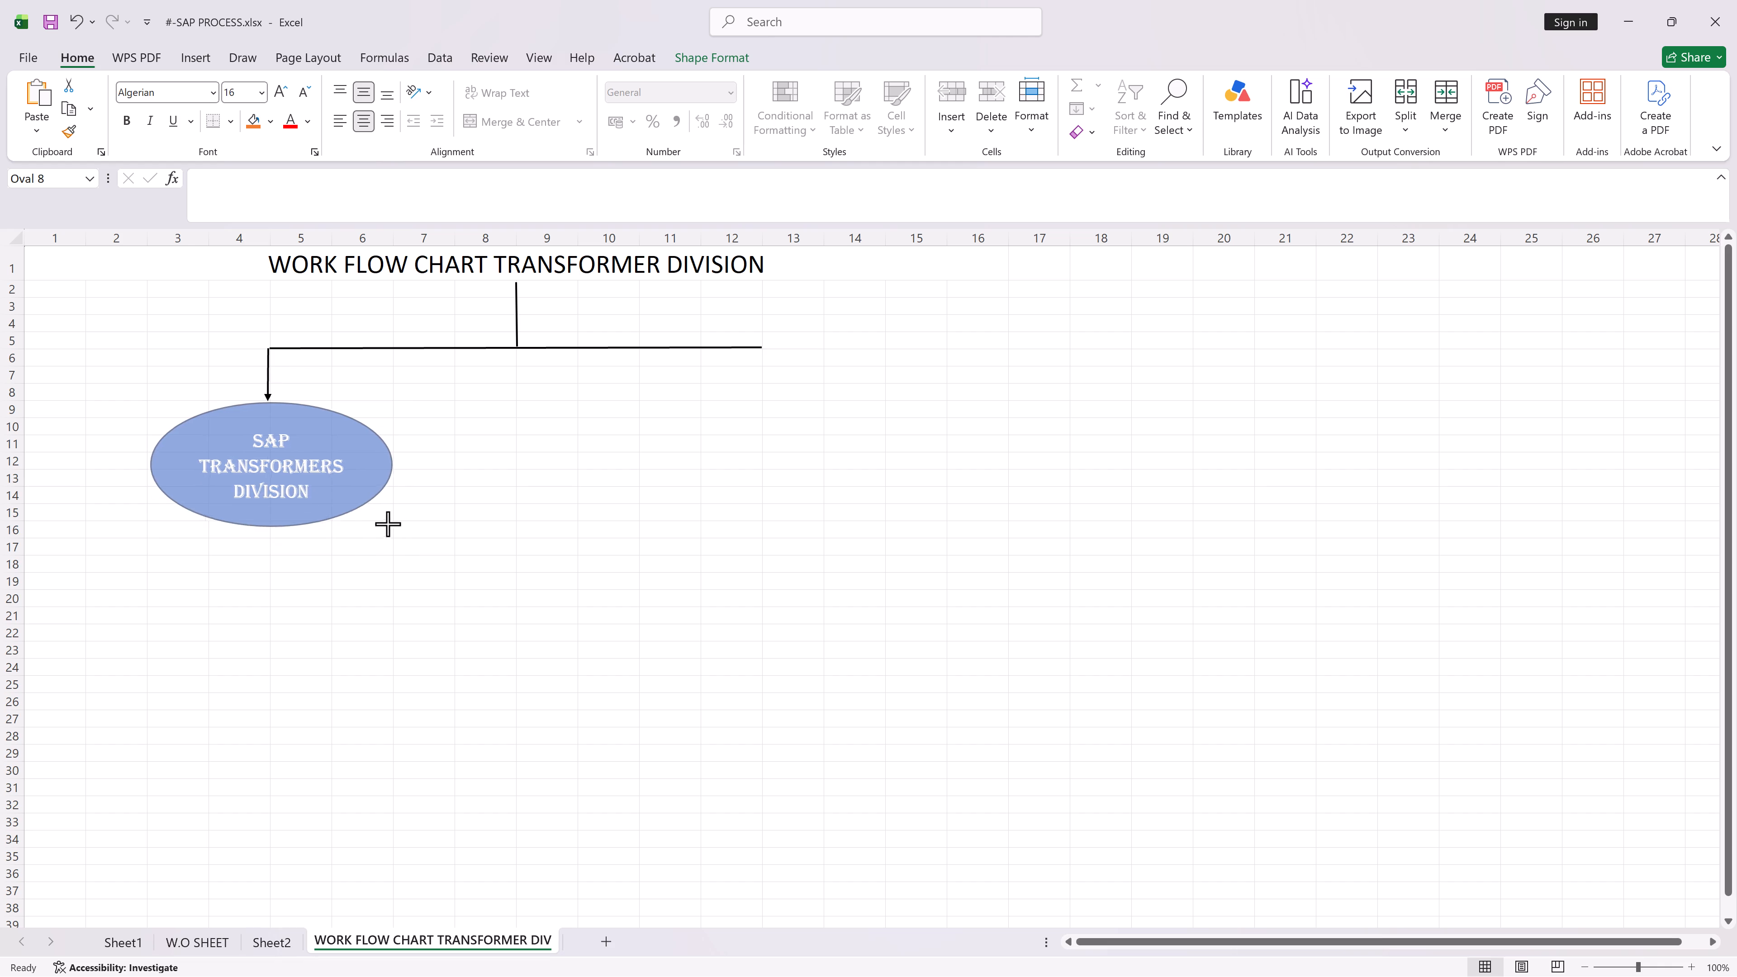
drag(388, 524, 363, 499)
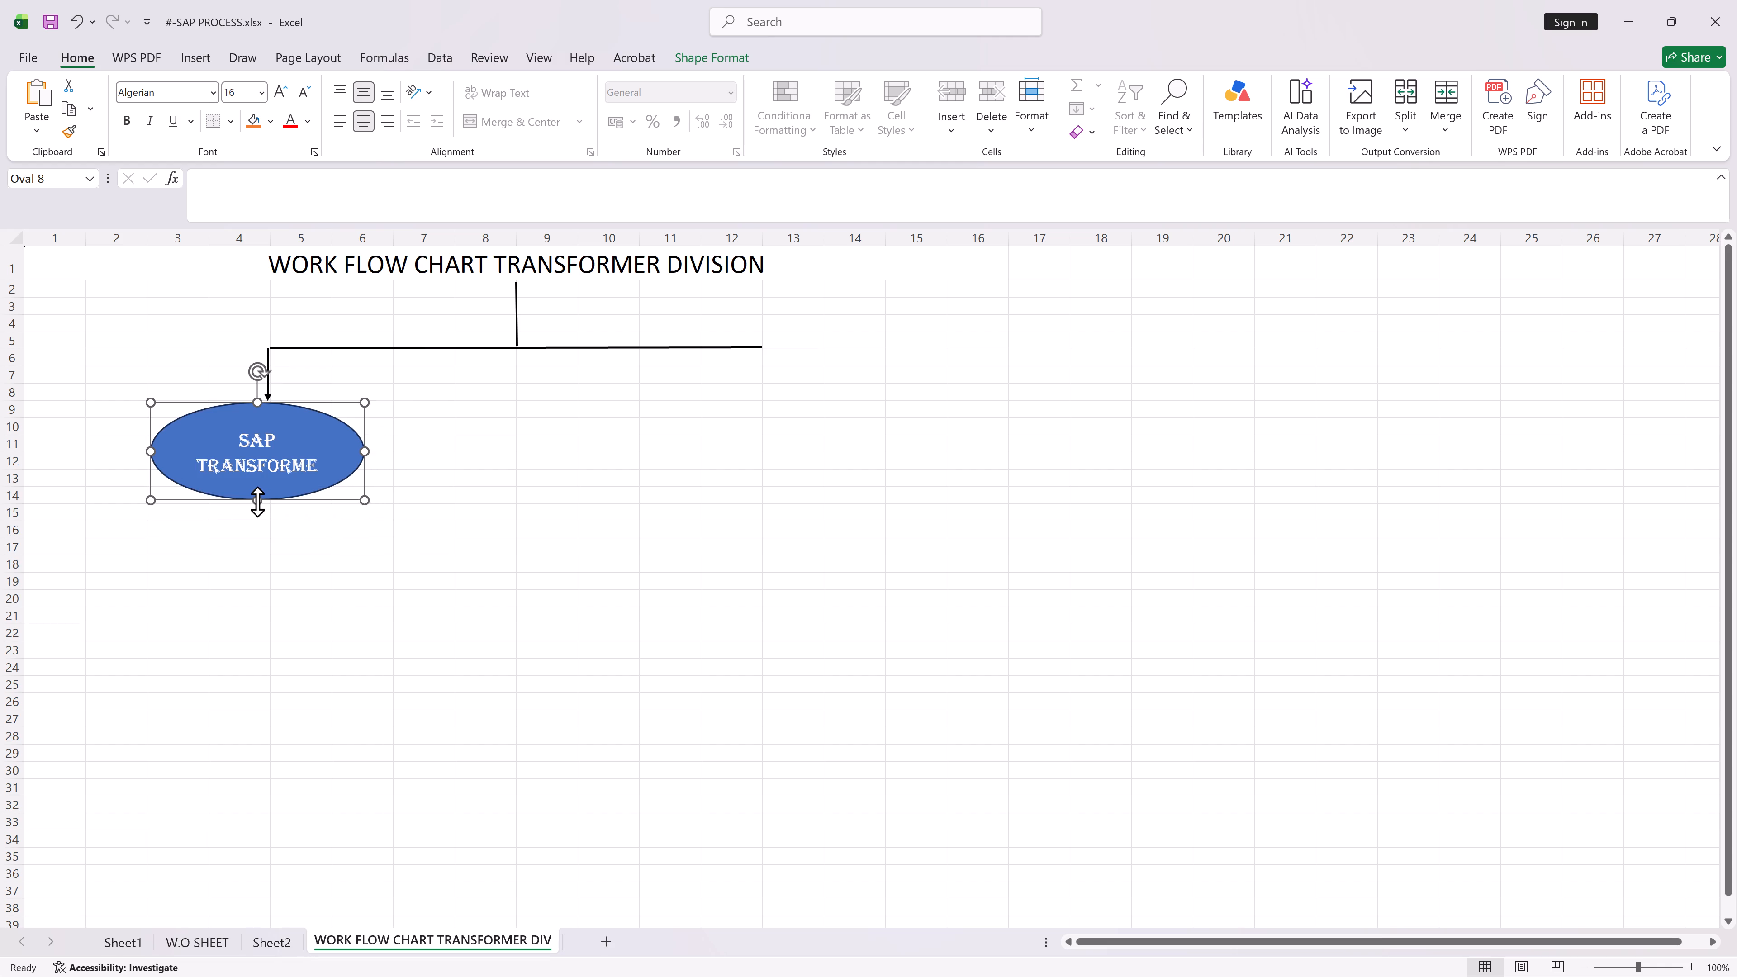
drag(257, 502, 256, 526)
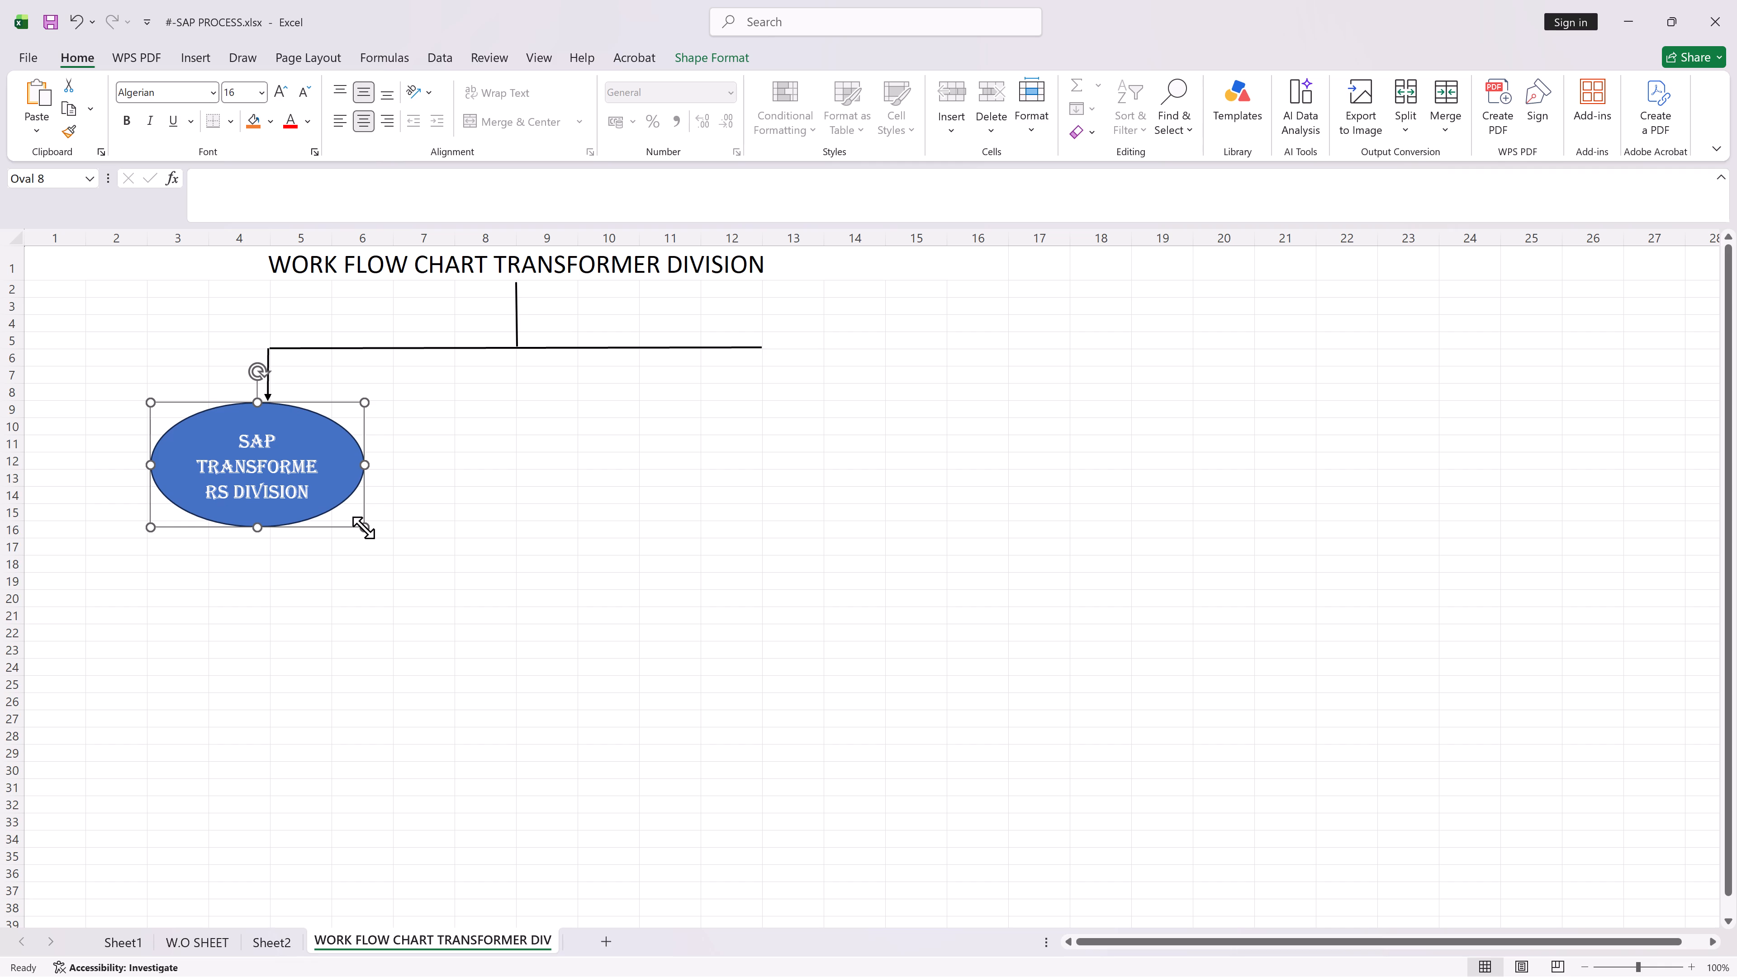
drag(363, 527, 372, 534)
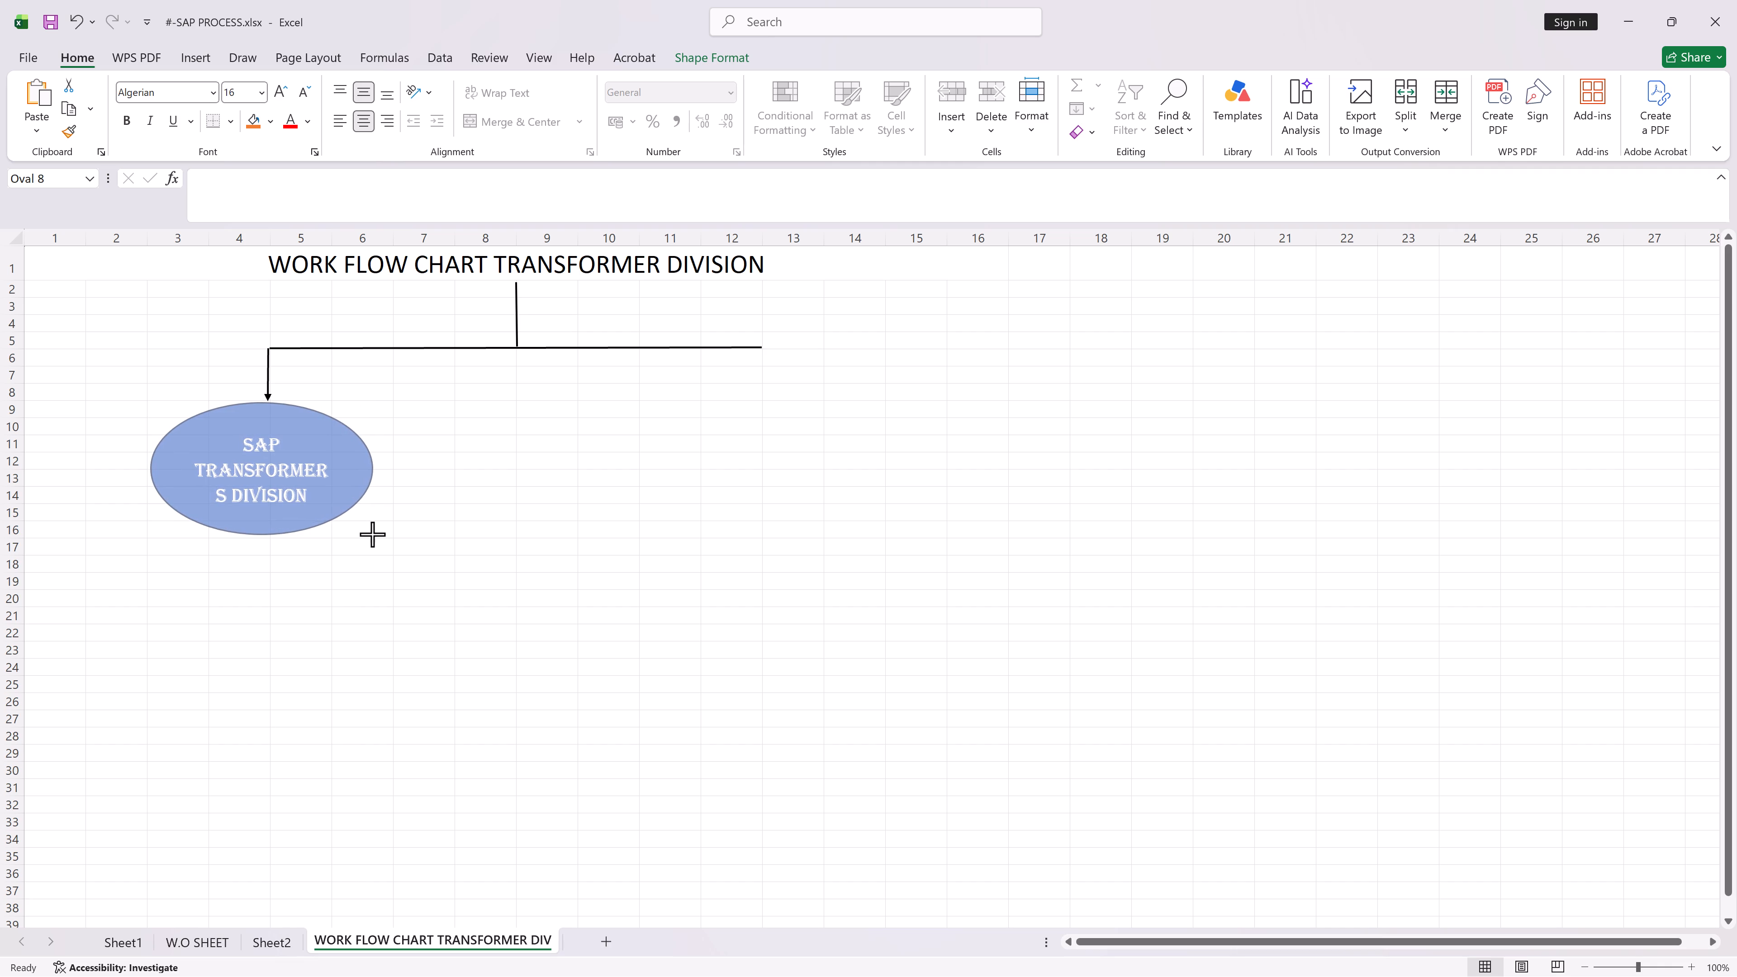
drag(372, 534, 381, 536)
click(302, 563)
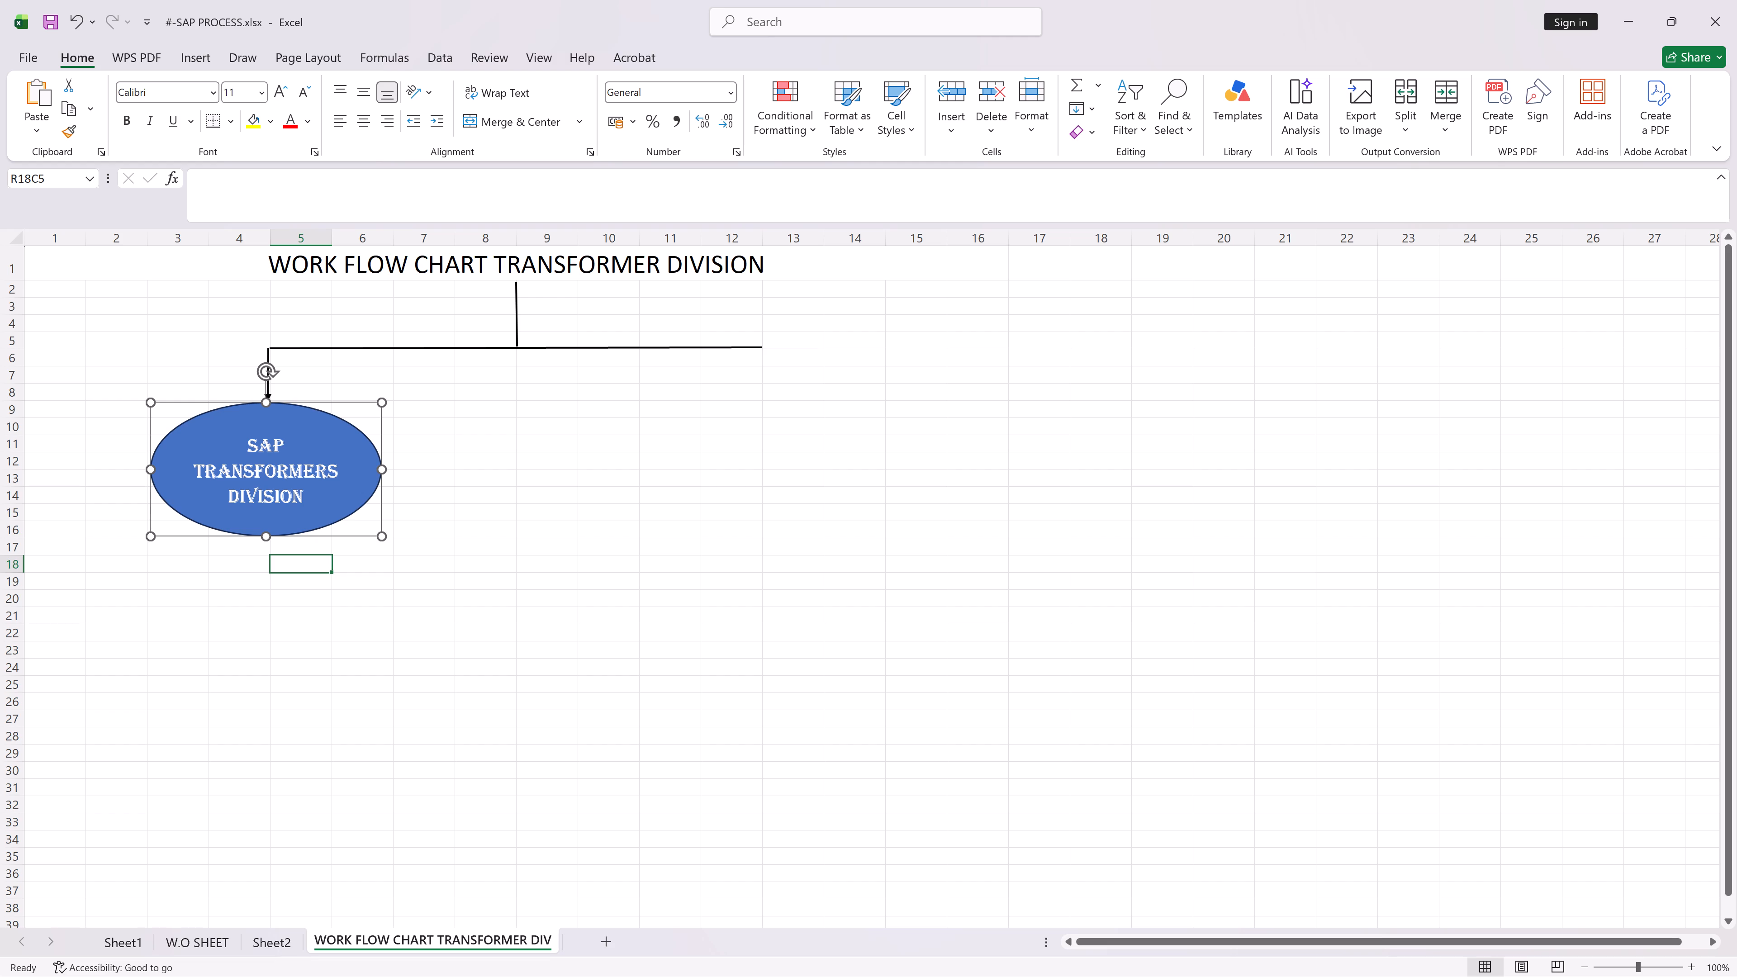
Enlarge the font of the merged title in row 1 by two size increments.
click(430, 261)
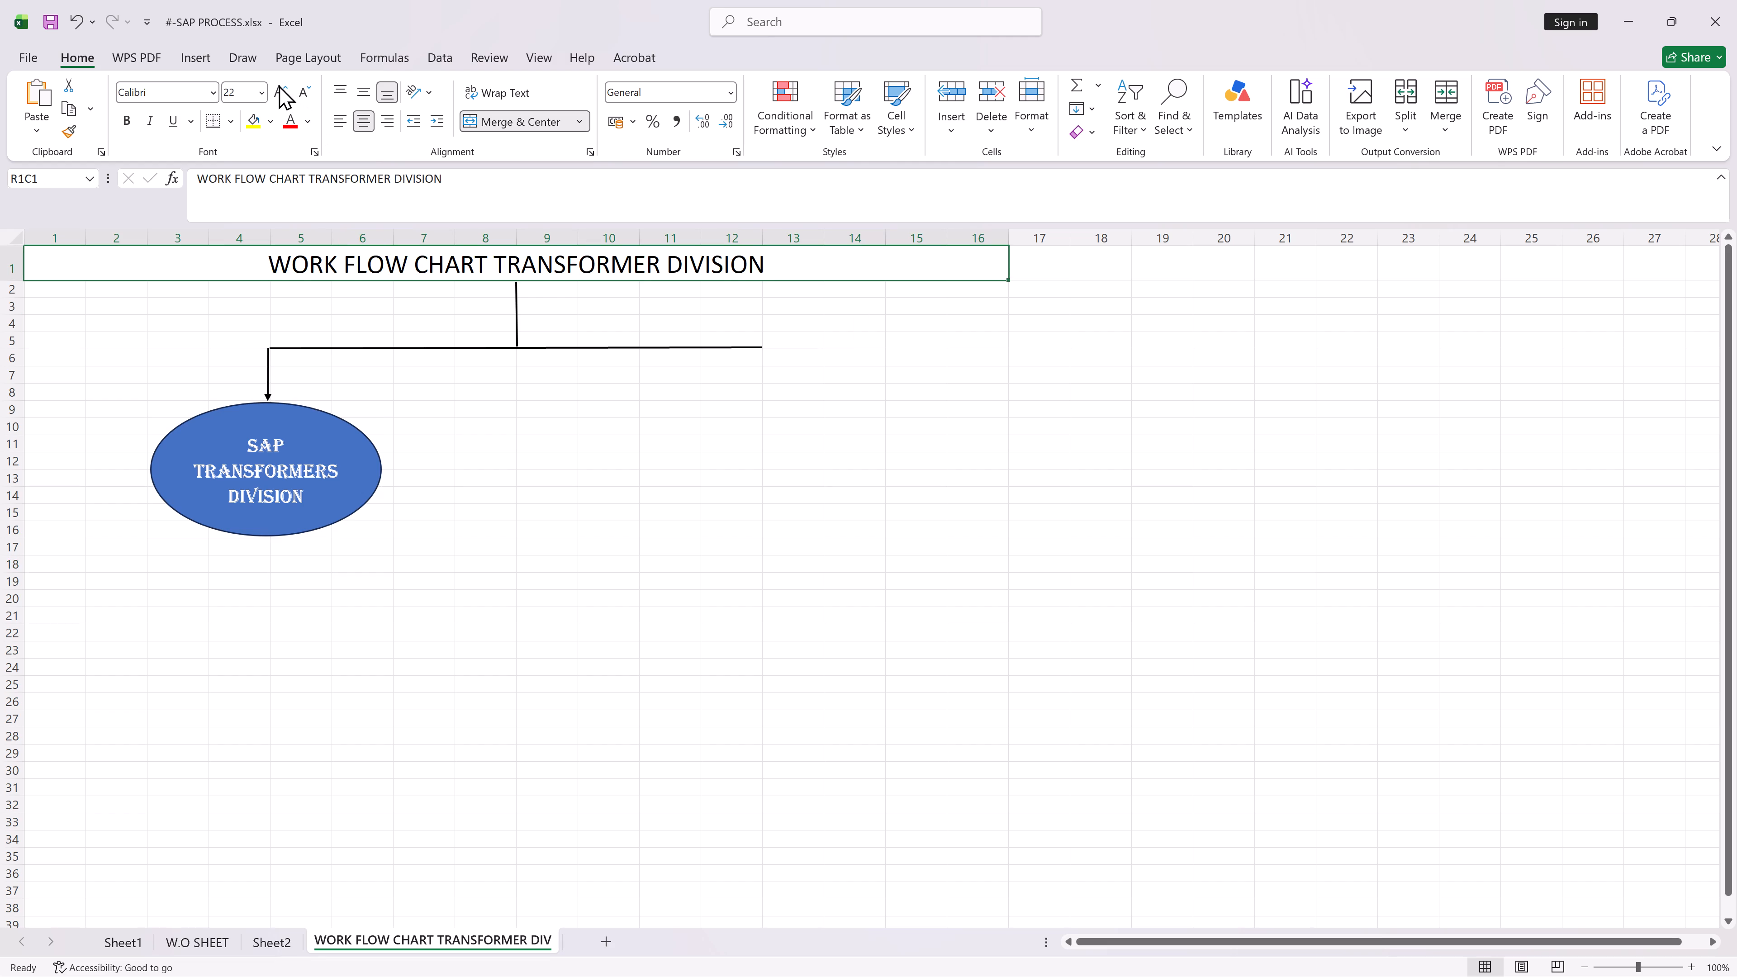
click(279, 85)
click(279, 85)
click(504, 410)
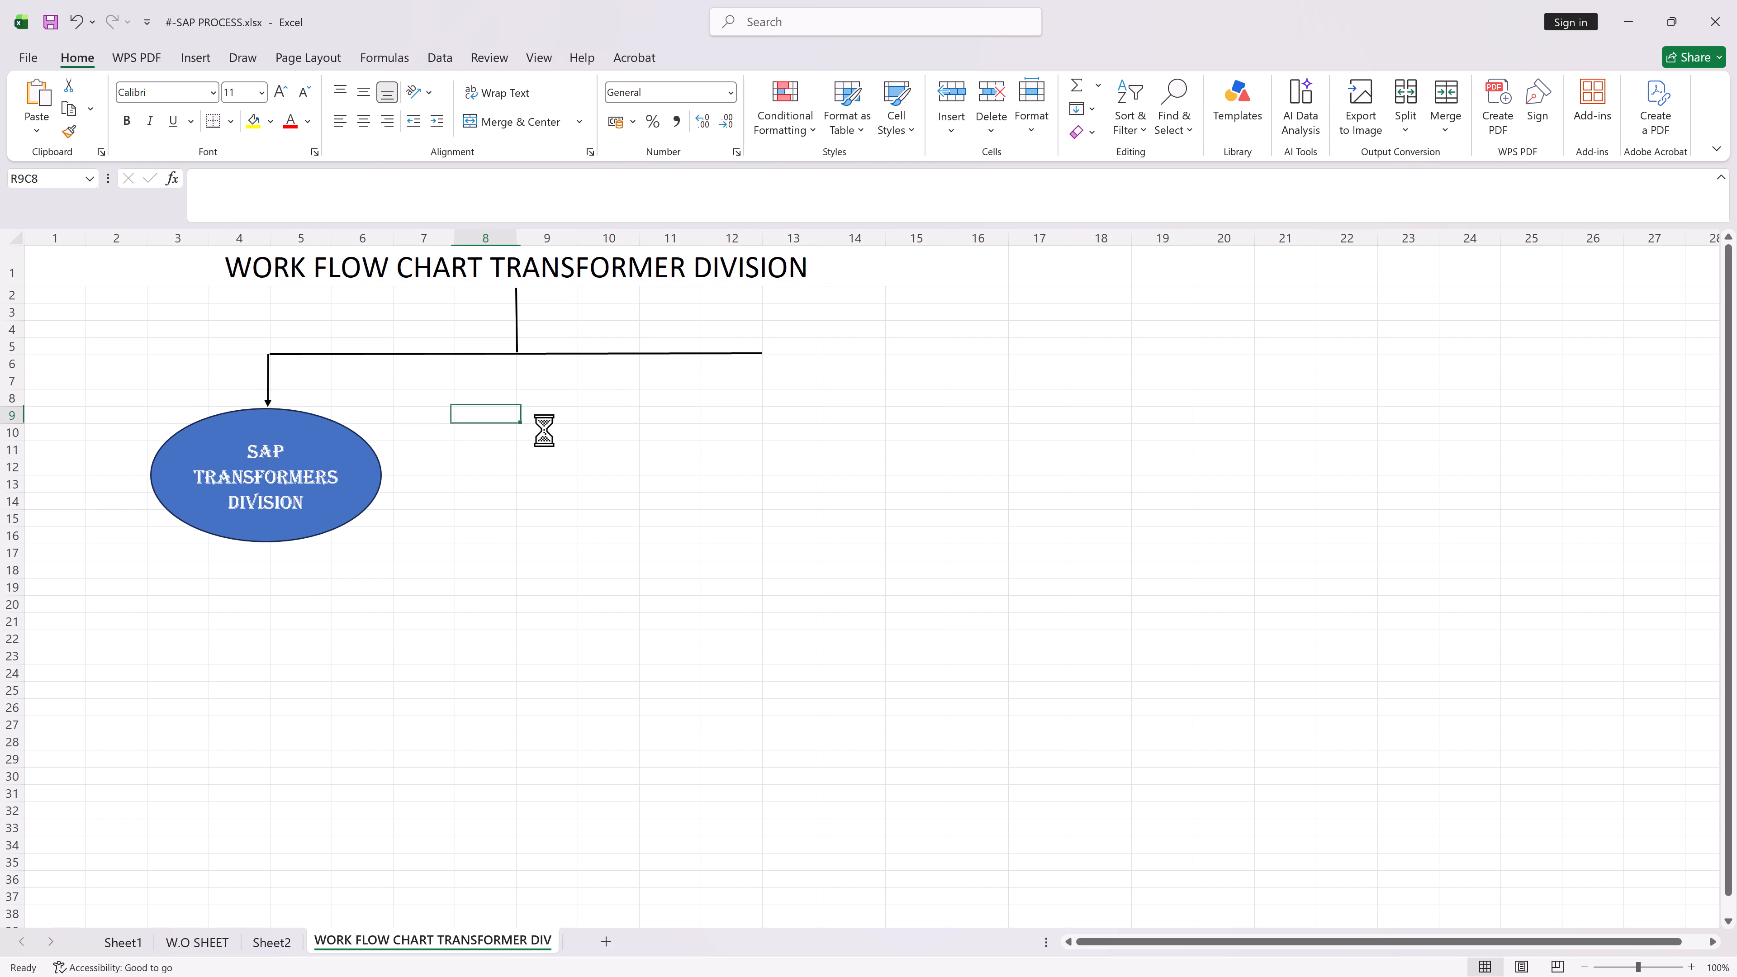
Save the workbook.
key(ctrl+s)
key(ctrl+s)
key(ctrl+s)
key(ctrl+s)
key(ctrl+s)
key(ctrl+s)
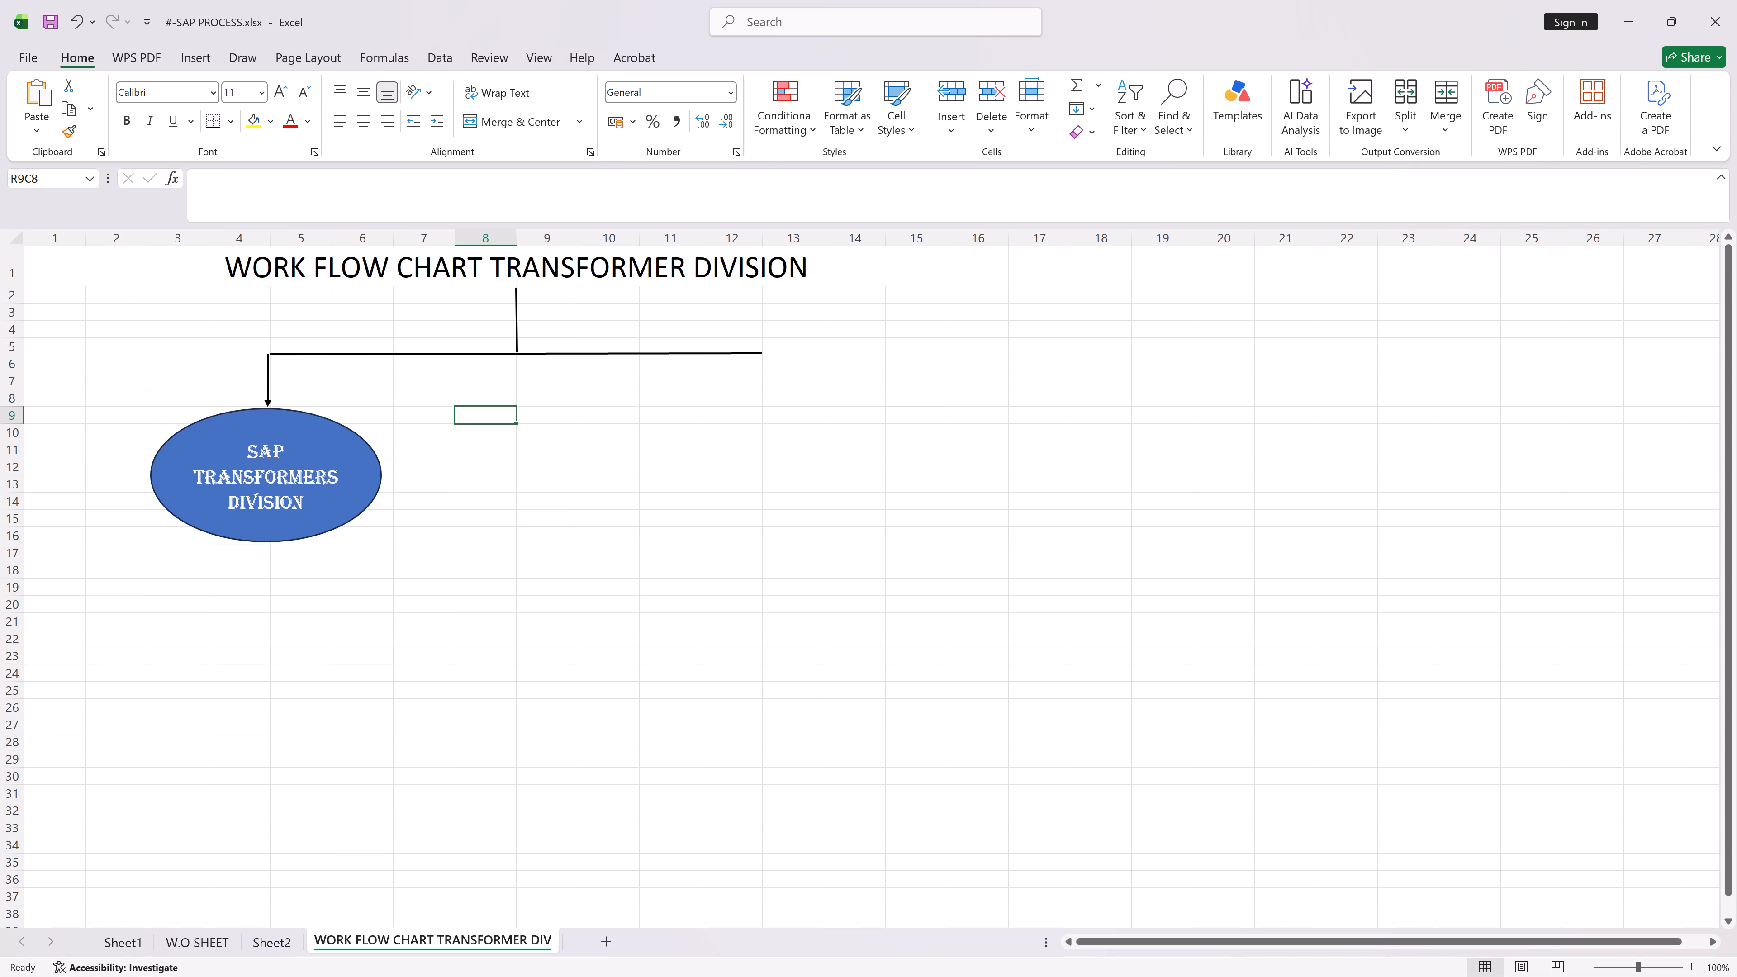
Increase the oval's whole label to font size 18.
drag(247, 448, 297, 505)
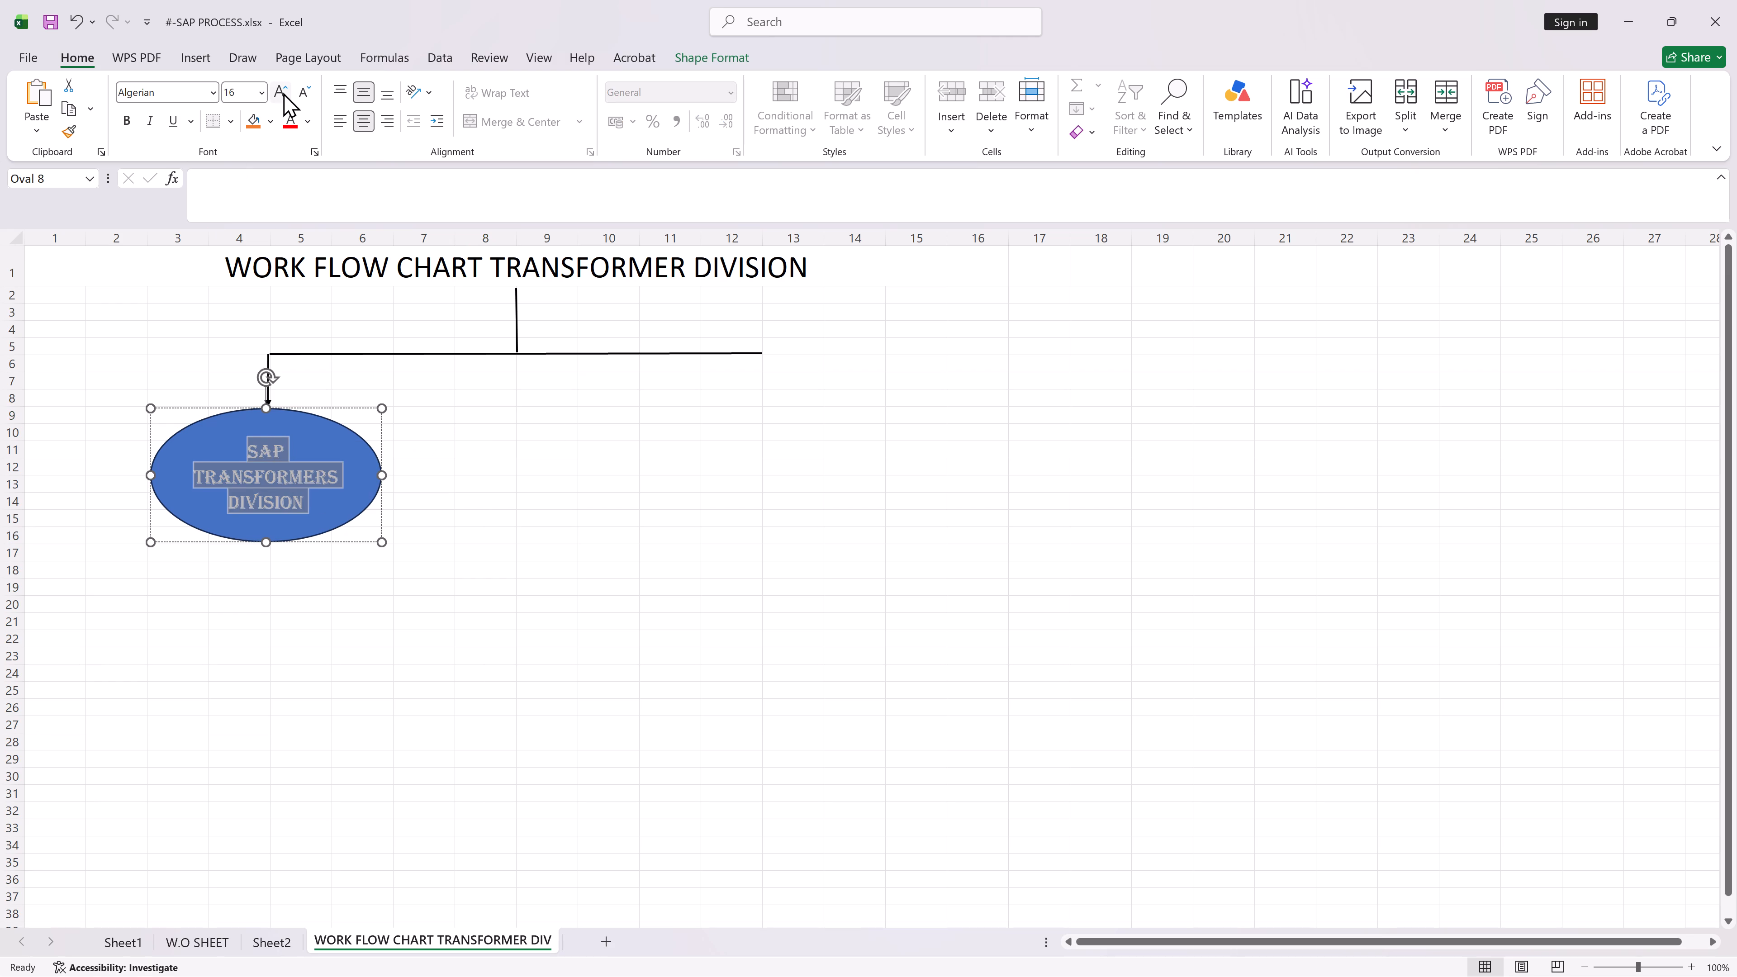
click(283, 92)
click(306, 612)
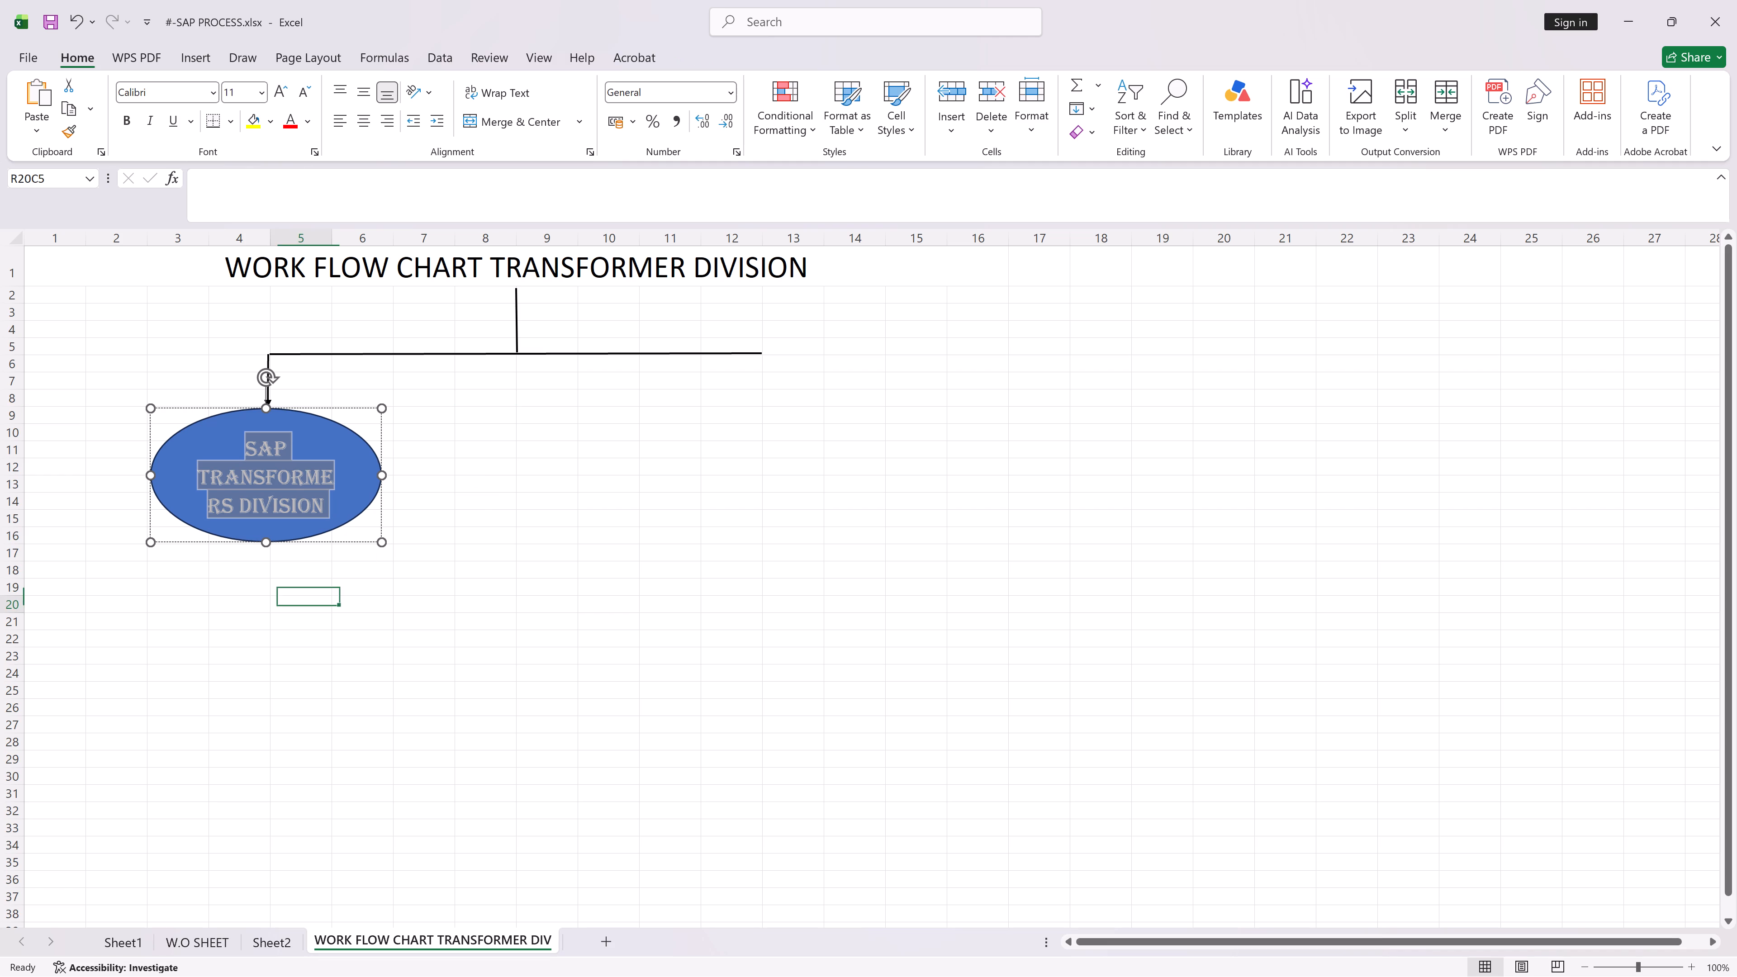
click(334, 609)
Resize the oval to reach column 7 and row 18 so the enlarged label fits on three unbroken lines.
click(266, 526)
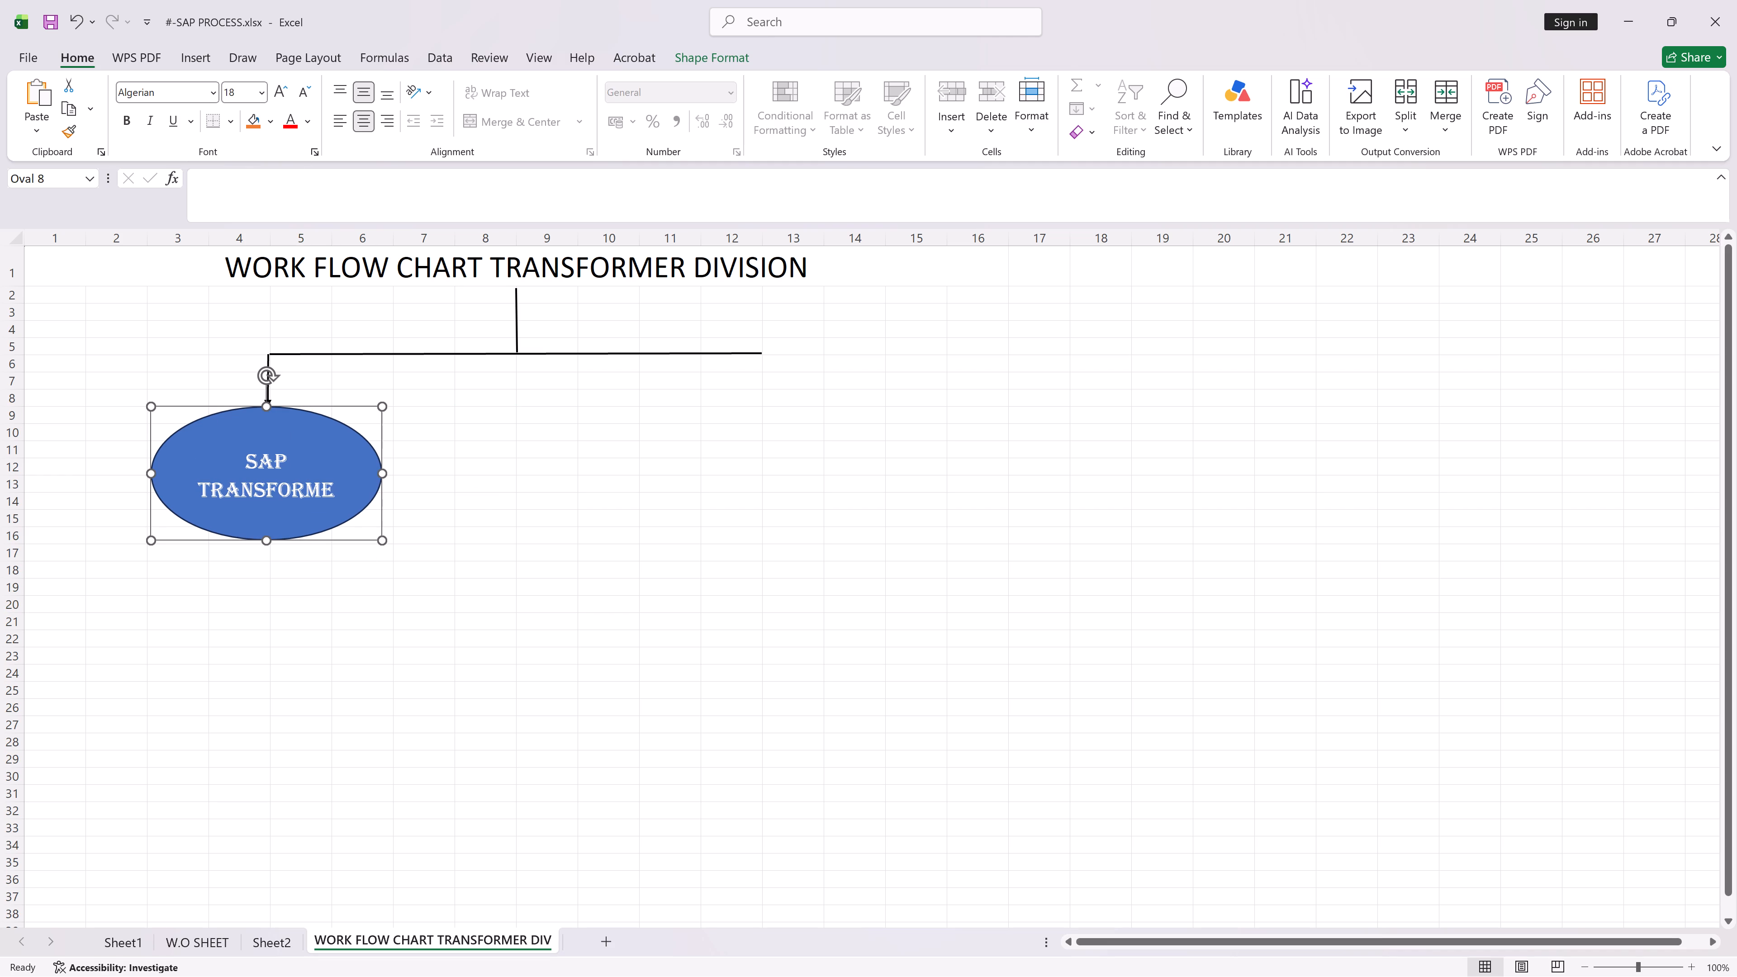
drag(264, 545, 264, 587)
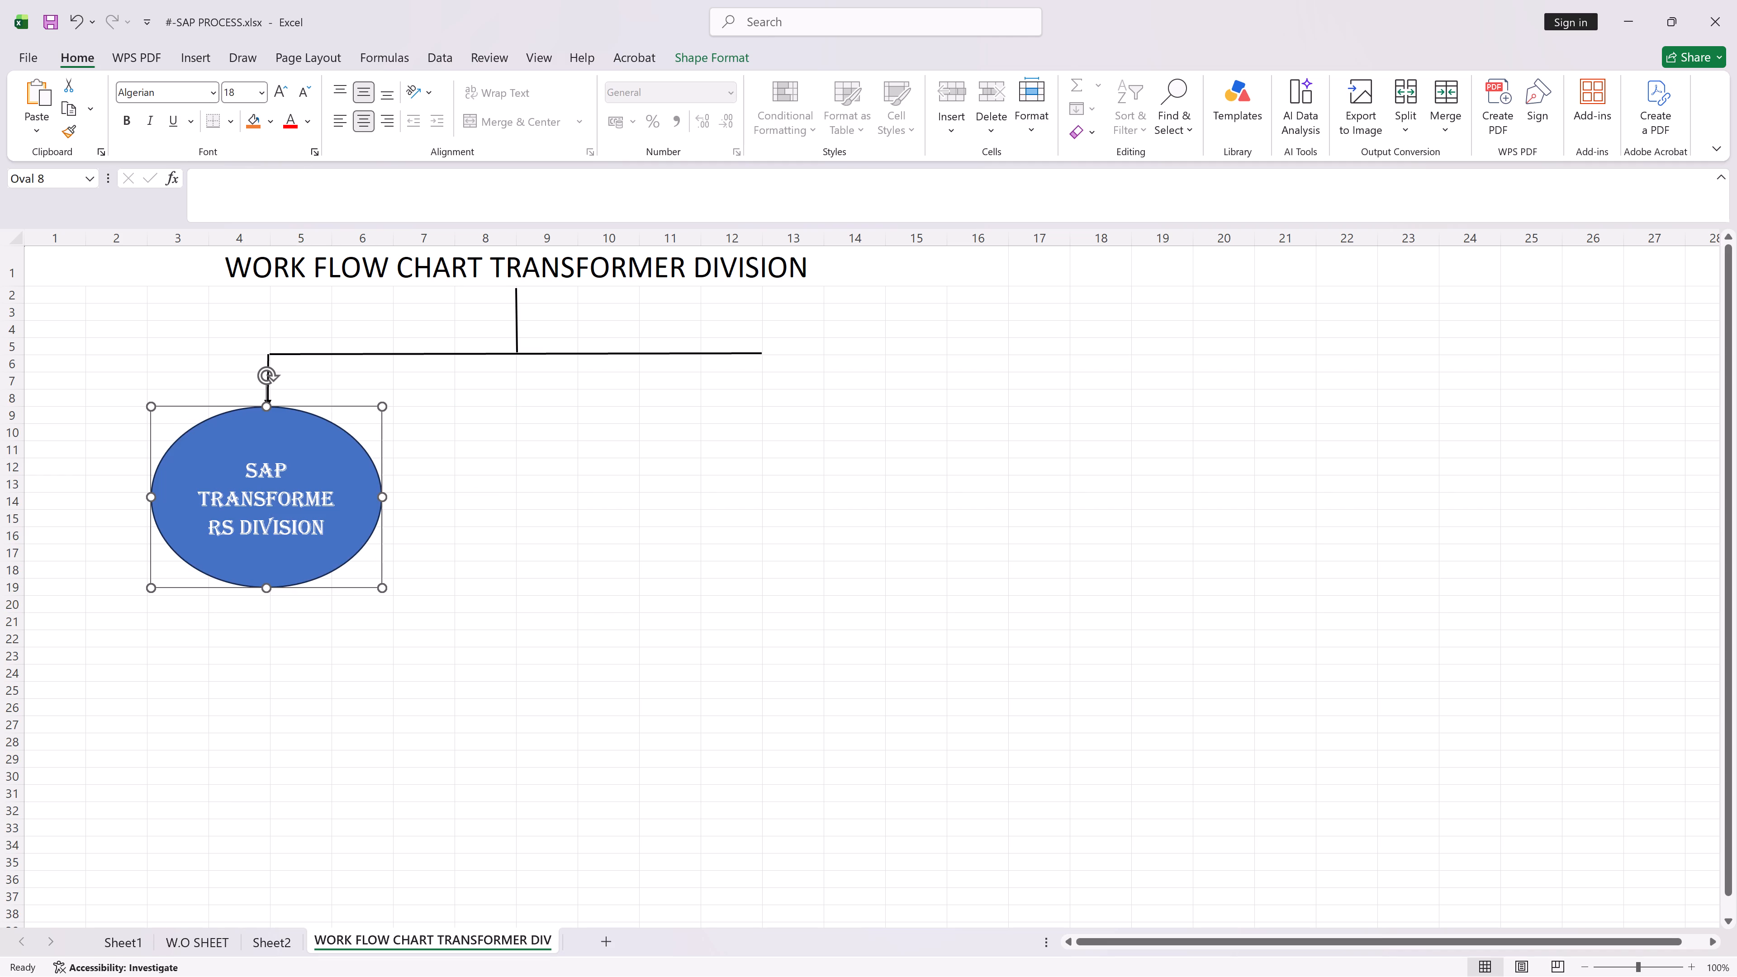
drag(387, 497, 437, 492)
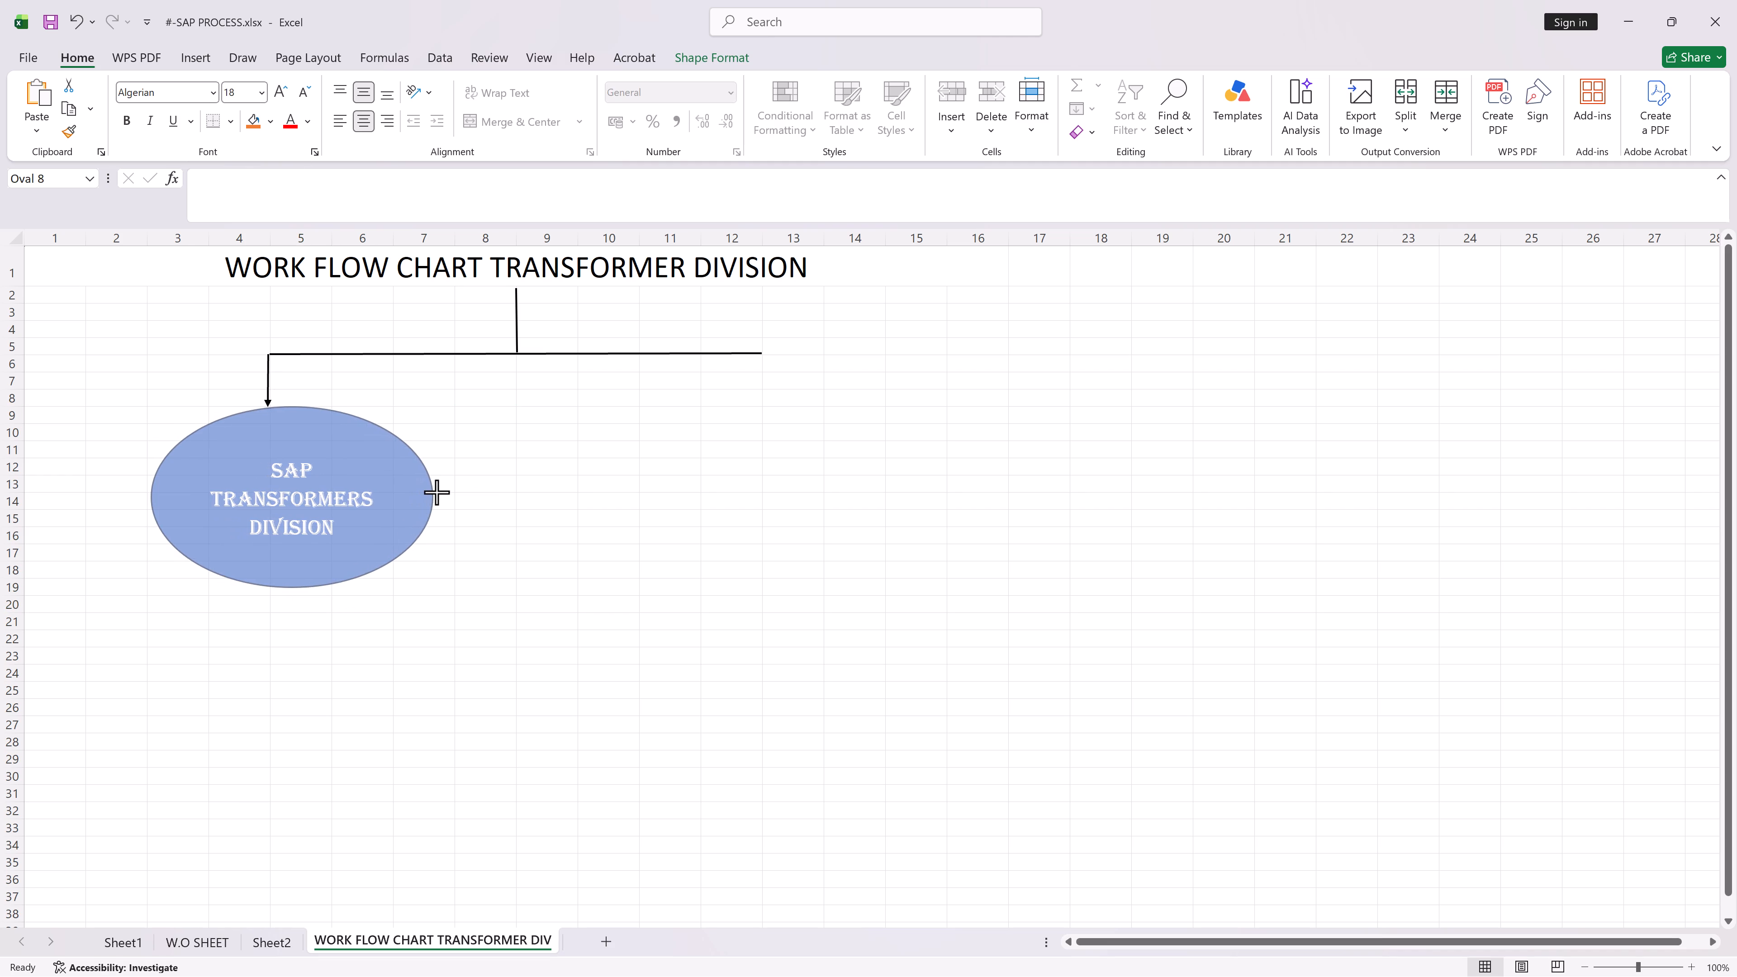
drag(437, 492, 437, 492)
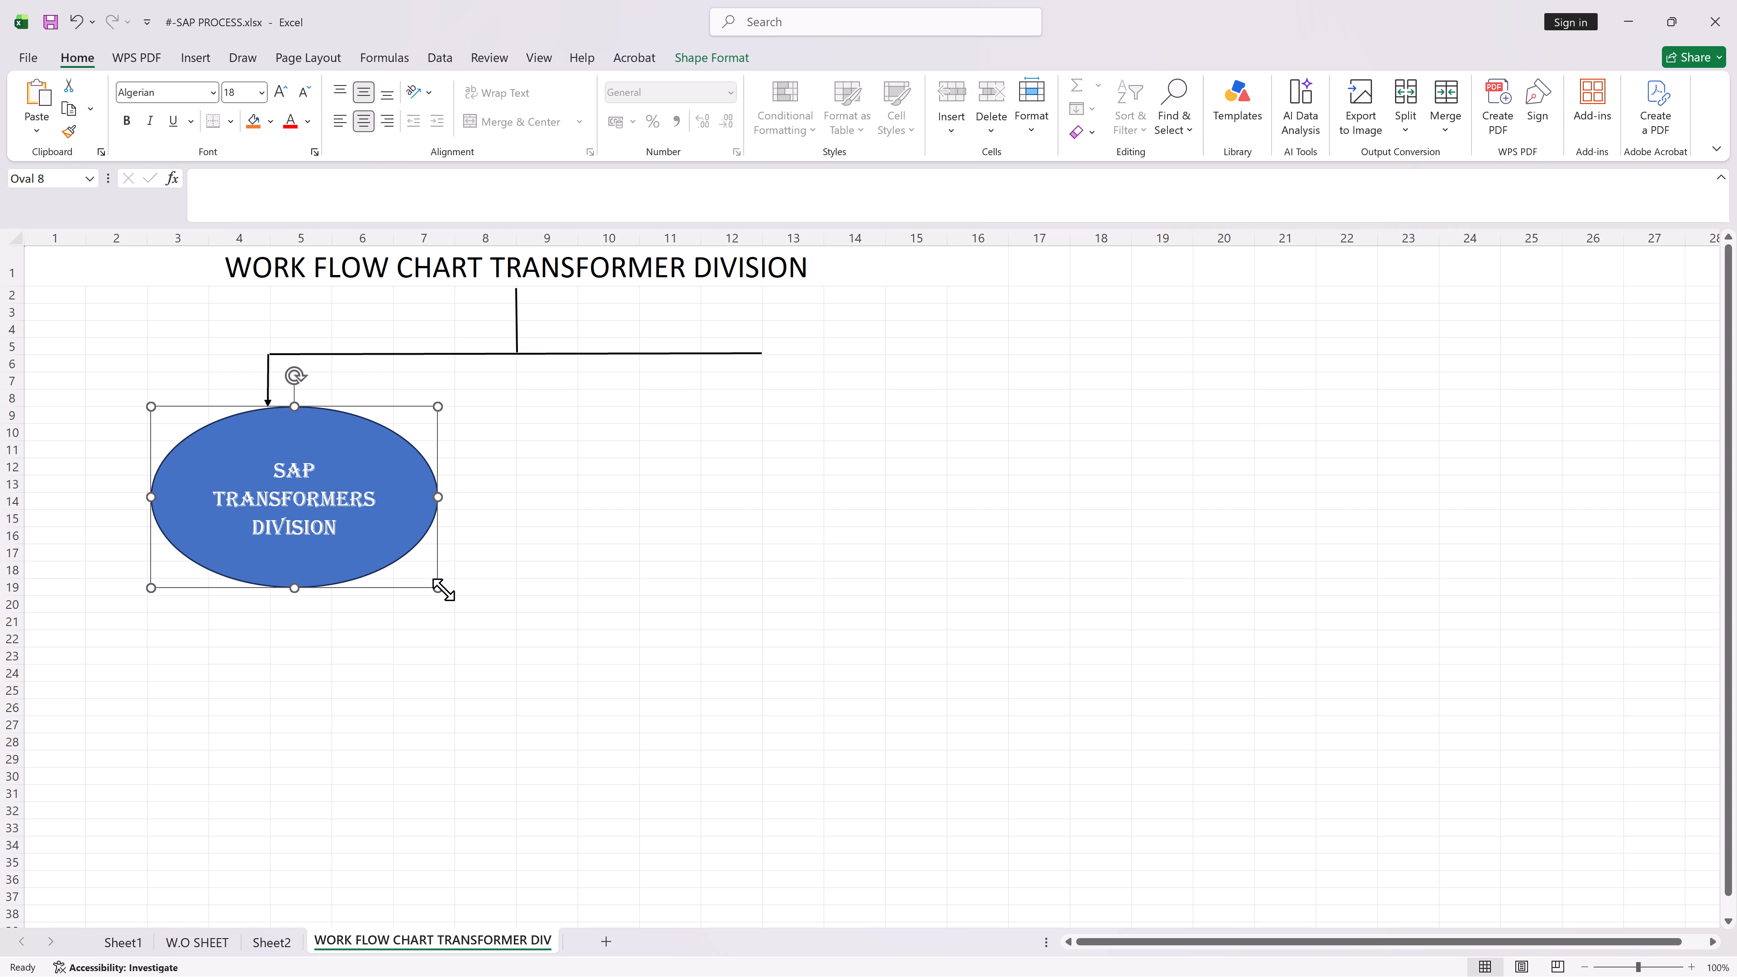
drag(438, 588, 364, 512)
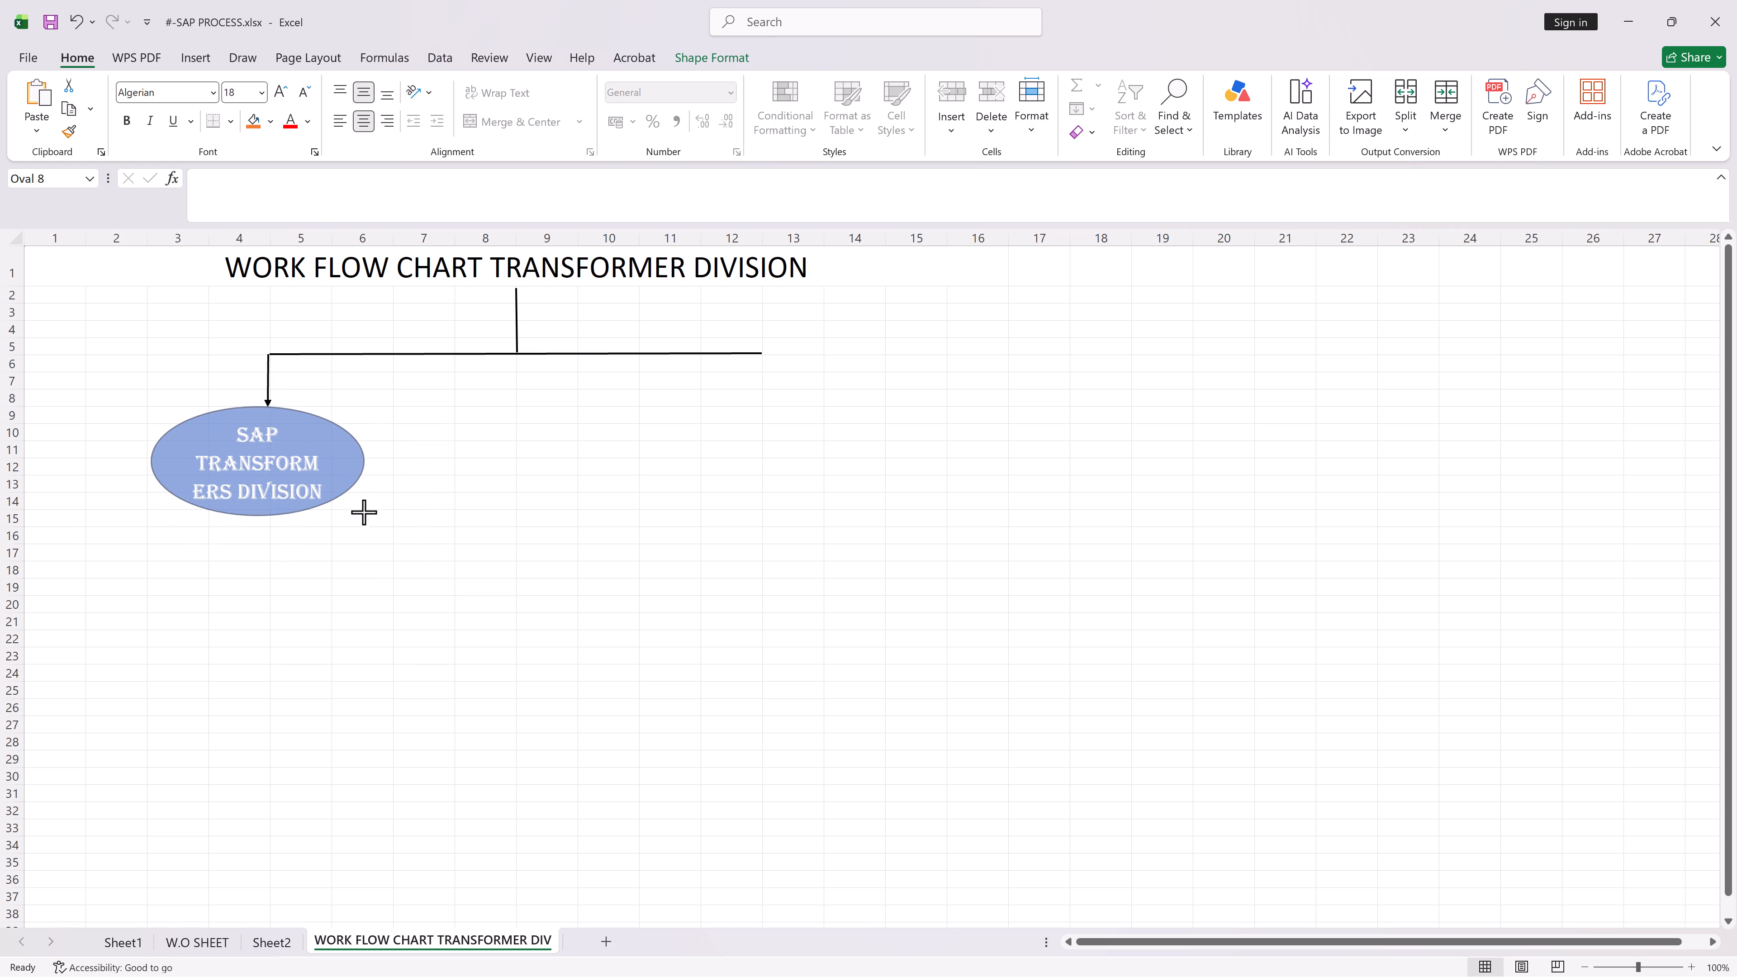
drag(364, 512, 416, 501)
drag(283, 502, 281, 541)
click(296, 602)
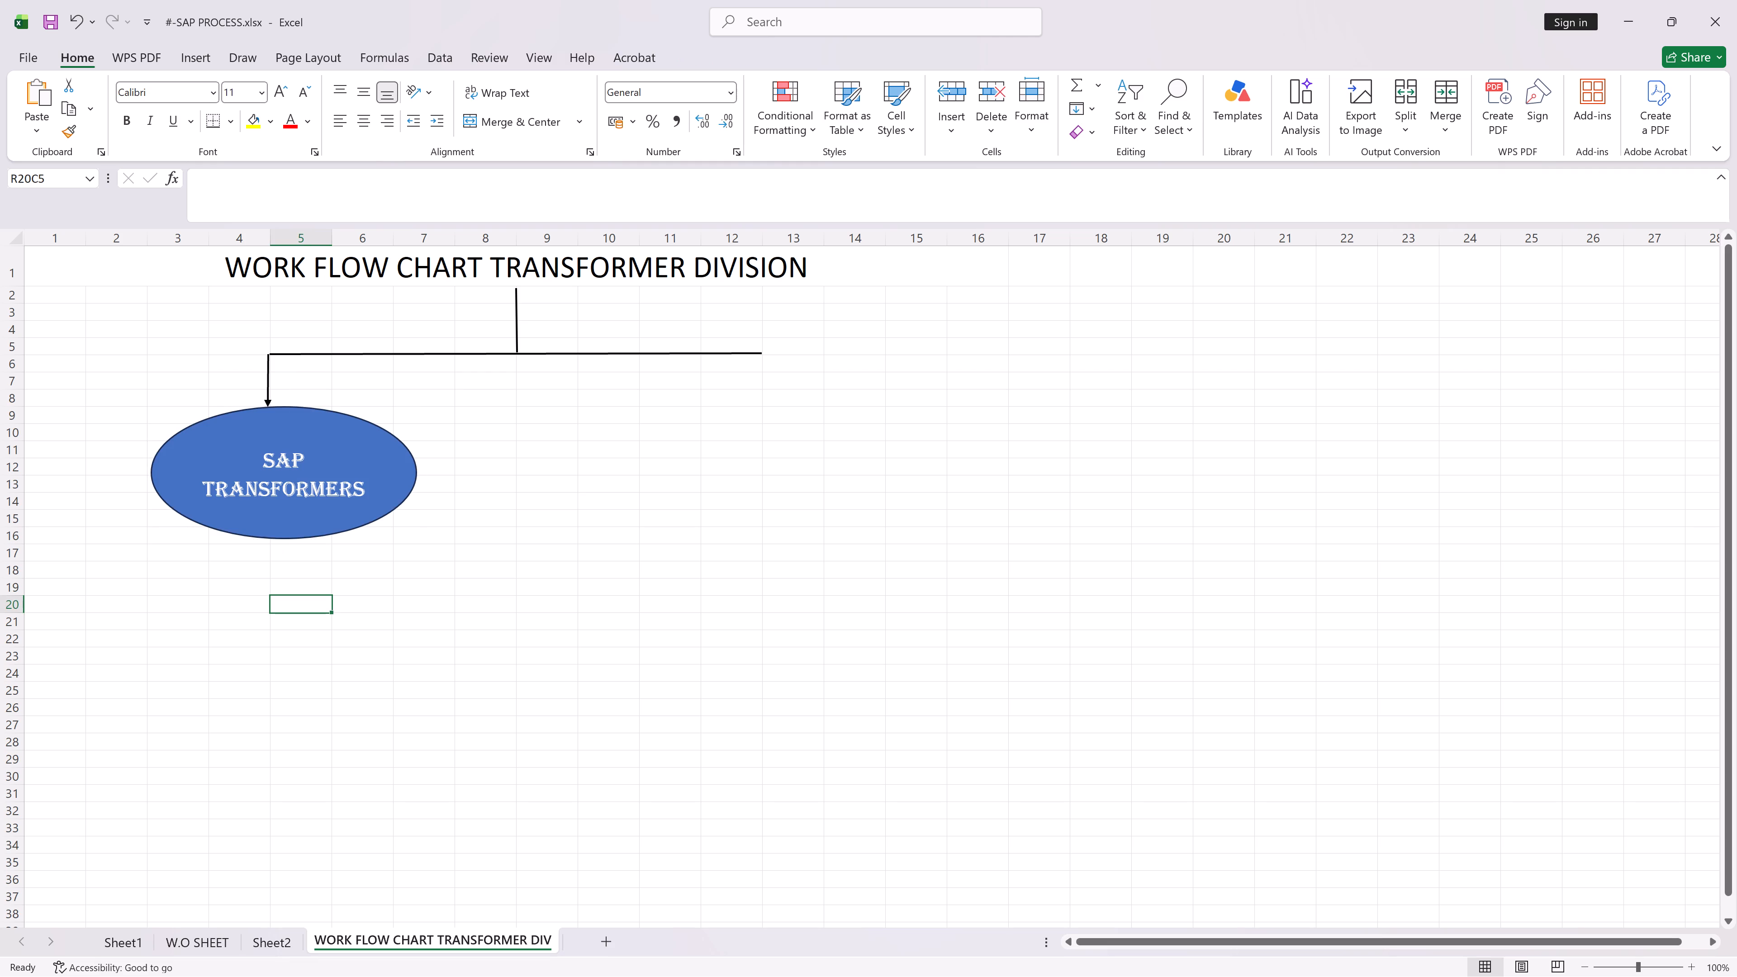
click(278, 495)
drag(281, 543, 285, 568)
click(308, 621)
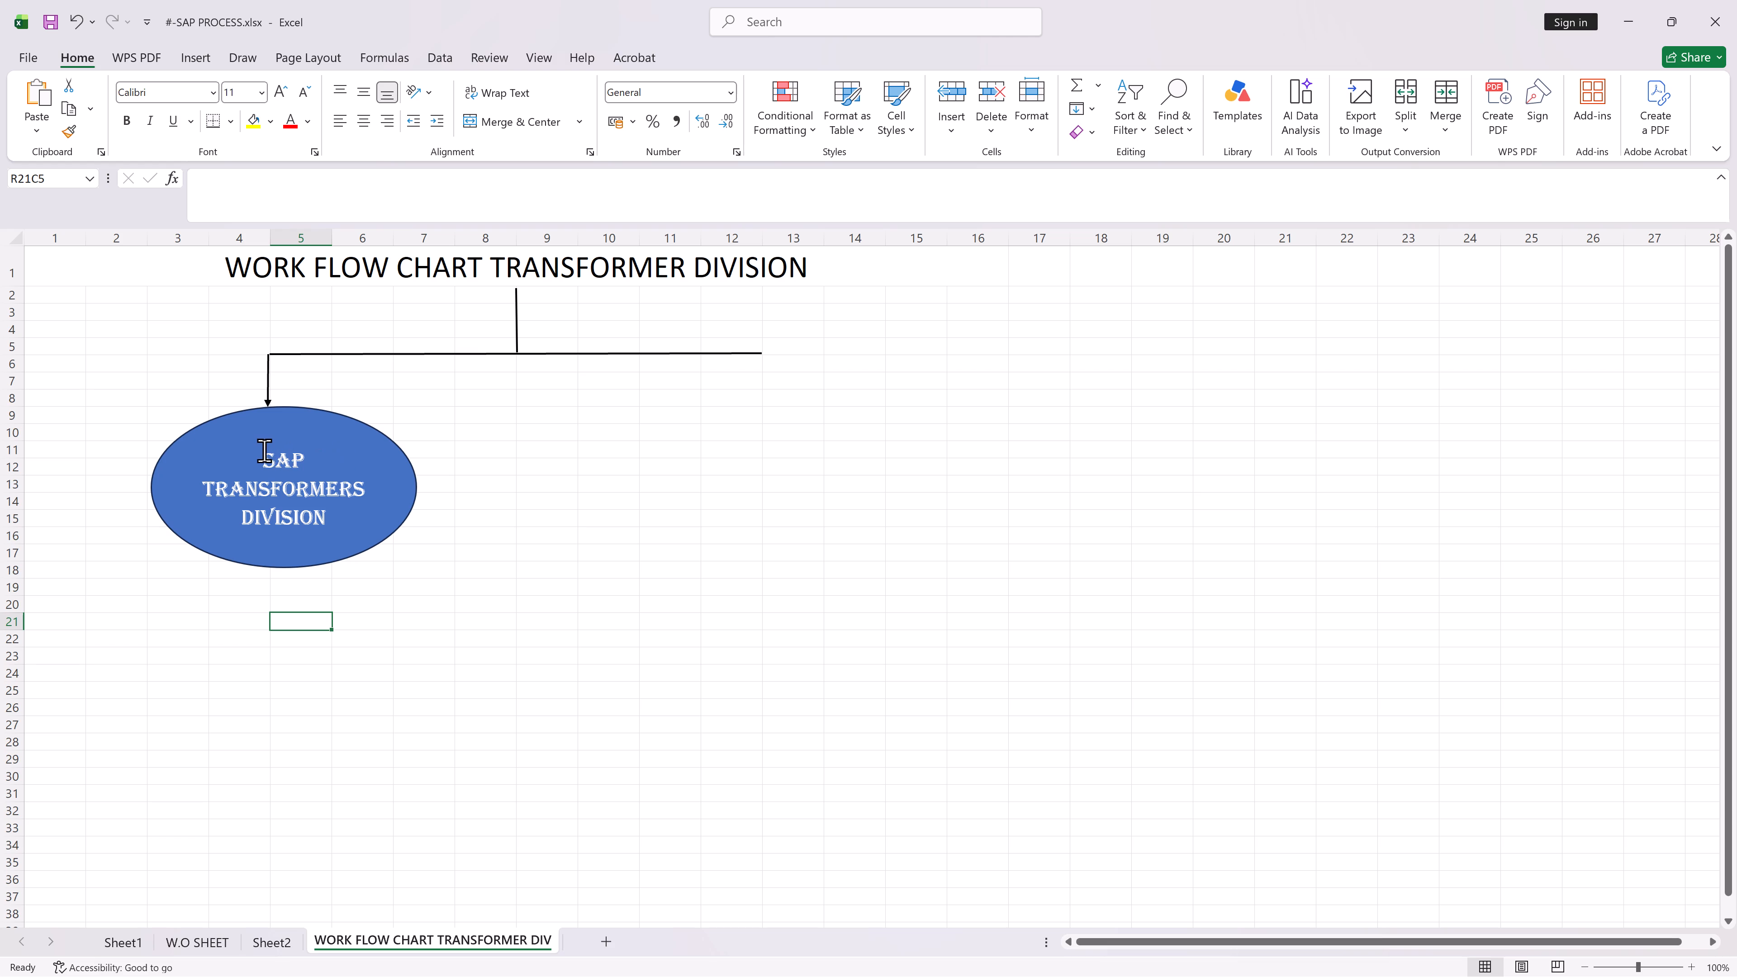
Reduce the oval's whole label to font size 14.
drag(263, 450, 355, 517)
click(301, 96)
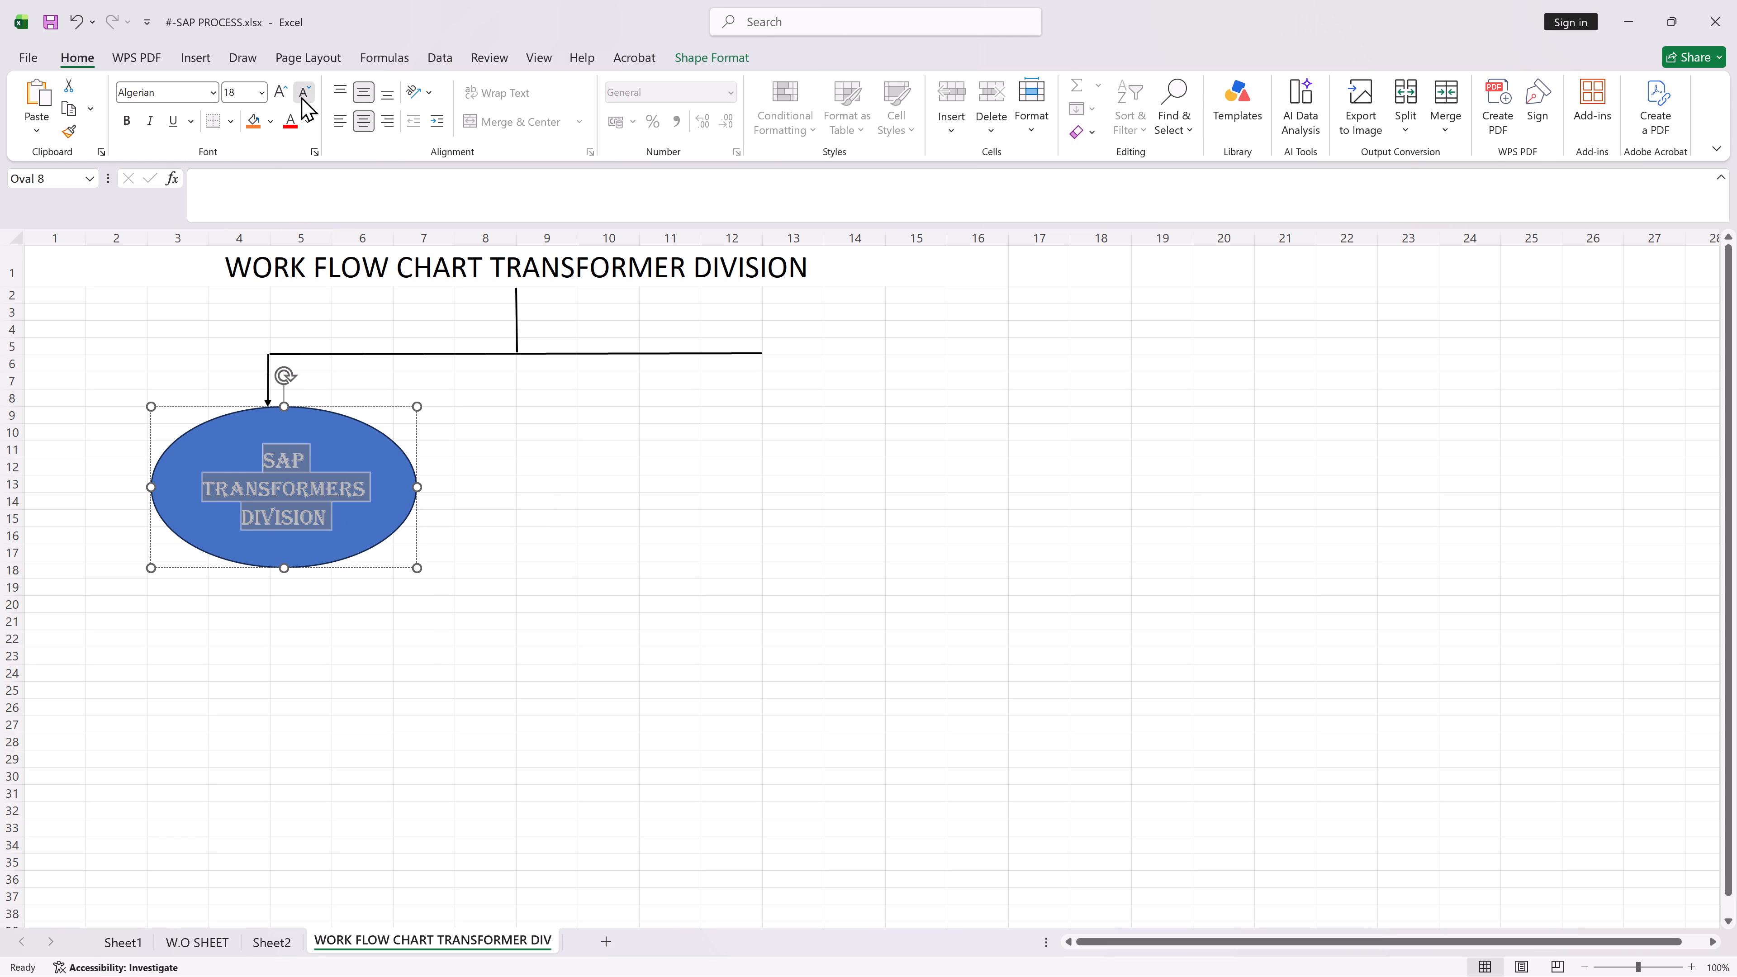
click(301, 96)
Resize the oval to span columns 3 to 6 and rows 9 to 15, fitting its label on three lines.
click(346, 526)
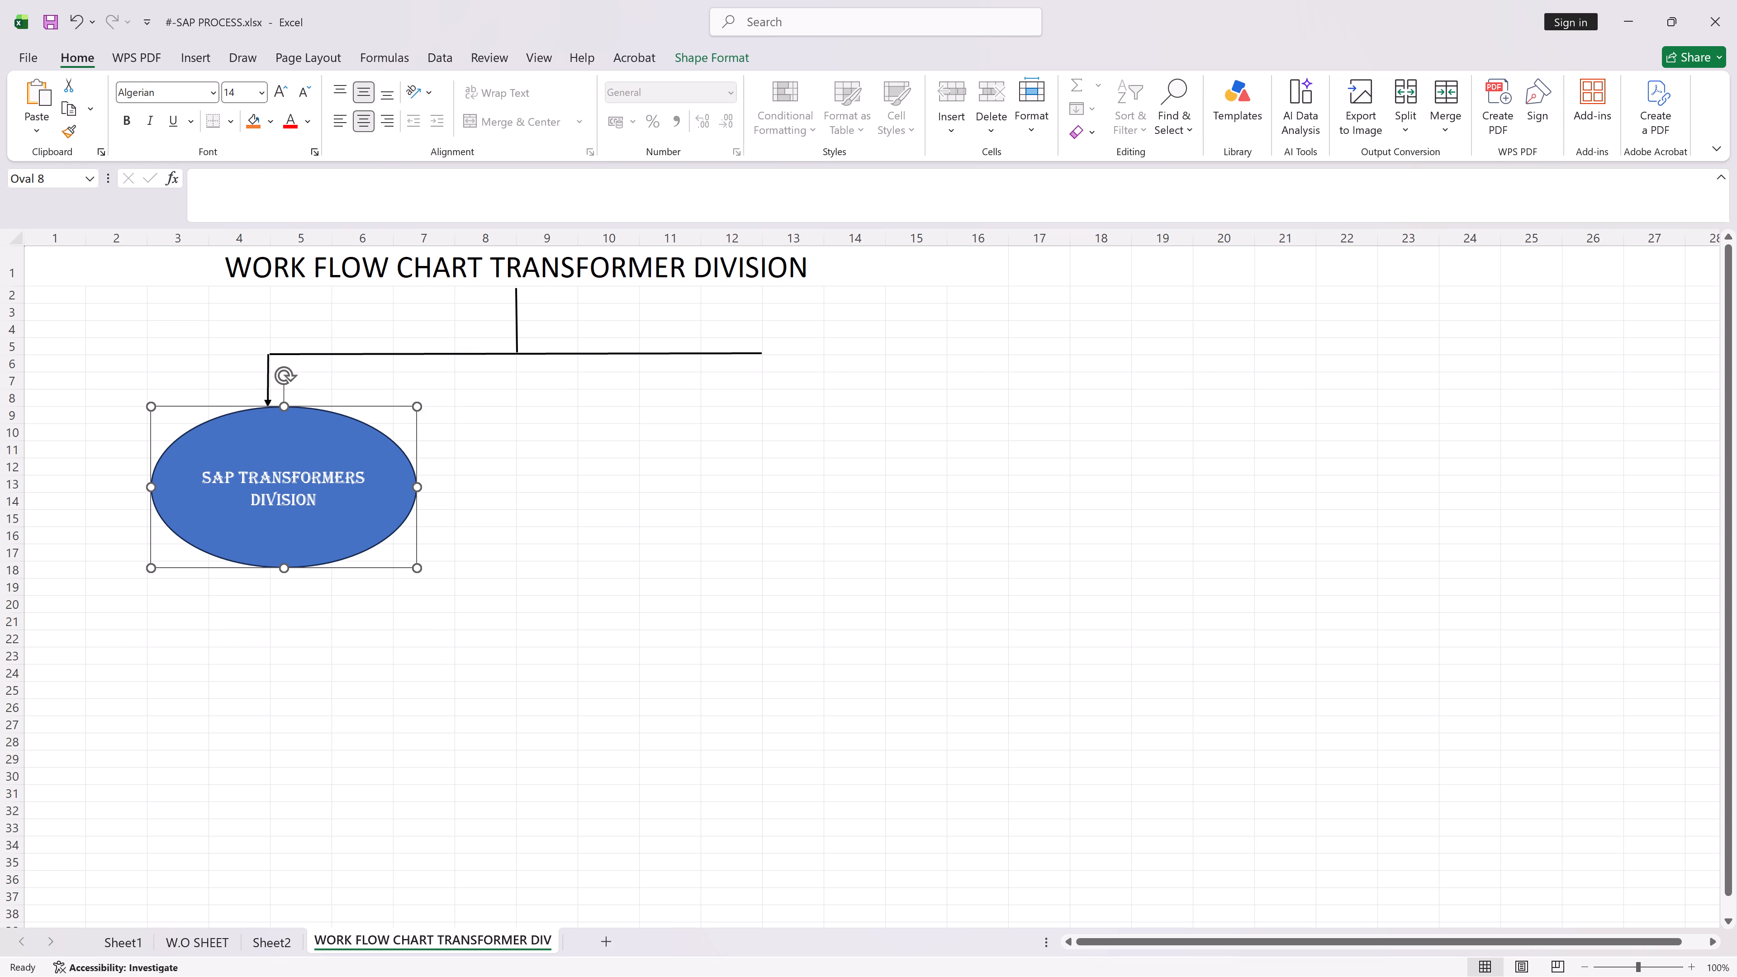
drag(415, 568, 362, 493)
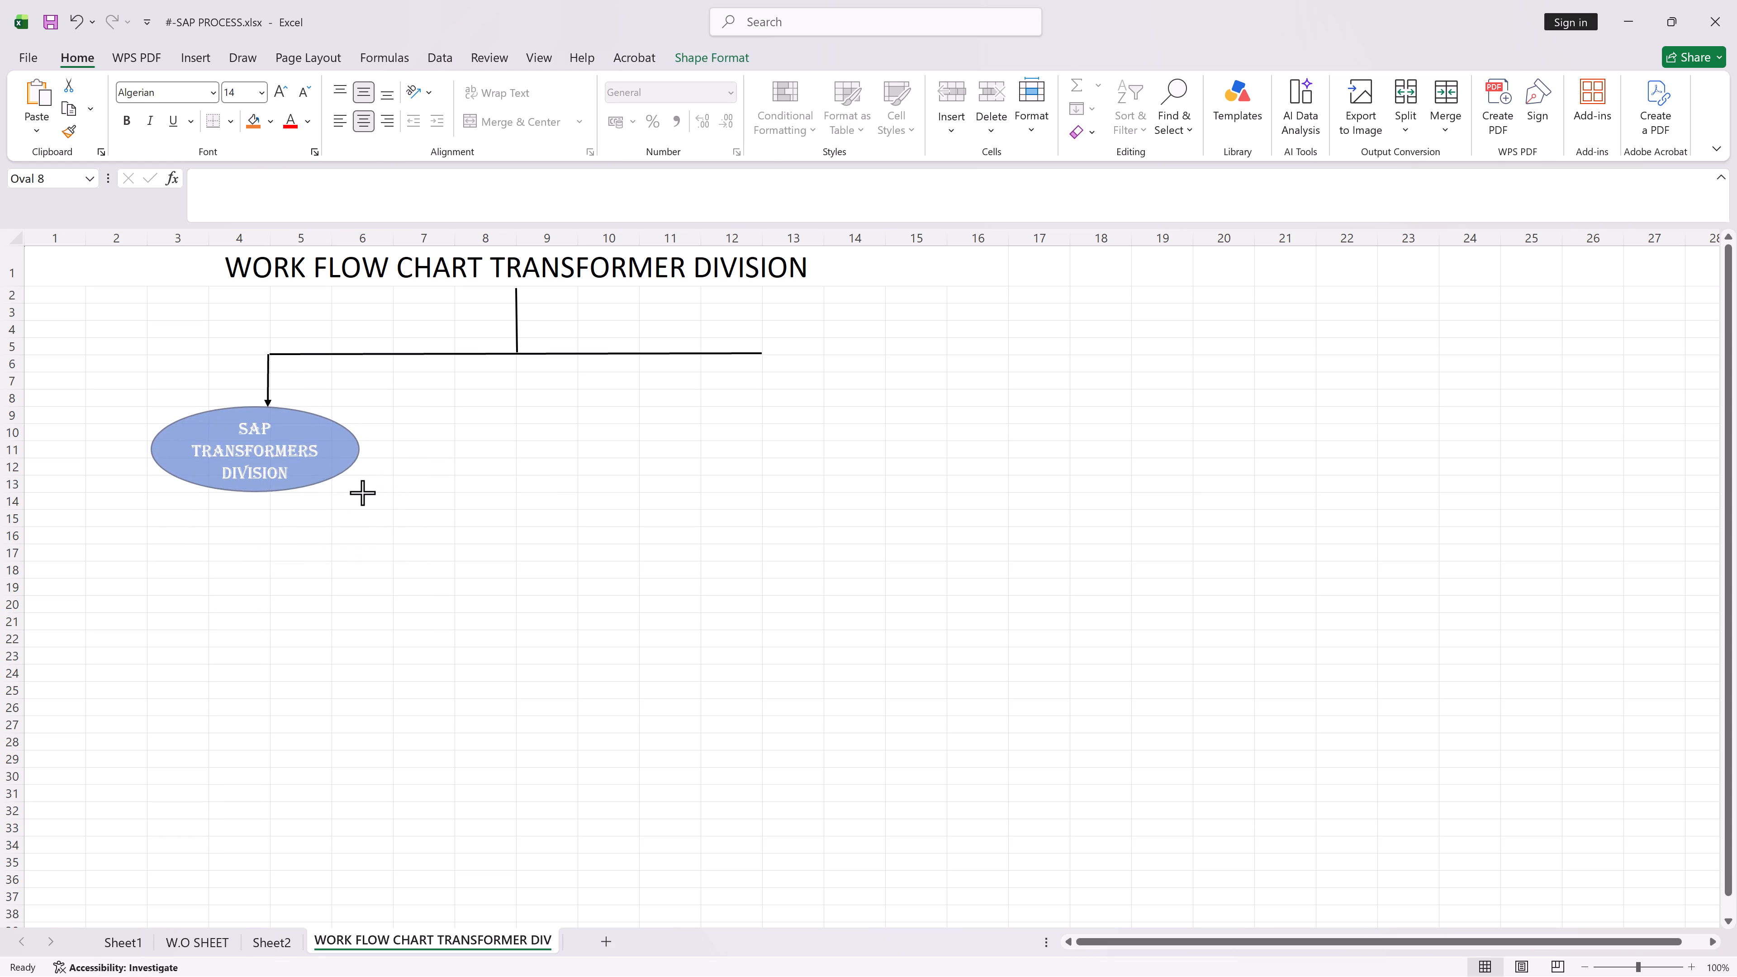
drag(362, 493, 393, 493)
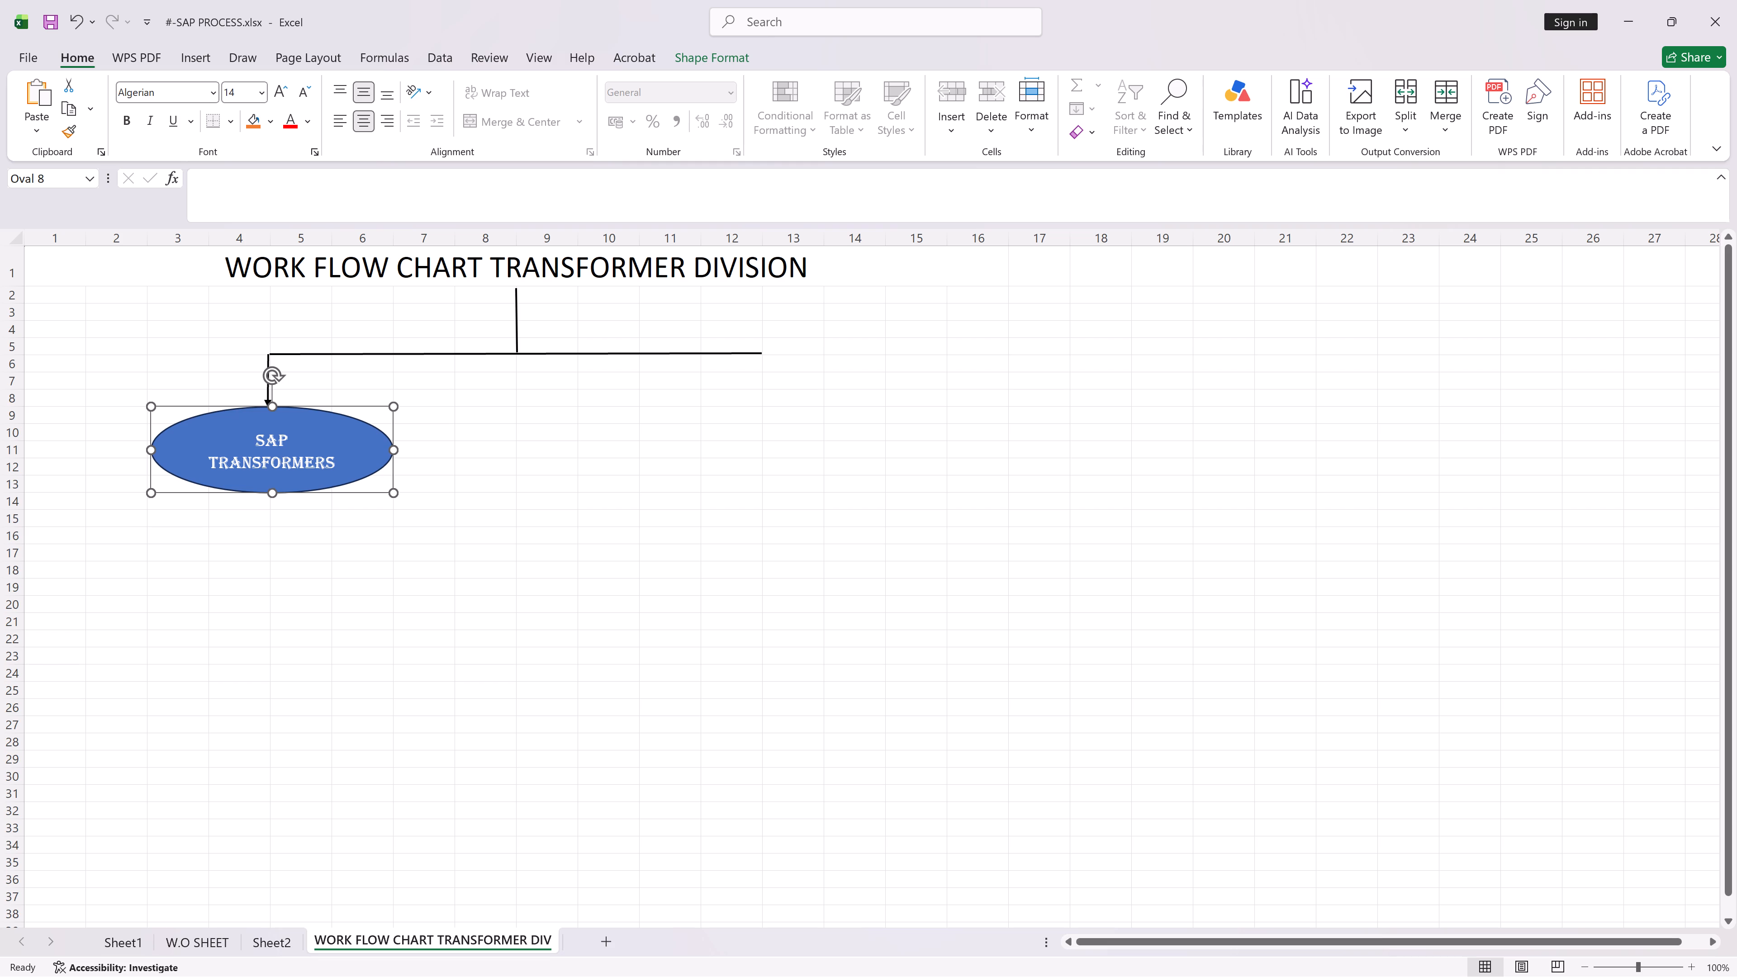
drag(269, 494, 270, 507)
click(288, 554)
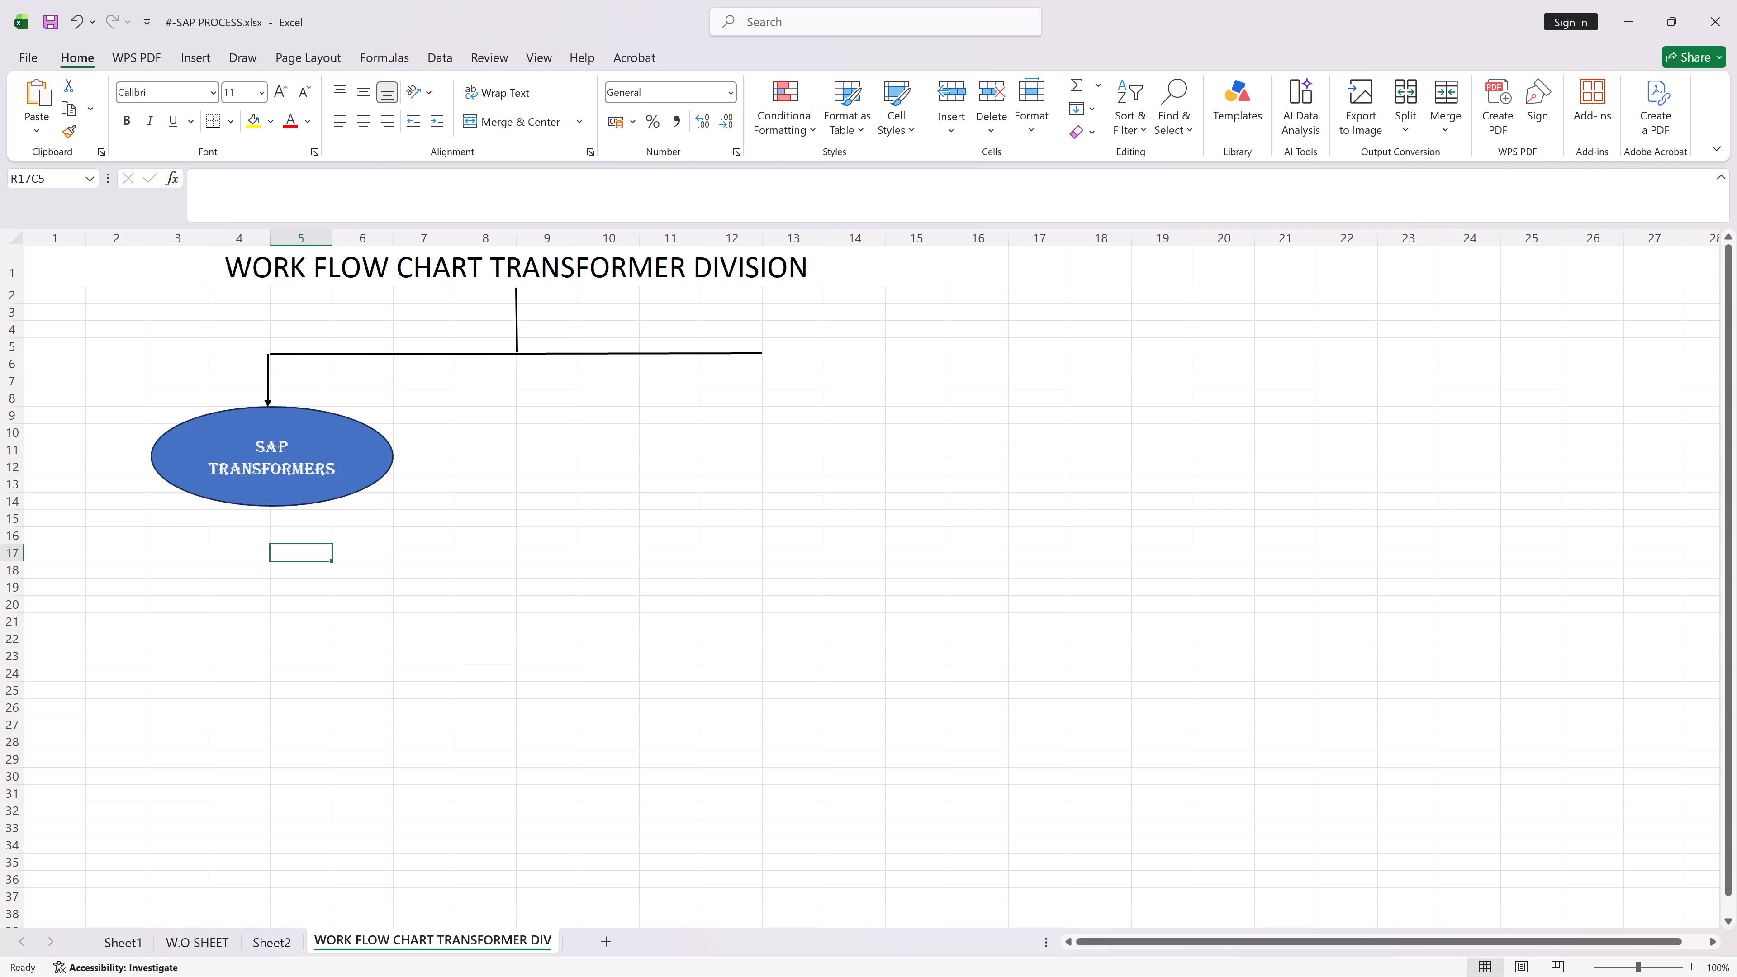
click(276, 484)
drag(274, 505, 274, 519)
click(283, 557)
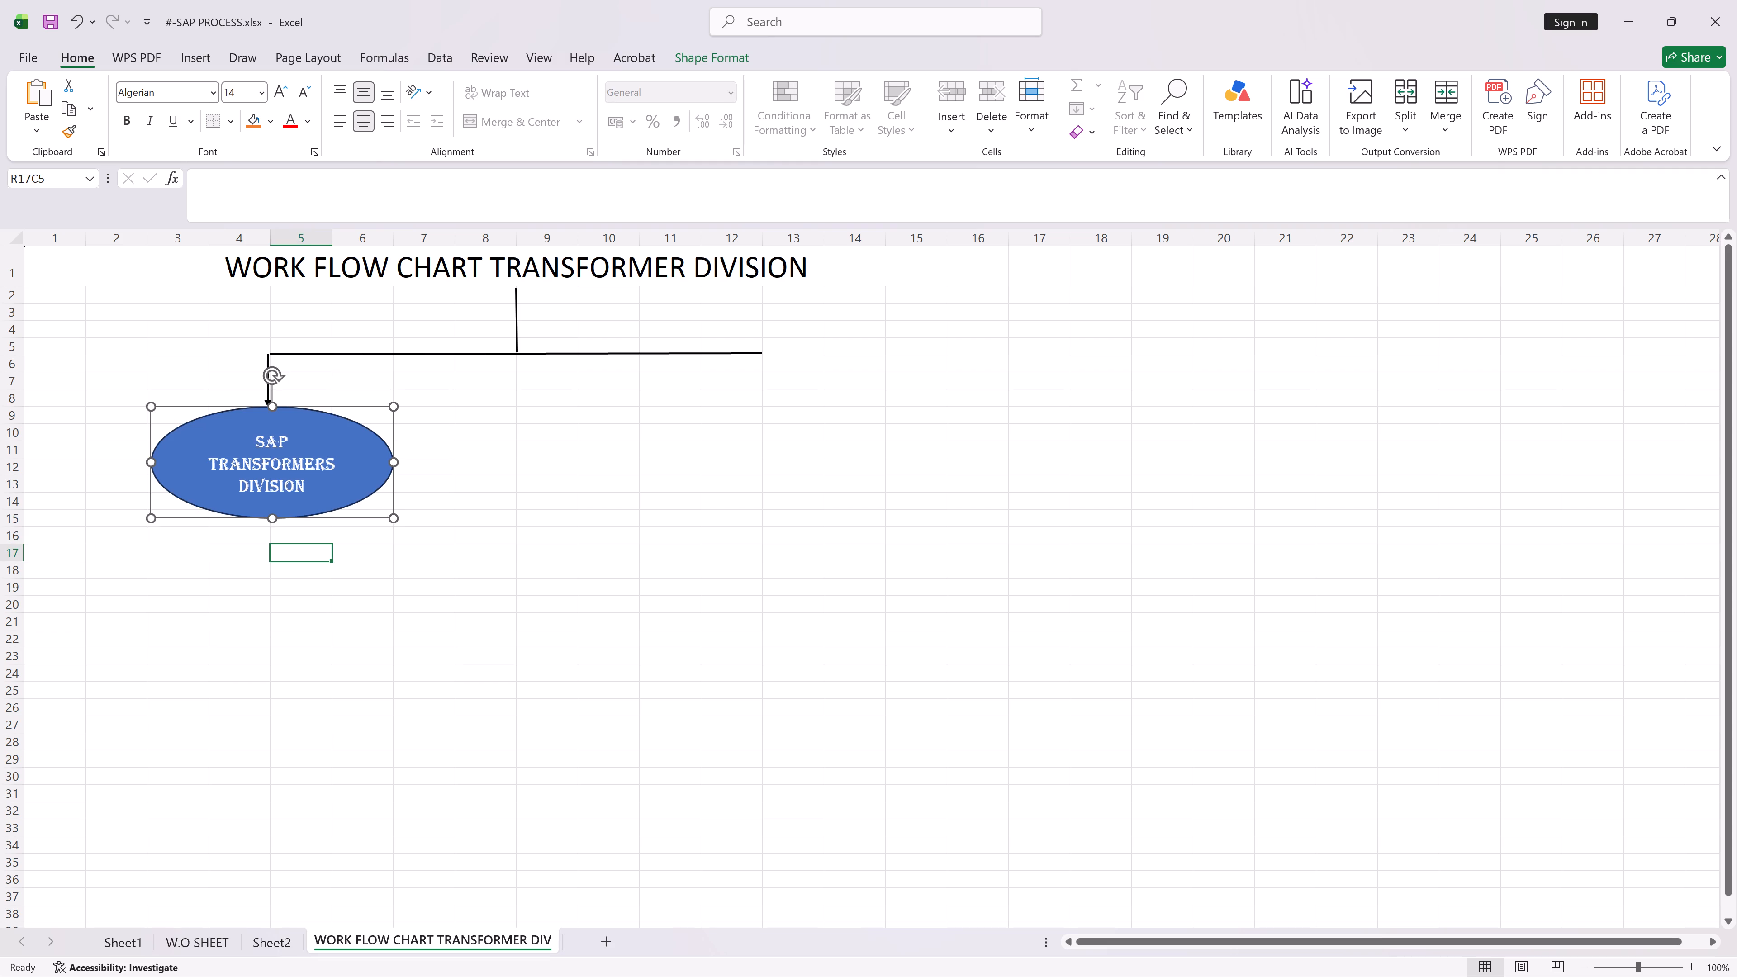
Duplicate the SAP Transformers Division oval and place the copy below the horizontal line's right end, level with the original.
click(344, 463)
key(ctrl+c)
key(ctrl+v)
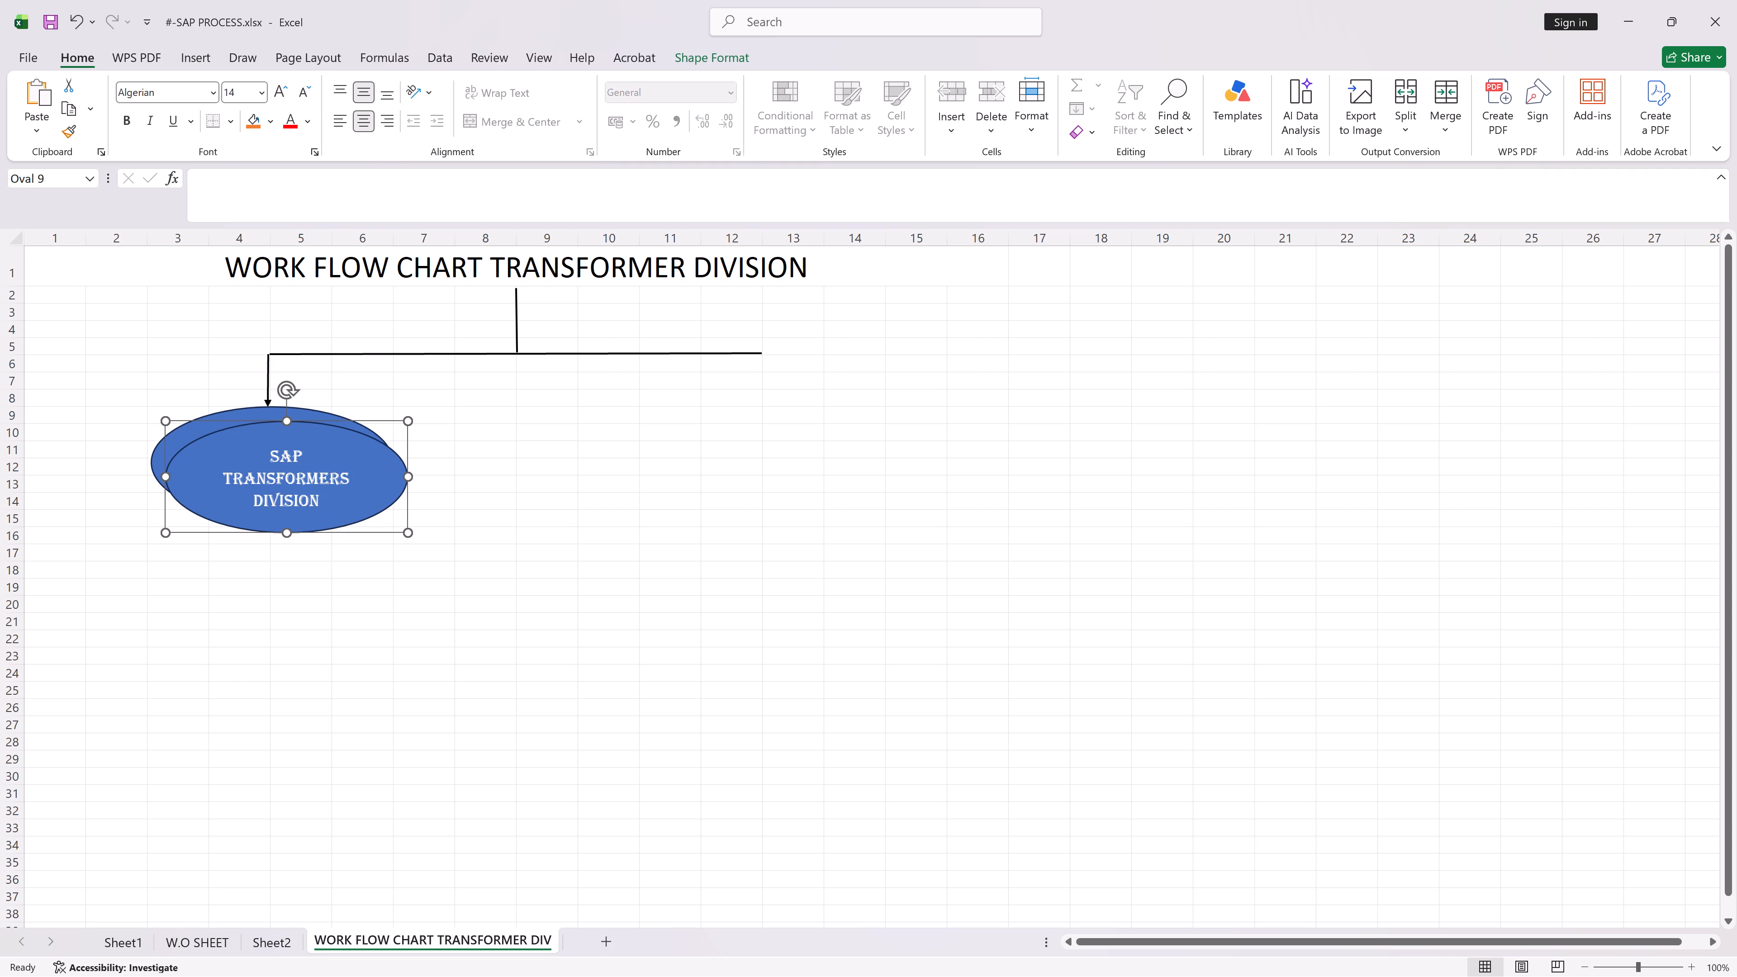
drag(343, 434, 645, 411)
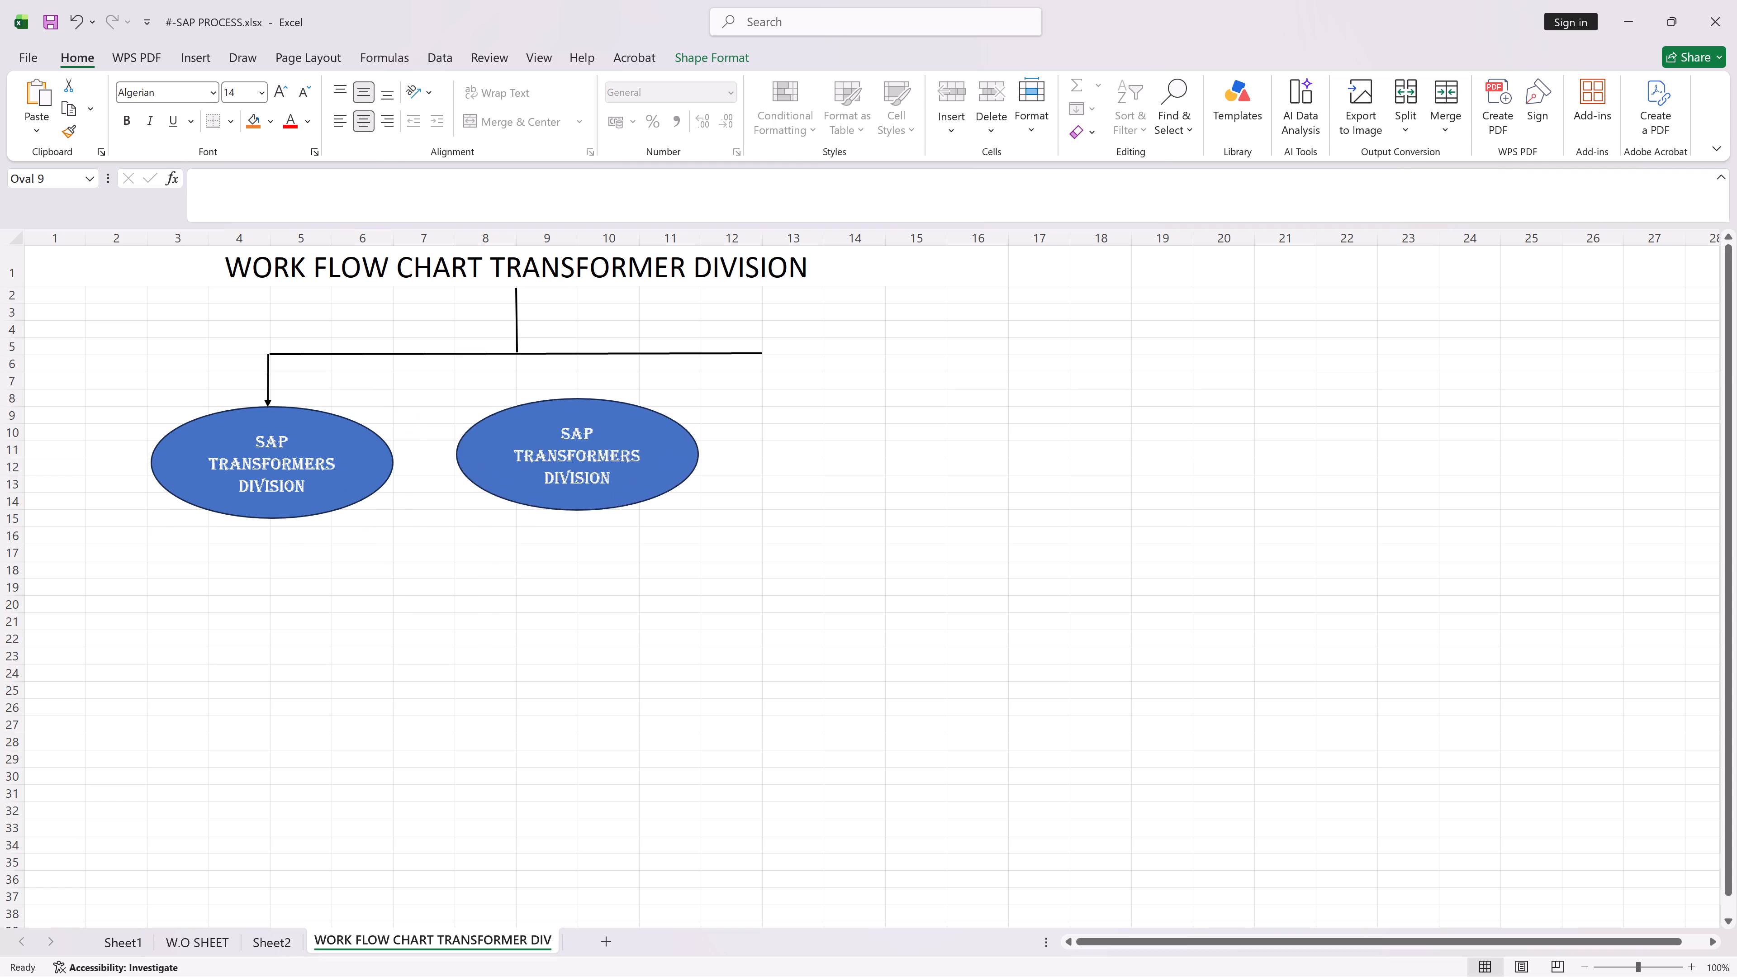
drag(645, 411, 793, 418)
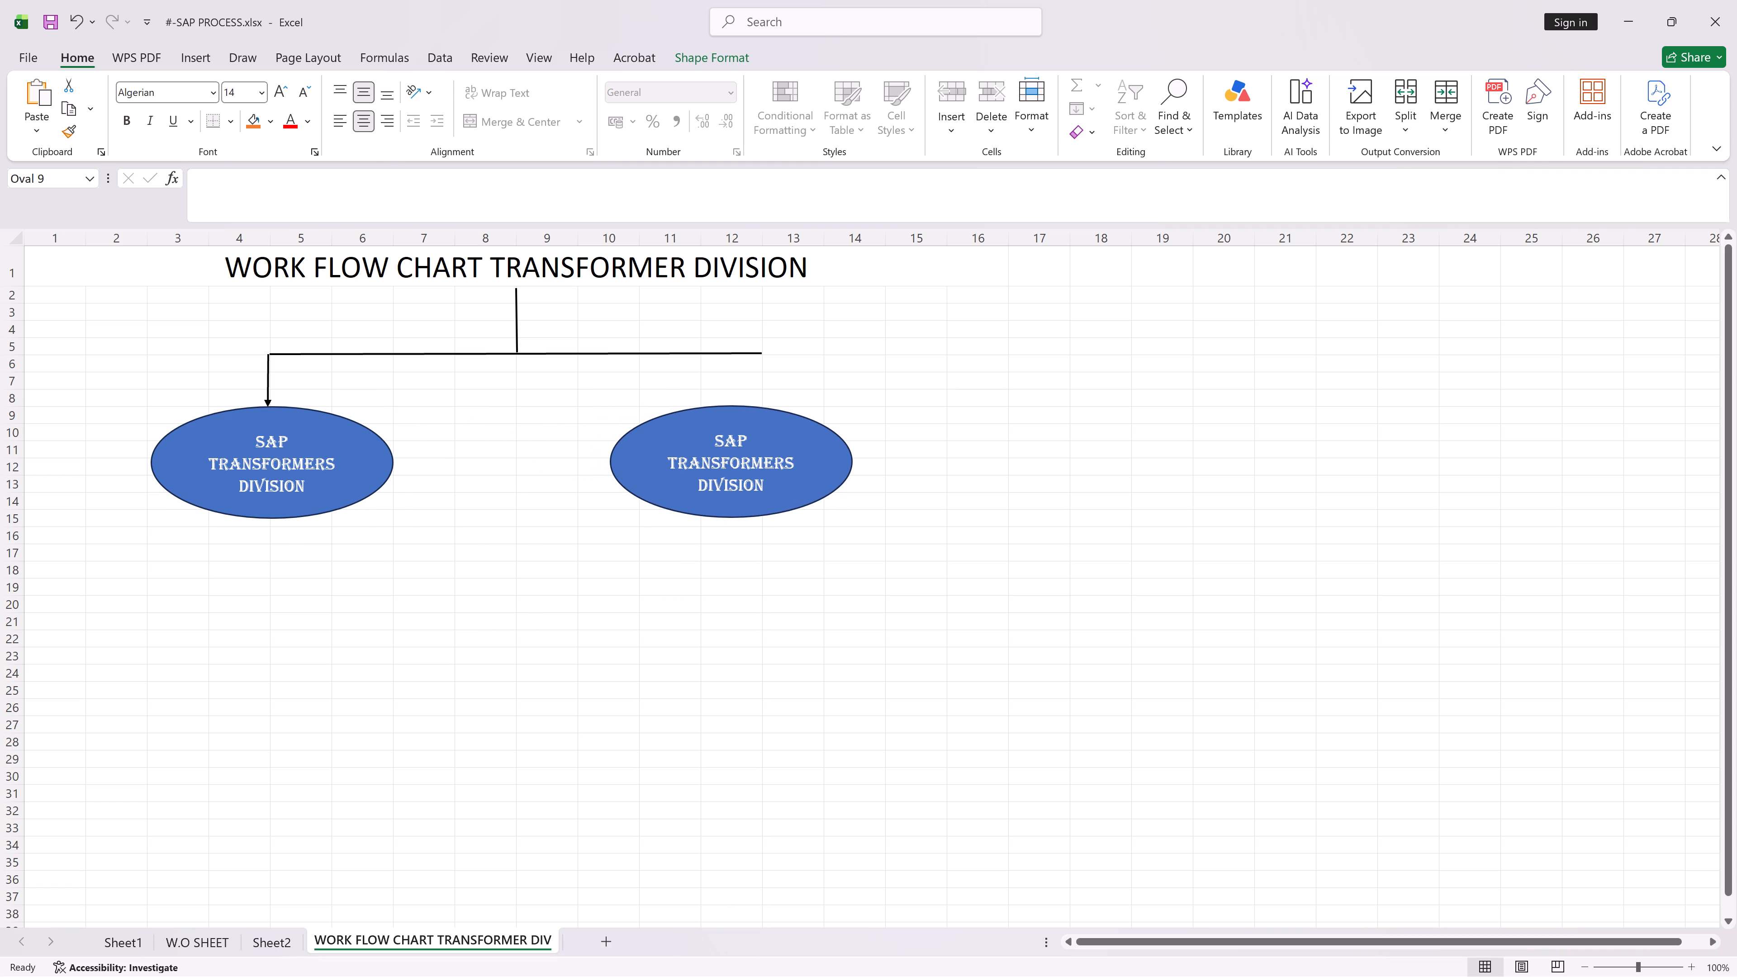
drag(793, 418, 801, 421)
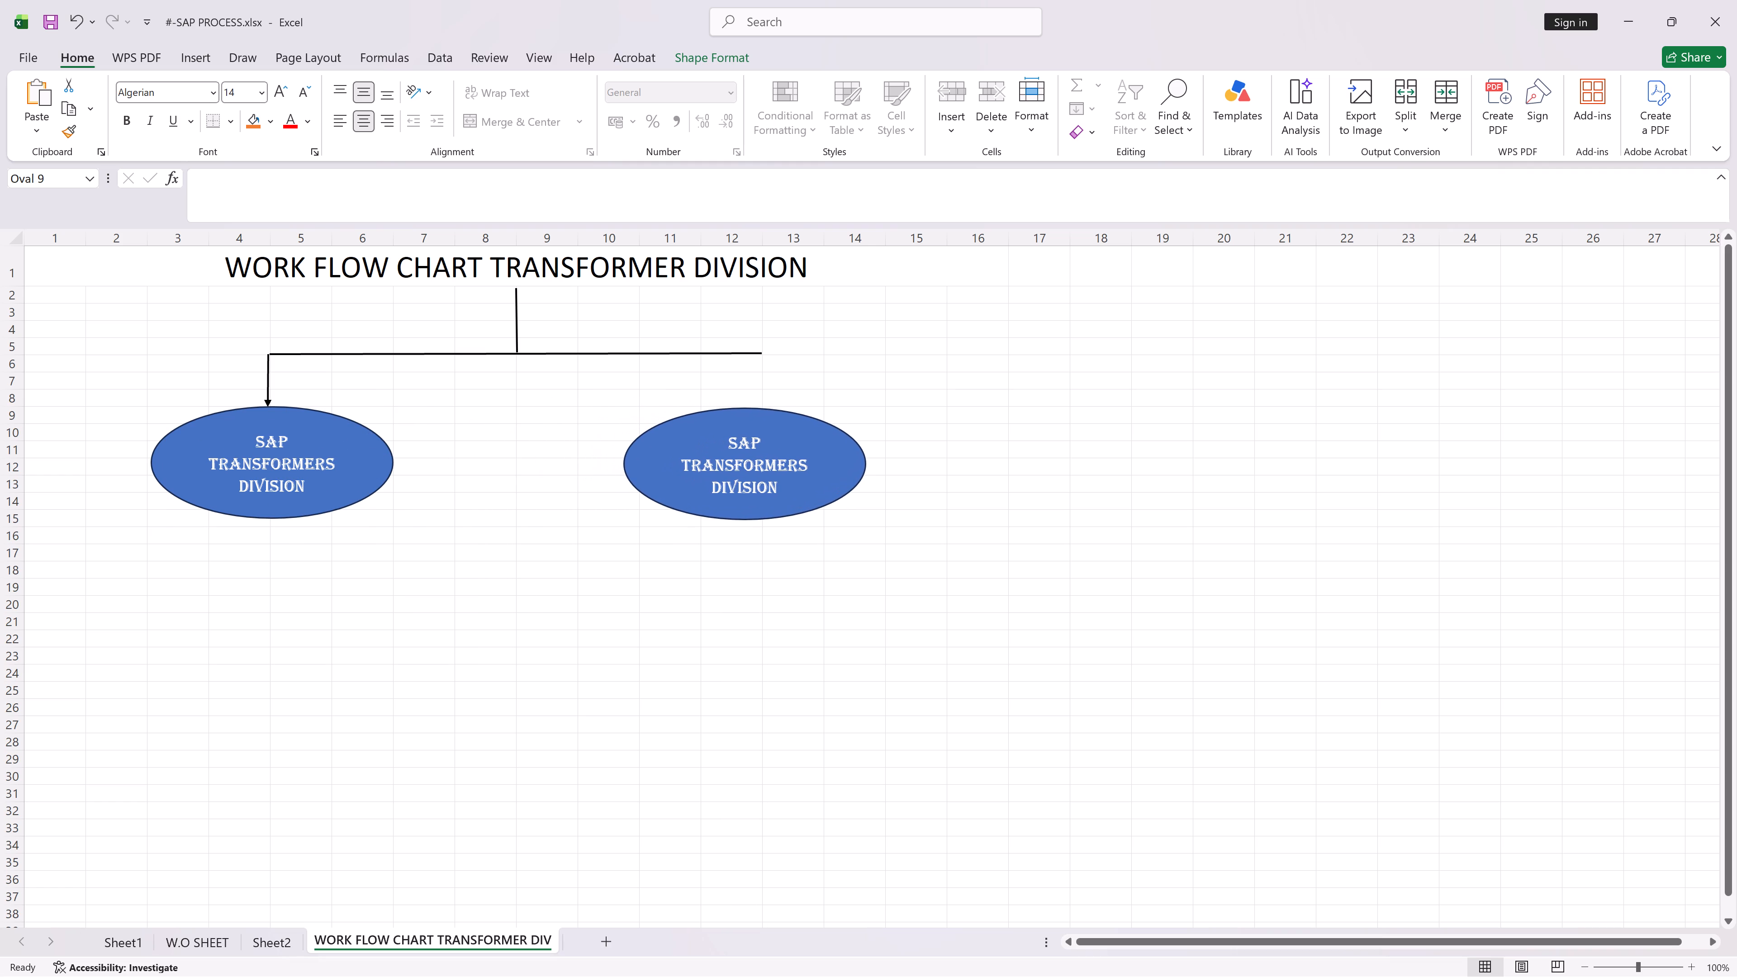
drag(801, 421, 819, 421)
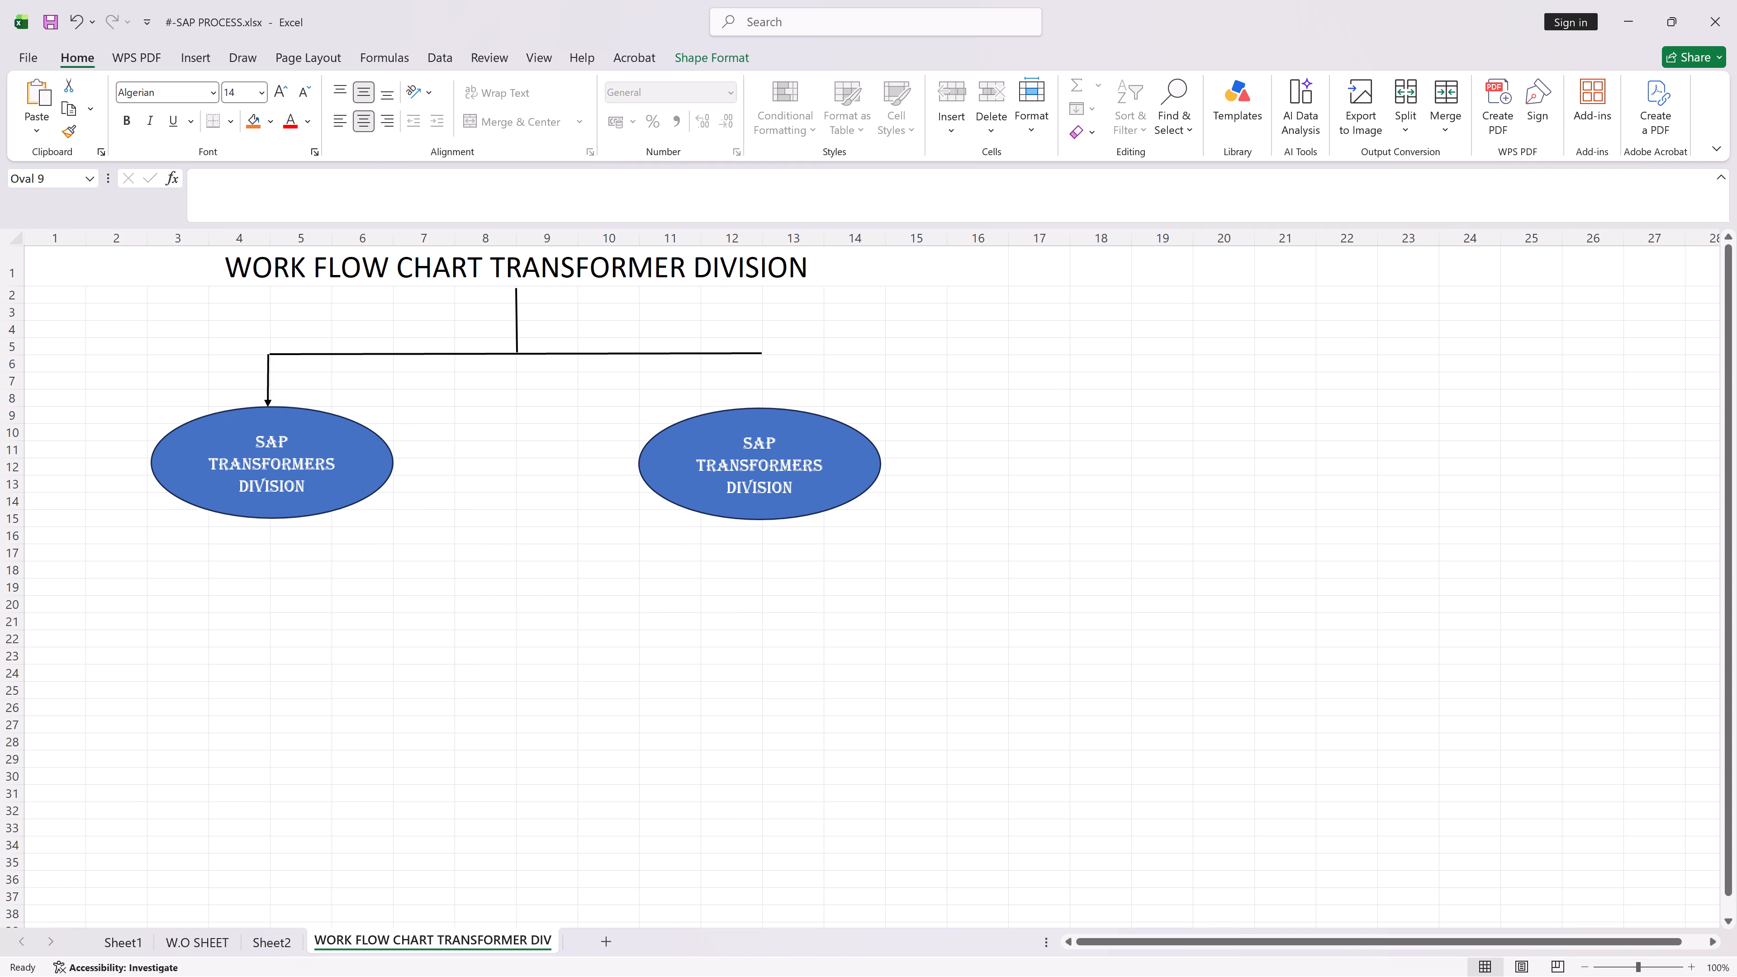
drag(819, 421, 815, 419)
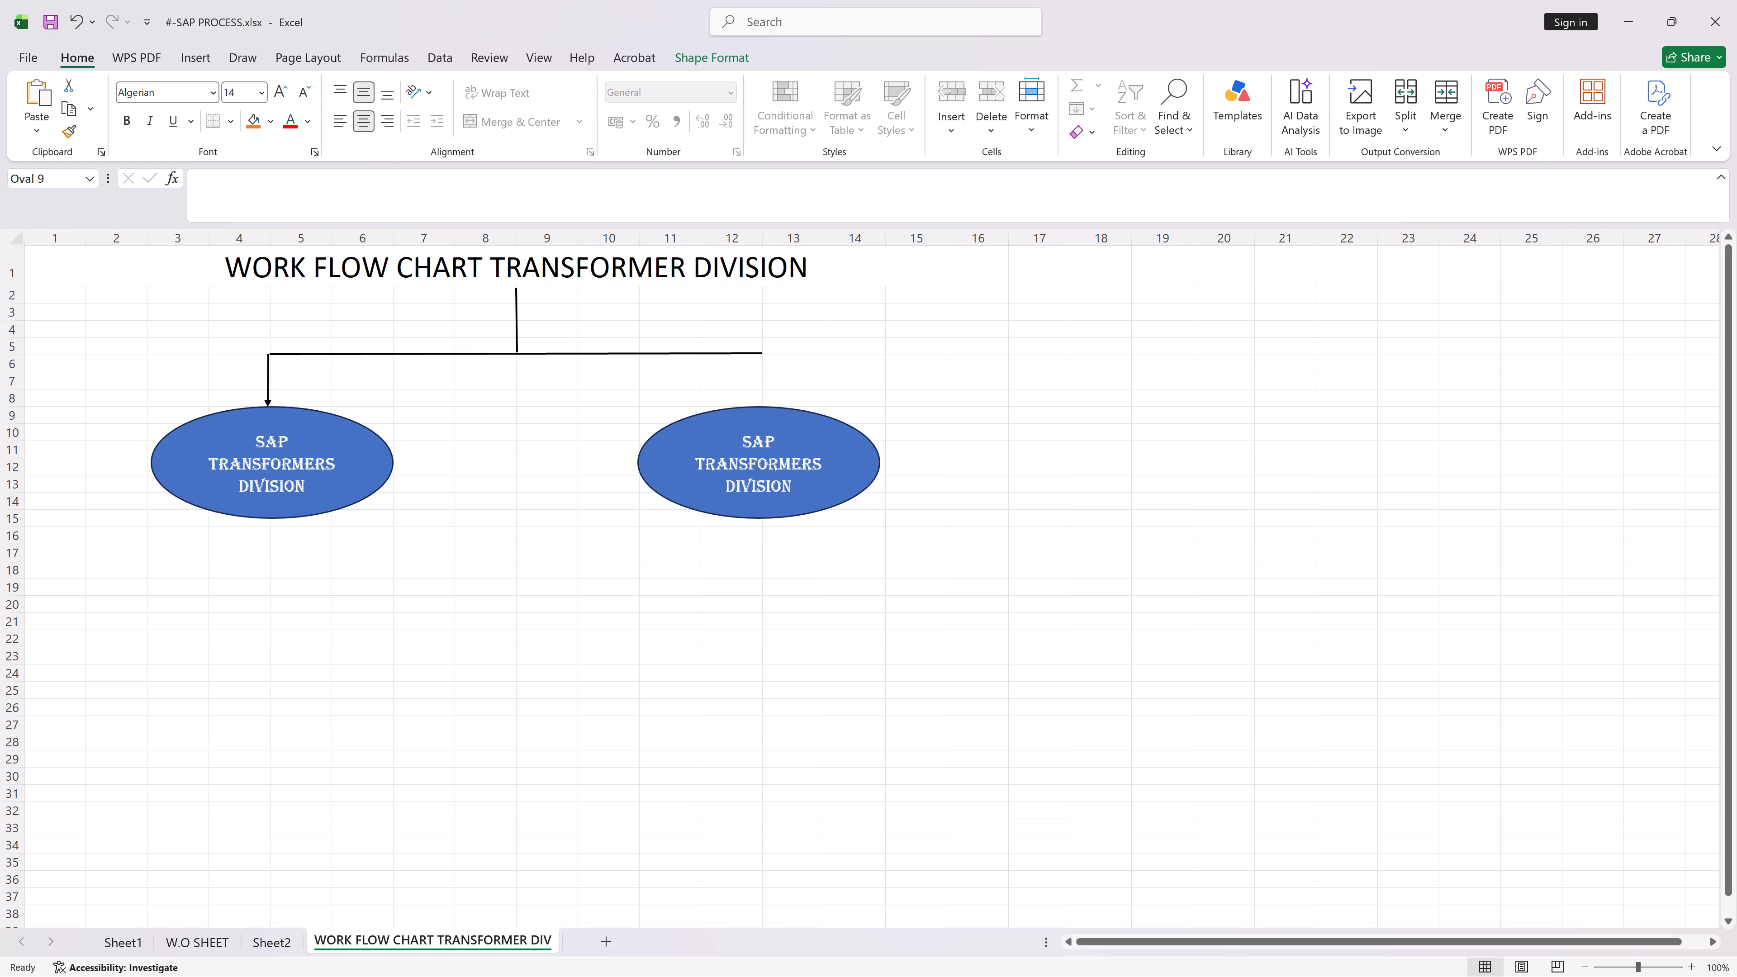
drag(815, 419, 816, 421)
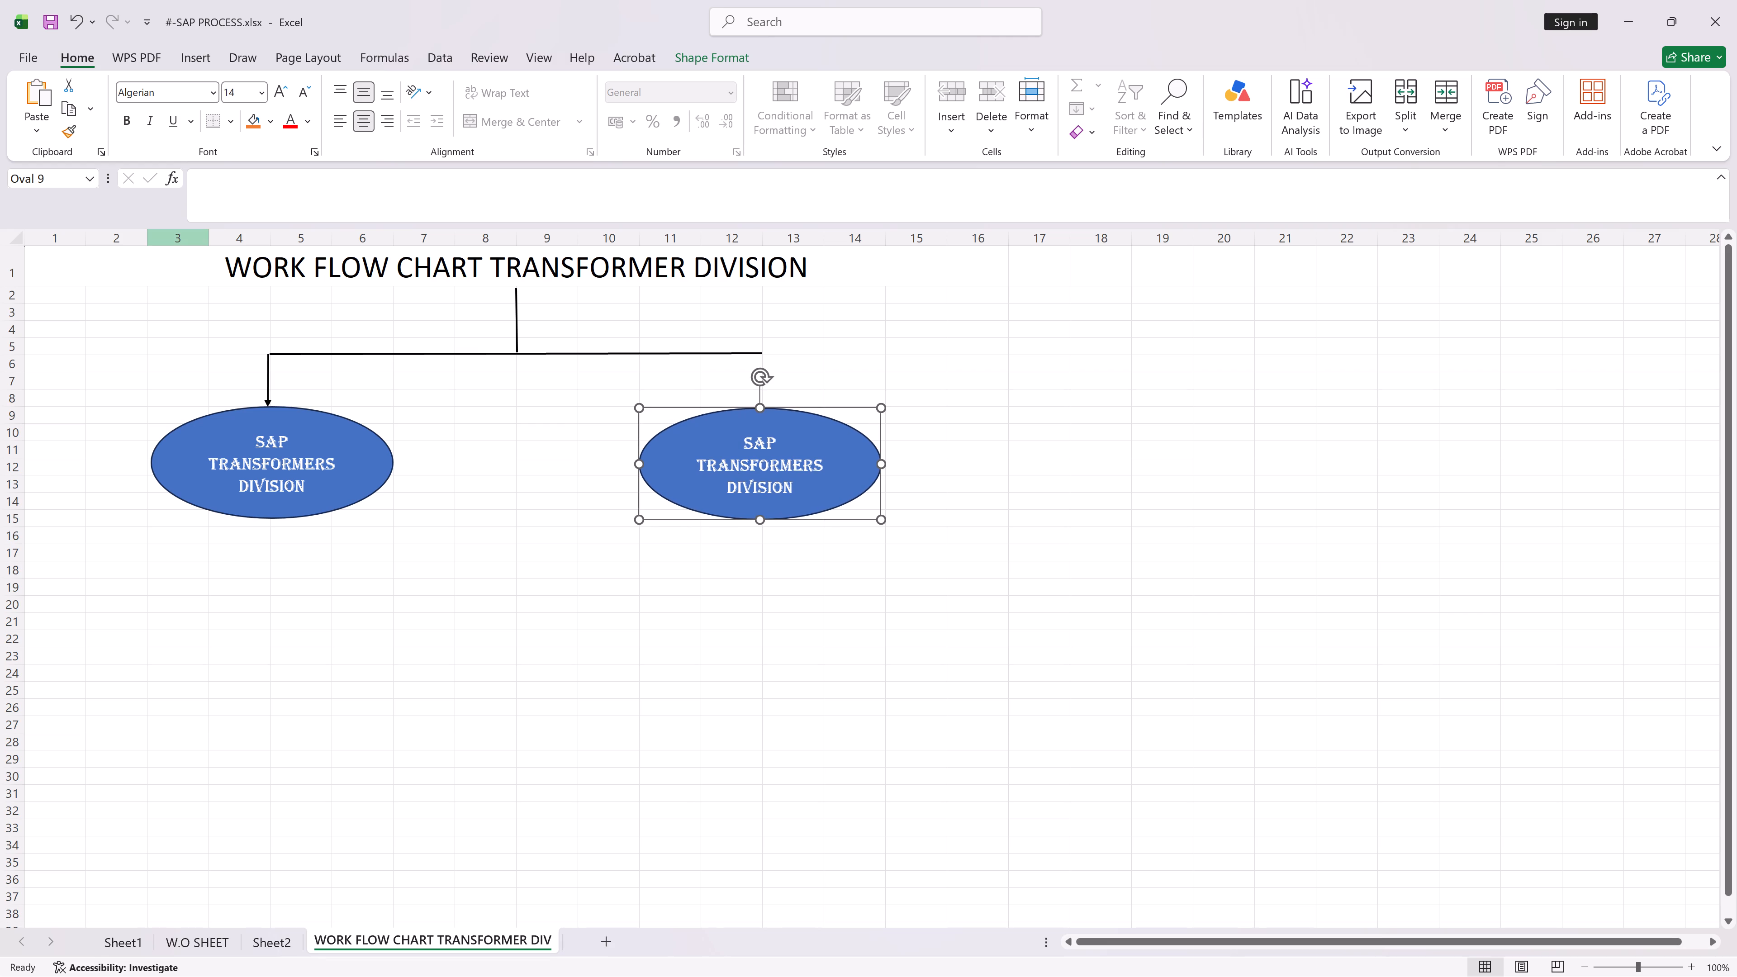
Duplicate the vertical arrow and place the copy between the horizontal line's right end and the second oval's top.
click(267, 379)
key(ctrl+c)
key(ctrl+v)
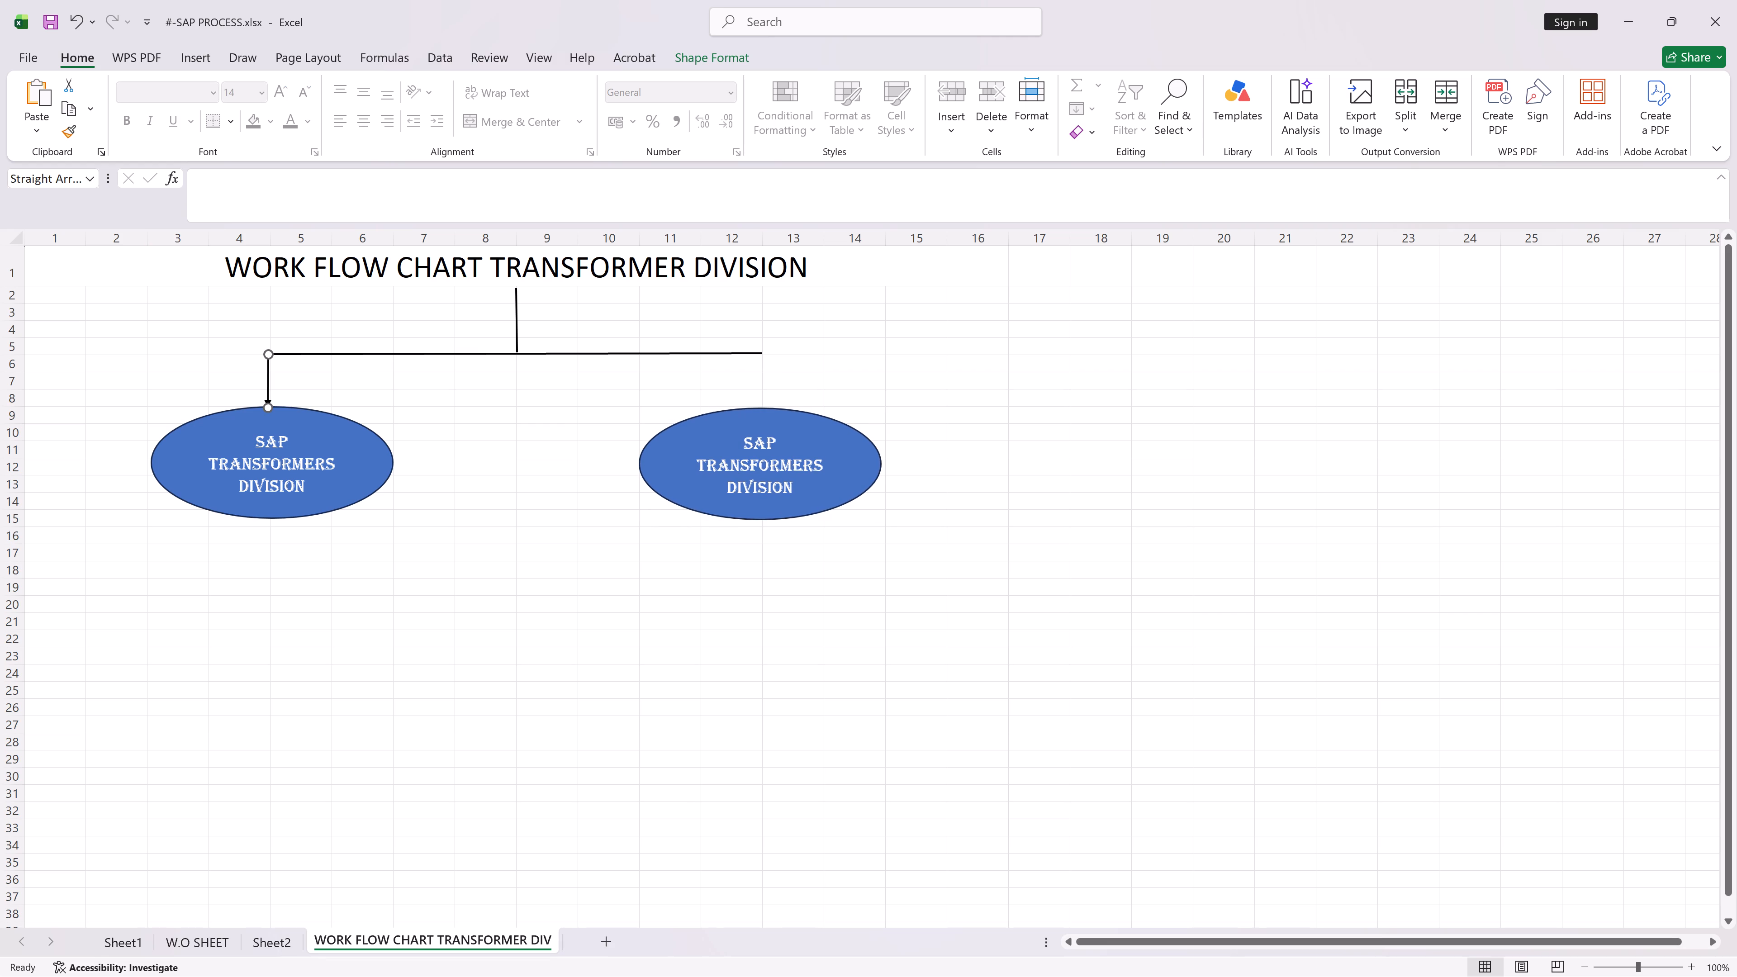
drag(265, 365, 753, 382)
drag(753, 382, 756, 371)
Replace the second oval's label with "BOM DEPARTMENT".
drag(744, 438, 781, 454)
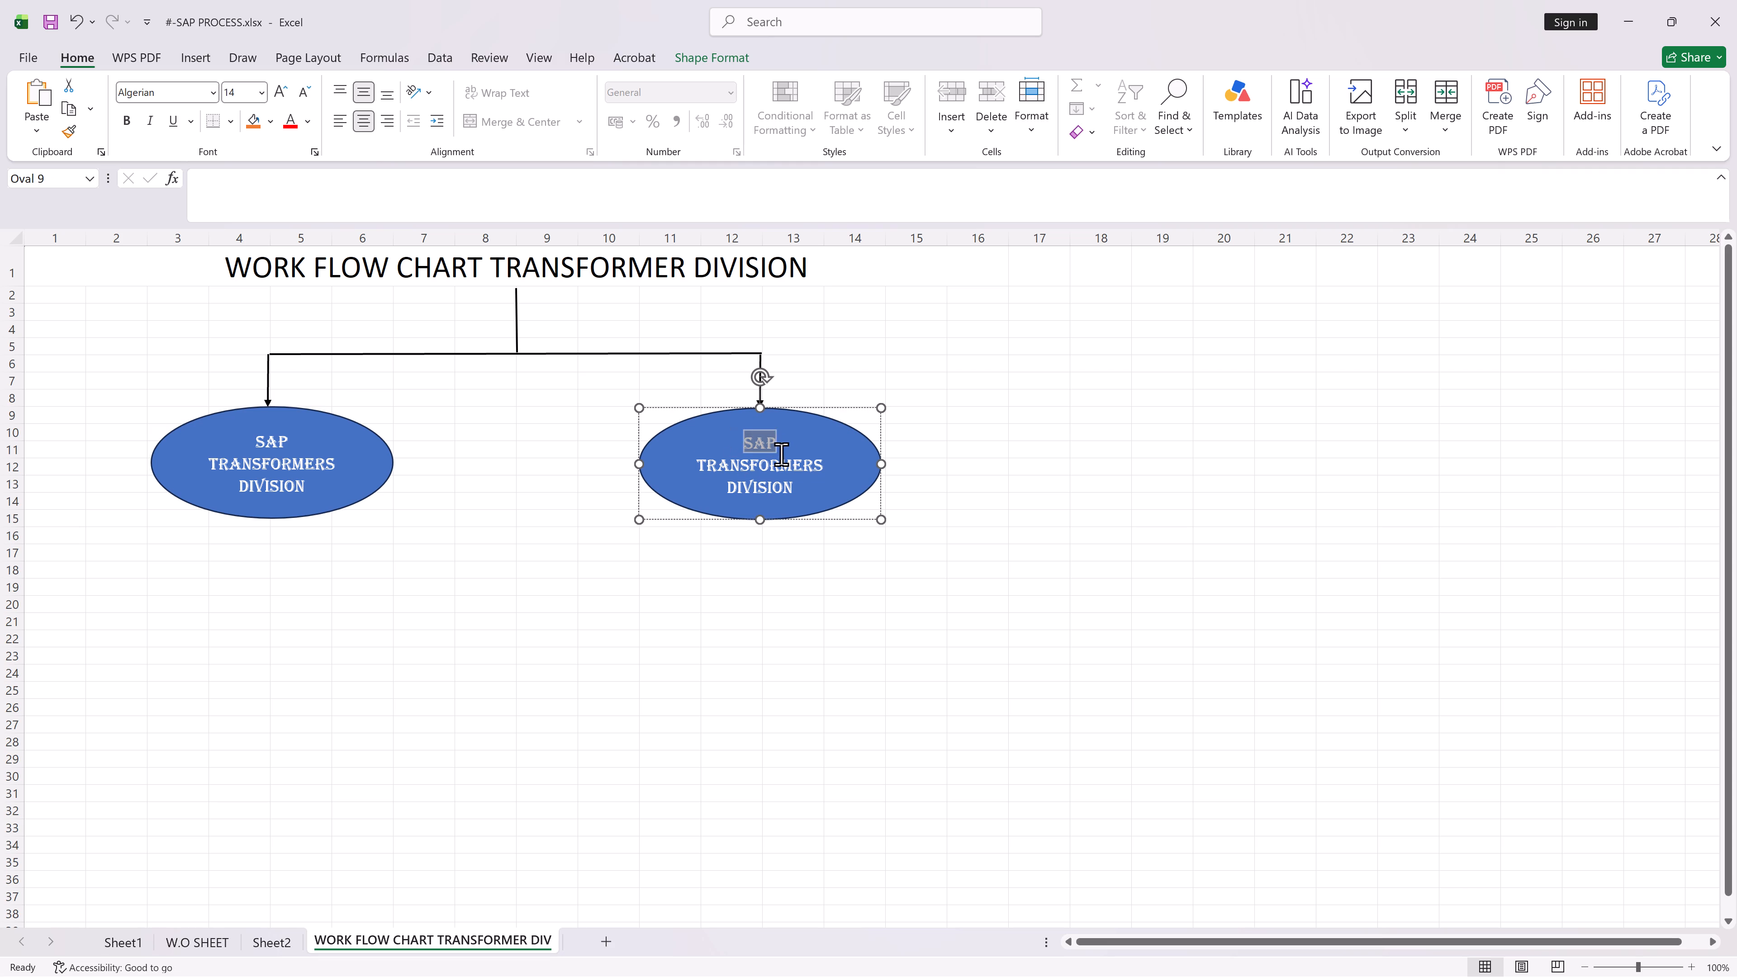
drag(781, 454, 798, 486)
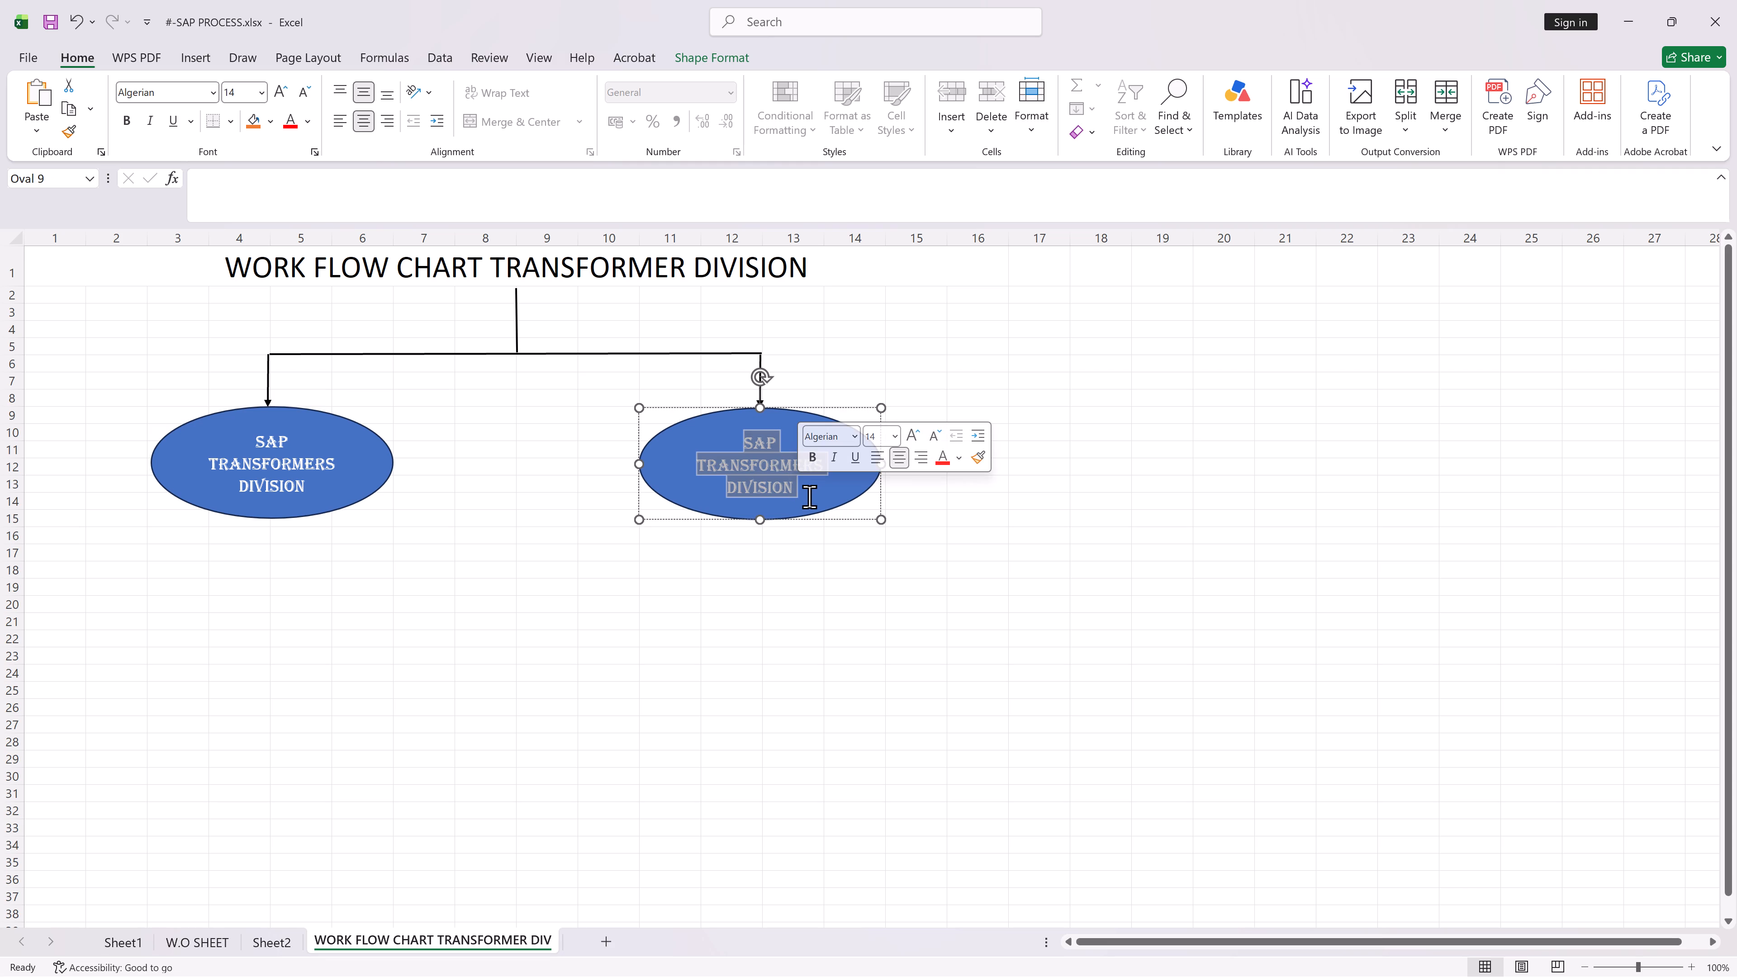
text(BOM DEPARTMENT)
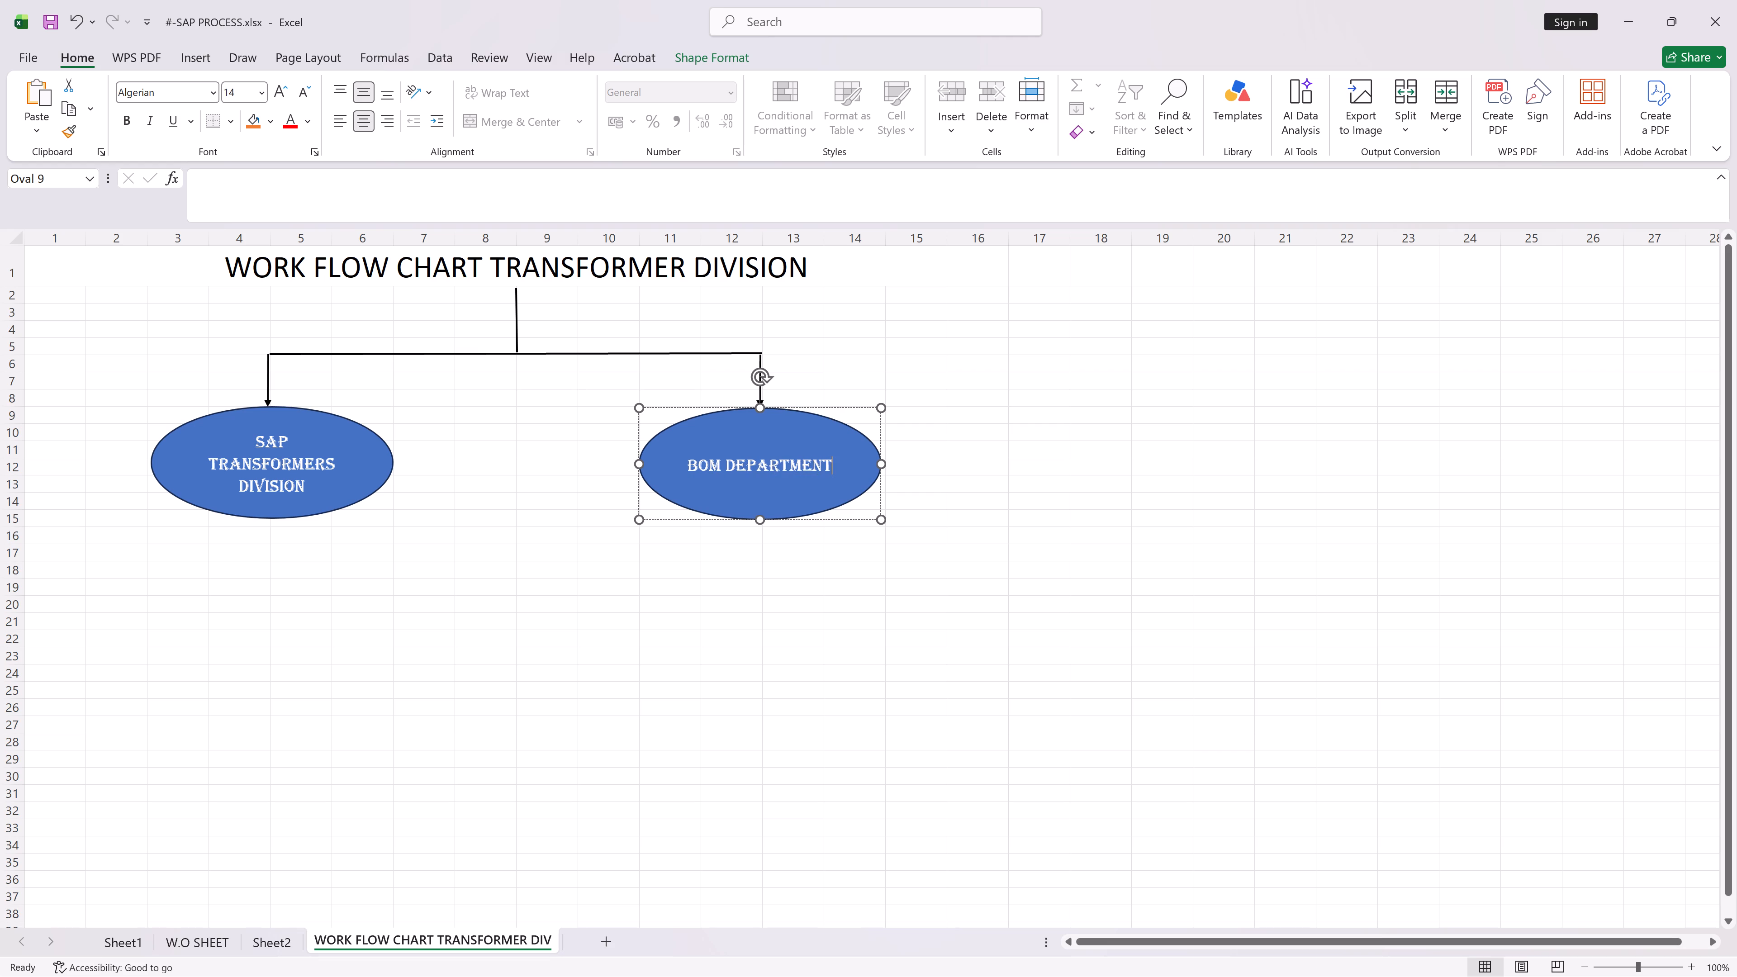
key(Return)
click(748, 583)
Resize the BOM DEPARTMENT oval to span columns 11 to 14 and rows 9 to 15, fitting its label on two lines.
click(805, 485)
drag(874, 518, 861, 507)
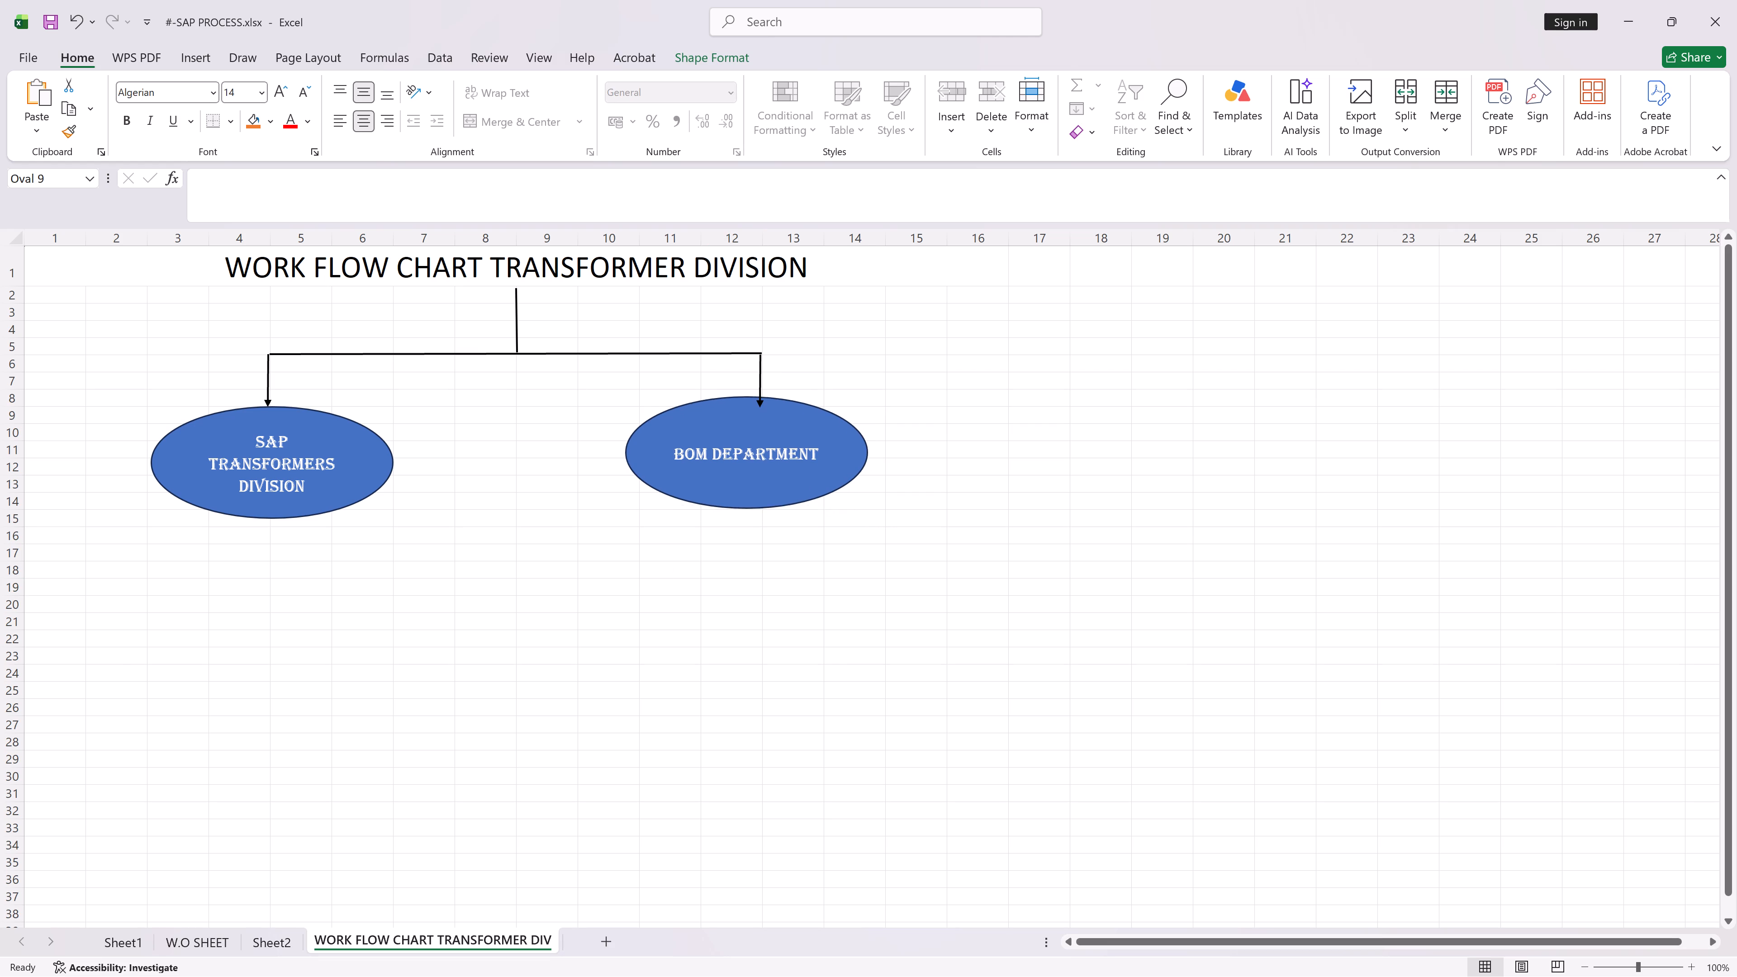
drag(861, 507, 879, 518)
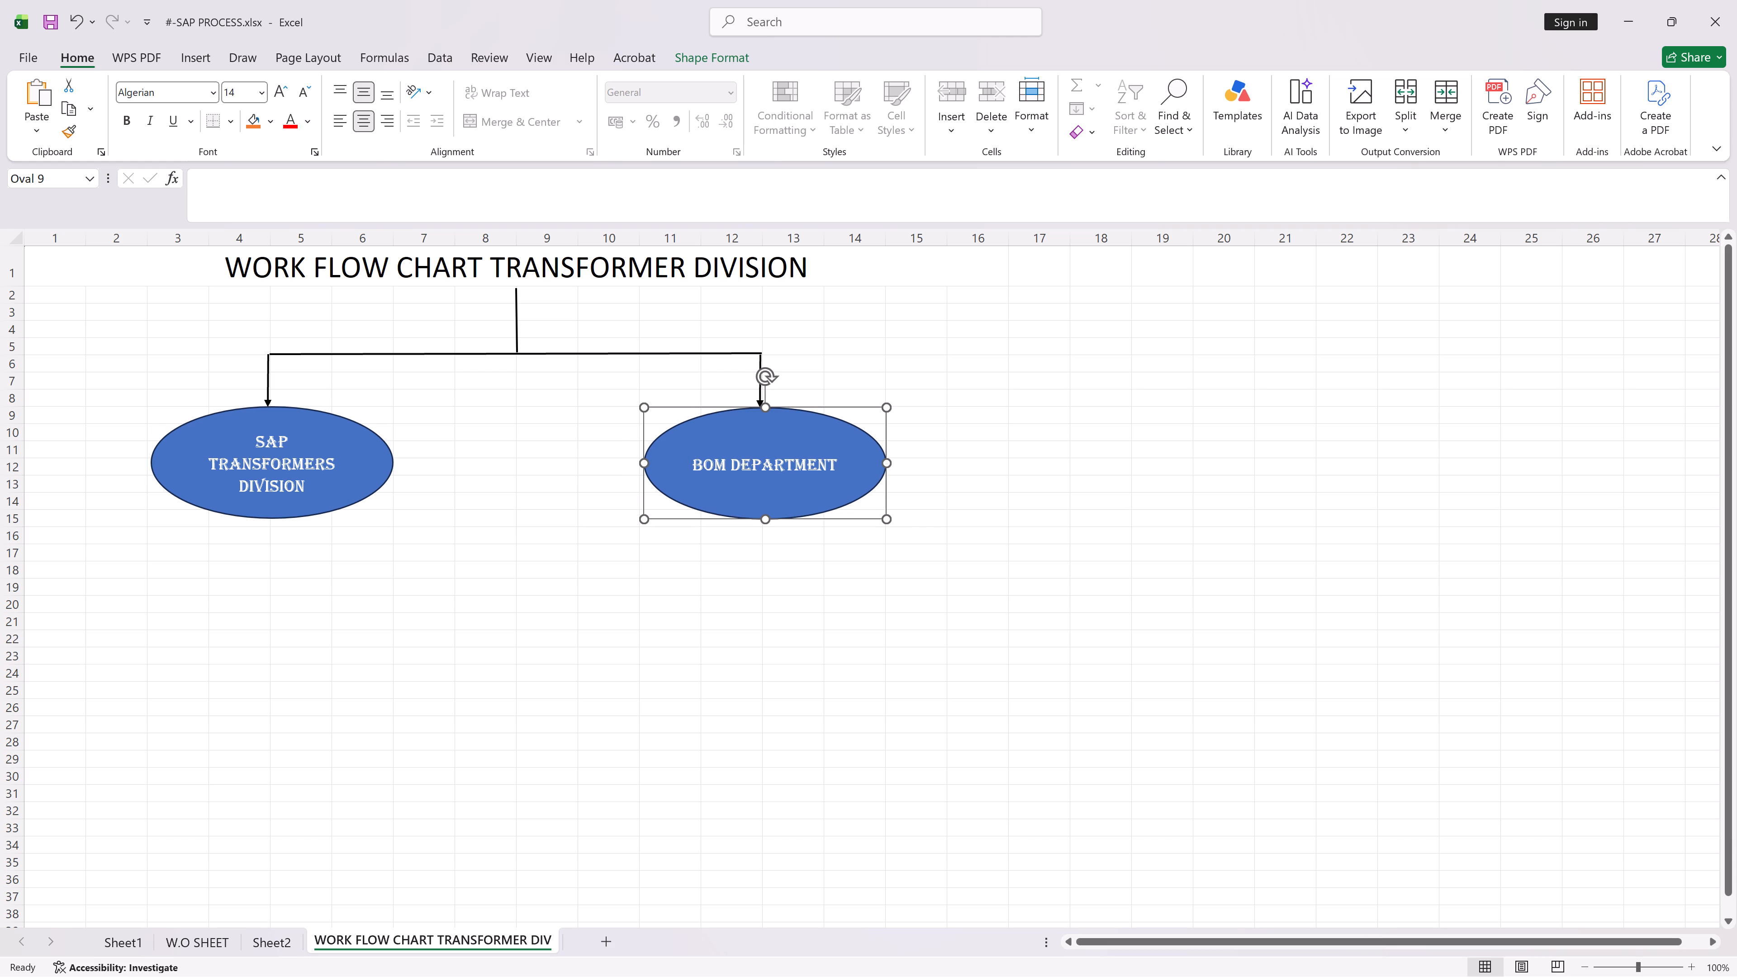
click(831, 487)
drag(889, 517, 853, 492)
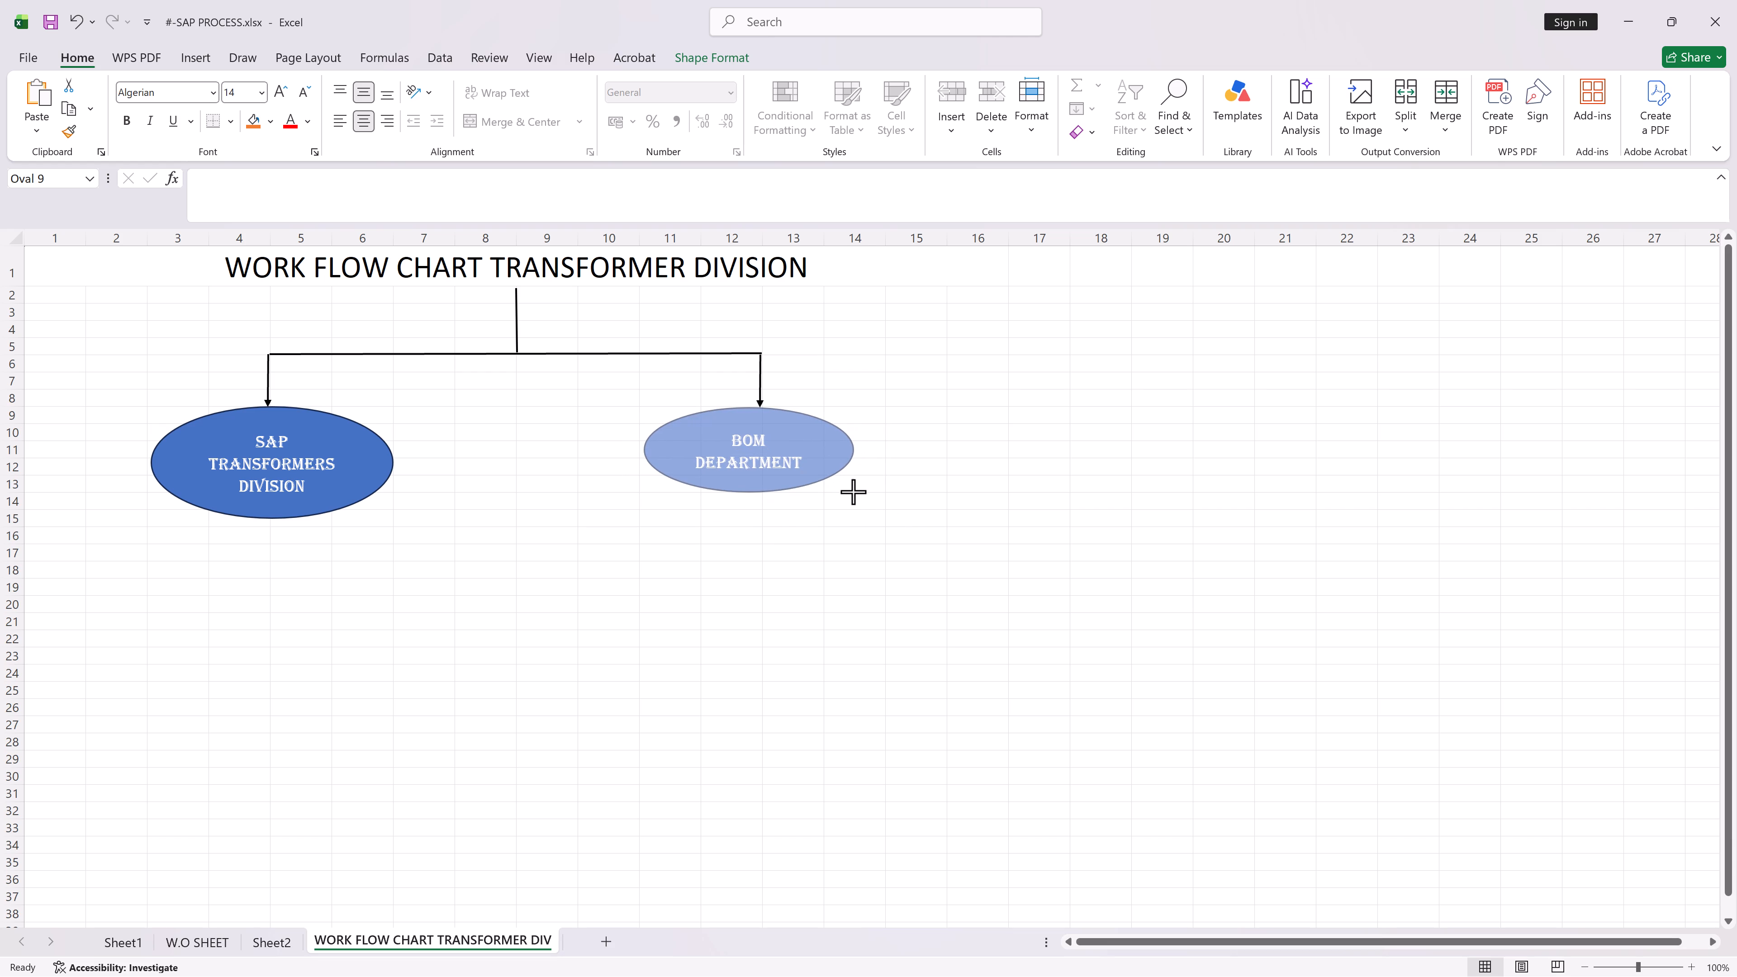
drag(853, 492, 854, 494)
click(774, 525)
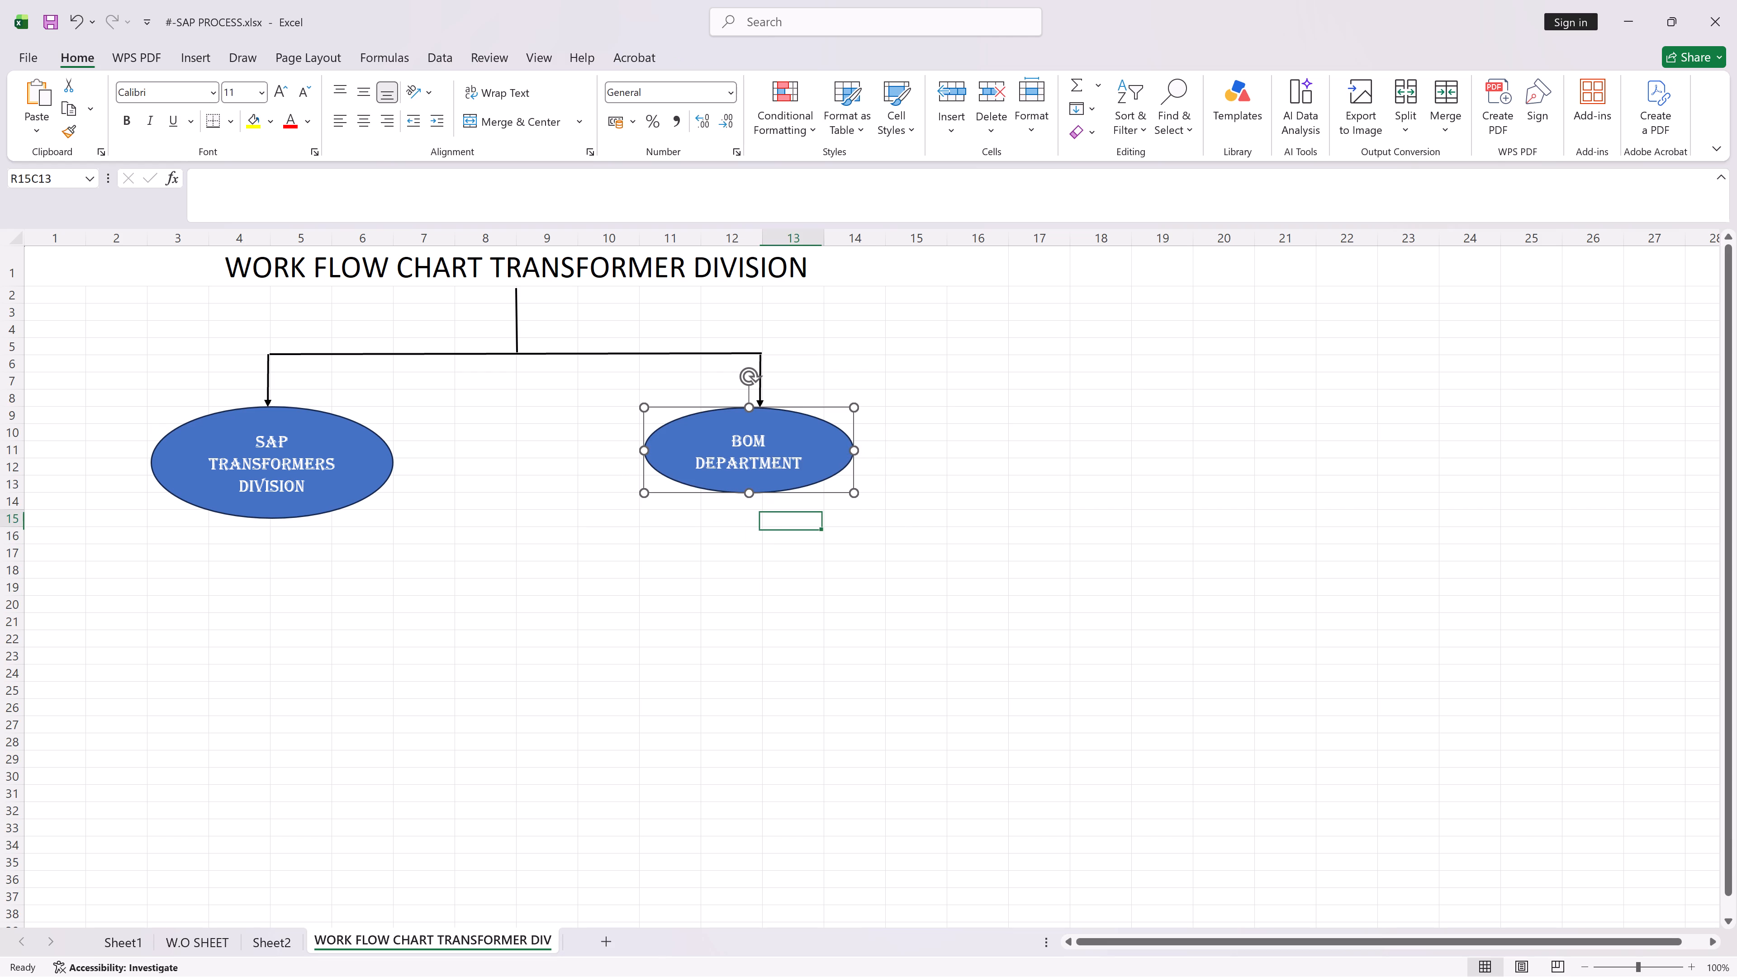
click(755, 459)
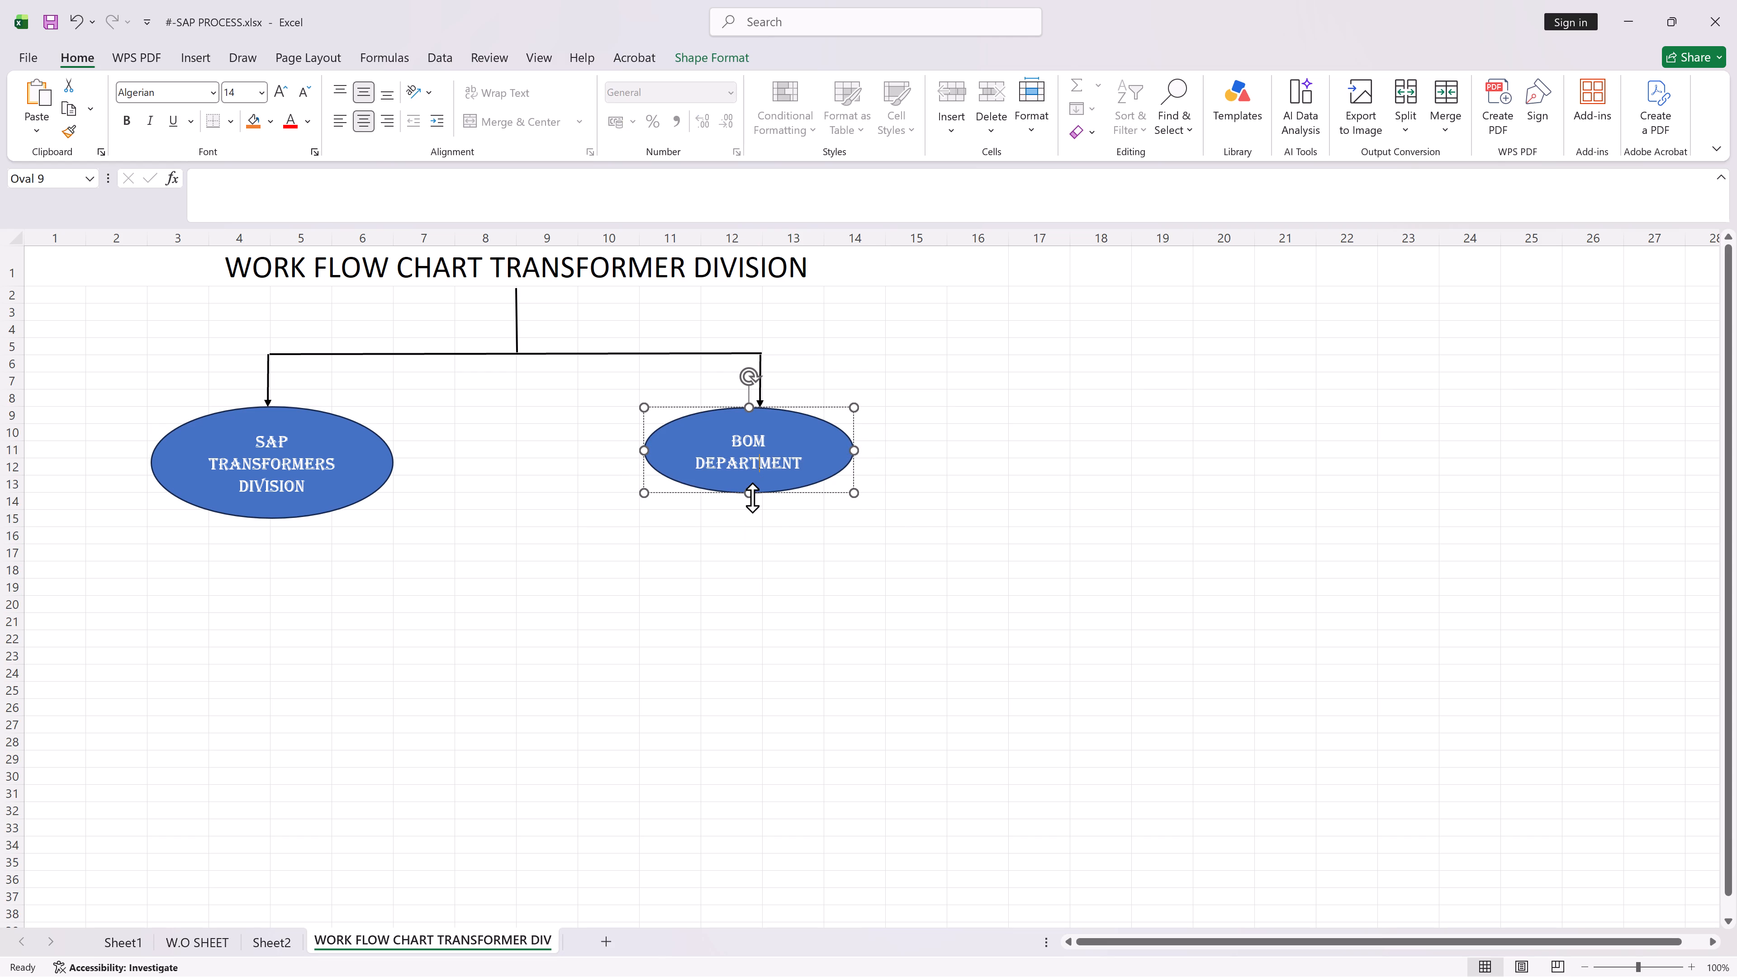
drag(751, 498, 751, 517)
click(703, 586)
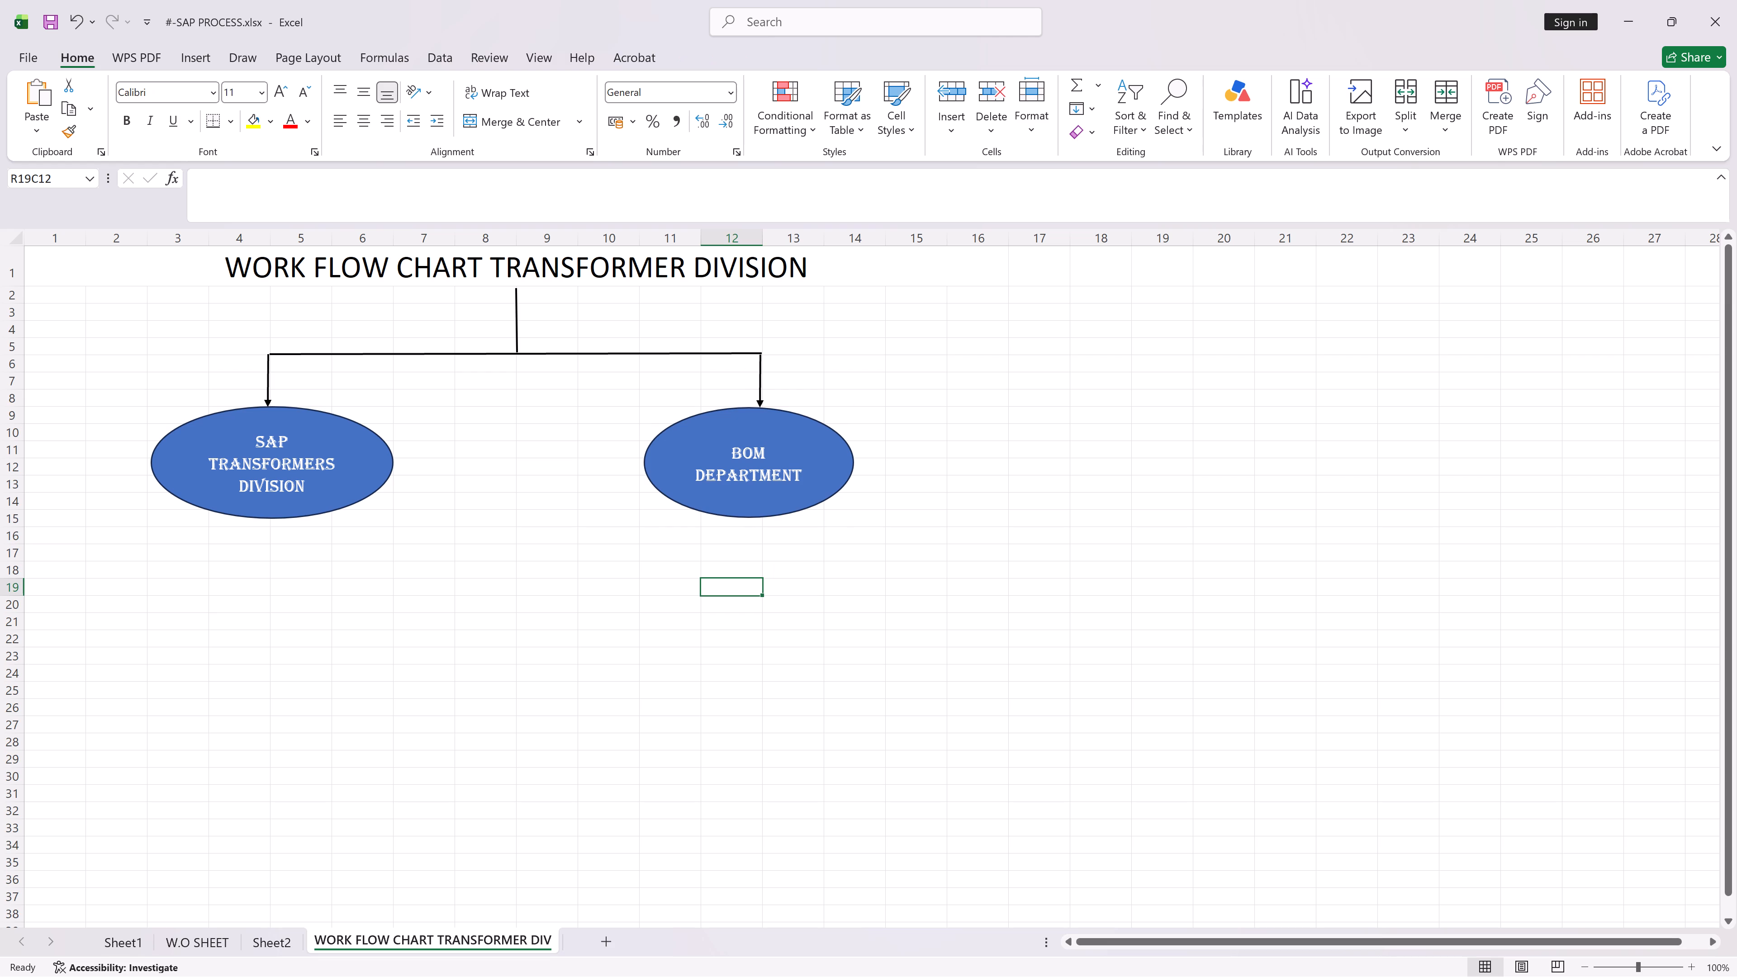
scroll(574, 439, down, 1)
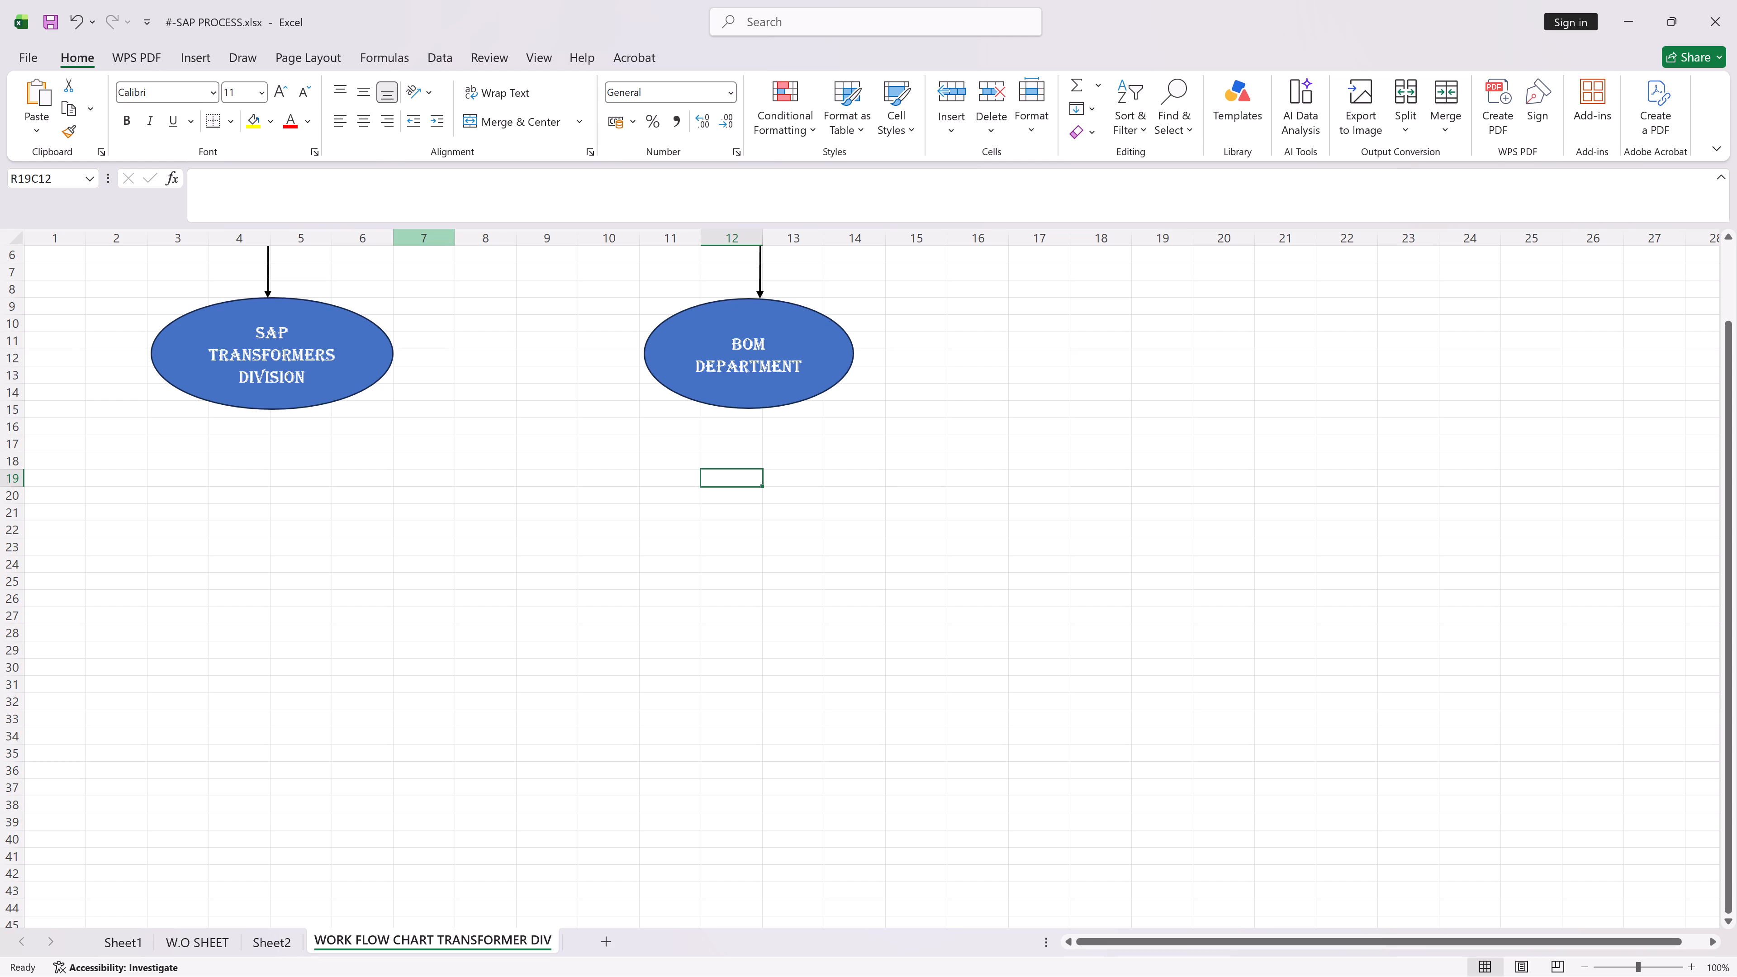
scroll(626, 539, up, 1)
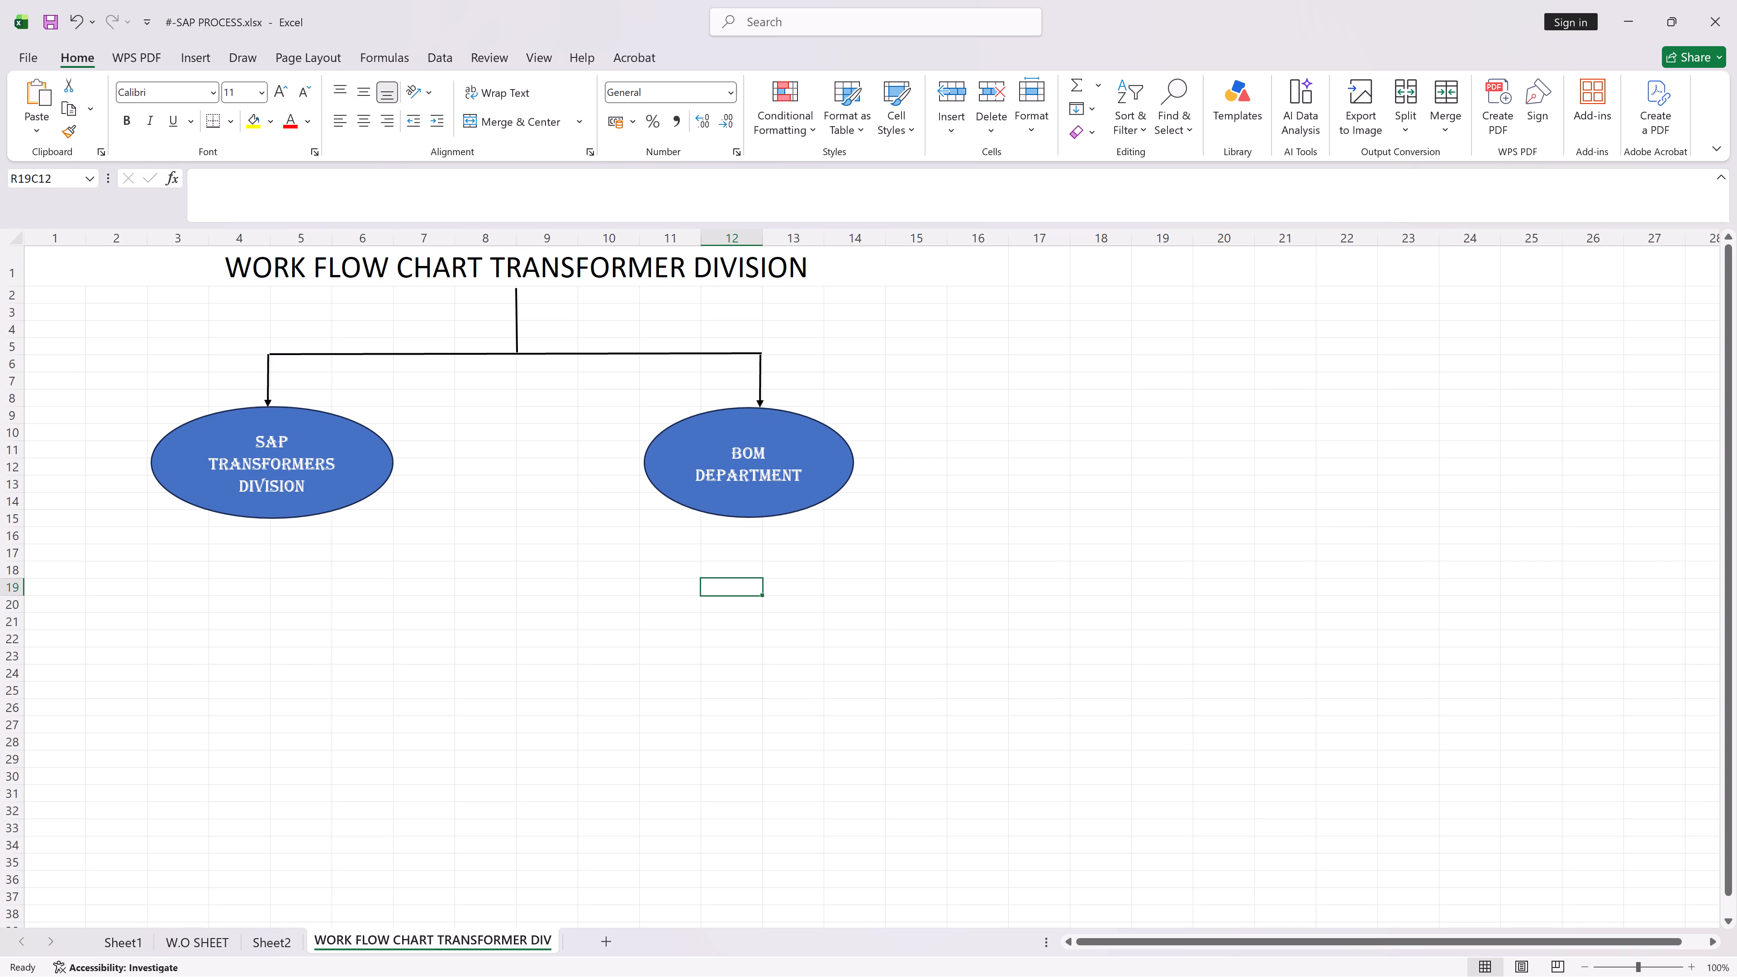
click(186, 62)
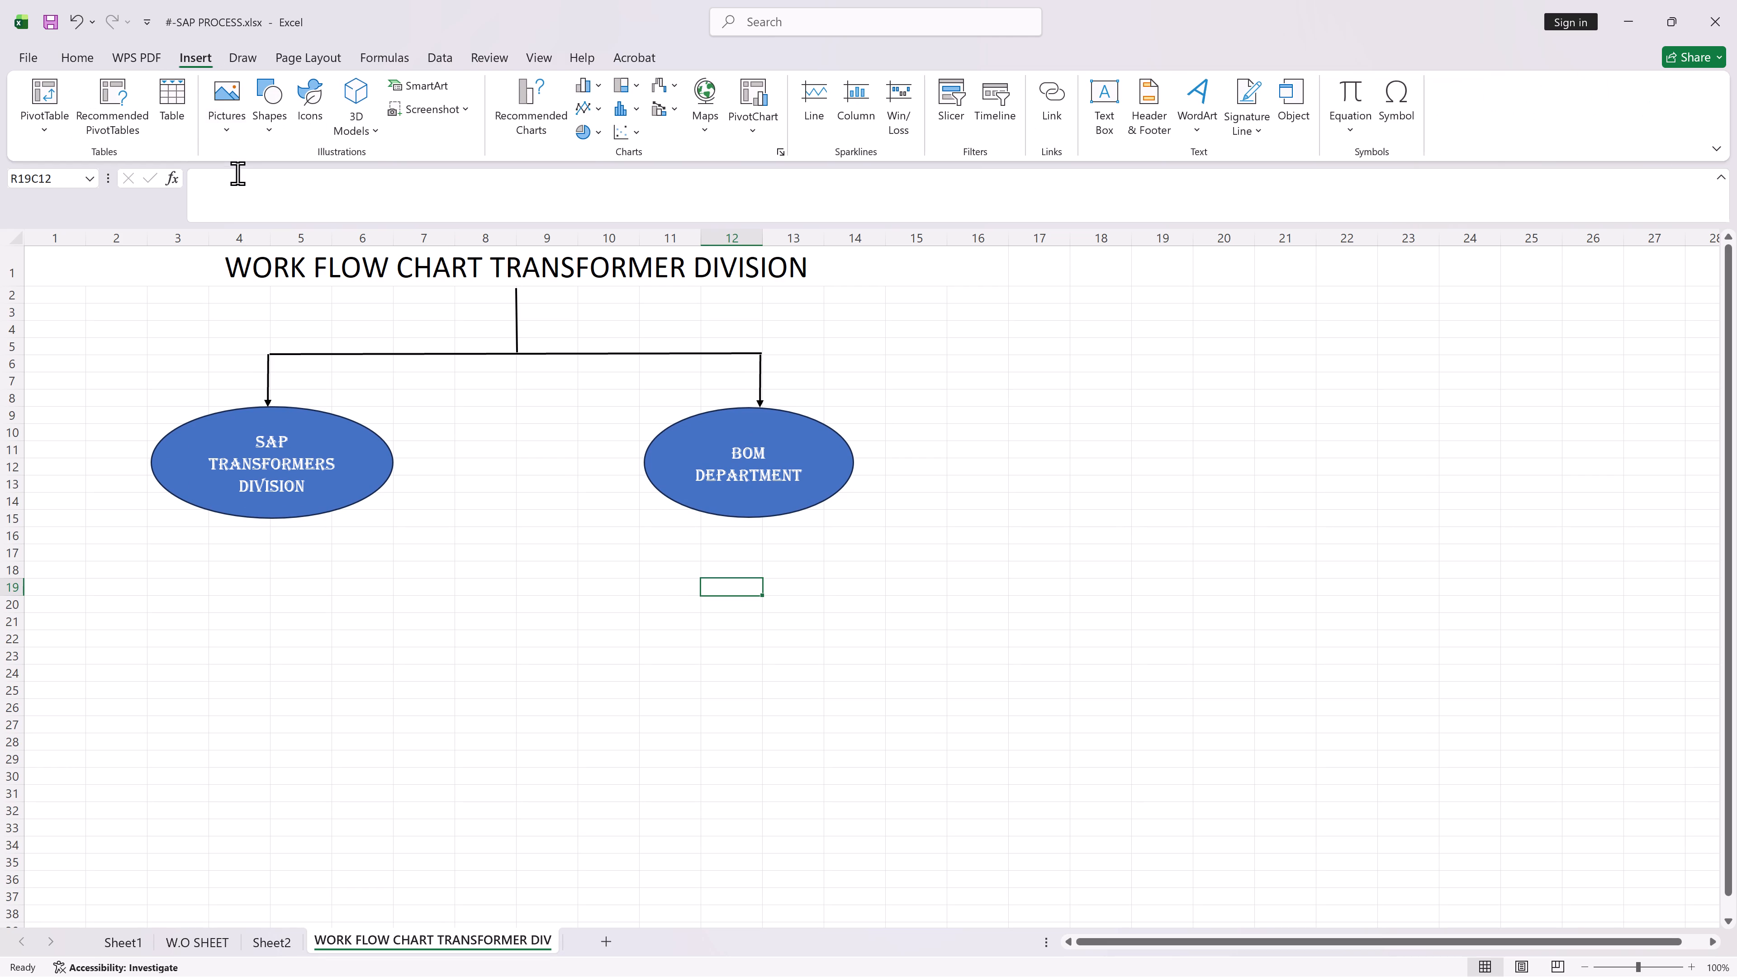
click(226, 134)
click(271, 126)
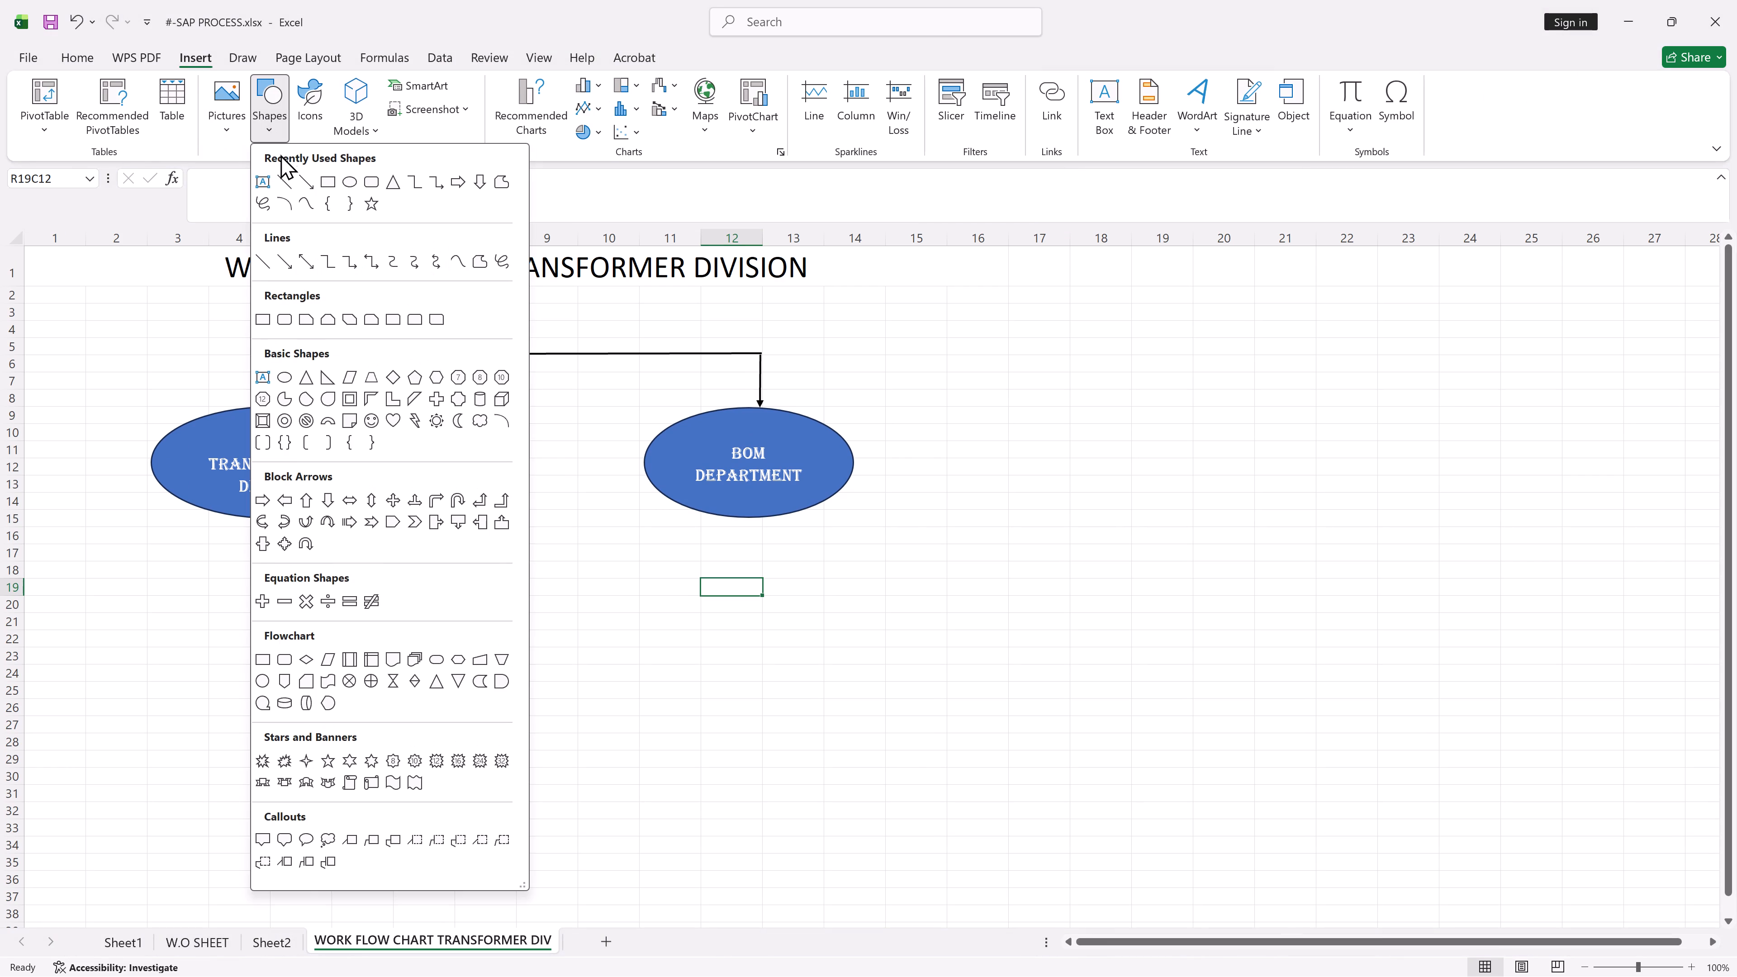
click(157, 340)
Duplicate the vertical arrow above the SAP Transformers Division oval and place the copy directly beneath that oval, starting at its bottom edge.
click(267, 381)
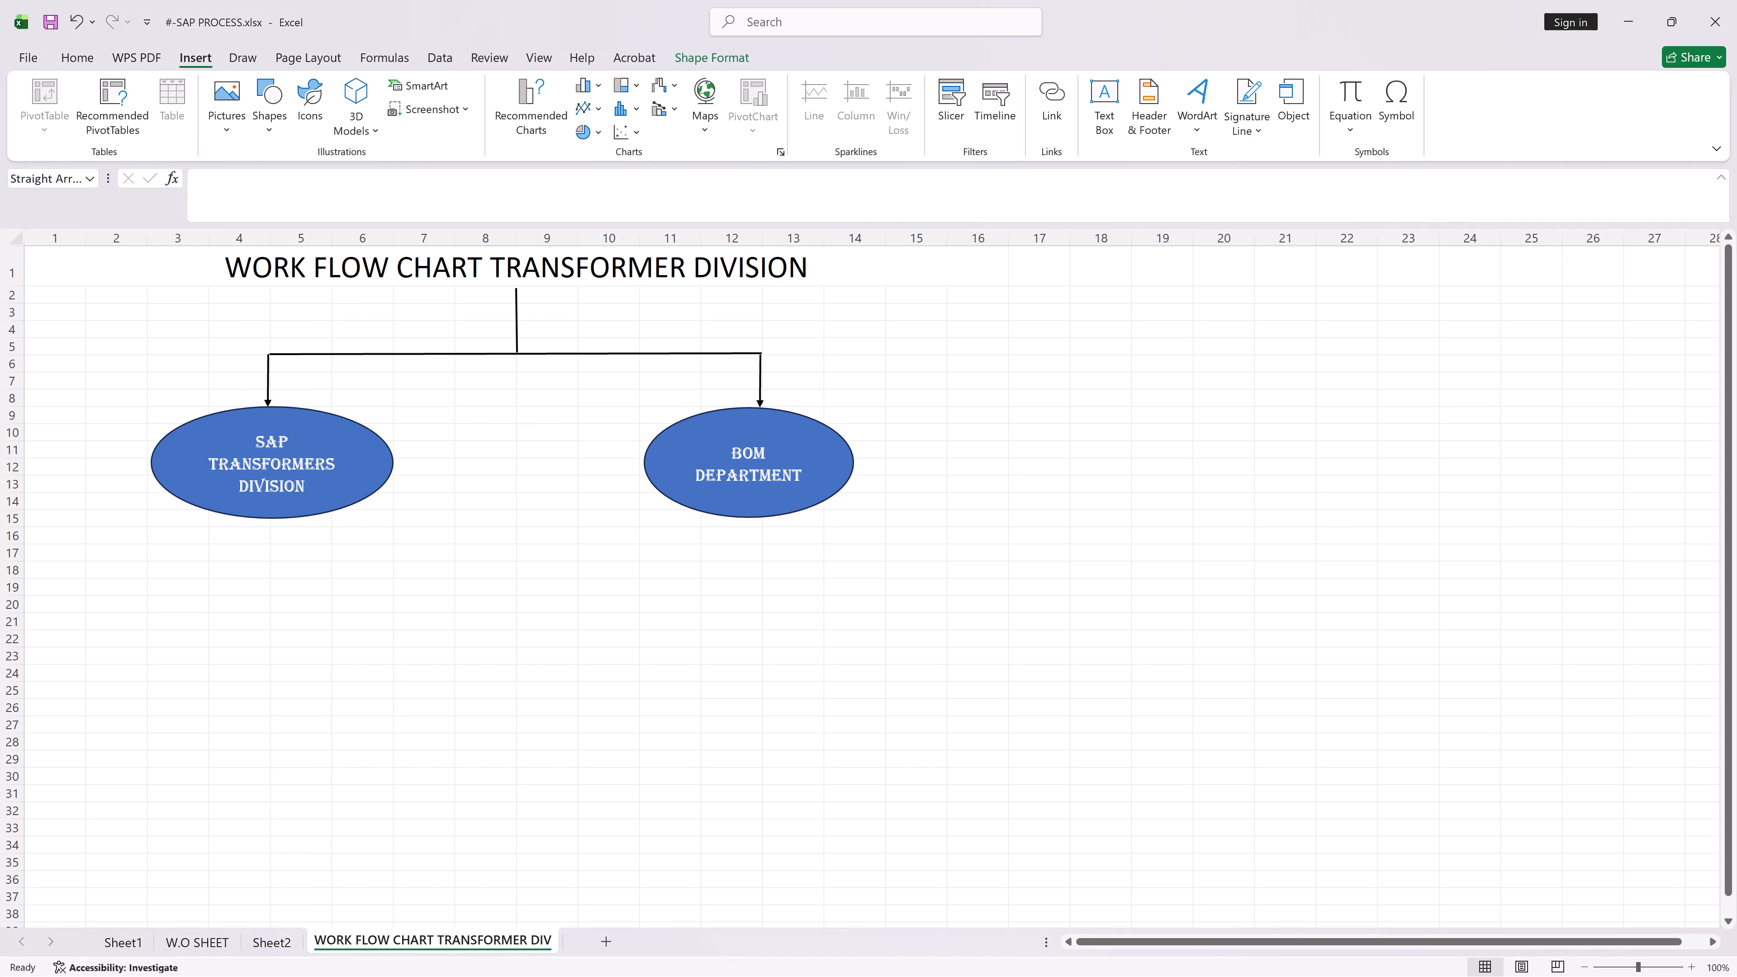
click(314, 417)
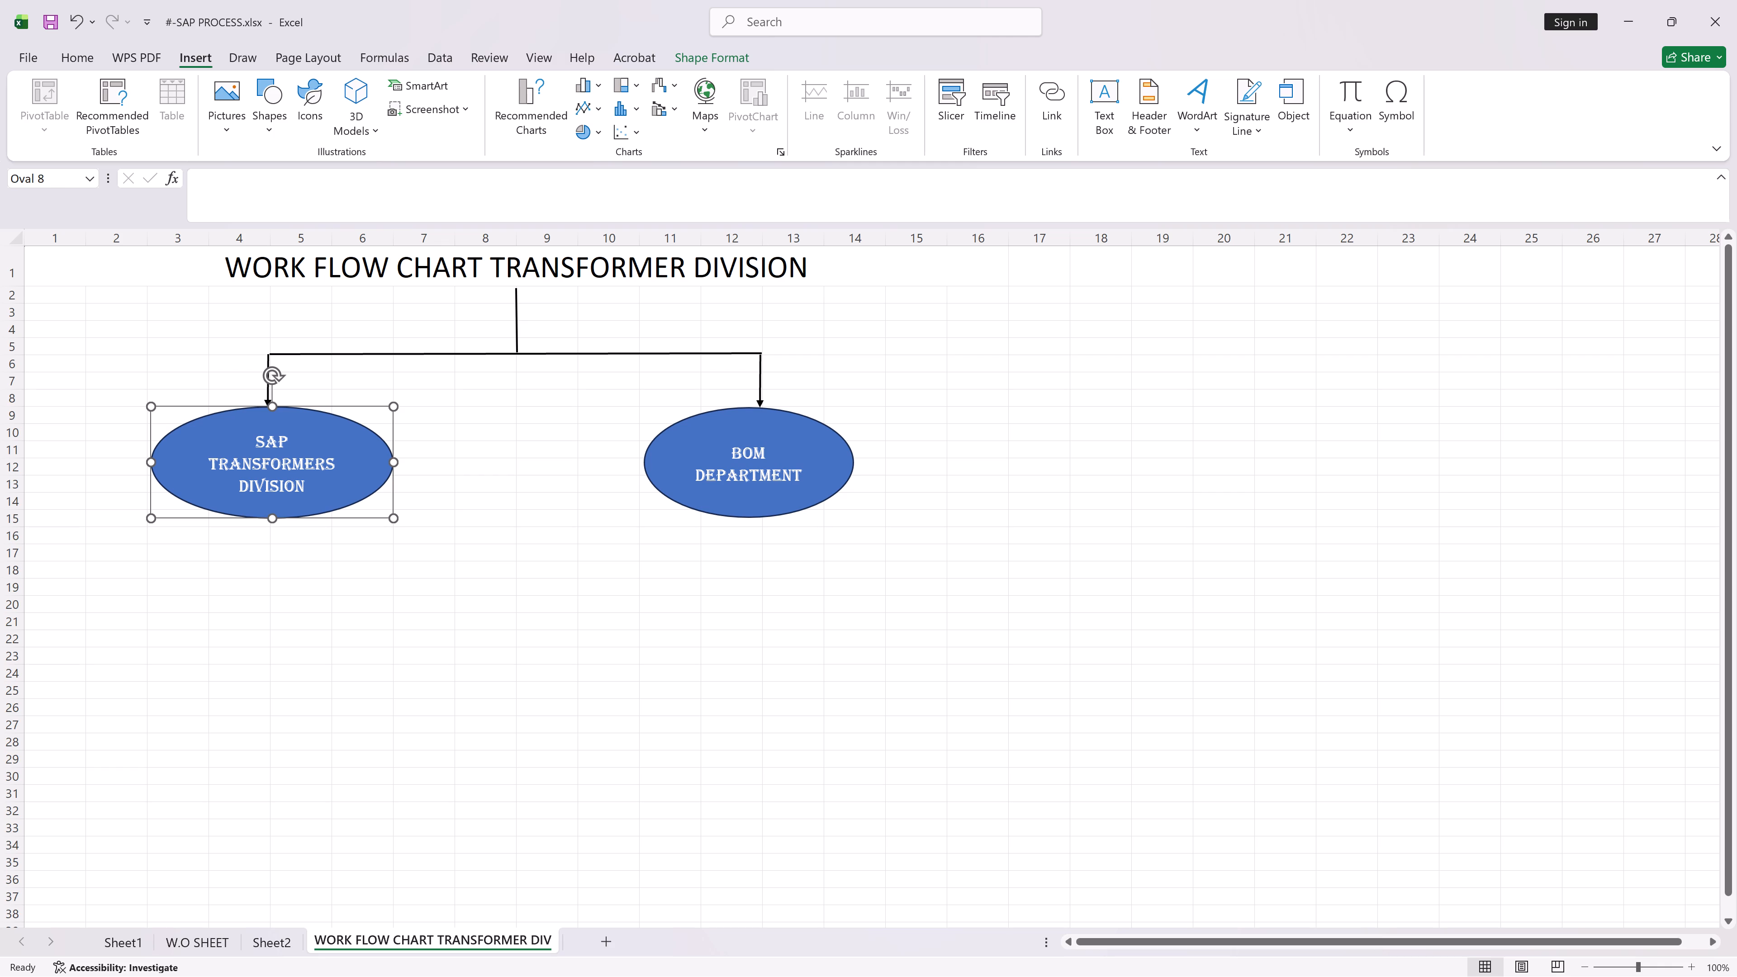
click(324, 383)
click(265, 372)
key(ctrl+c)
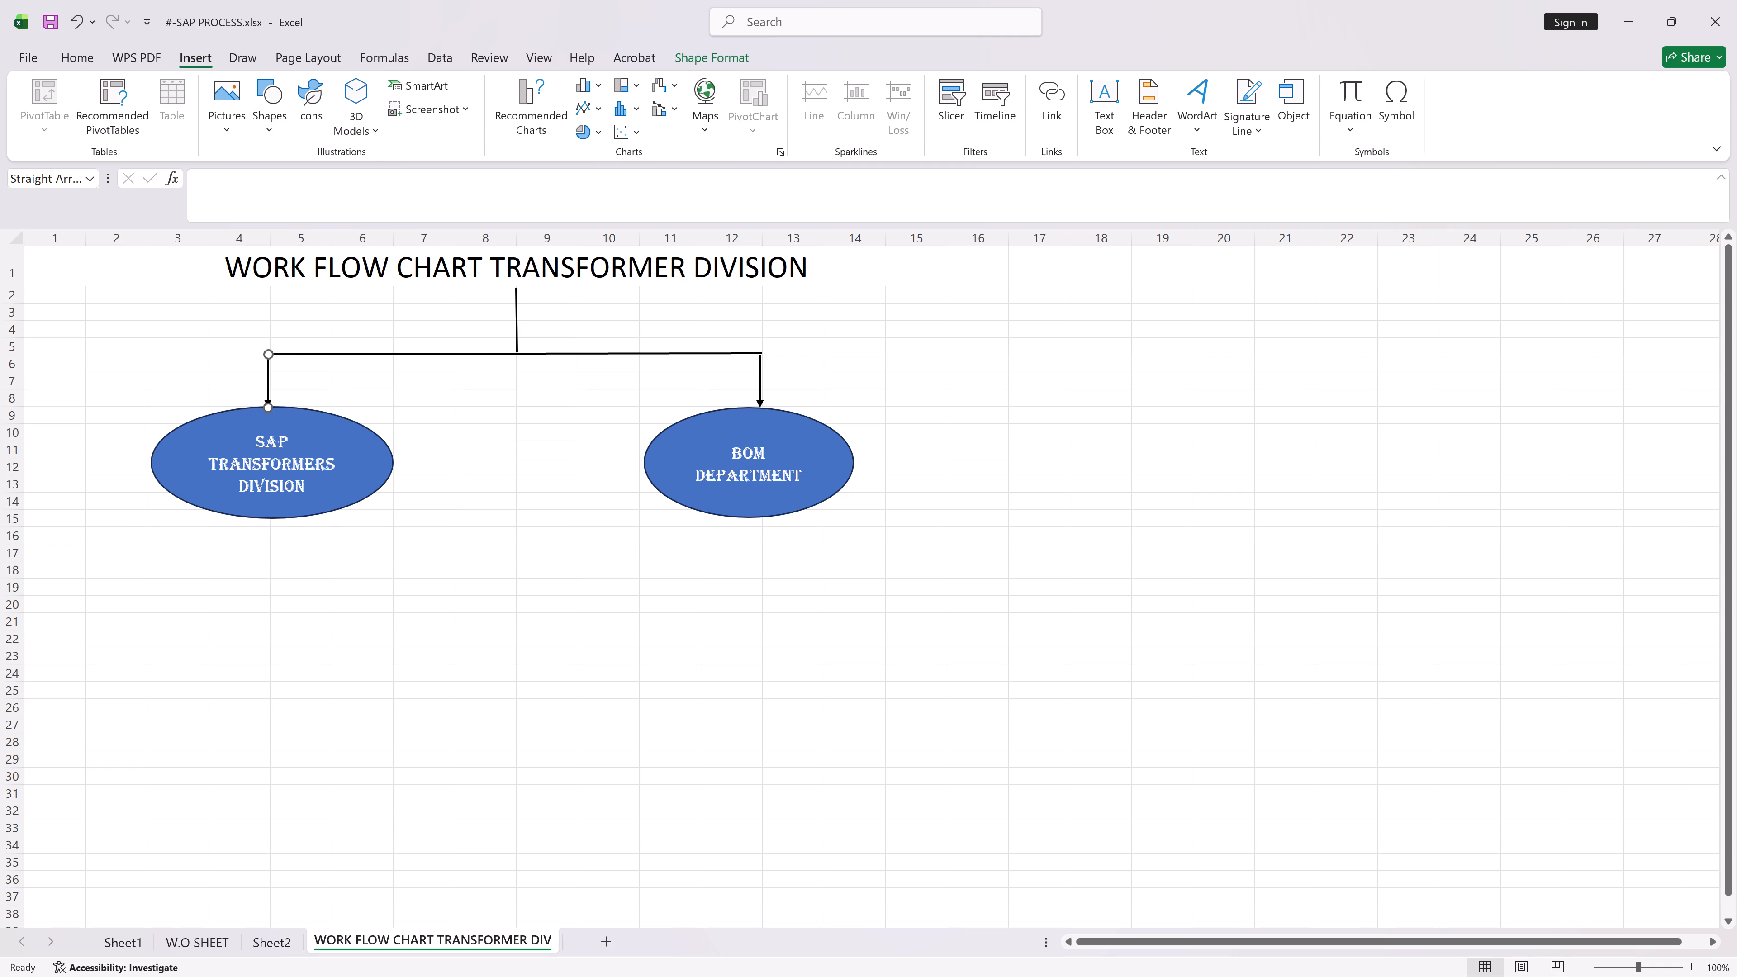
key(ctrl+v)
drag(266, 375, 267, 551)
drag(267, 551, 266, 545)
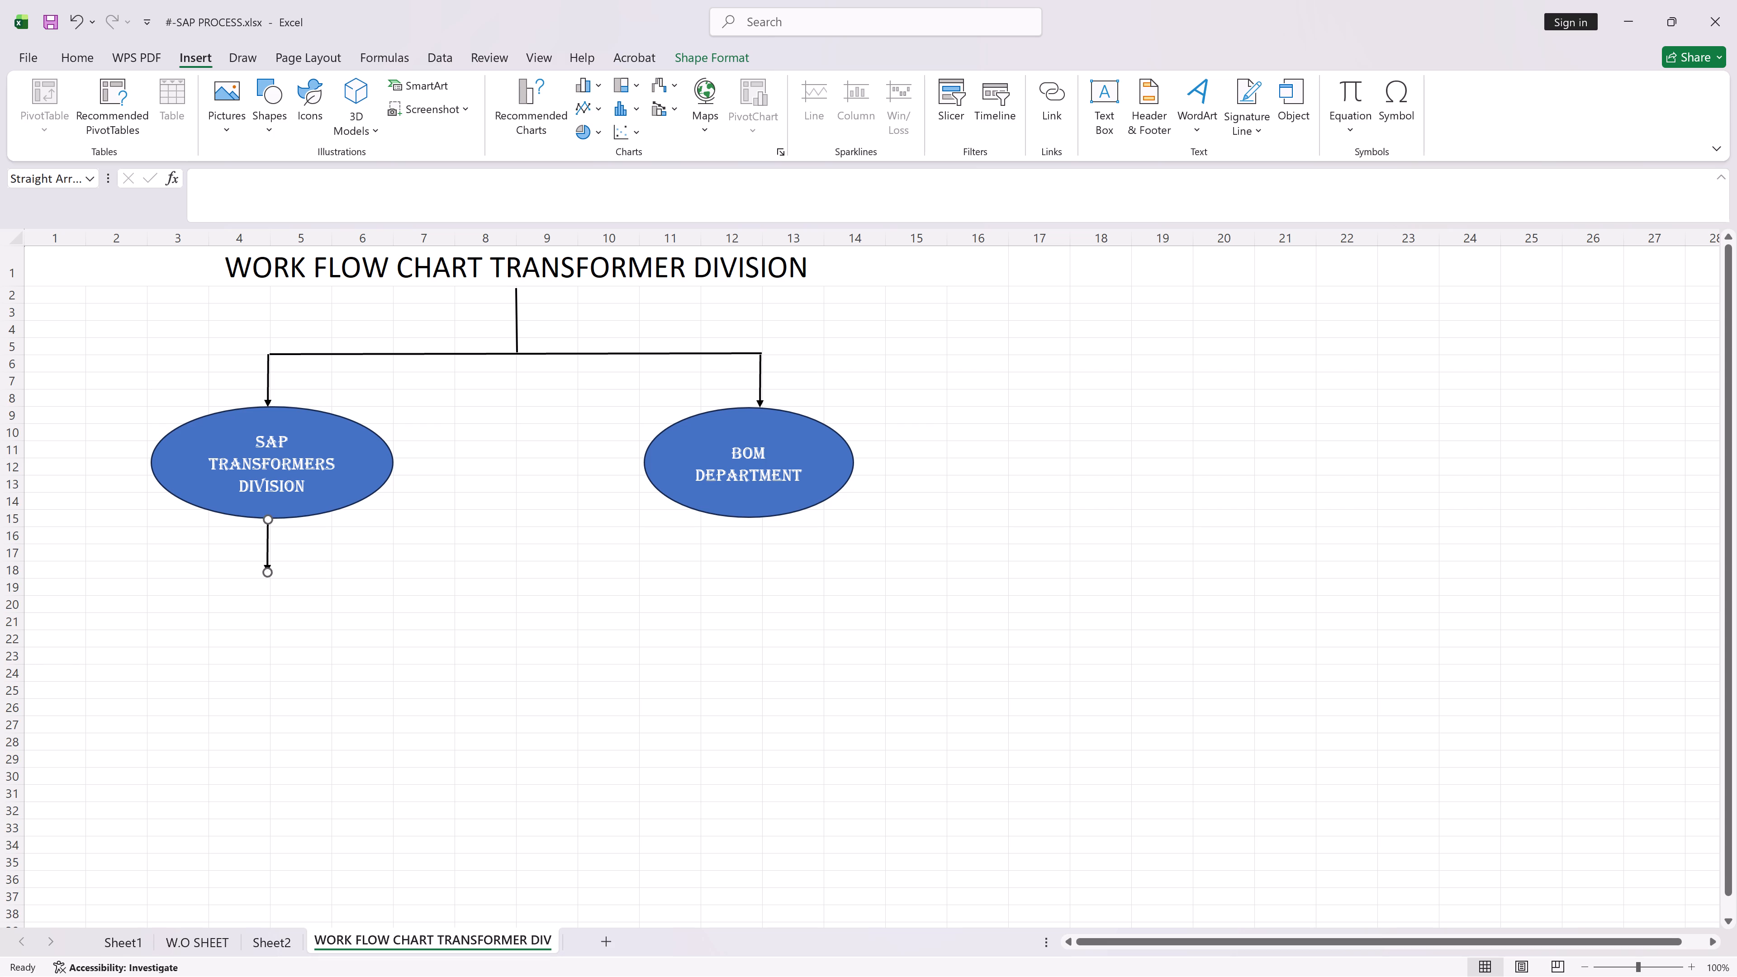
click(264, 586)
Duplicate the SAP Transformers Division oval and place the copy at the new arrow's tip, across rows 18 to 24.
click(360, 445)
key(ctrl+c)
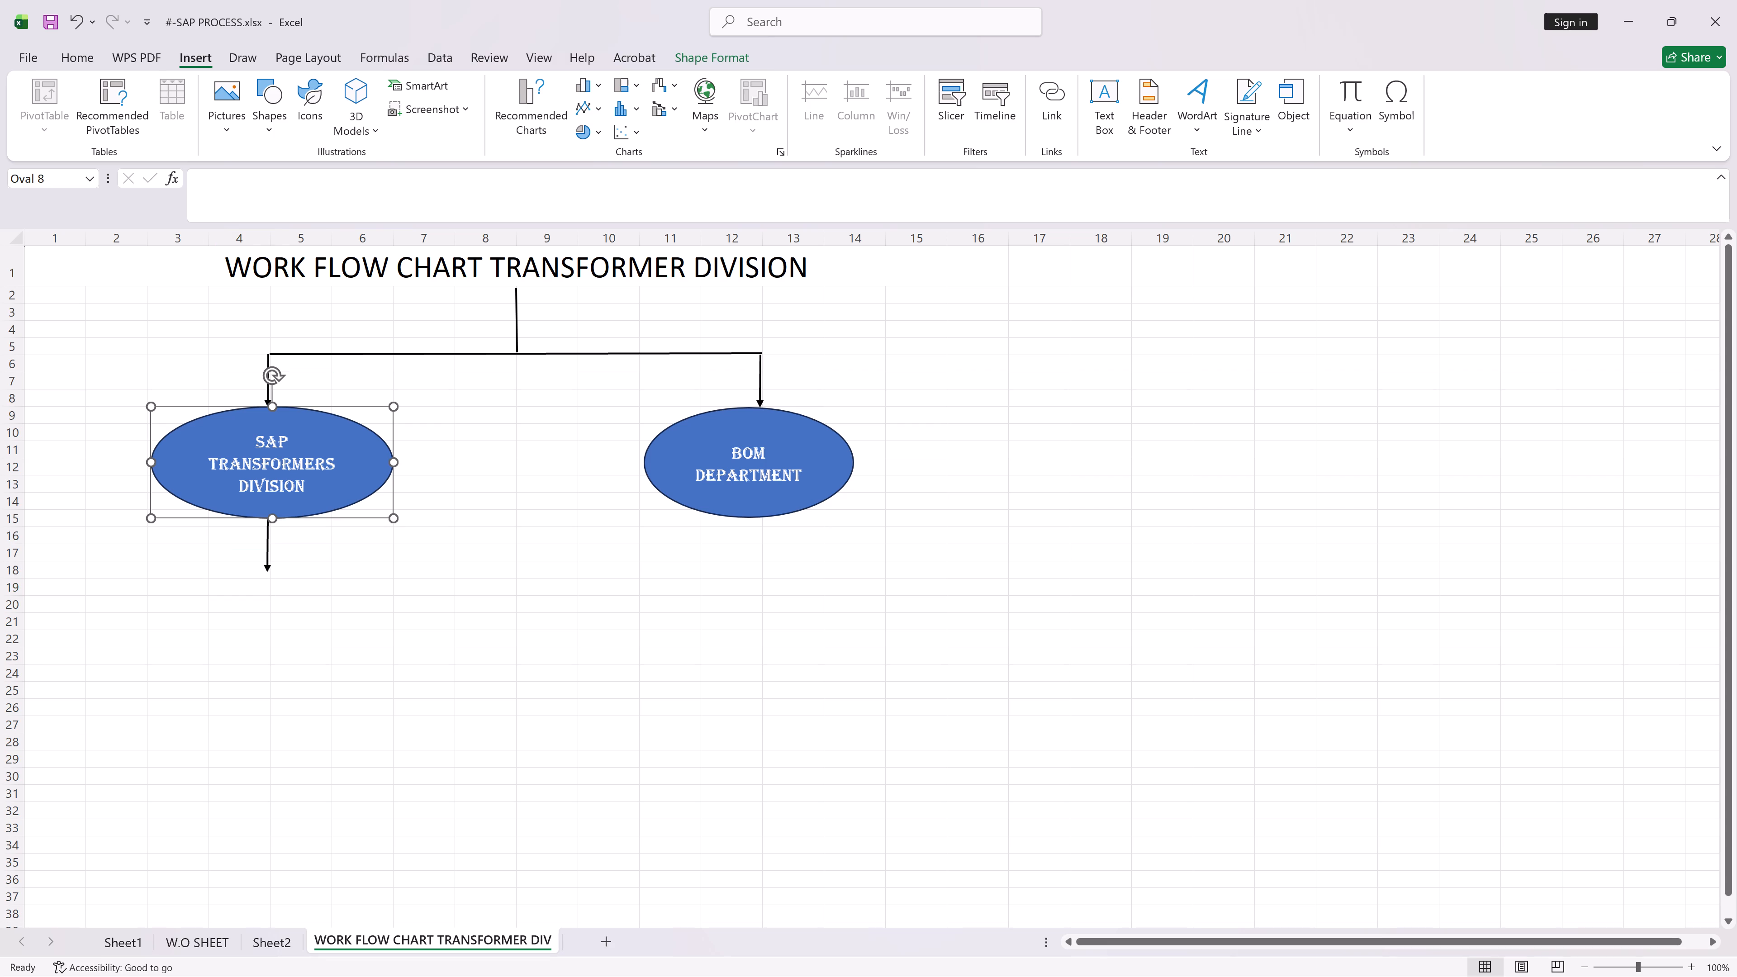
key(ctrl+v)
drag(334, 441, 313, 595)
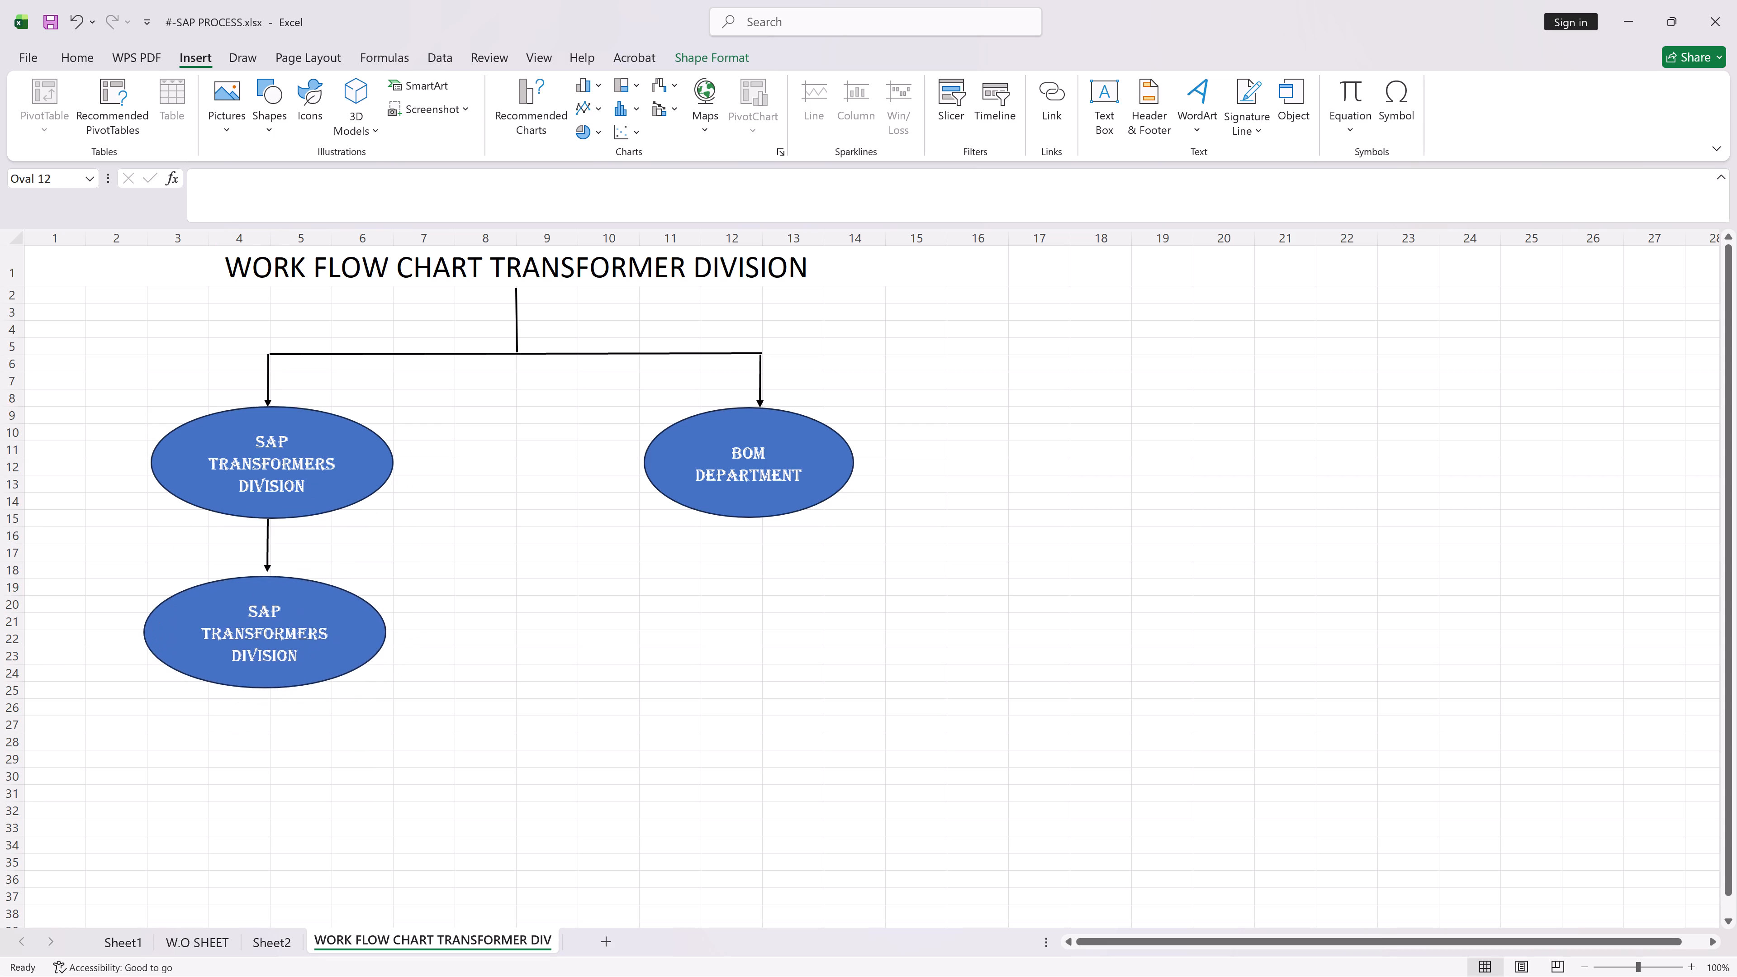
drag(313, 595, 311, 592)
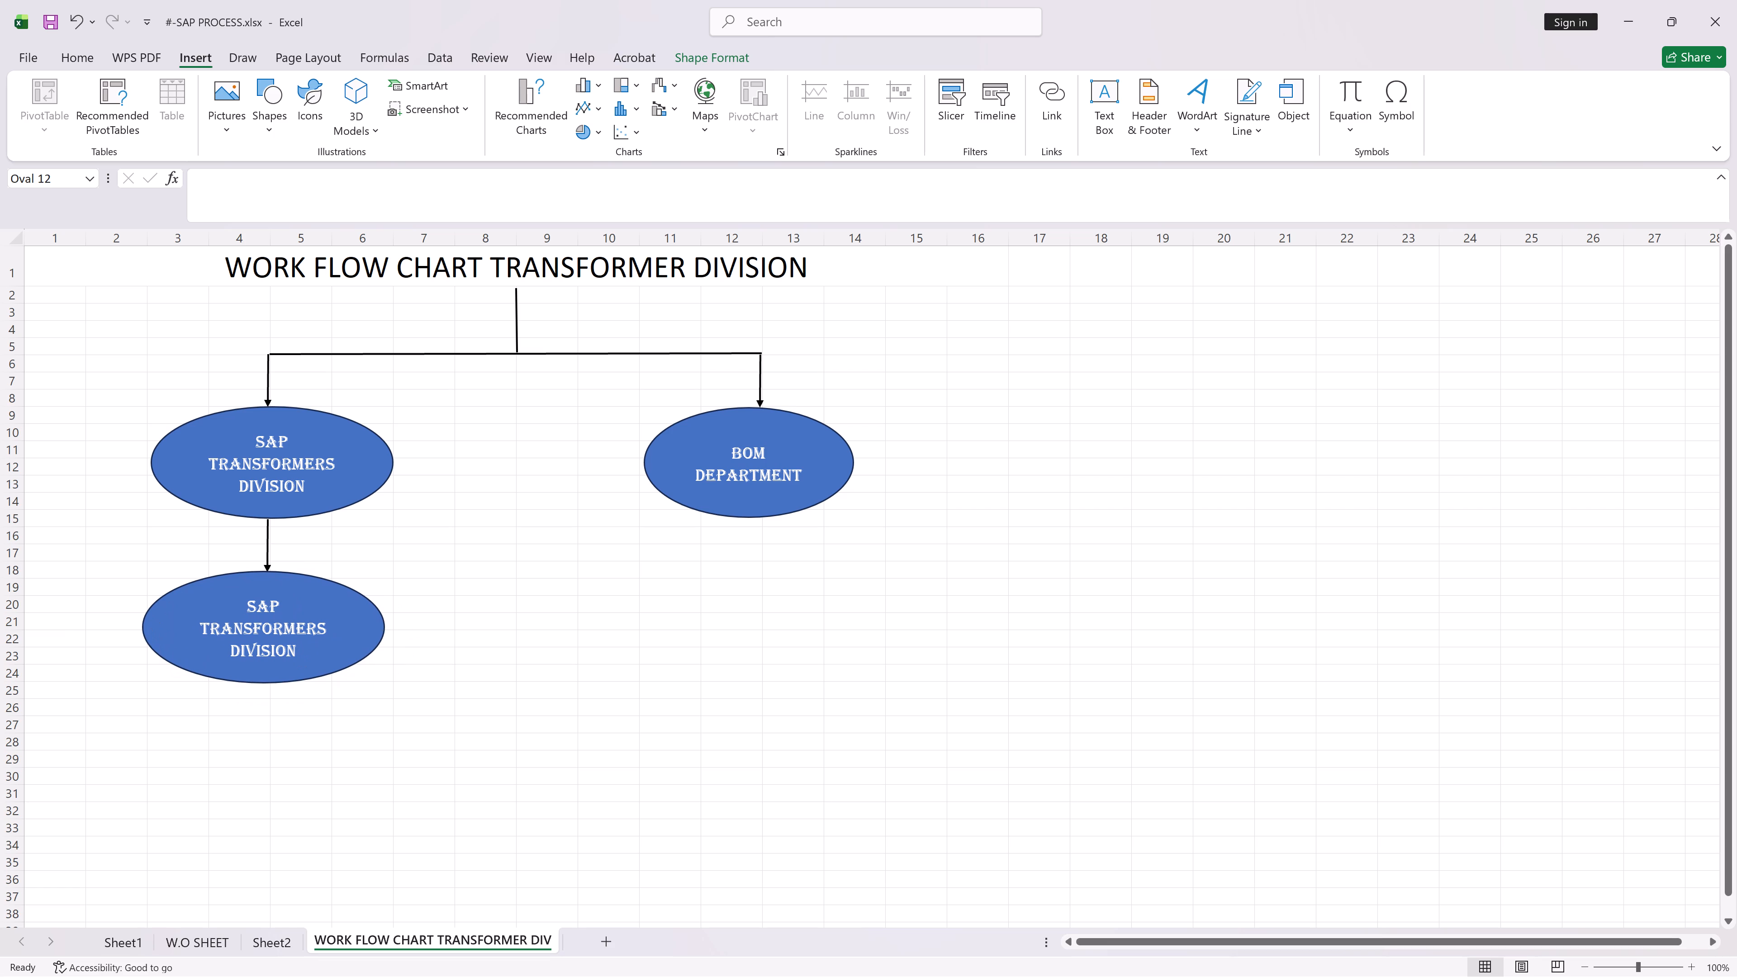
drag(311, 592, 310, 591)
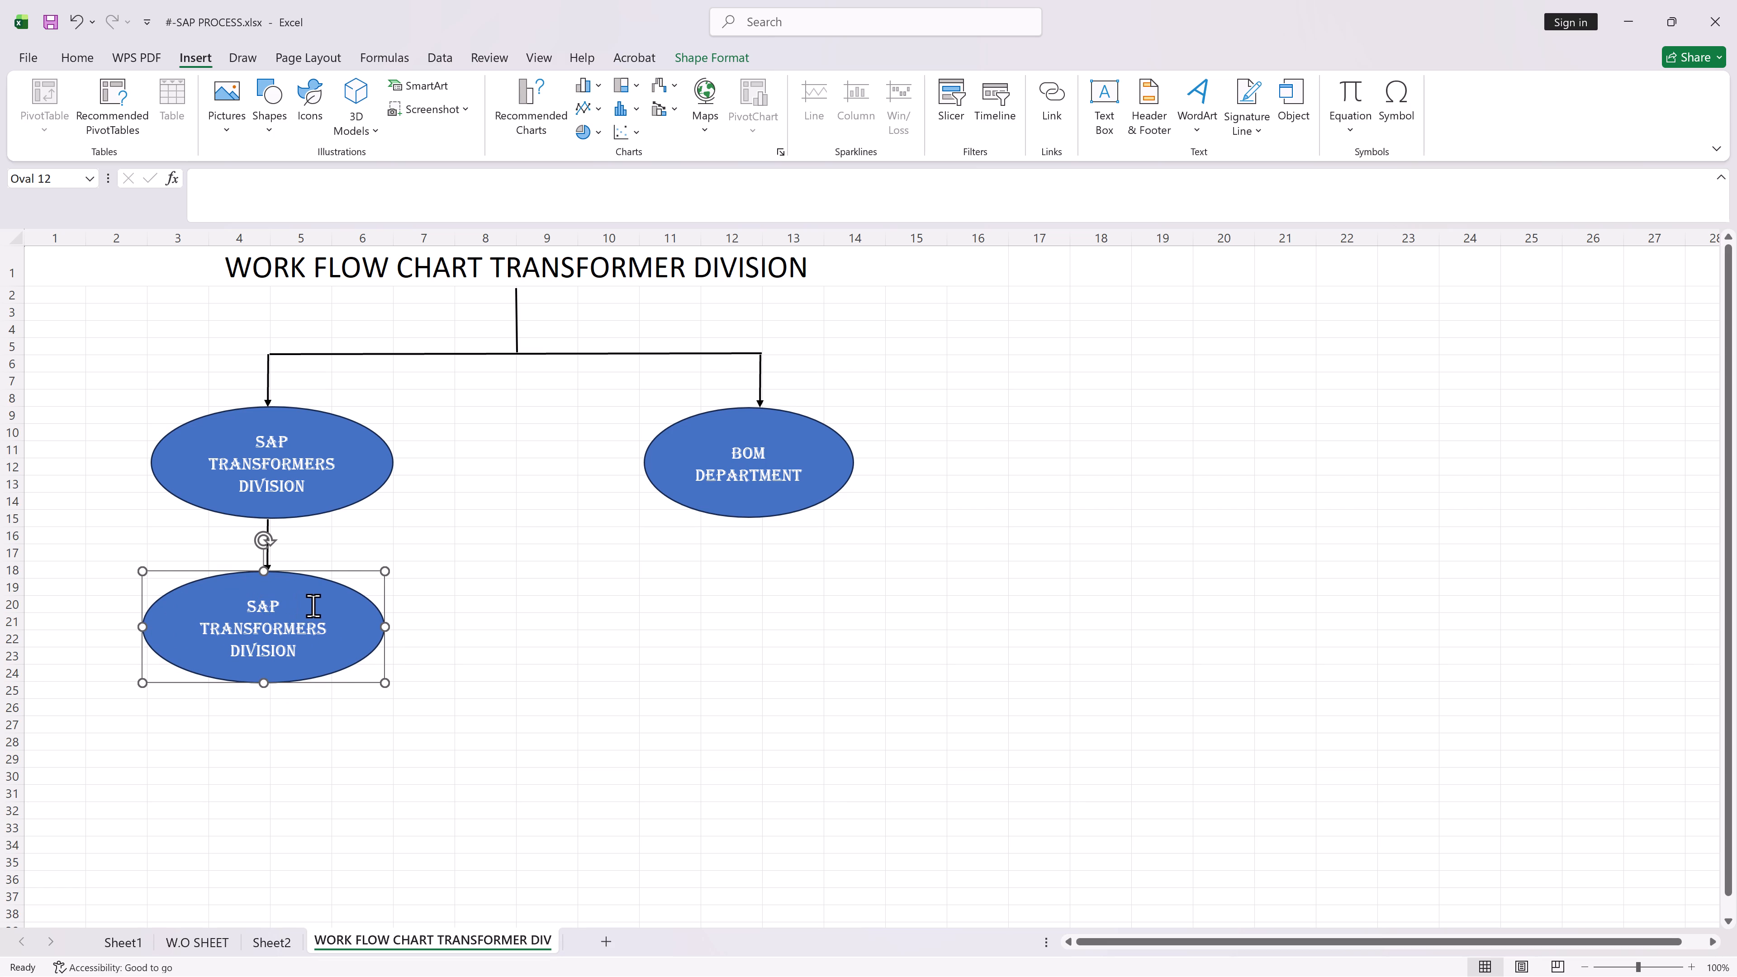
Examine the lower oval's text effects, text outline and shape formatting options.
click(315, 607)
right_click(318, 607)
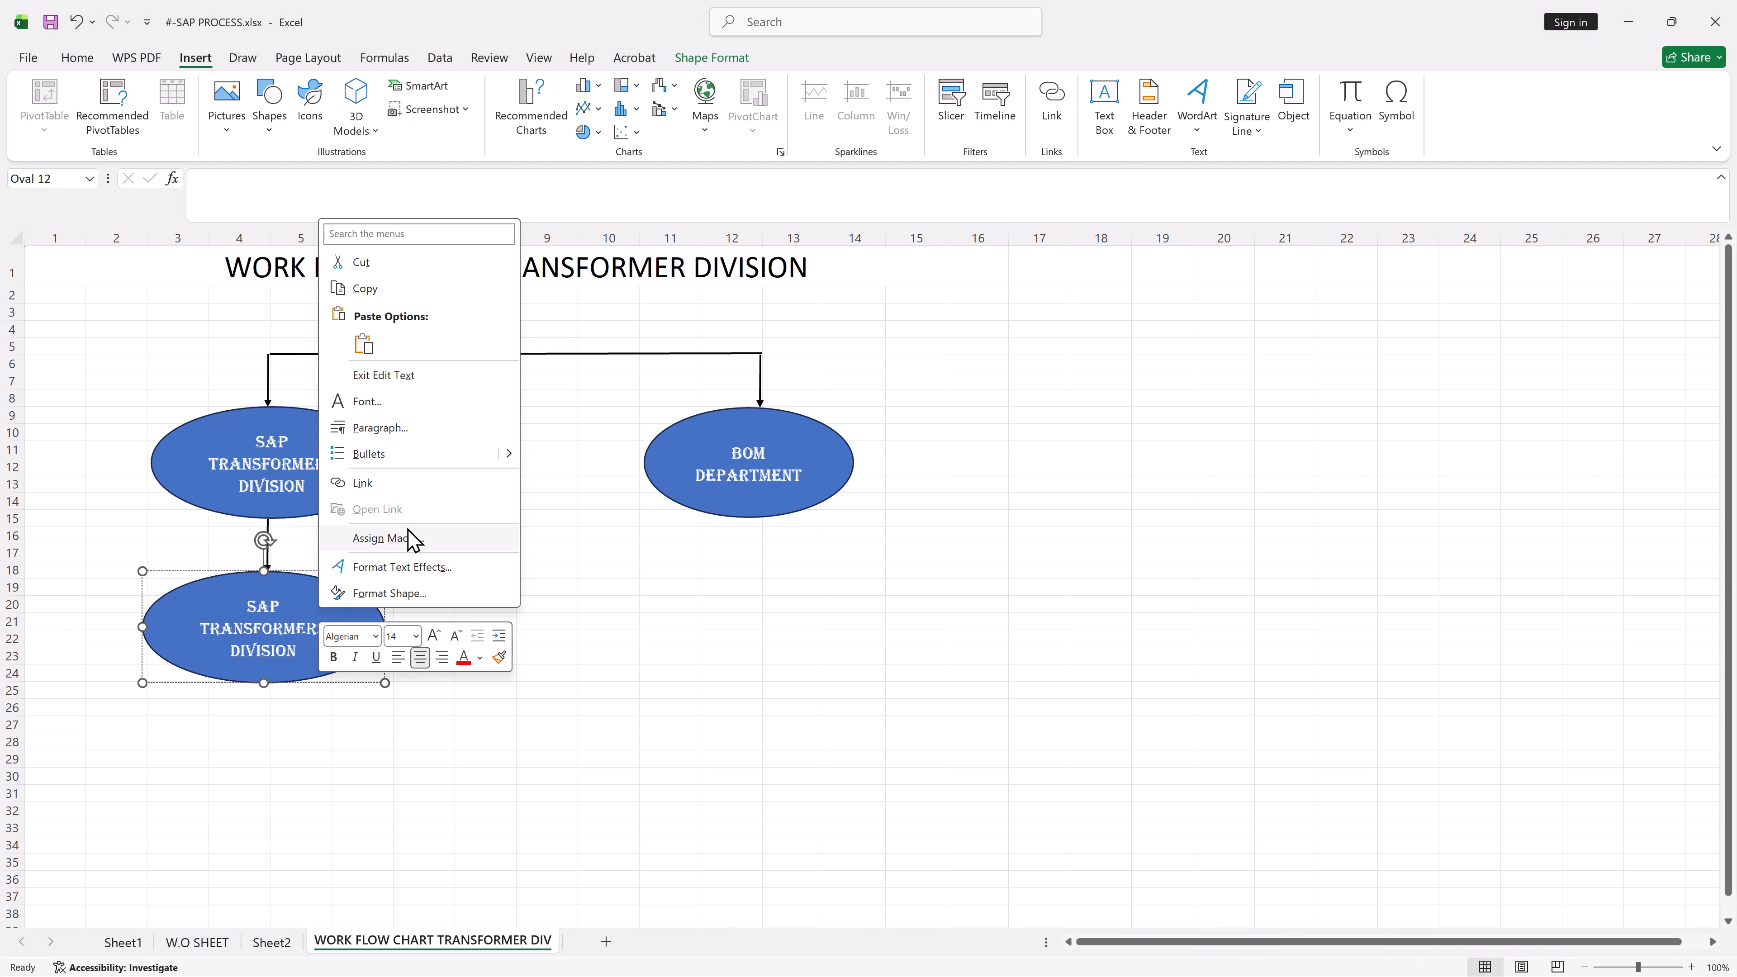
click(418, 561)
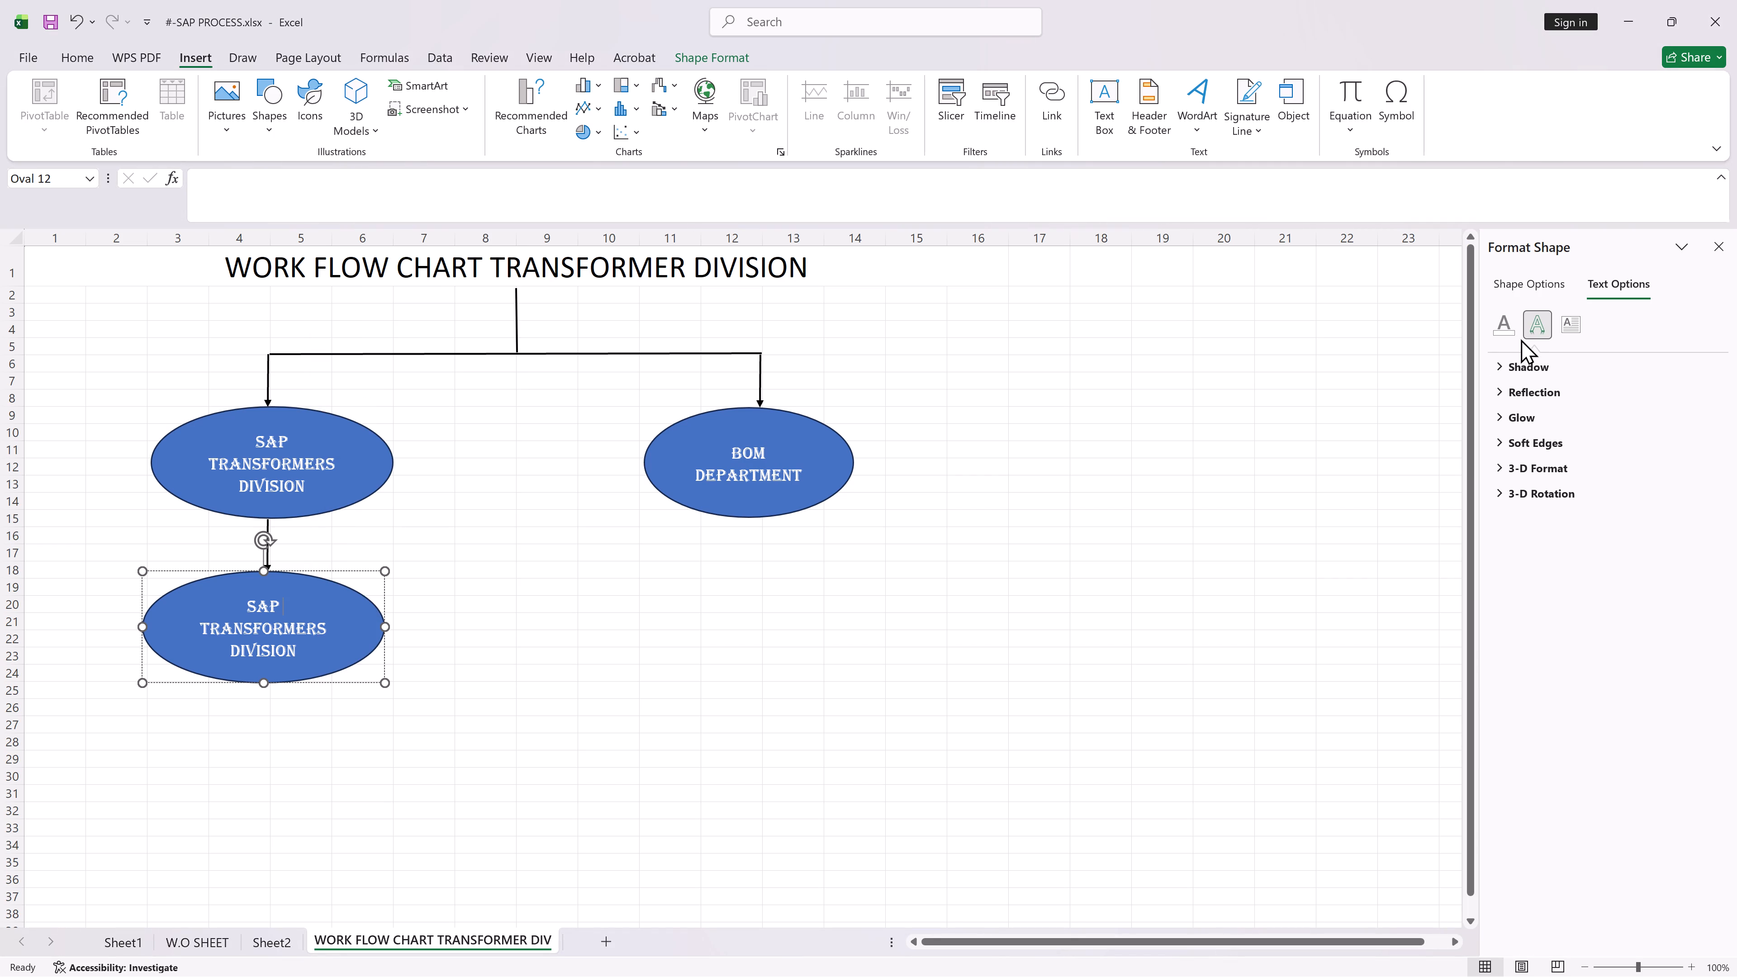
click(1541, 387)
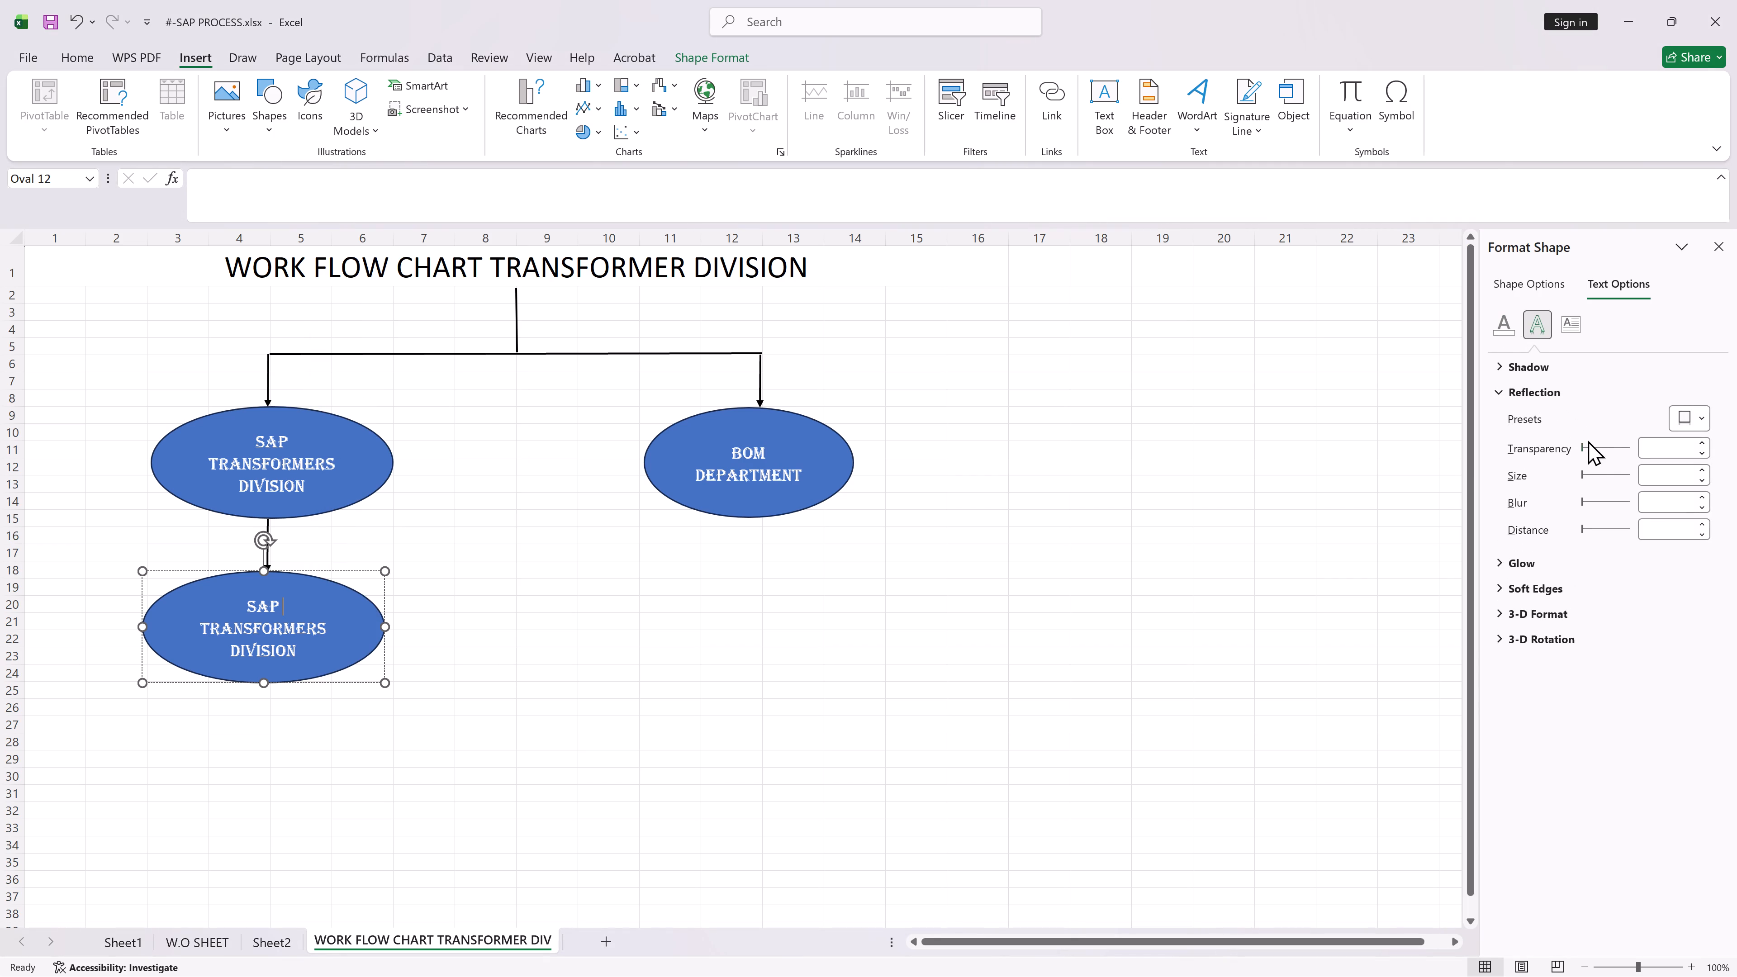
click(1496, 322)
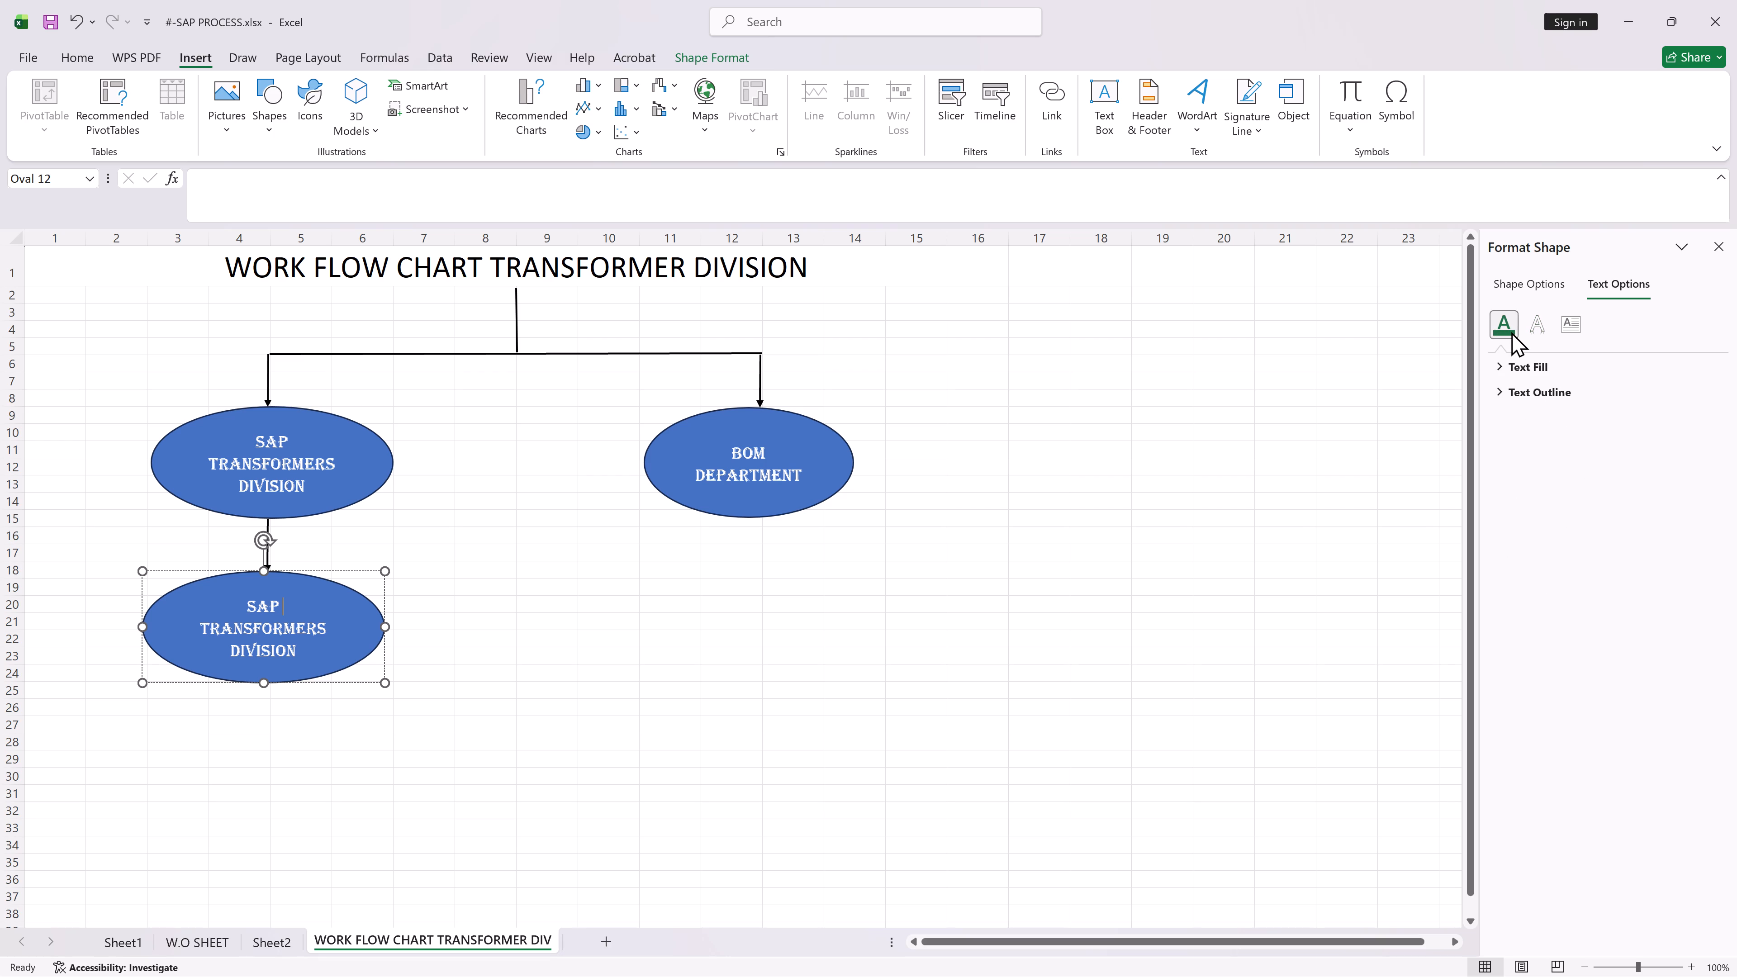
click(1534, 387)
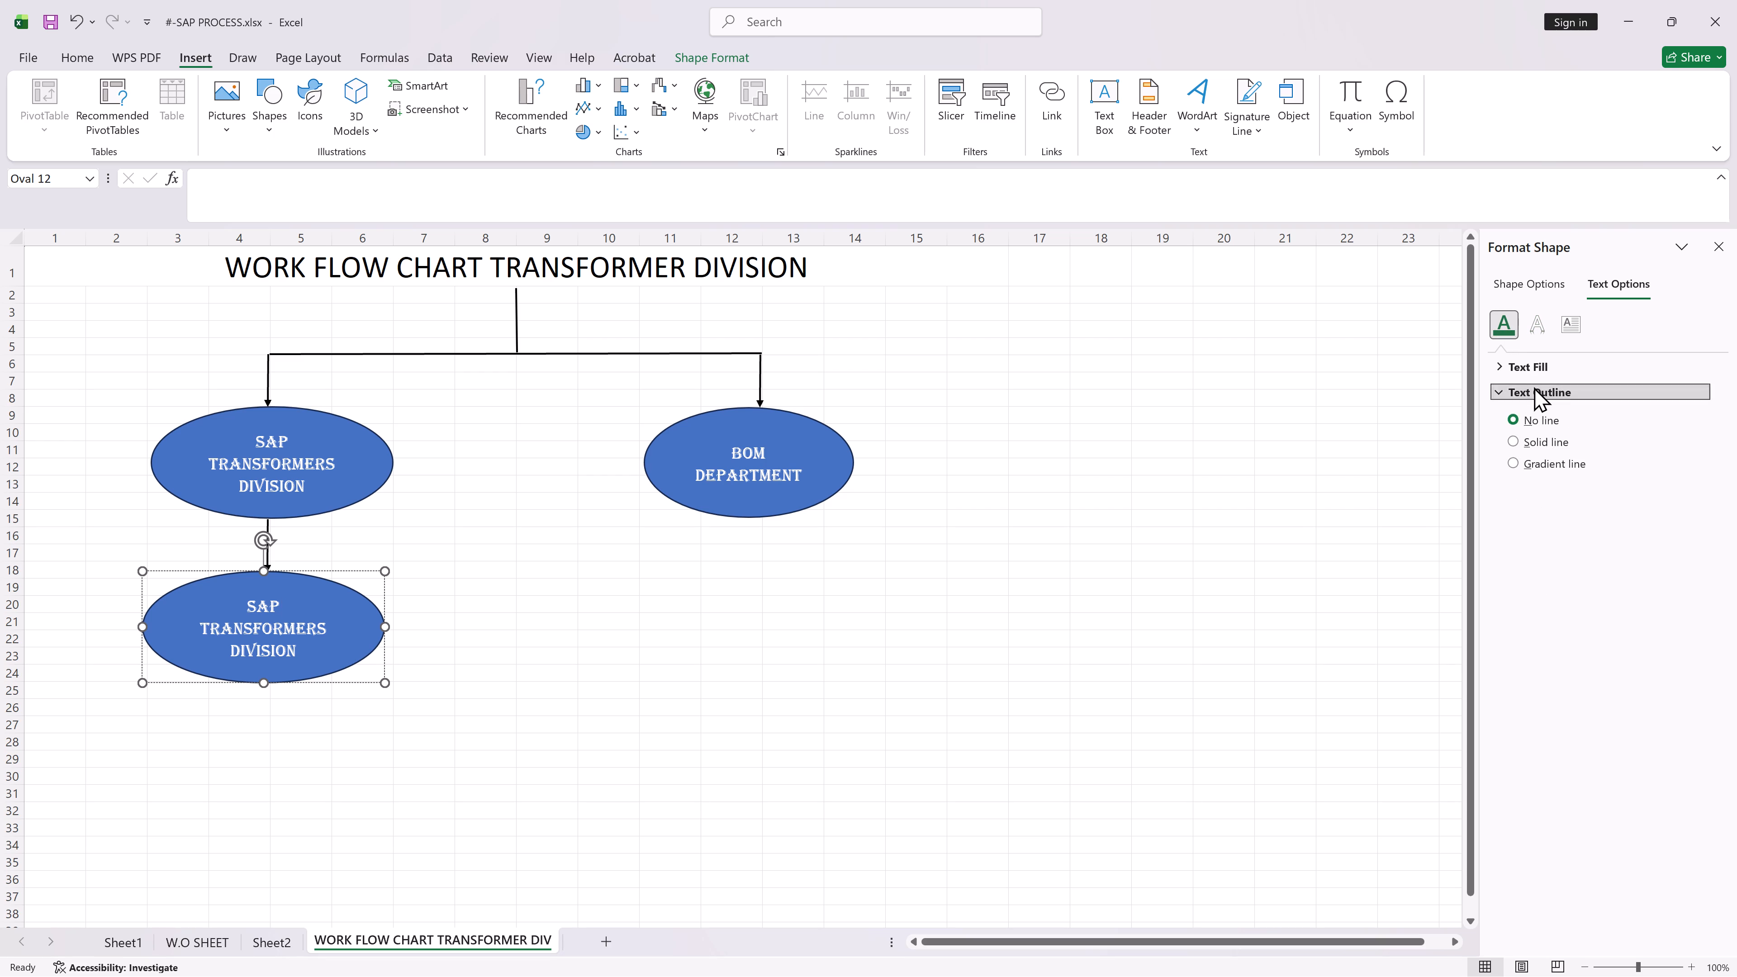
click(1534, 387)
click(1515, 281)
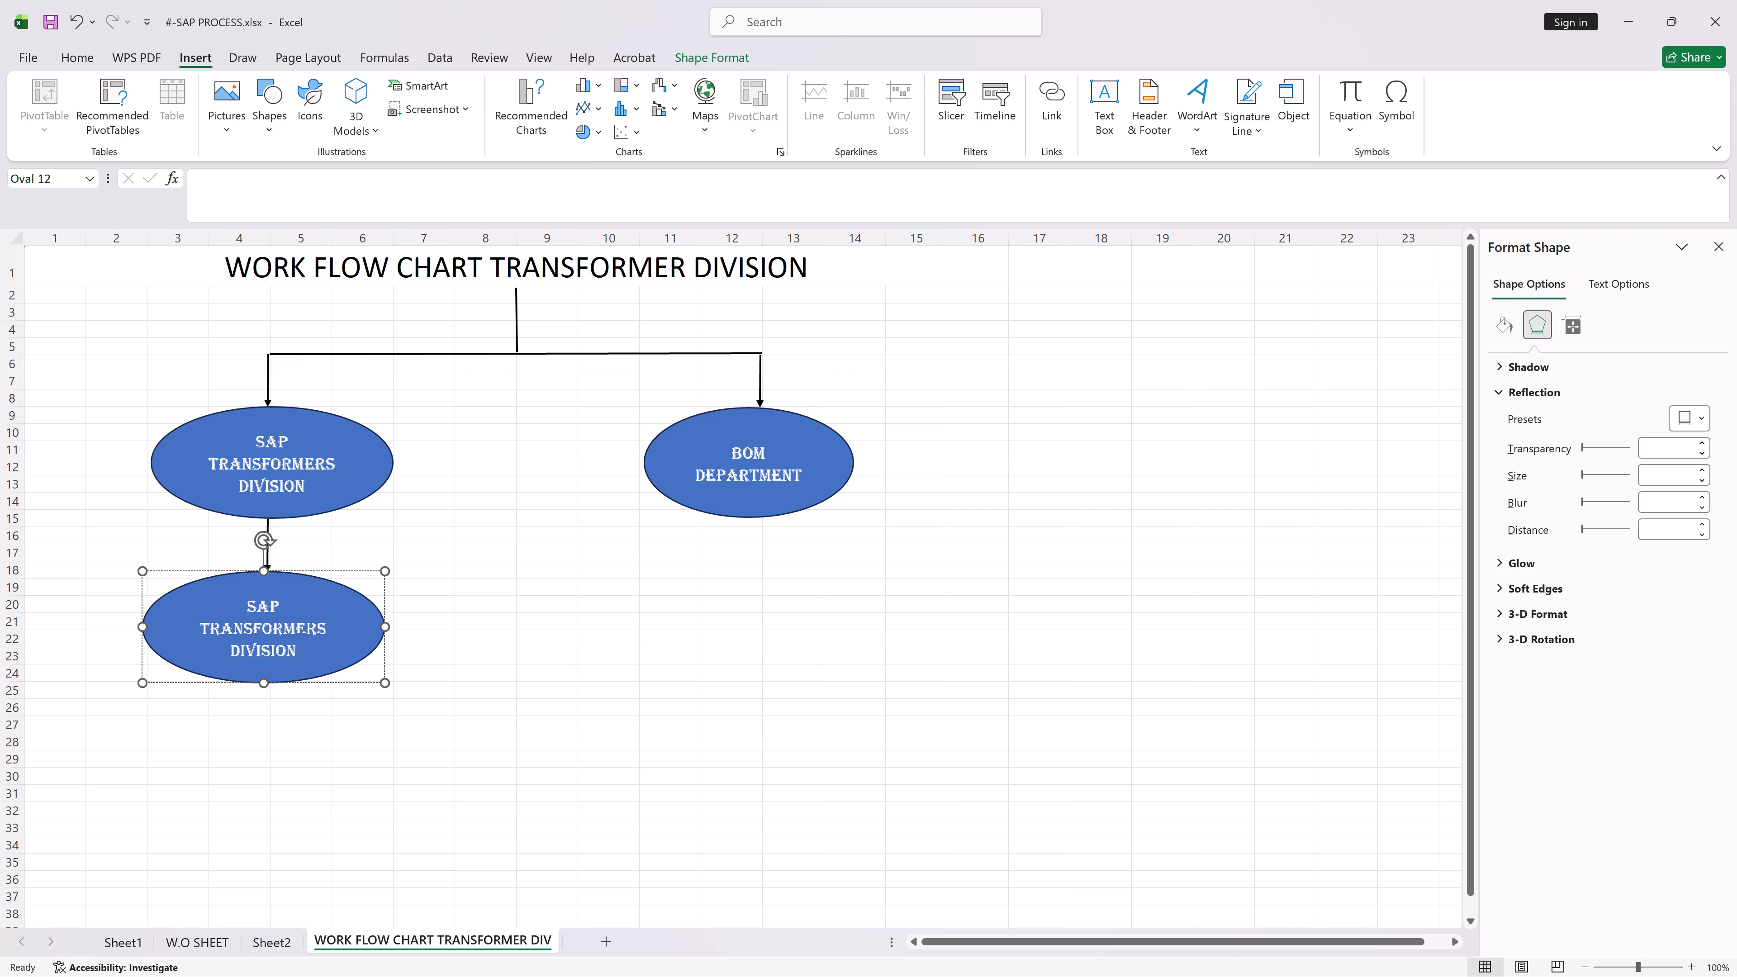
Draw a small oval about 1.34 cm high and 1.48 cm wide between the two upper ovals.
click(555, 631)
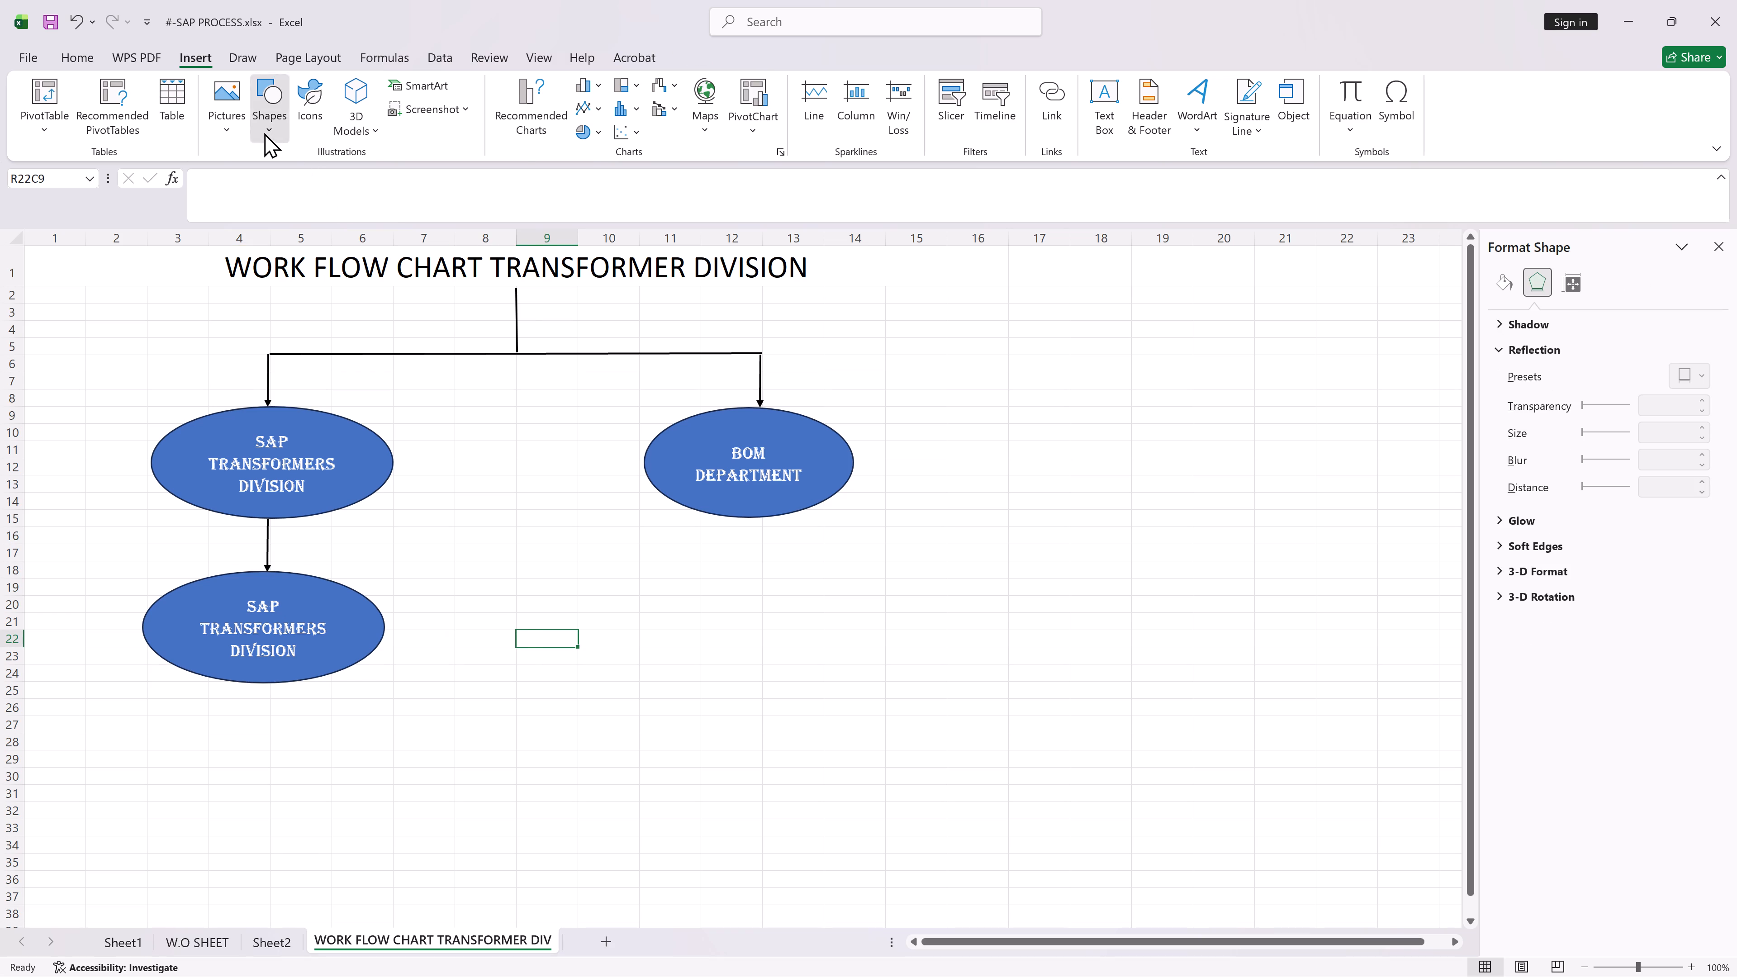
click(264, 133)
click(347, 185)
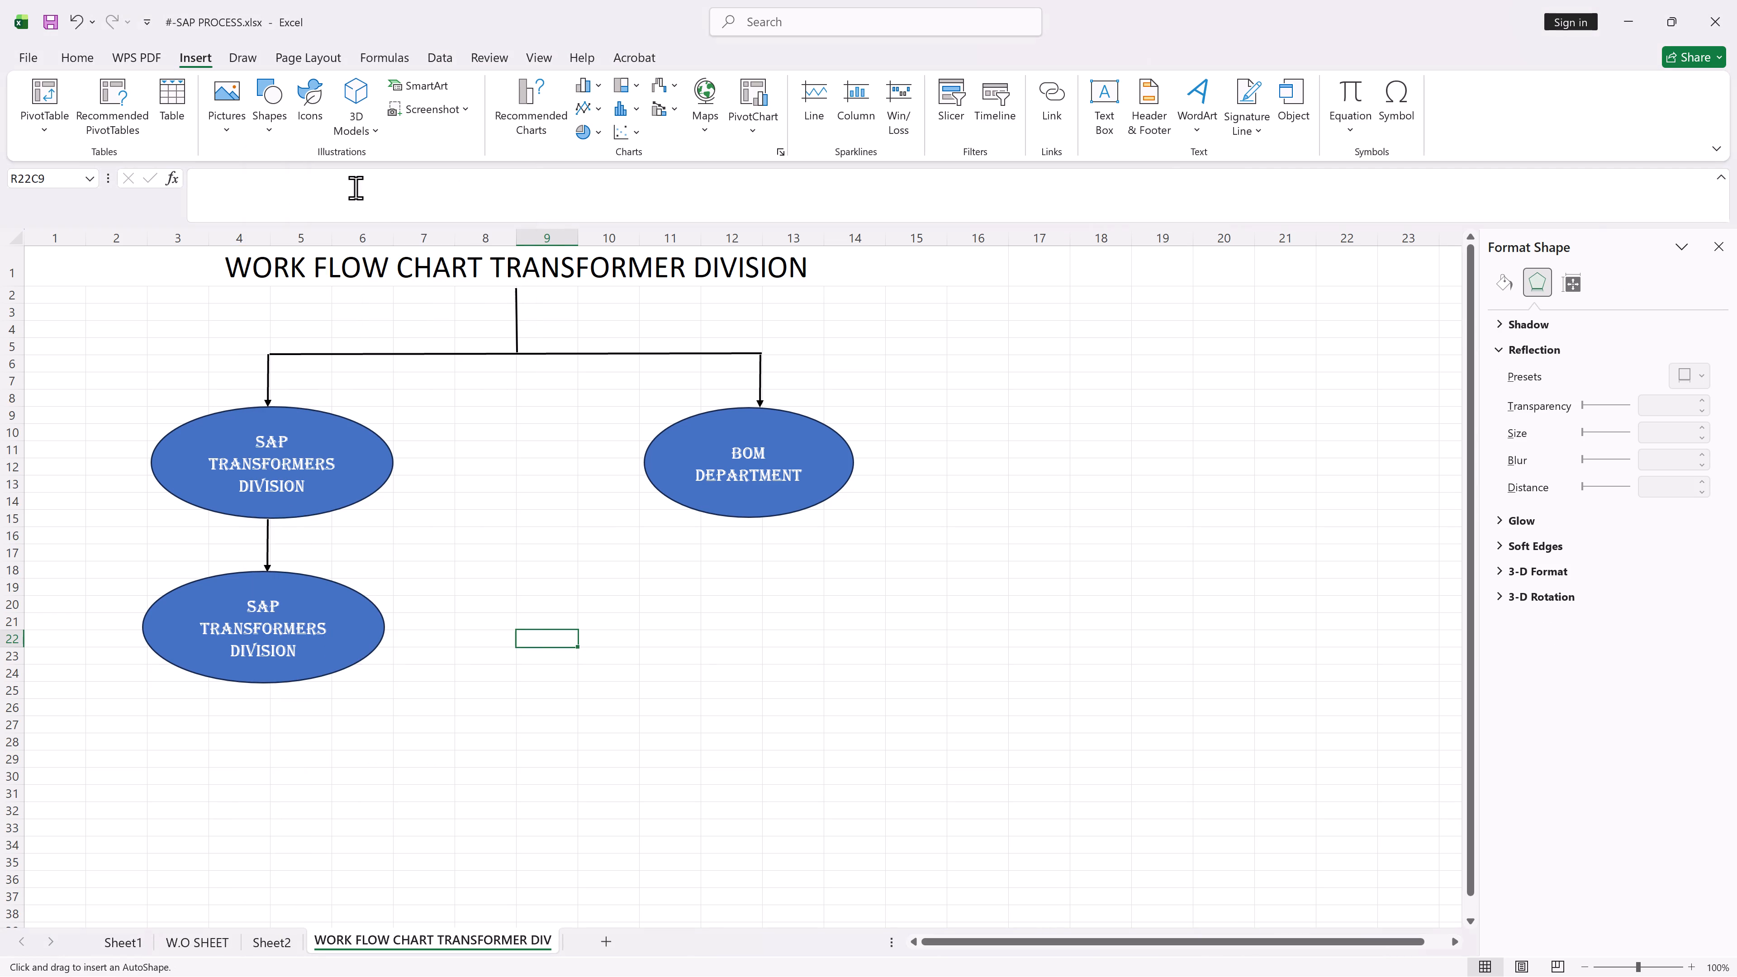
drag(460, 444, 511, 489)
Give the small oval between the two upper ovals the lightest theme green fill and a black outline.
right_click(485, 464)
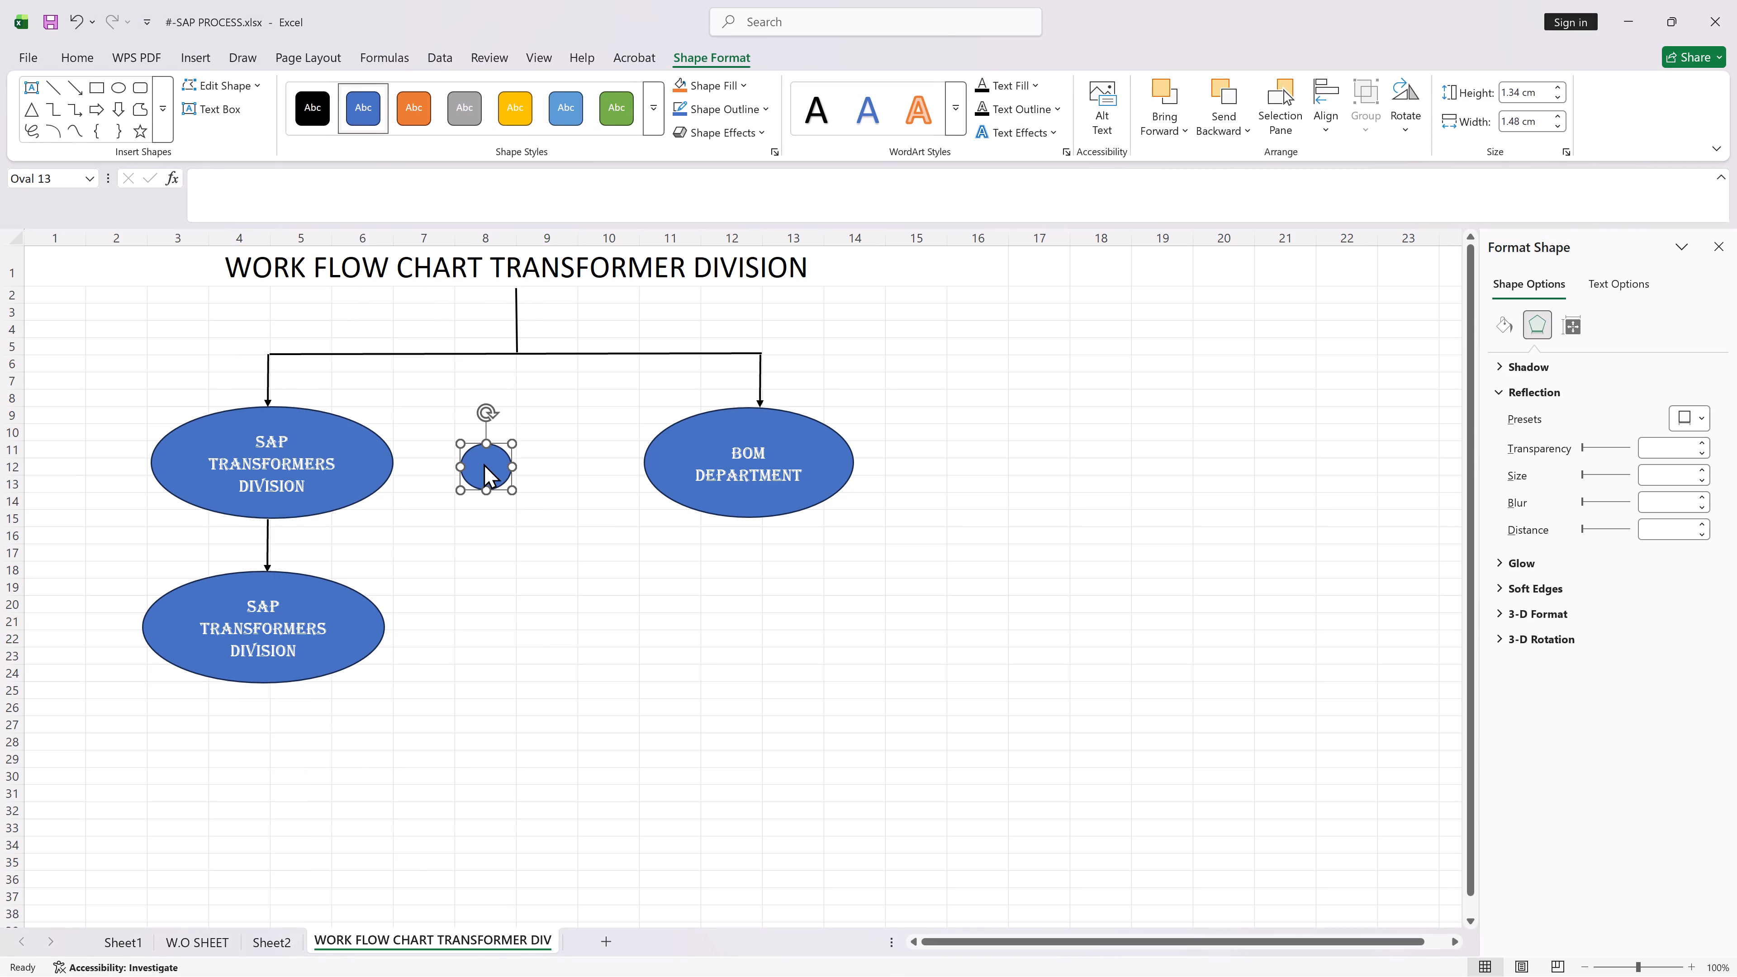
click(600, 418)
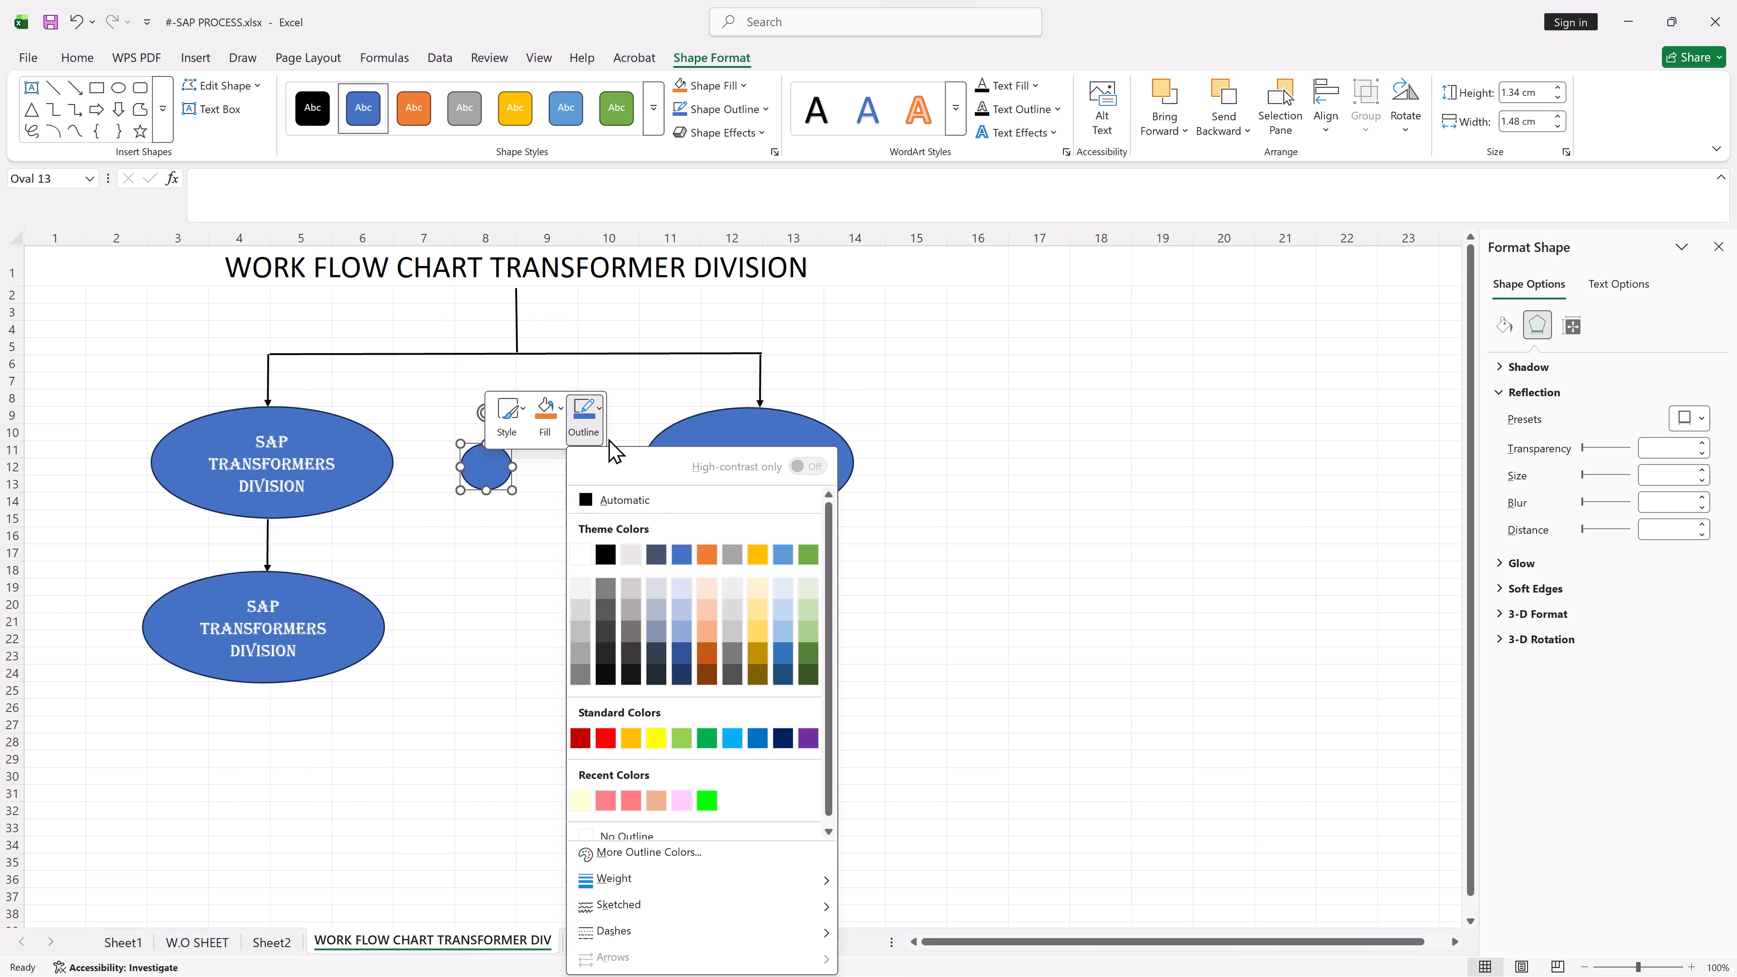
click(811, 583)
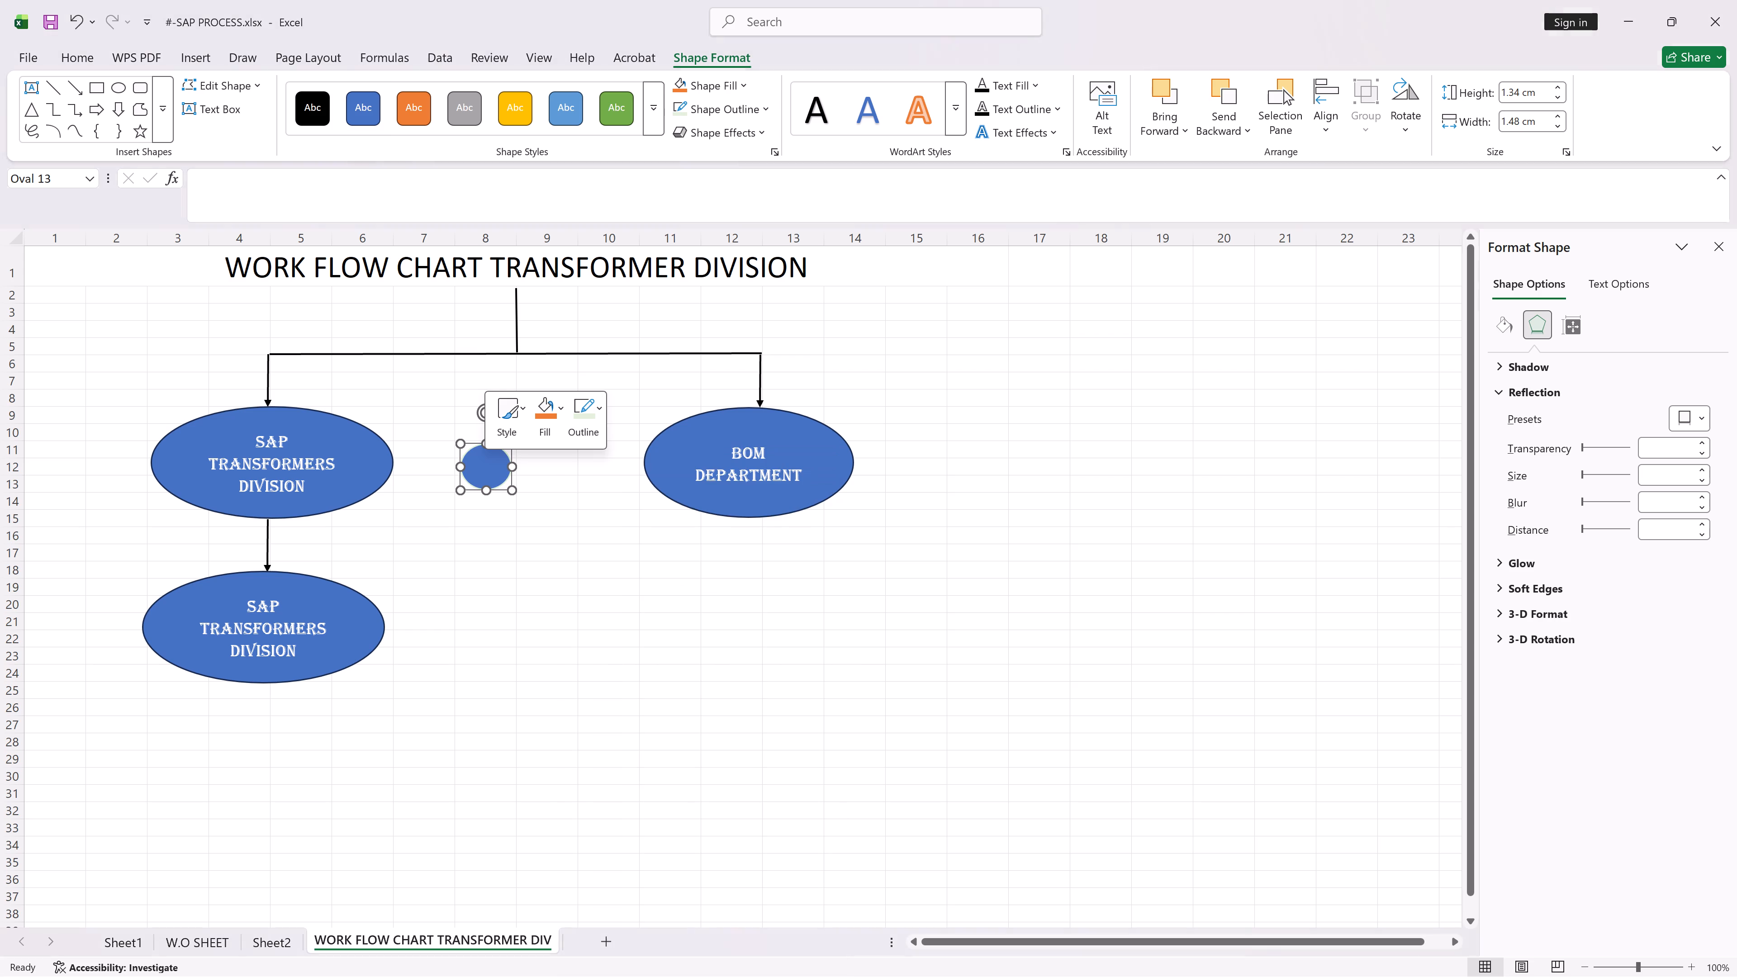
click(545, 424)
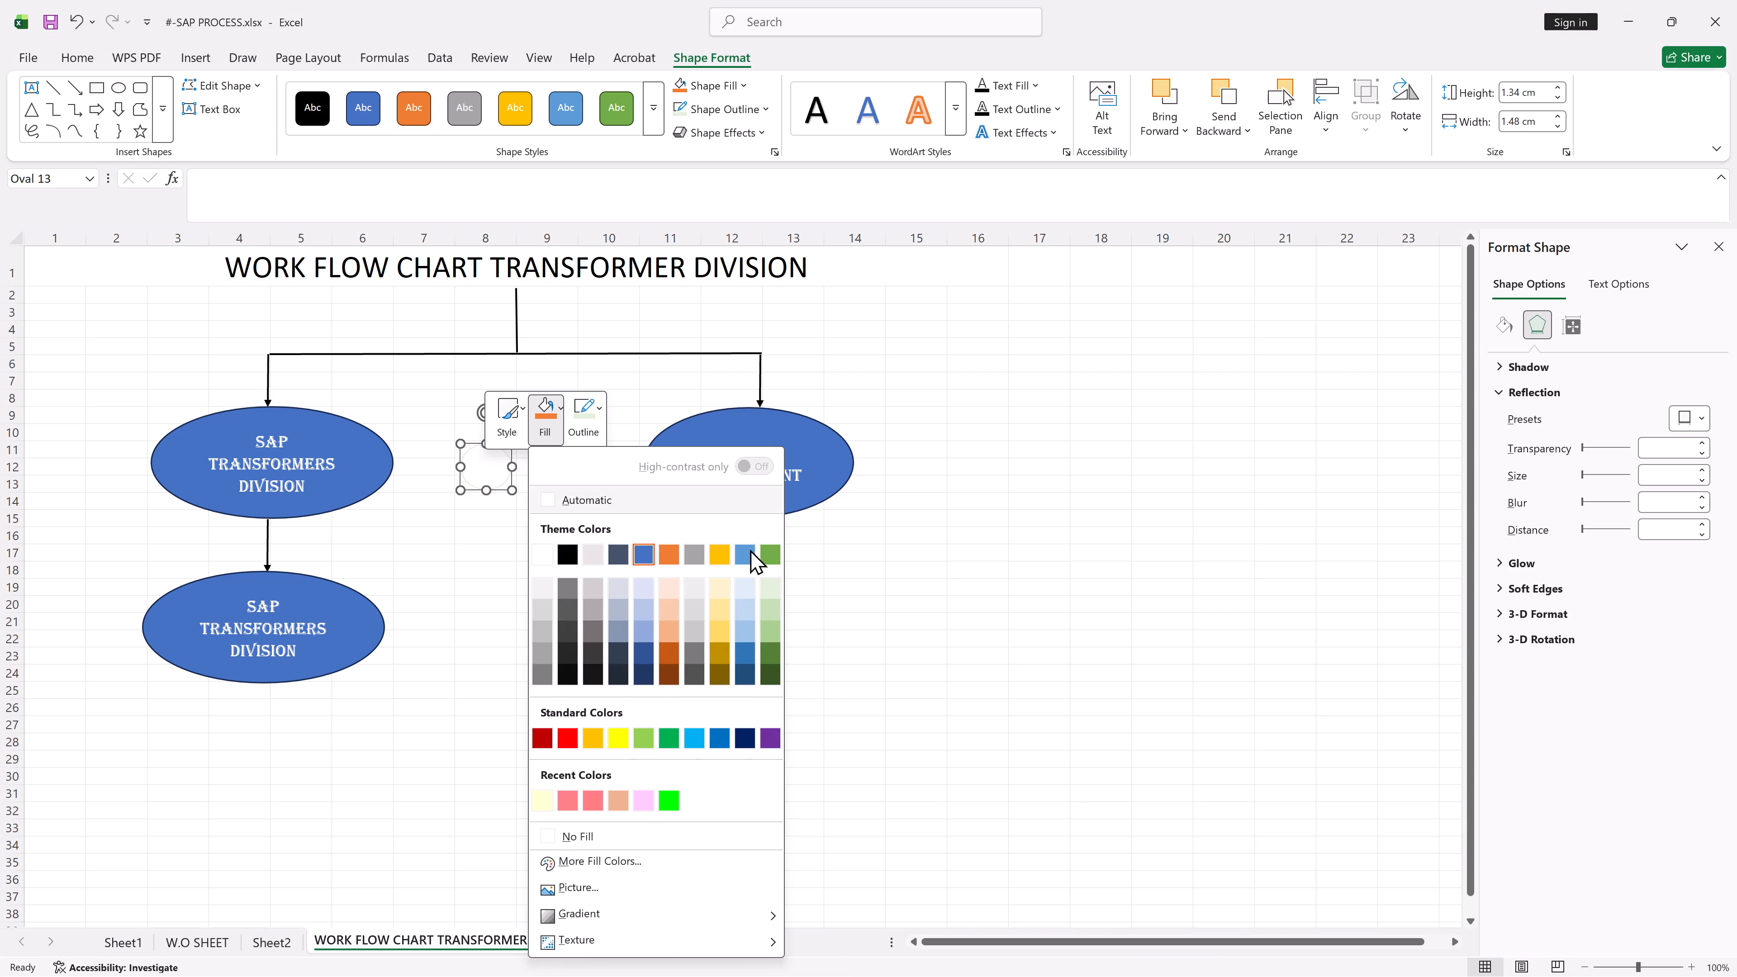
click(771, 586)
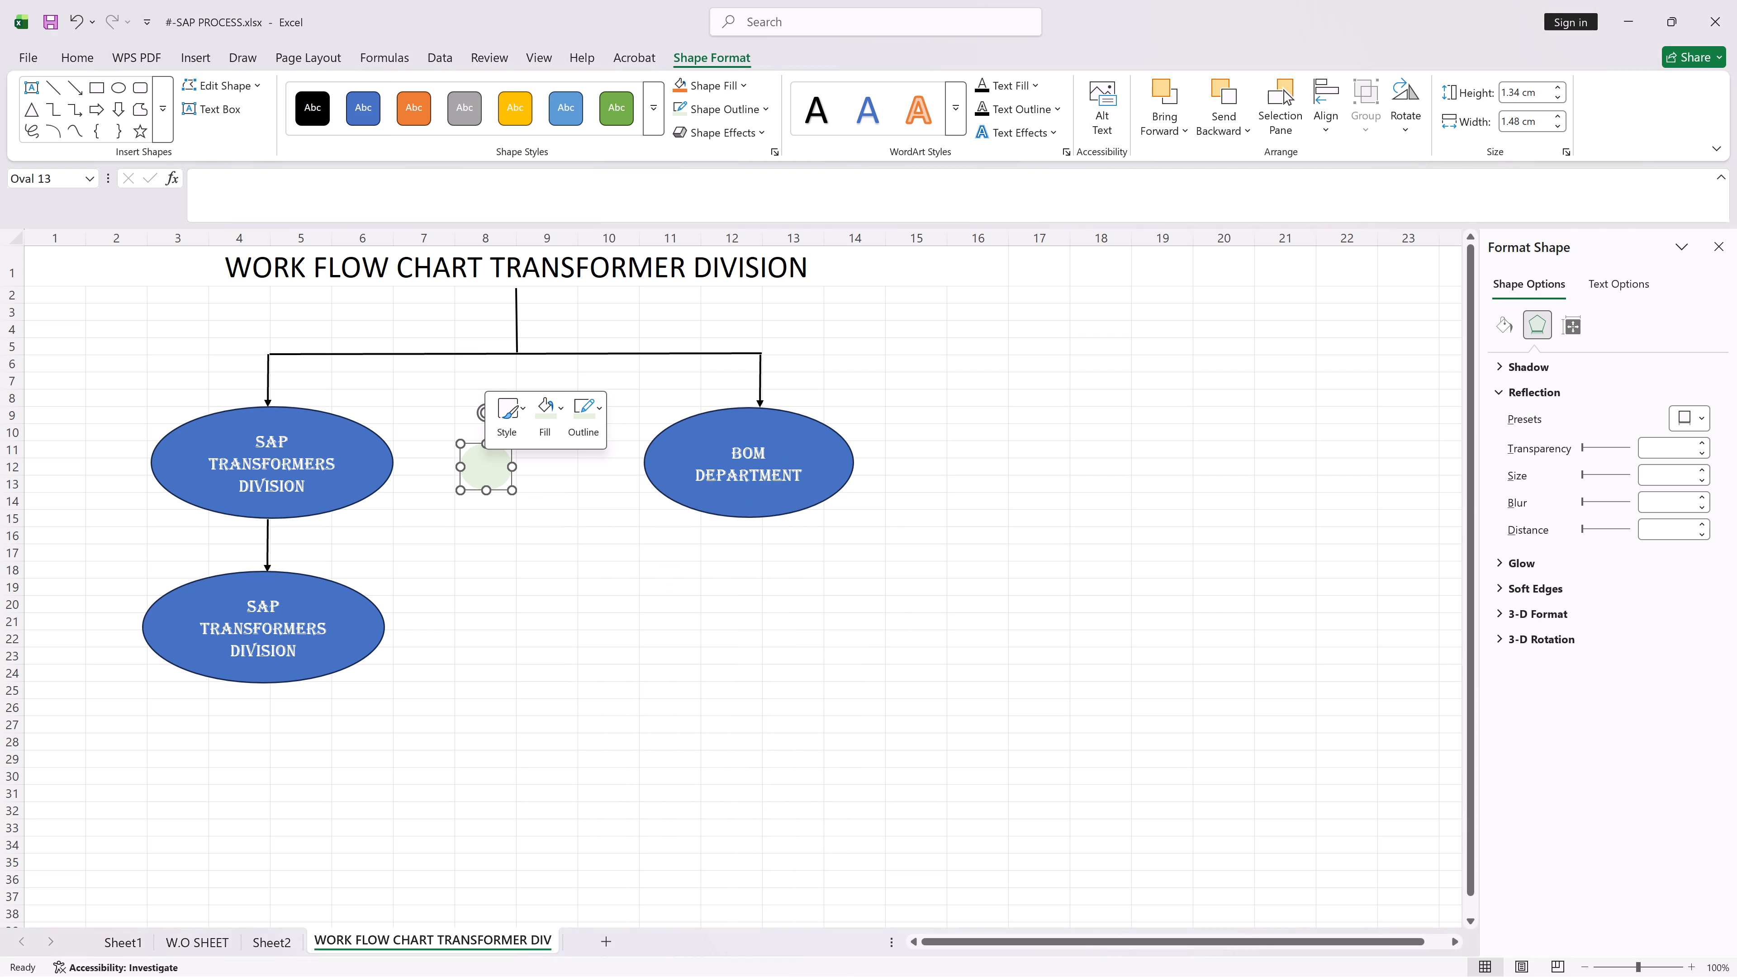
click(594, 439)
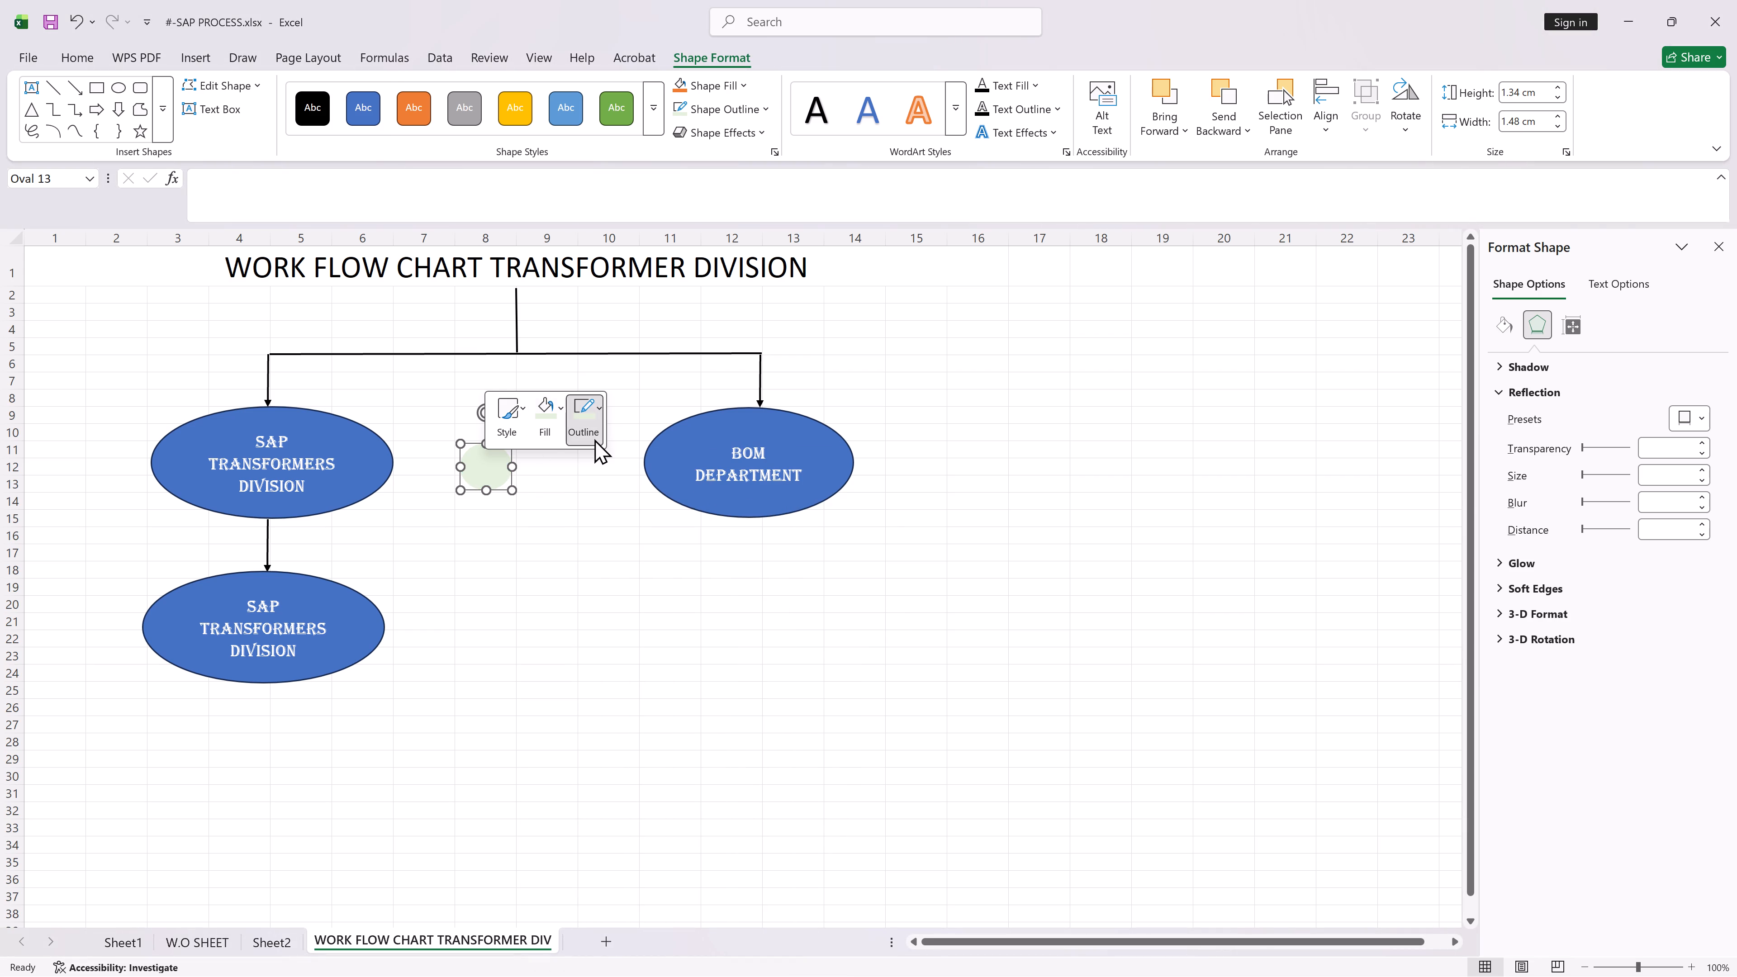
click(604, 552)
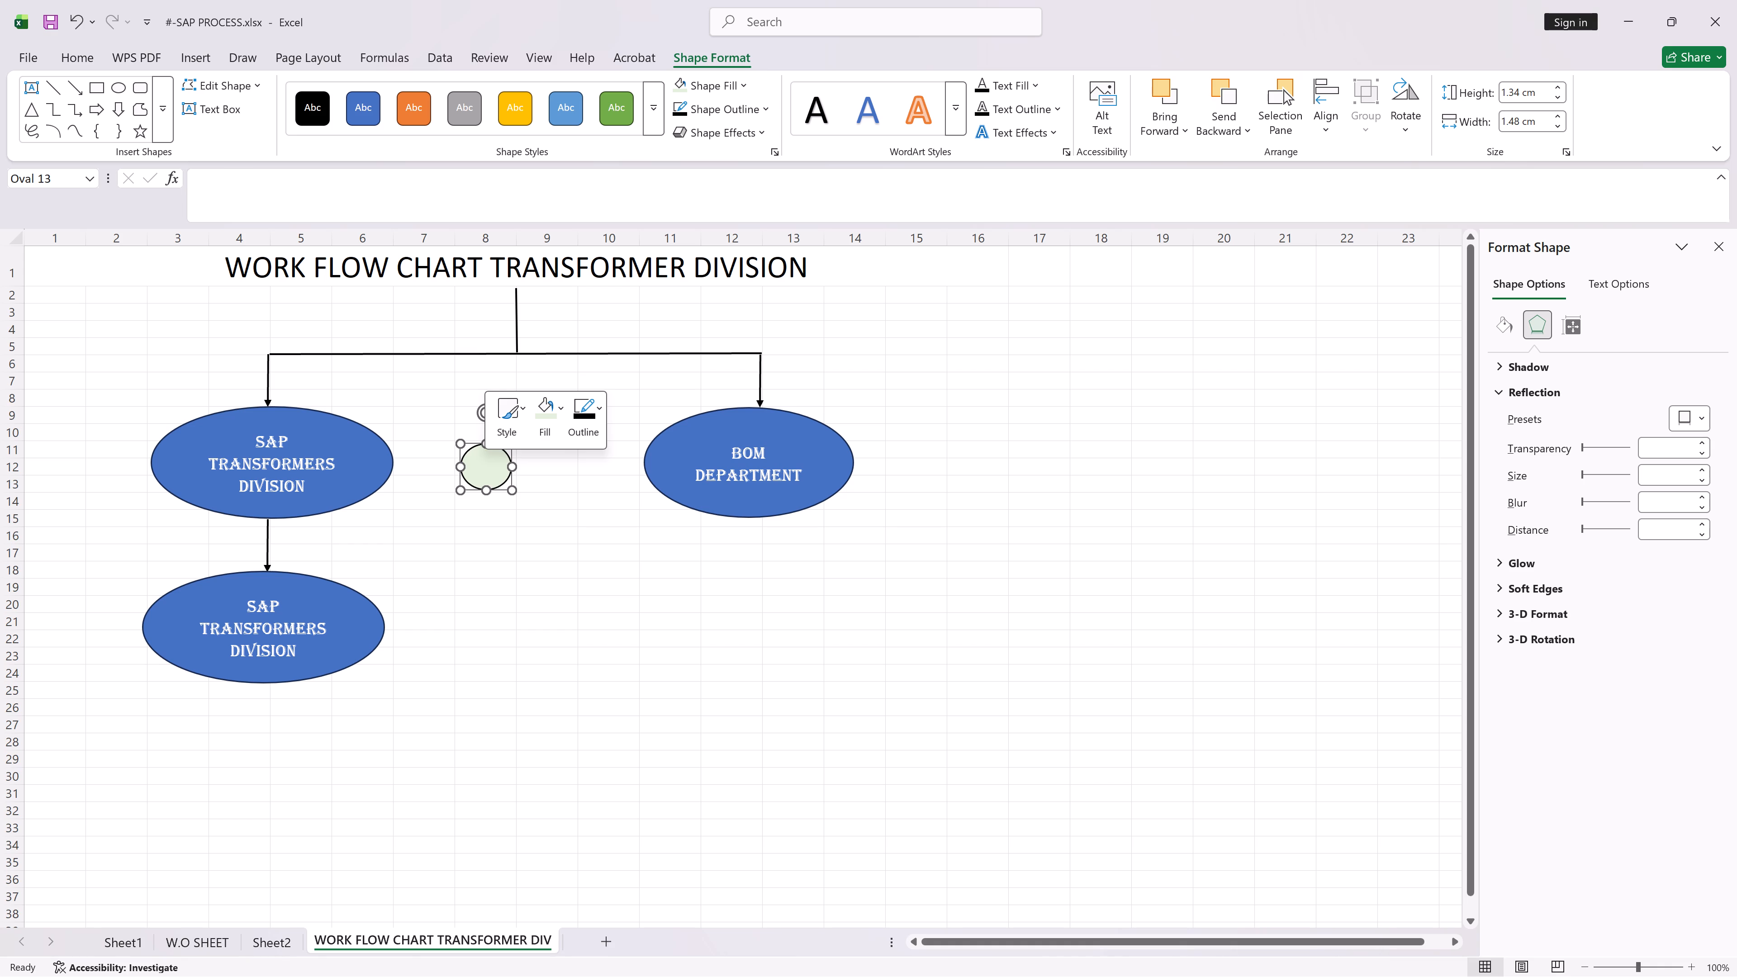
Examine the theme styles, presets and other theme fills available for the small green oval.
click(503, 415)
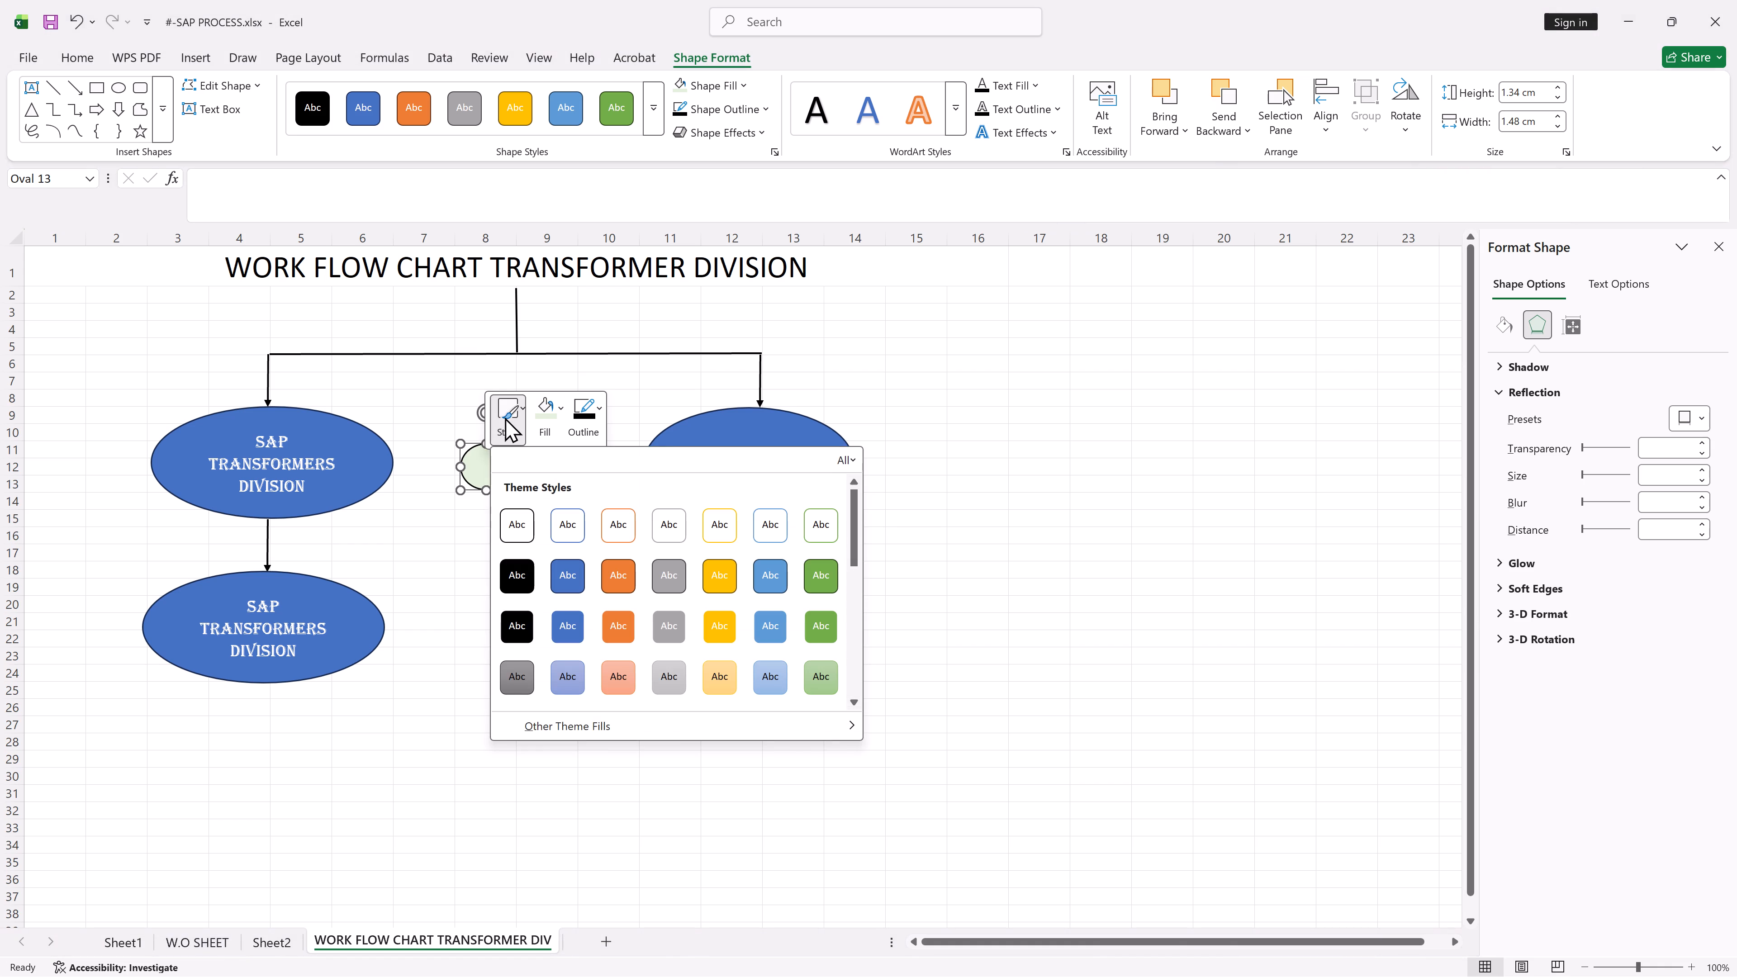
scroll(816, 544, down, 1)
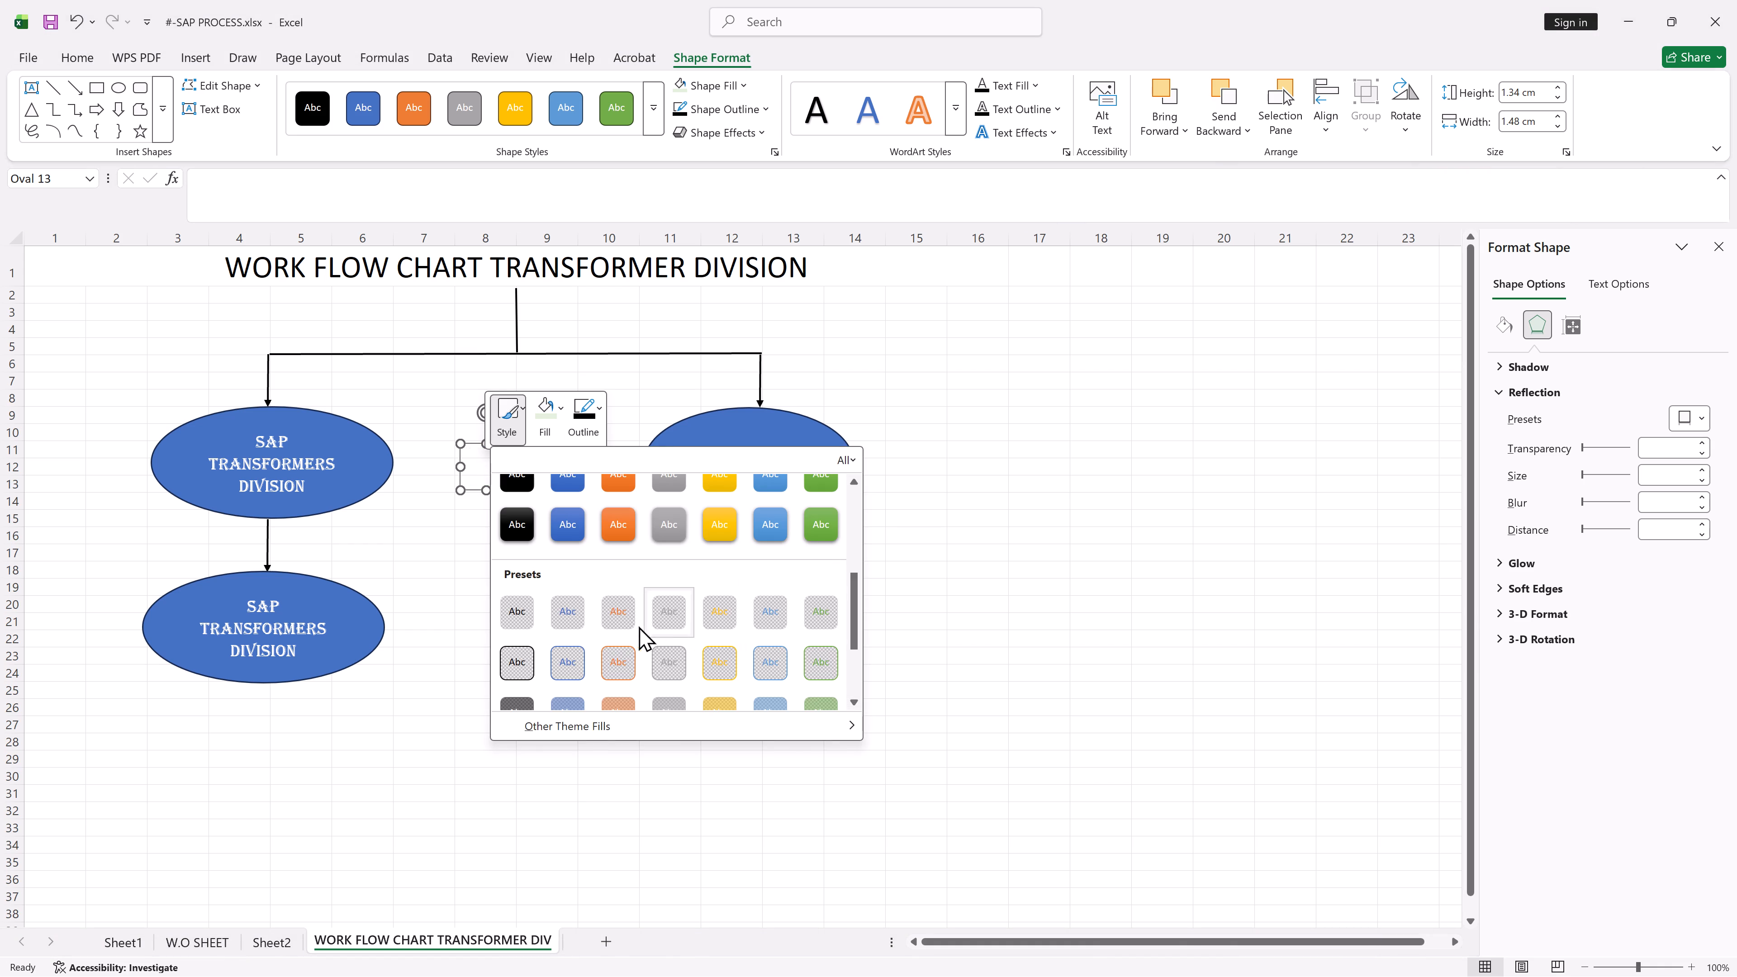
scroll(804, 623, down, 2)
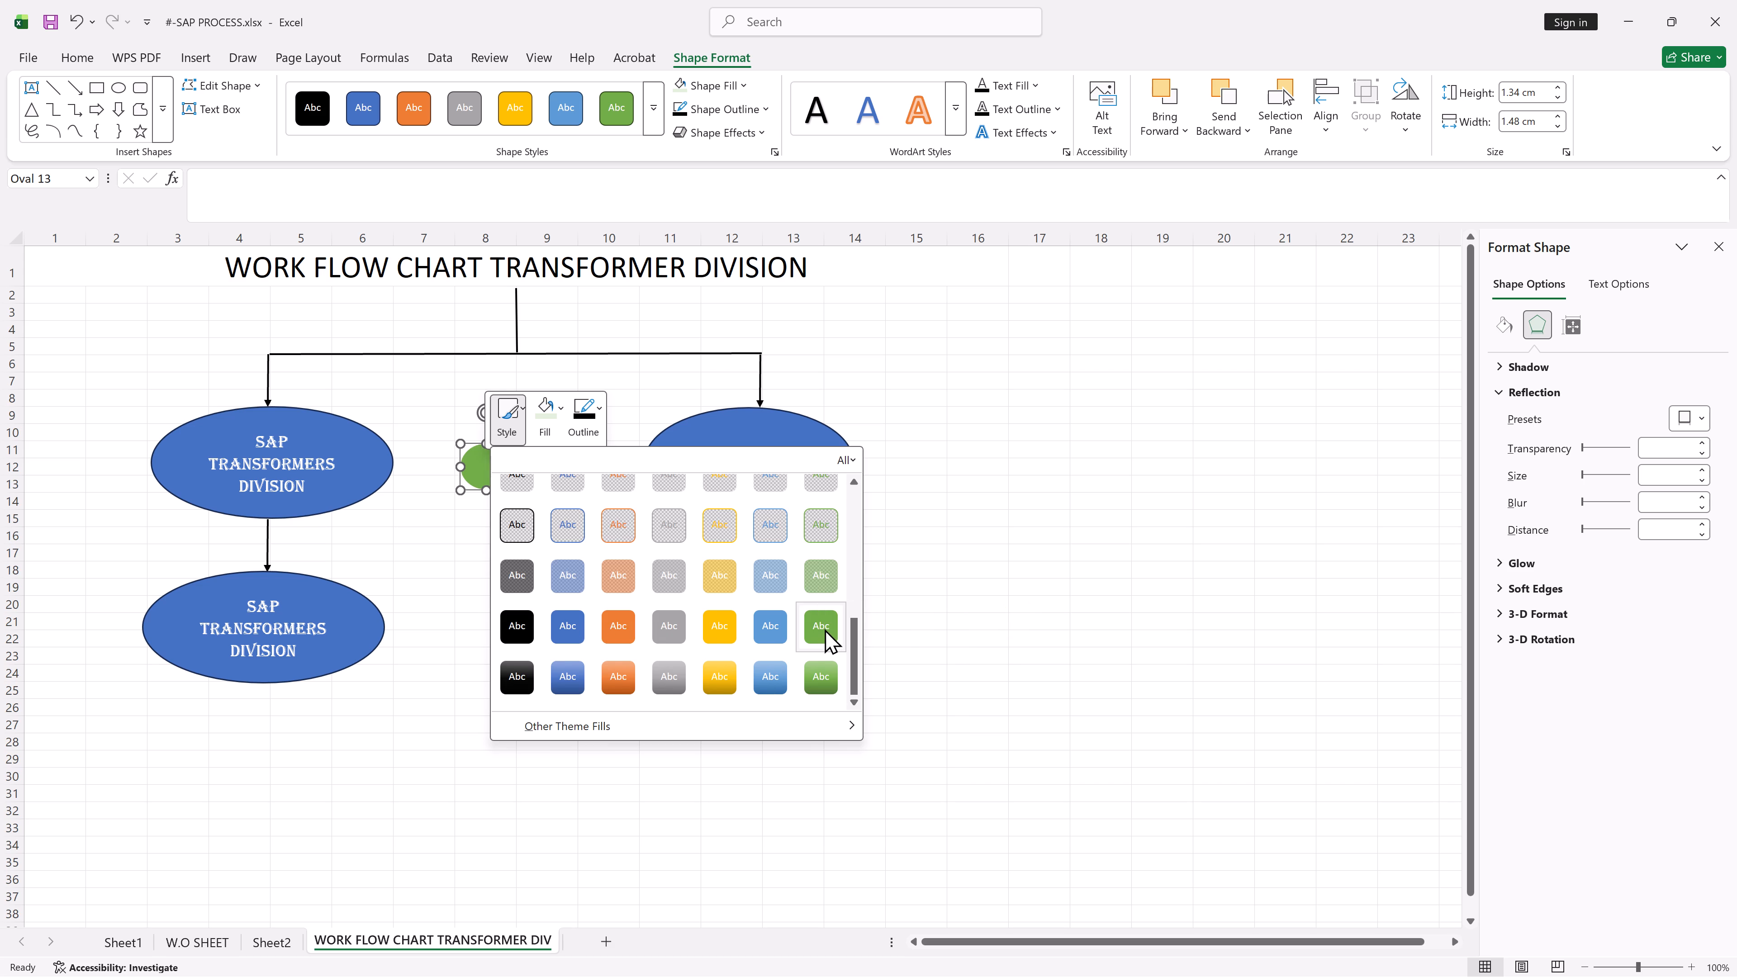
scroll(825, 629, up, 6)
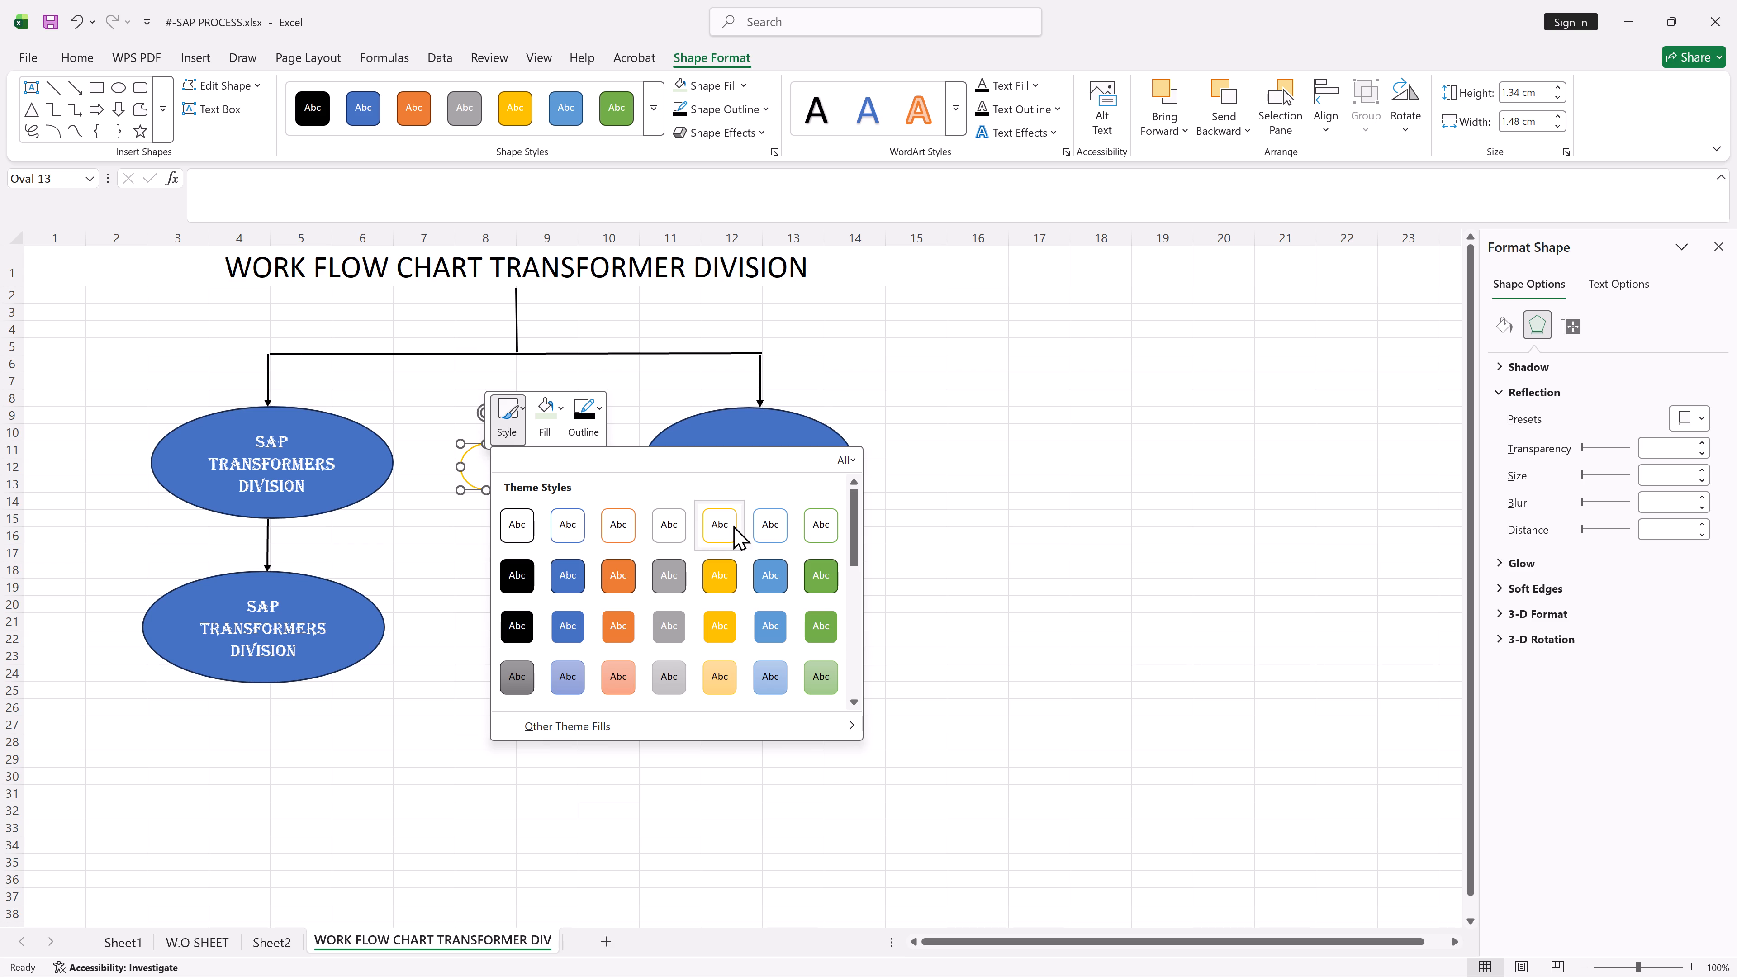
drag(855, 519, 872, 699)
click(851, 720)
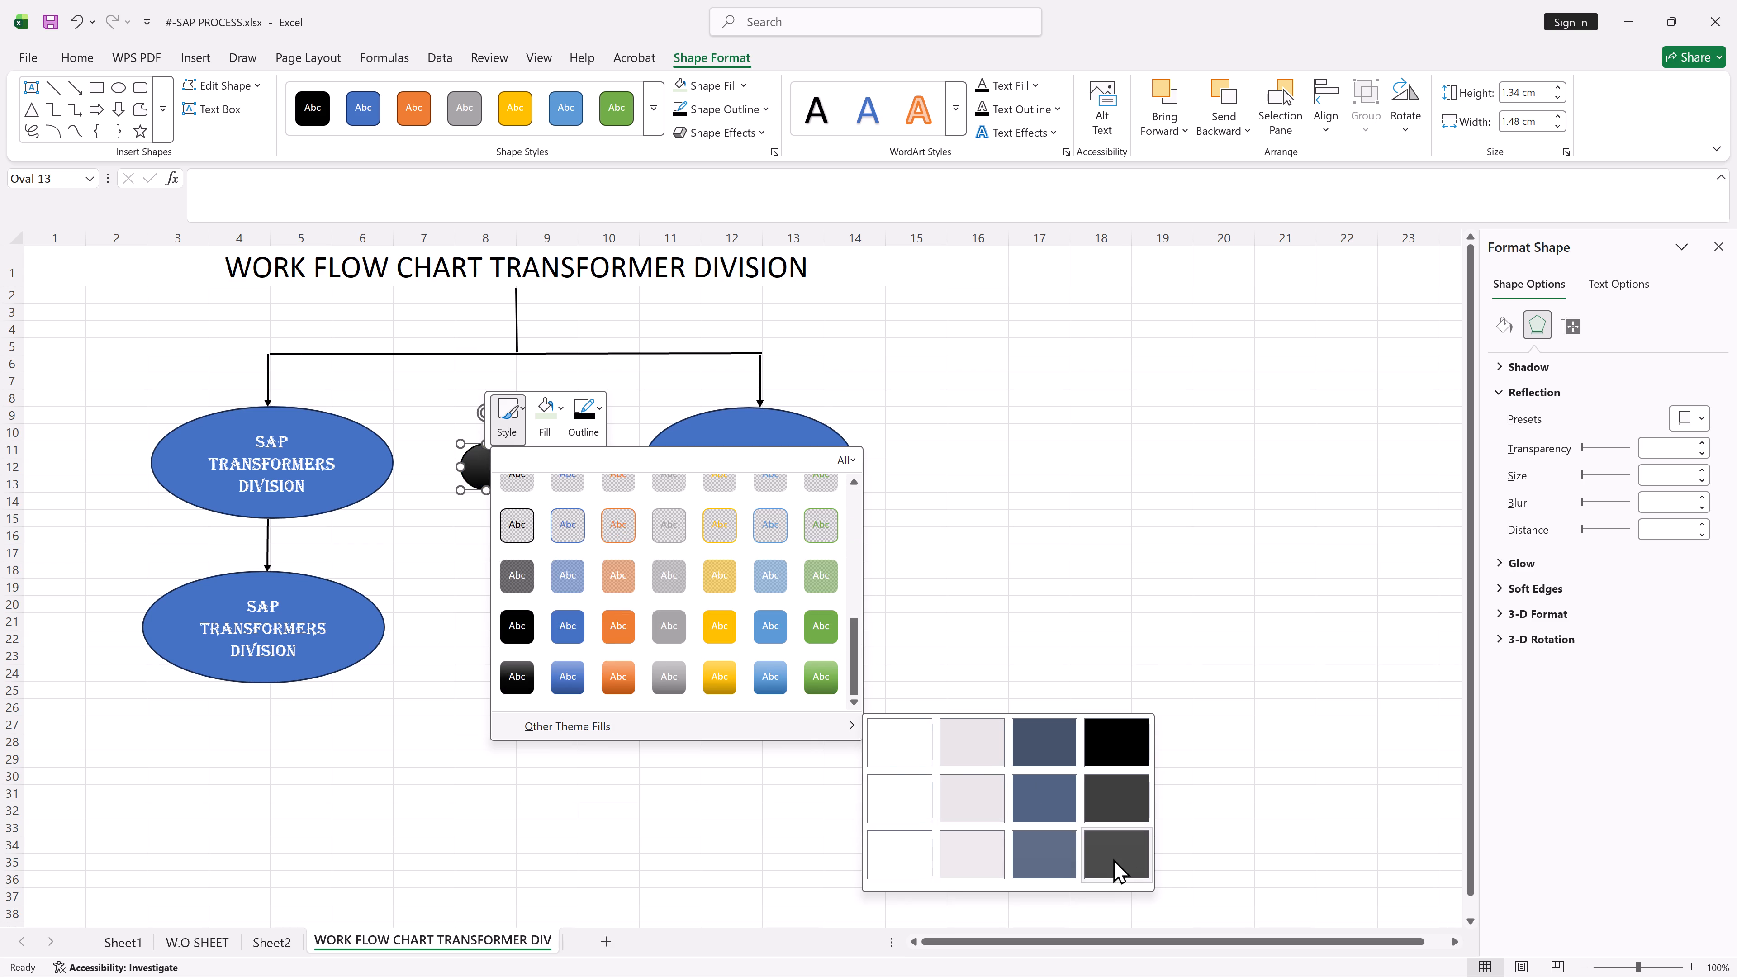
scroll(1068, 856, down, 2)
scroll(746, 619, up, 2)
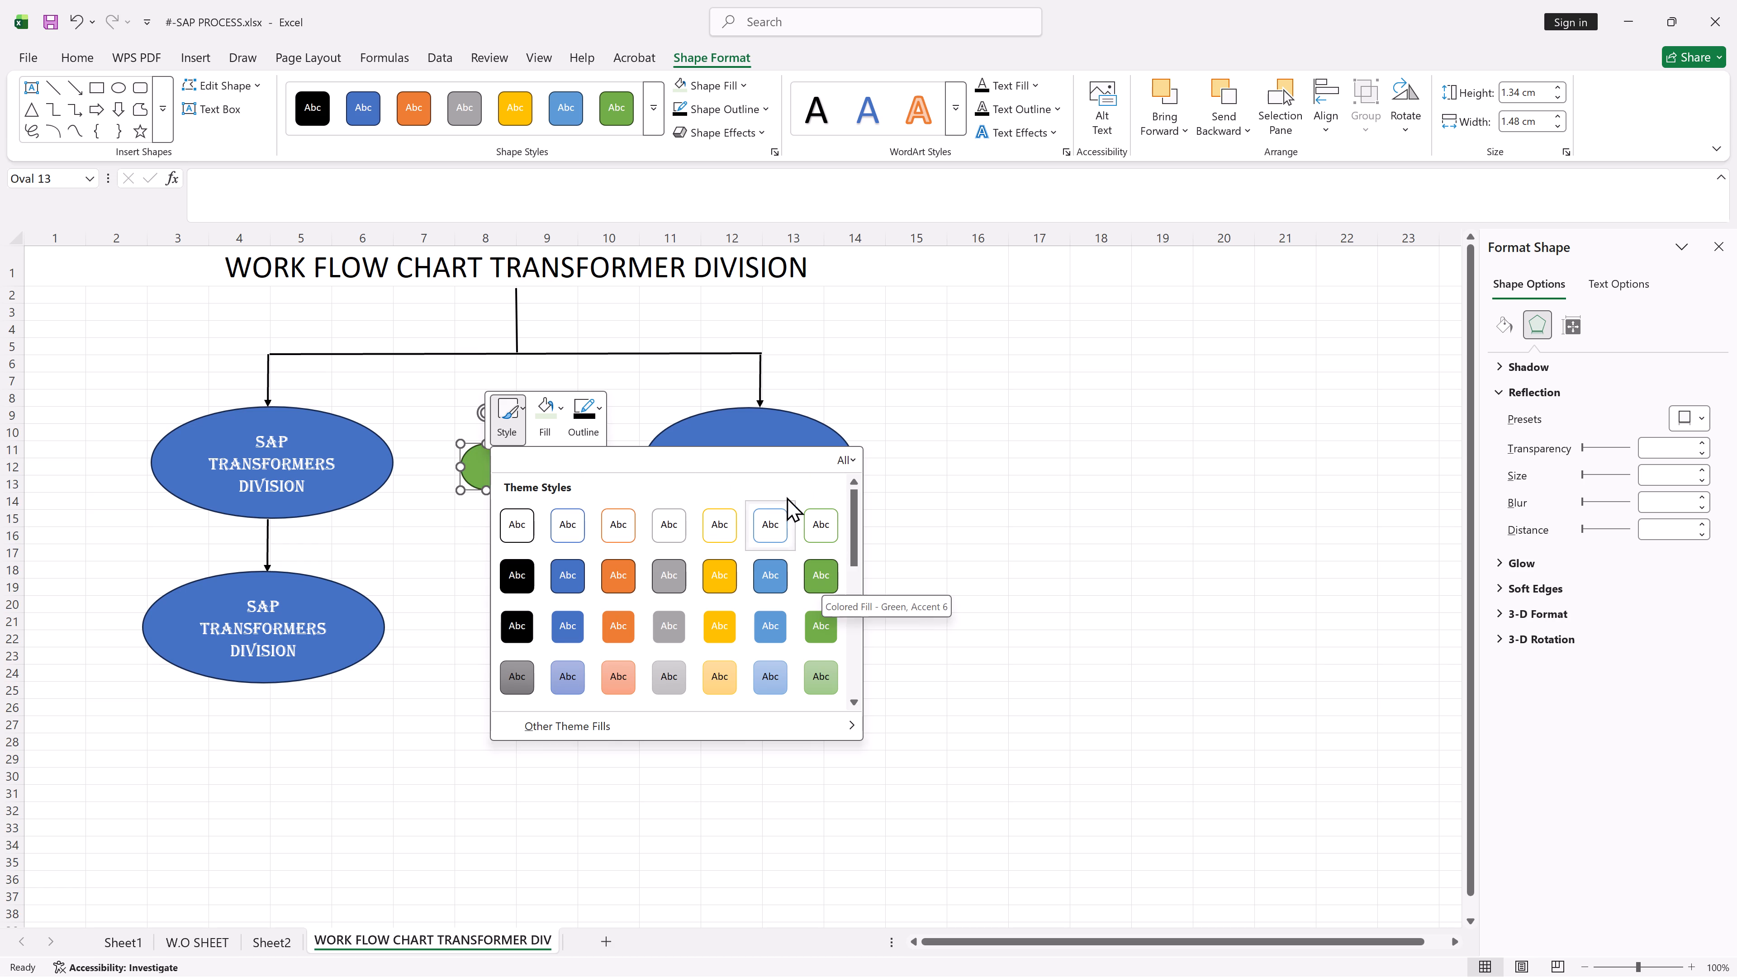
click(507, 420)
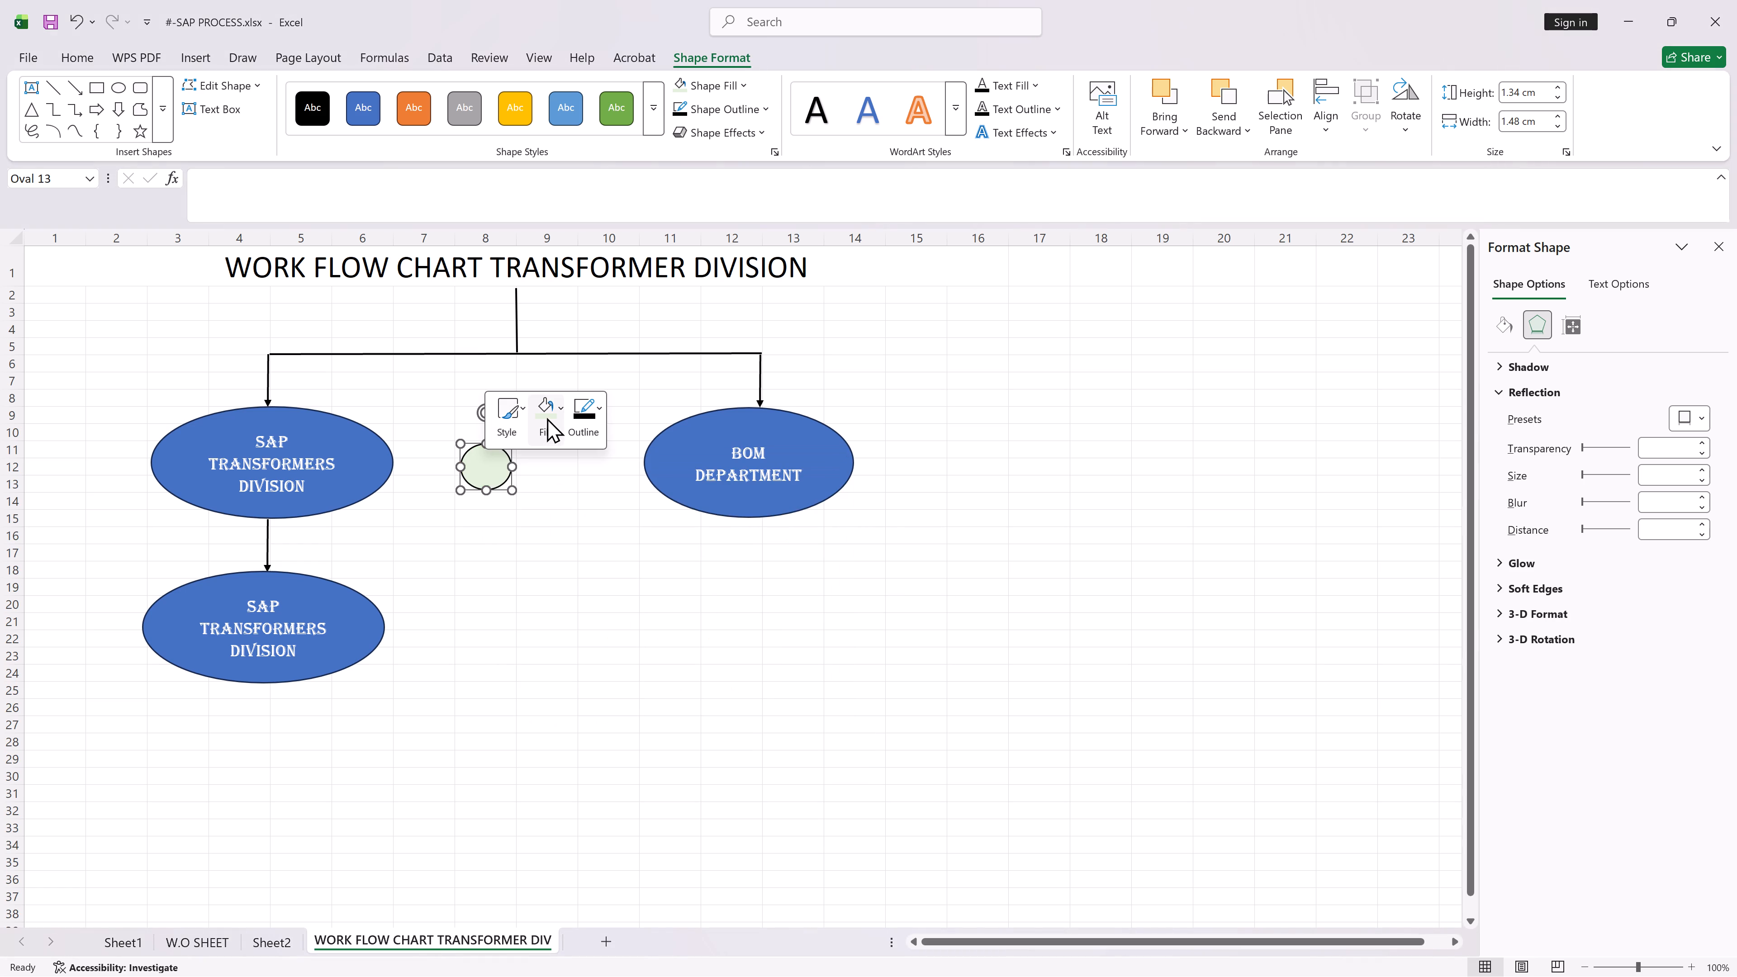
Enlarge the light green oval to about 3.23 cm high and 5.6 cm wide.
click(494, 483)
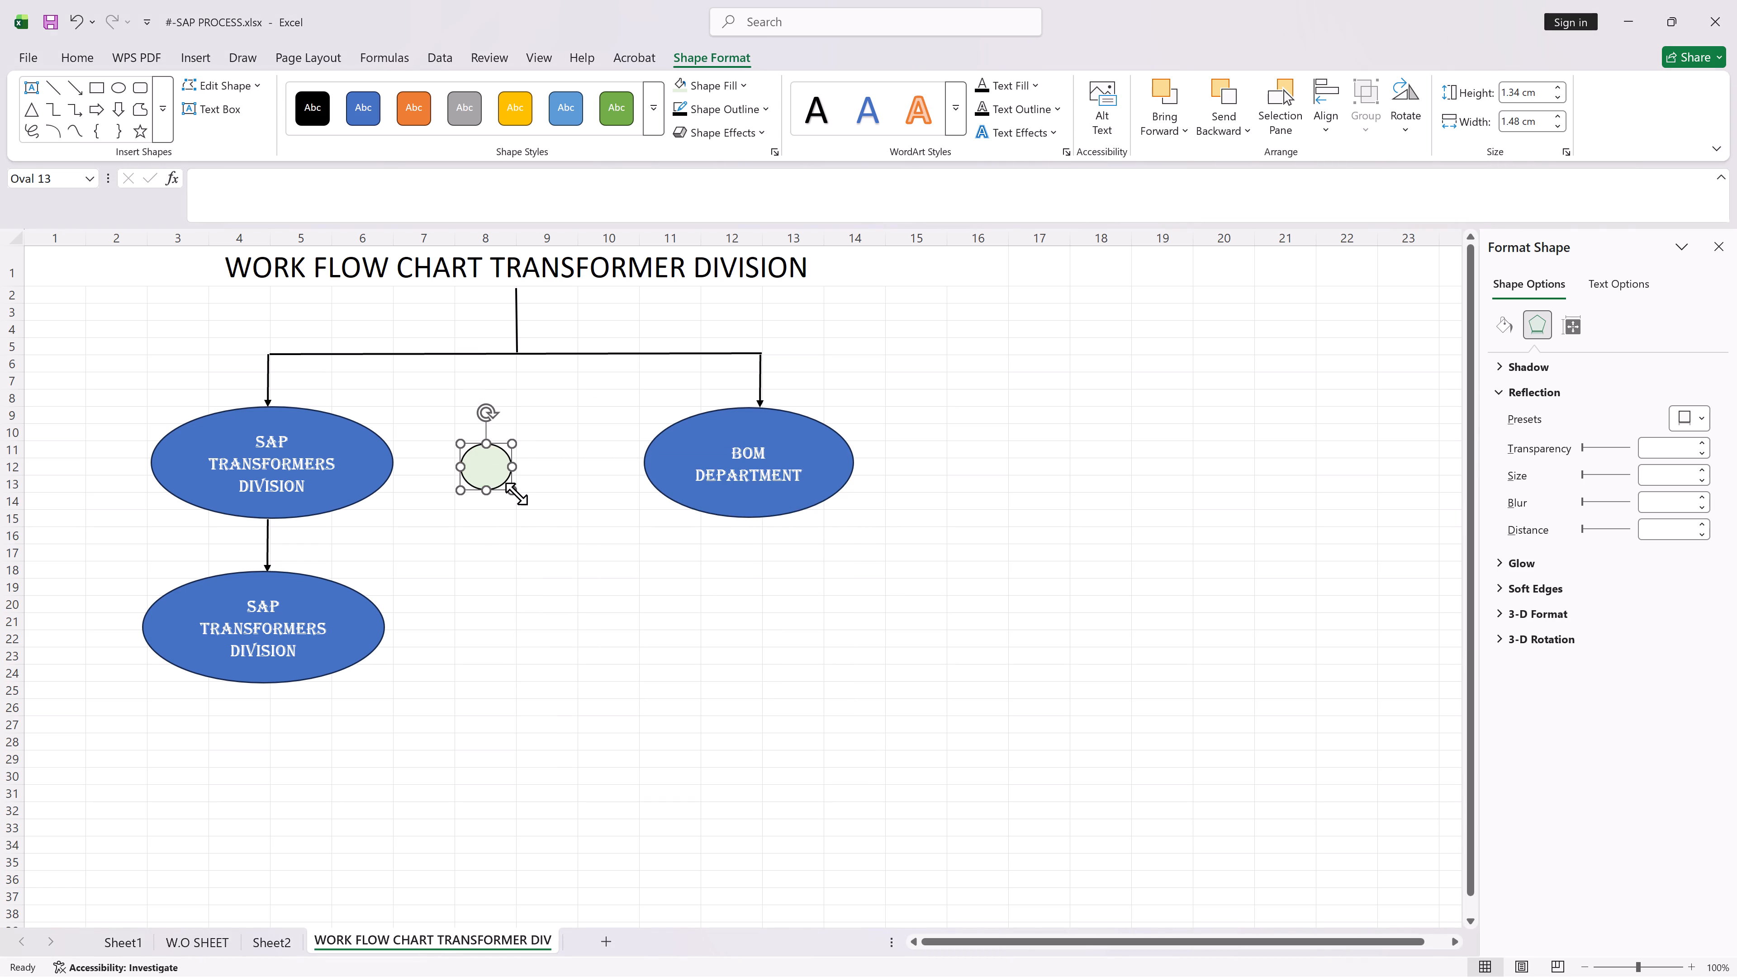
drag(516, 493, 645, 563)
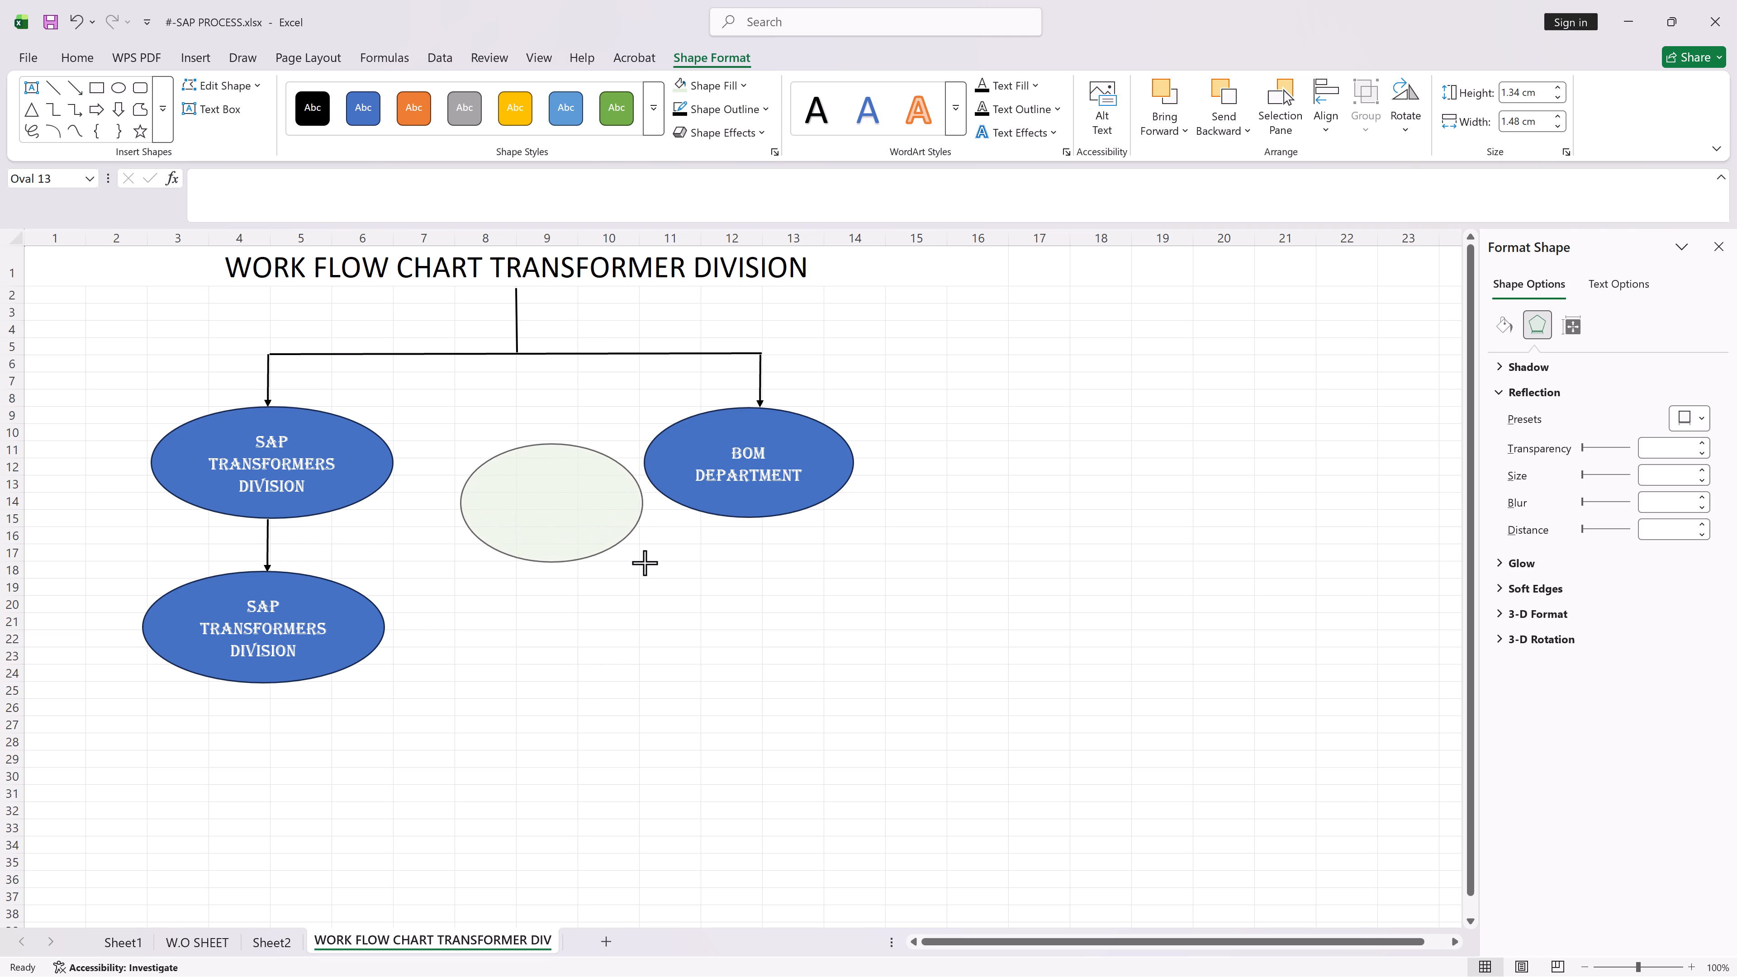
drag(645, 563, 652, 554)
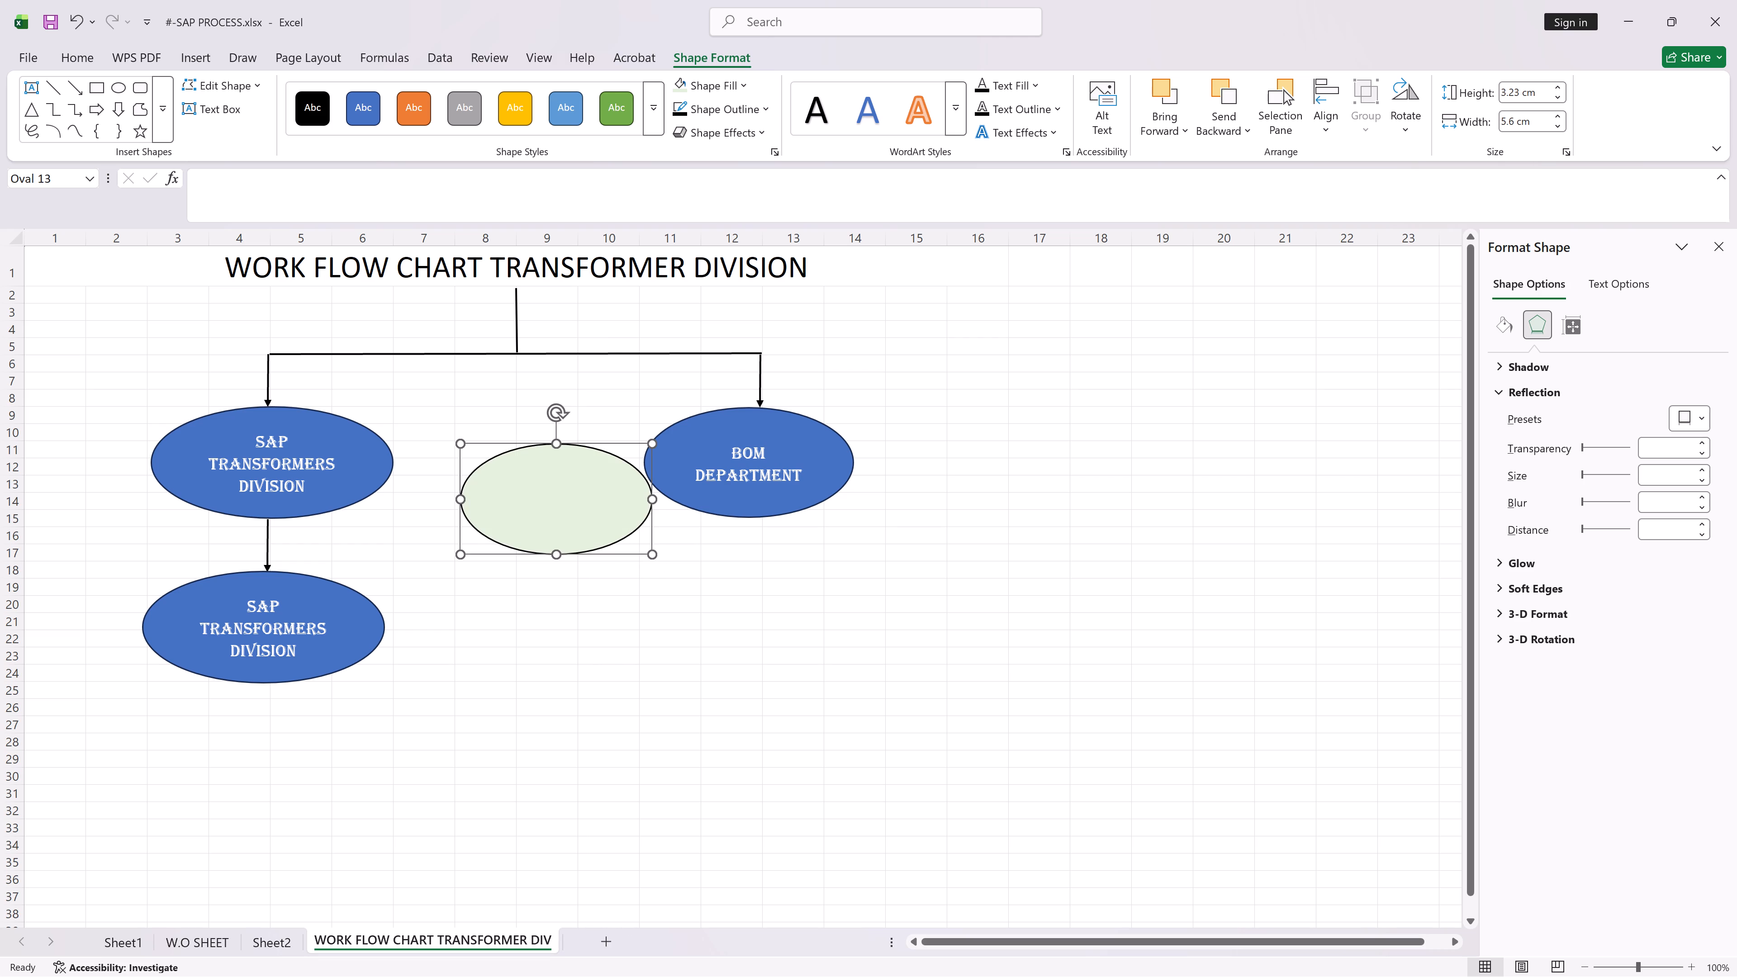
Duplicate the light green oval and move both ovals down to about rows 22 to 28, partly overlapping.
key(ctrl+c)
key(ctrl+v)
drag(605, 515, 540, 692)
drag(585, 491, 691, 679)
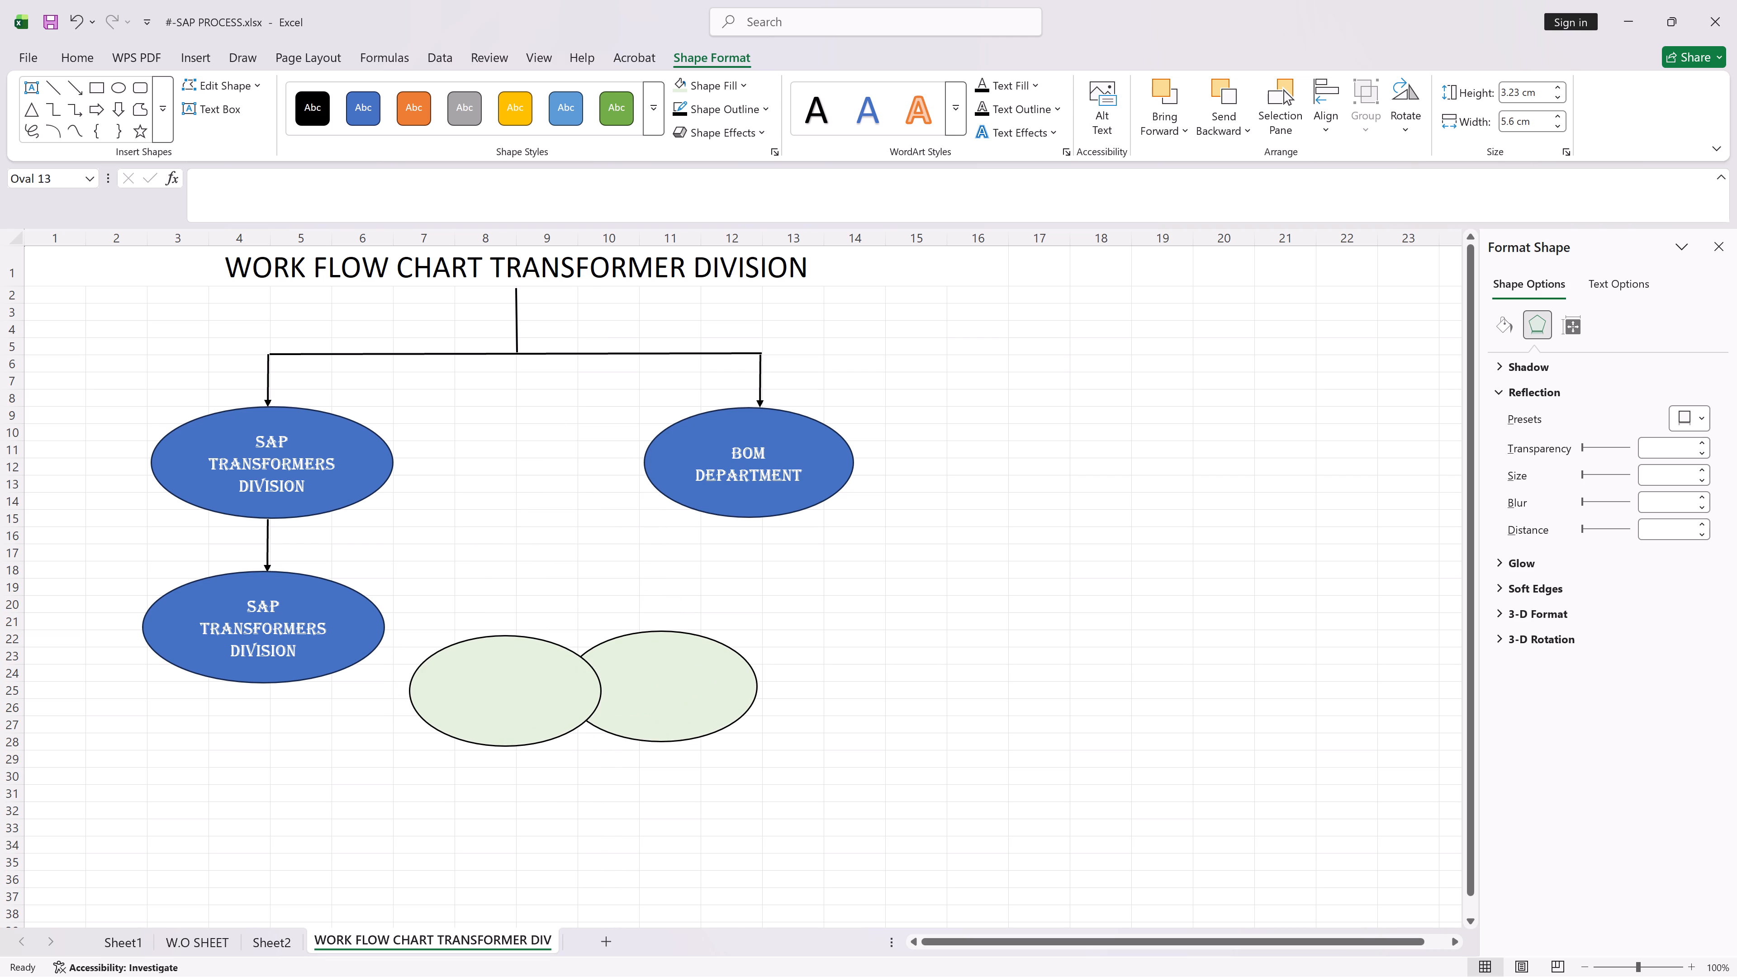
drag(691, 679, 692, 680)
Delete the lower SAP Transformers Division oval beneath the vertical arrow.
click(327, 607)
key(Delete)
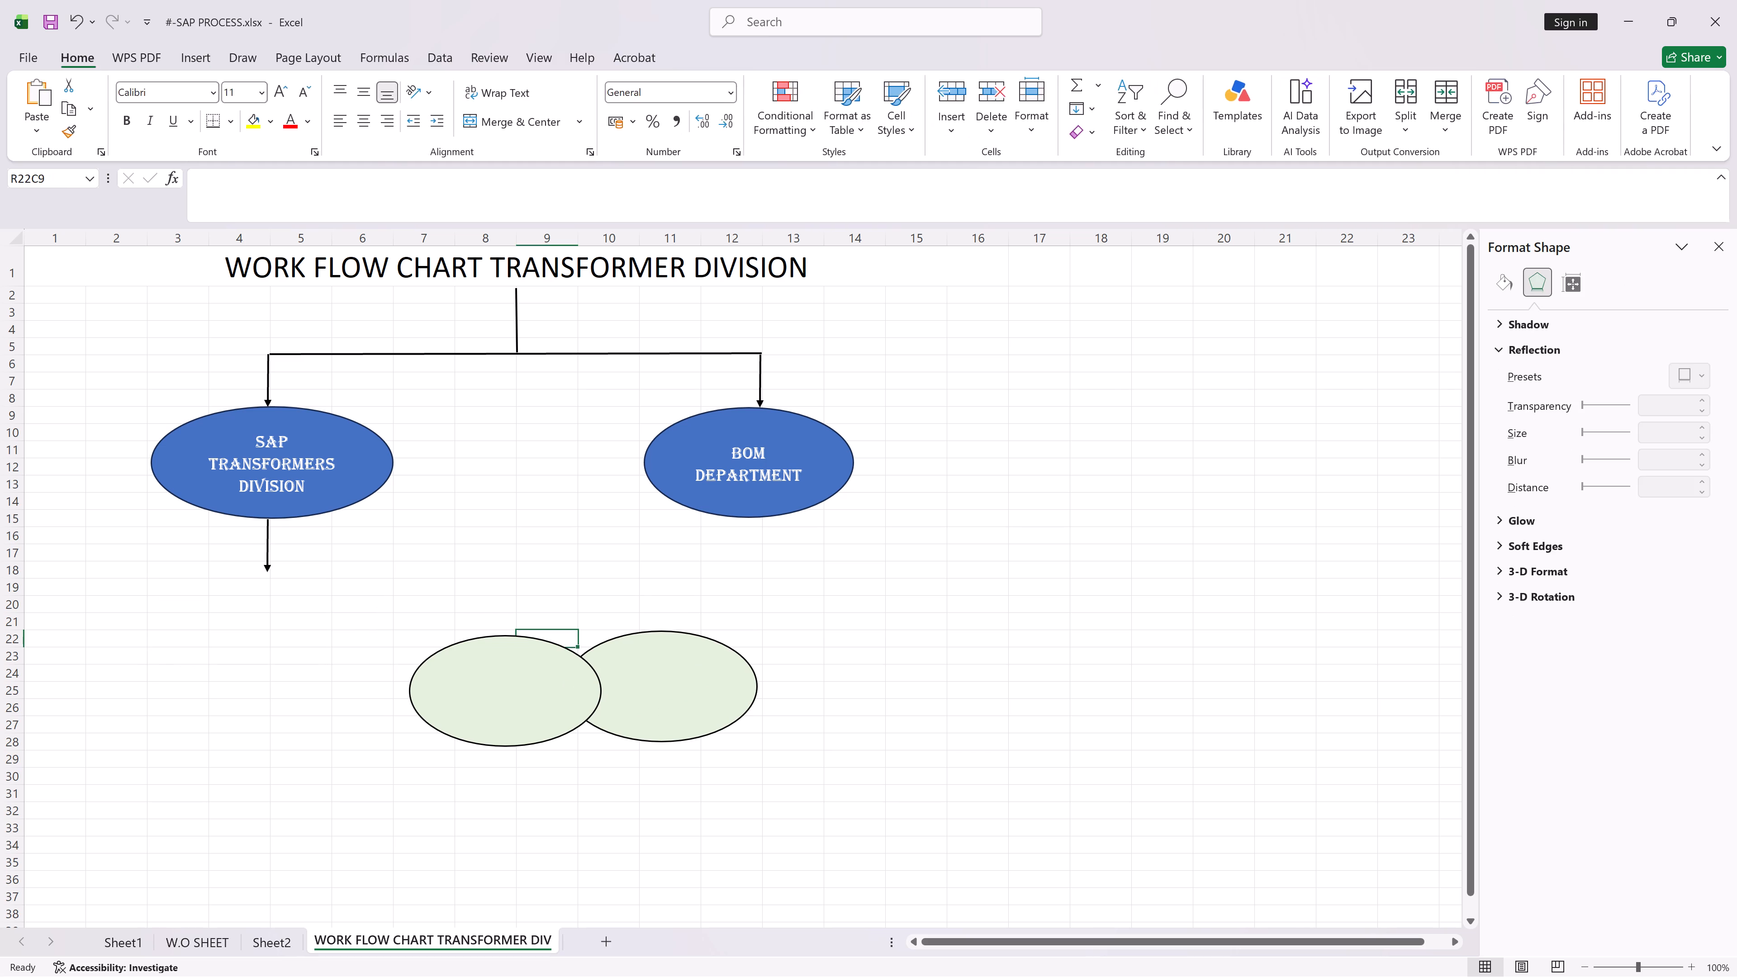
Move the front light green oval to the tip of the arrow beneath SAP Transformers Division, across rows 18 to 24.
click(495, 678)
key(ctrl+c)
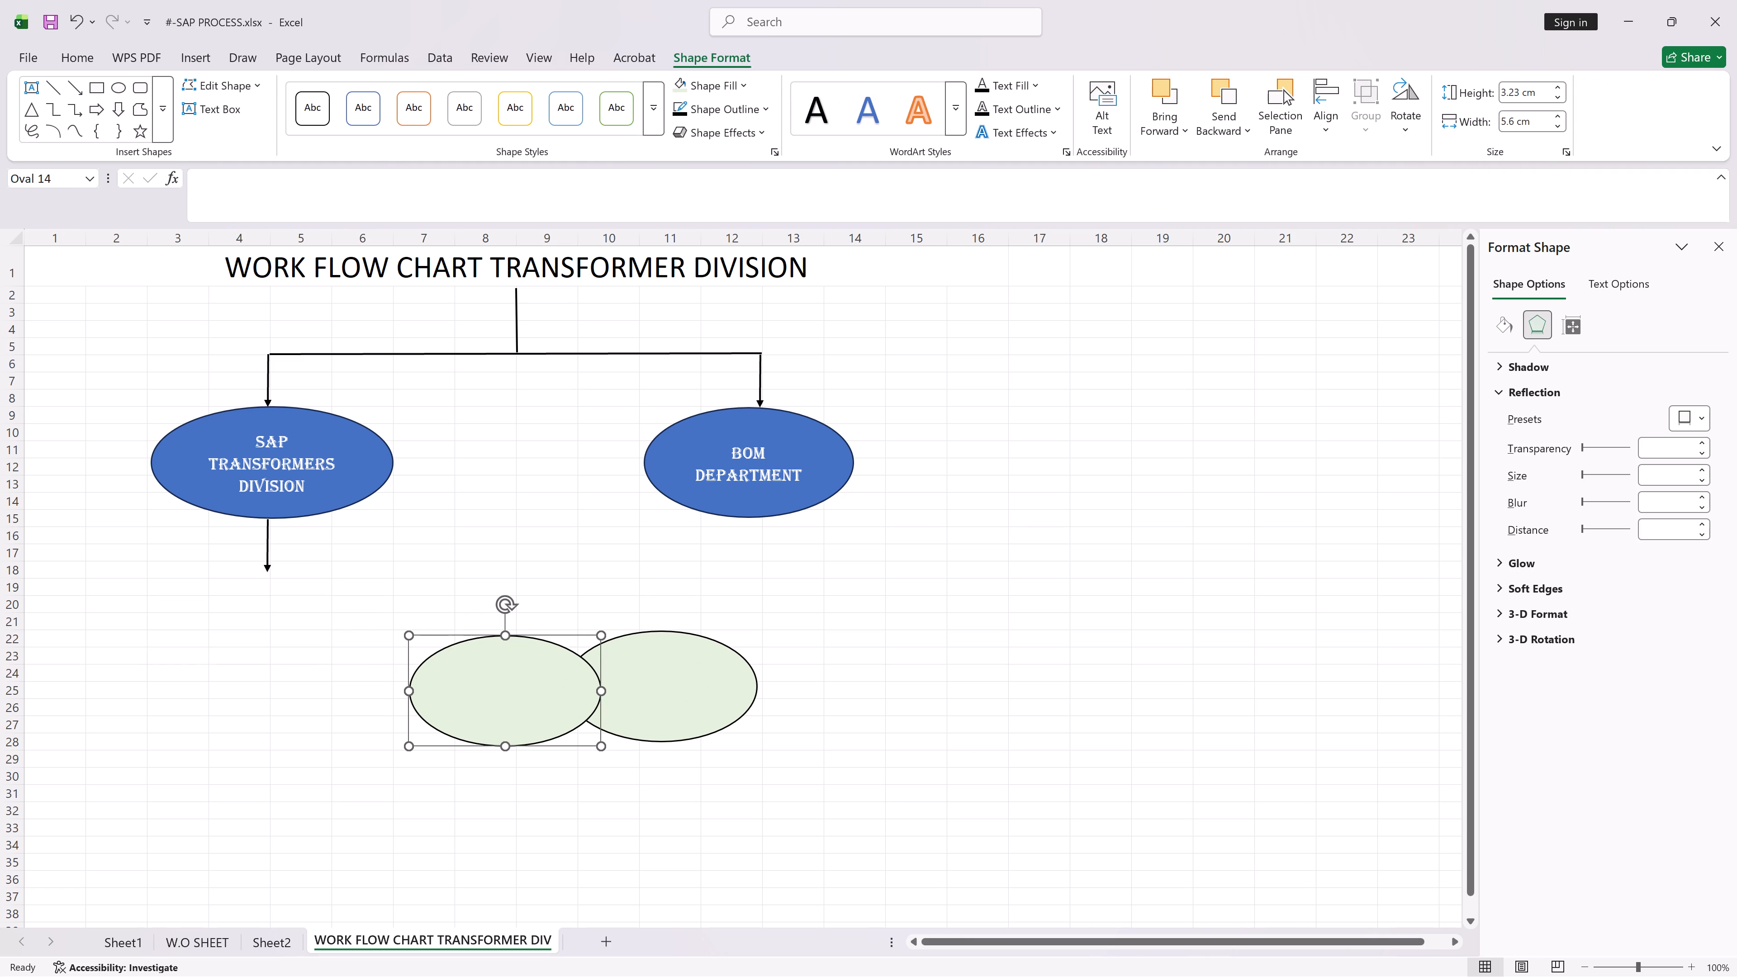
key(Escape)
key(Escape)
drag(507, 678, 285, 621)
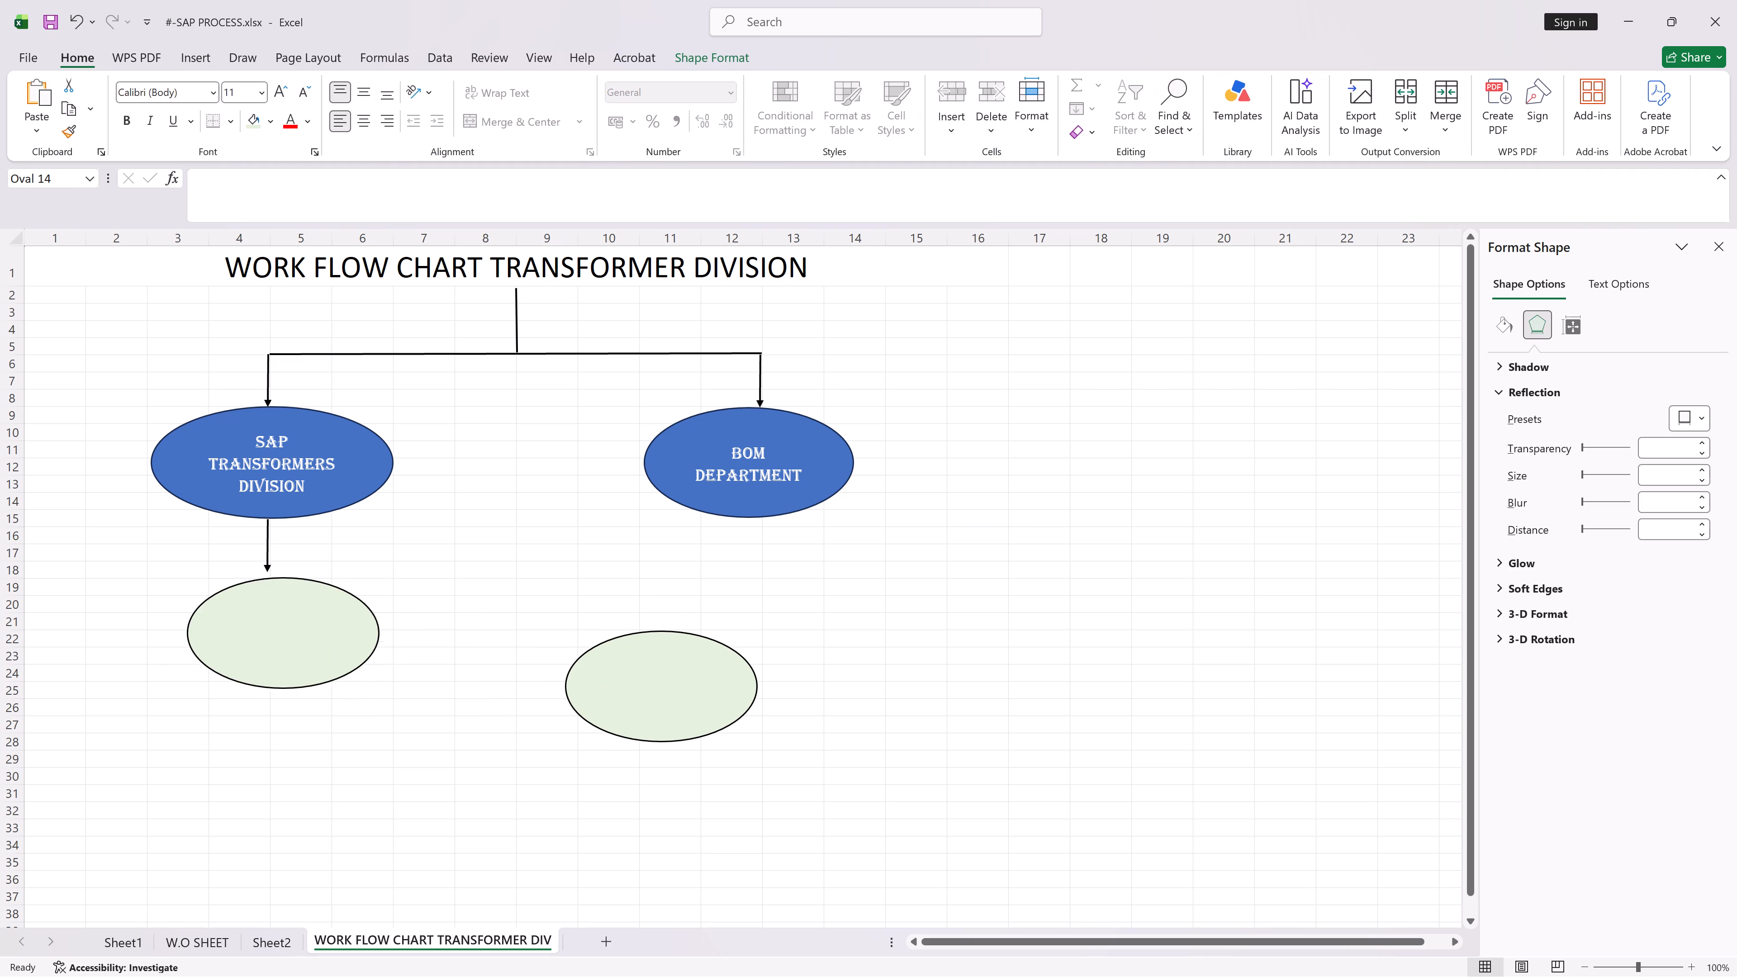
drag(285, 621, 259, 617)
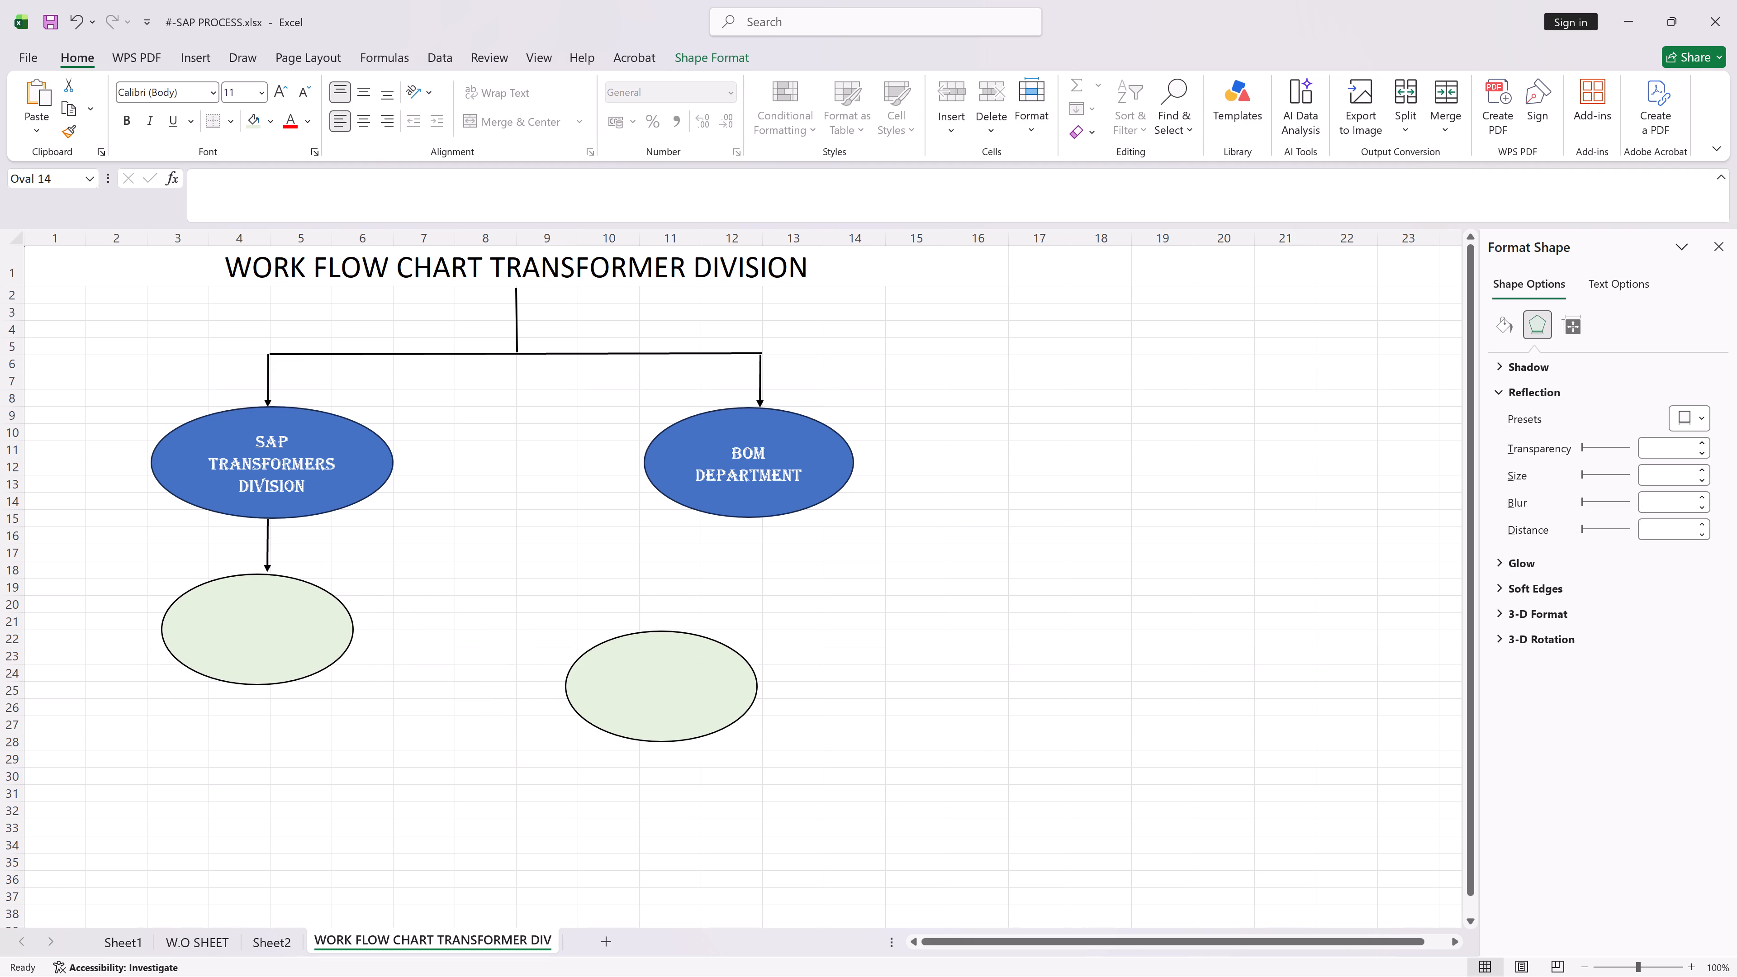
drag(259, 617, 259, 616)
double_click(224, 601)
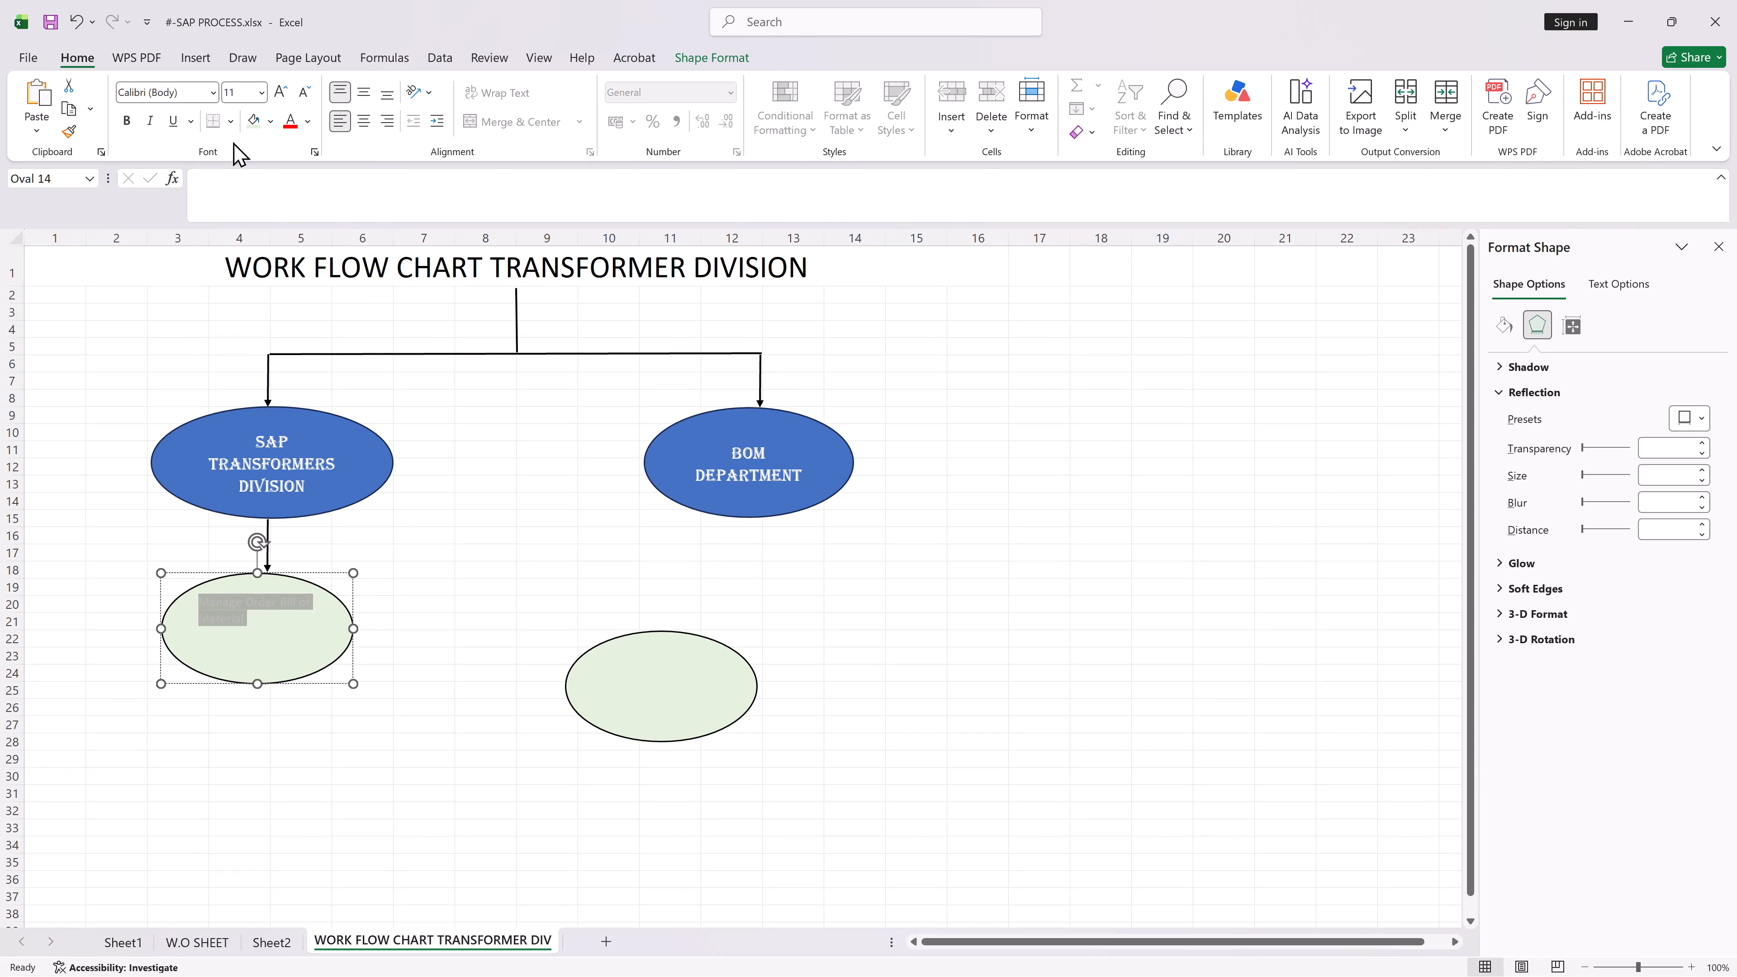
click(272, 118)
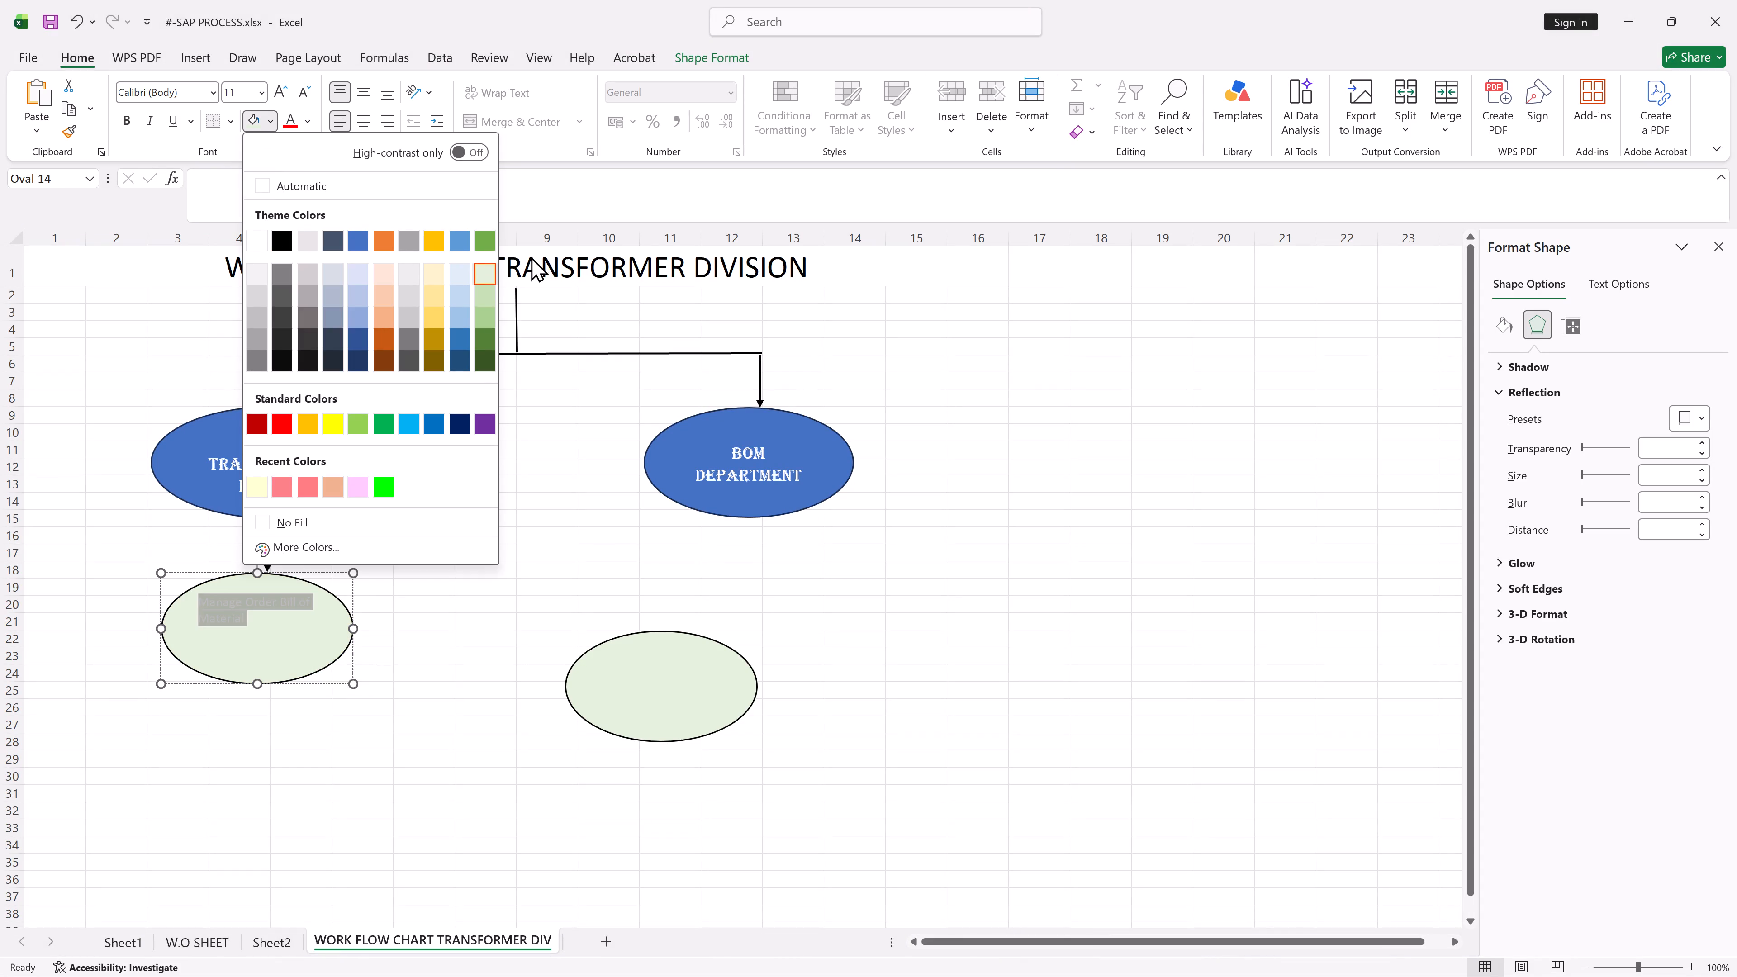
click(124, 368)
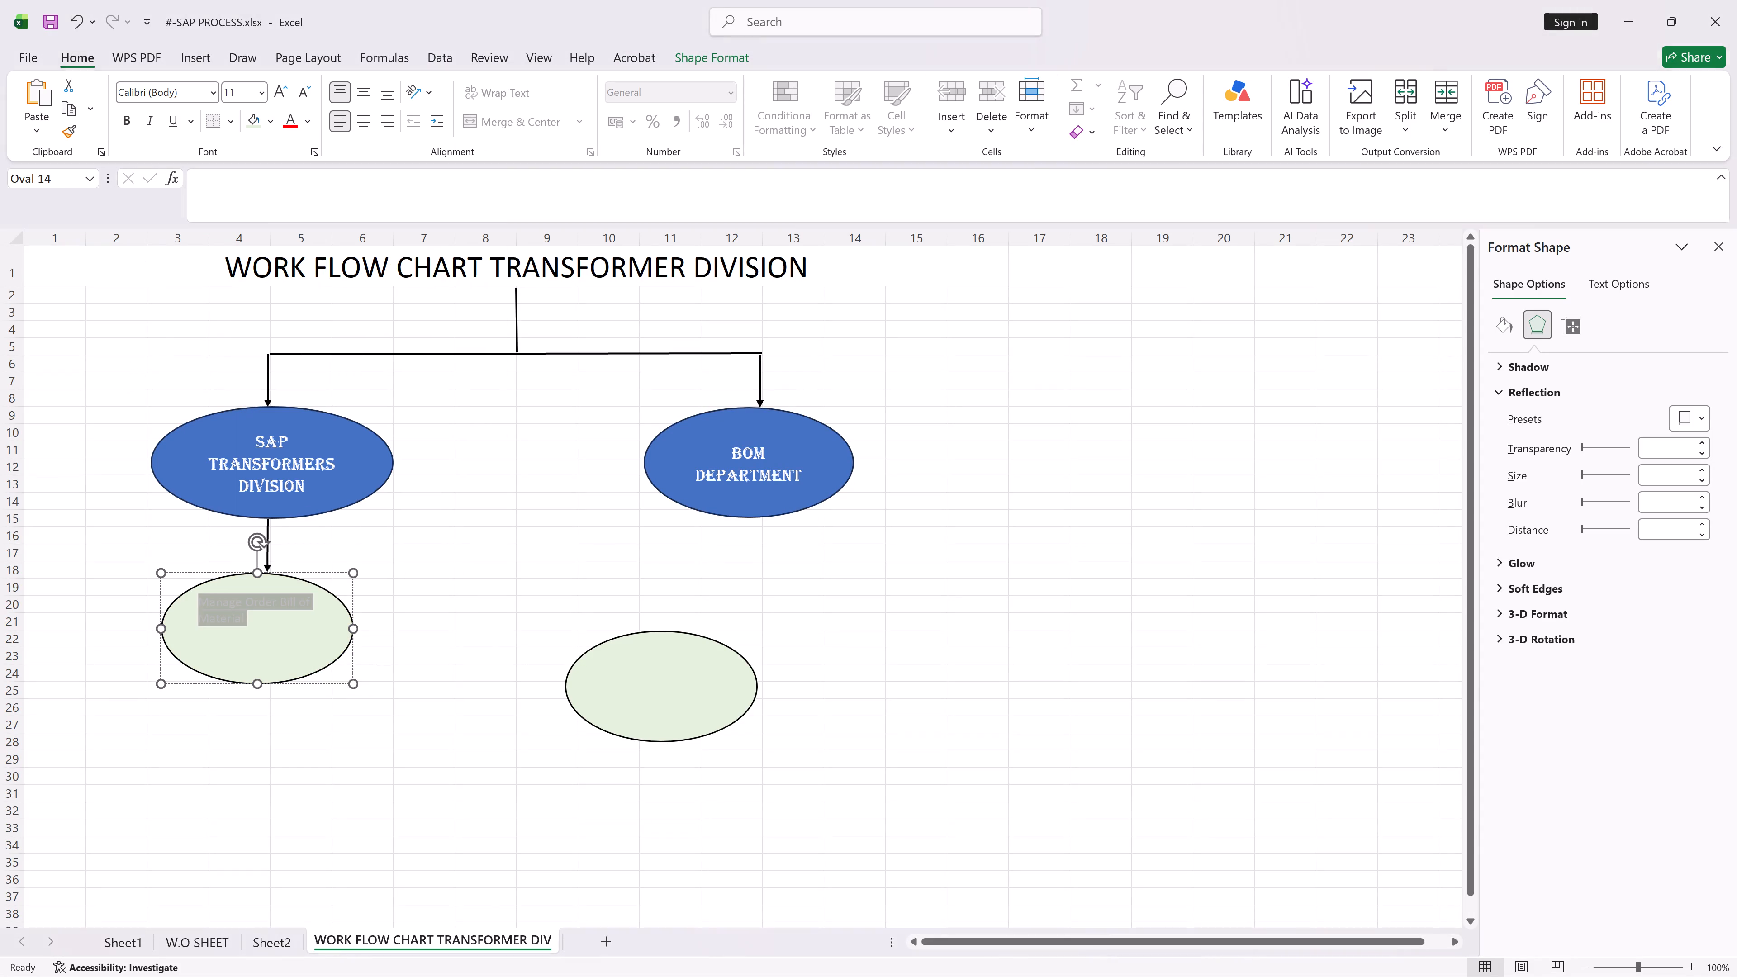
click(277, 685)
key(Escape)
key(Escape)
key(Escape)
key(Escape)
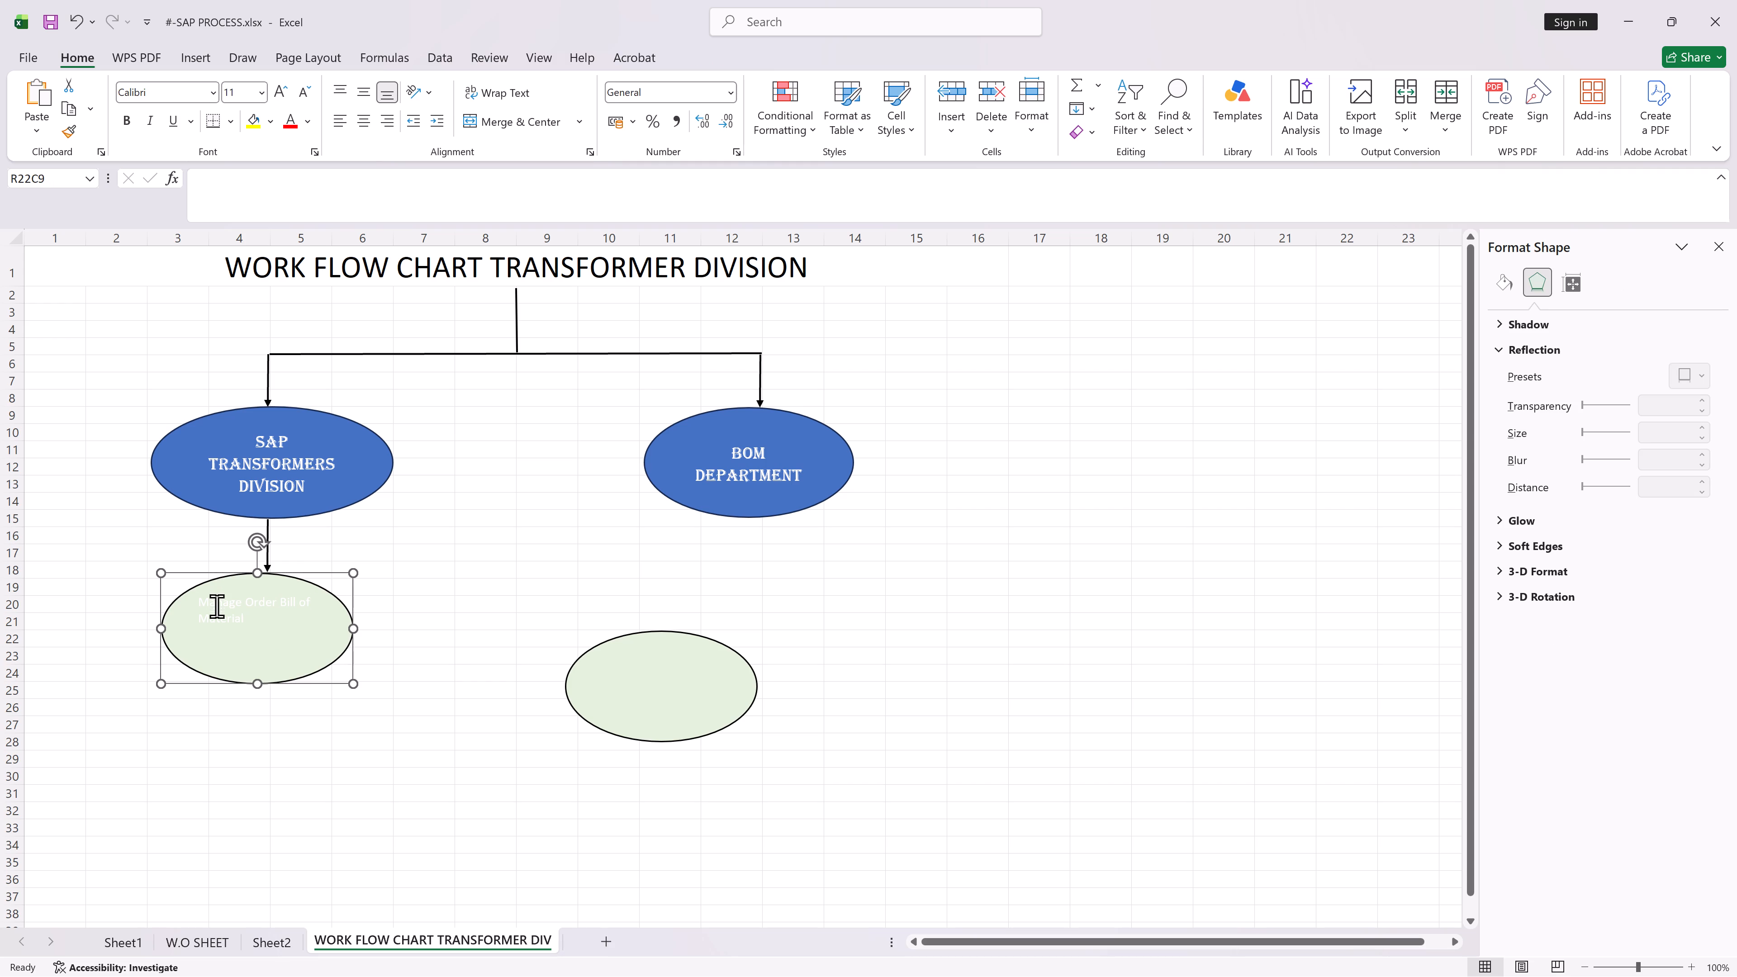
Select the whole Manage Order Bill of Material label and apply a black fill to its oval.
click(217, 609)
double_click(204, 606)
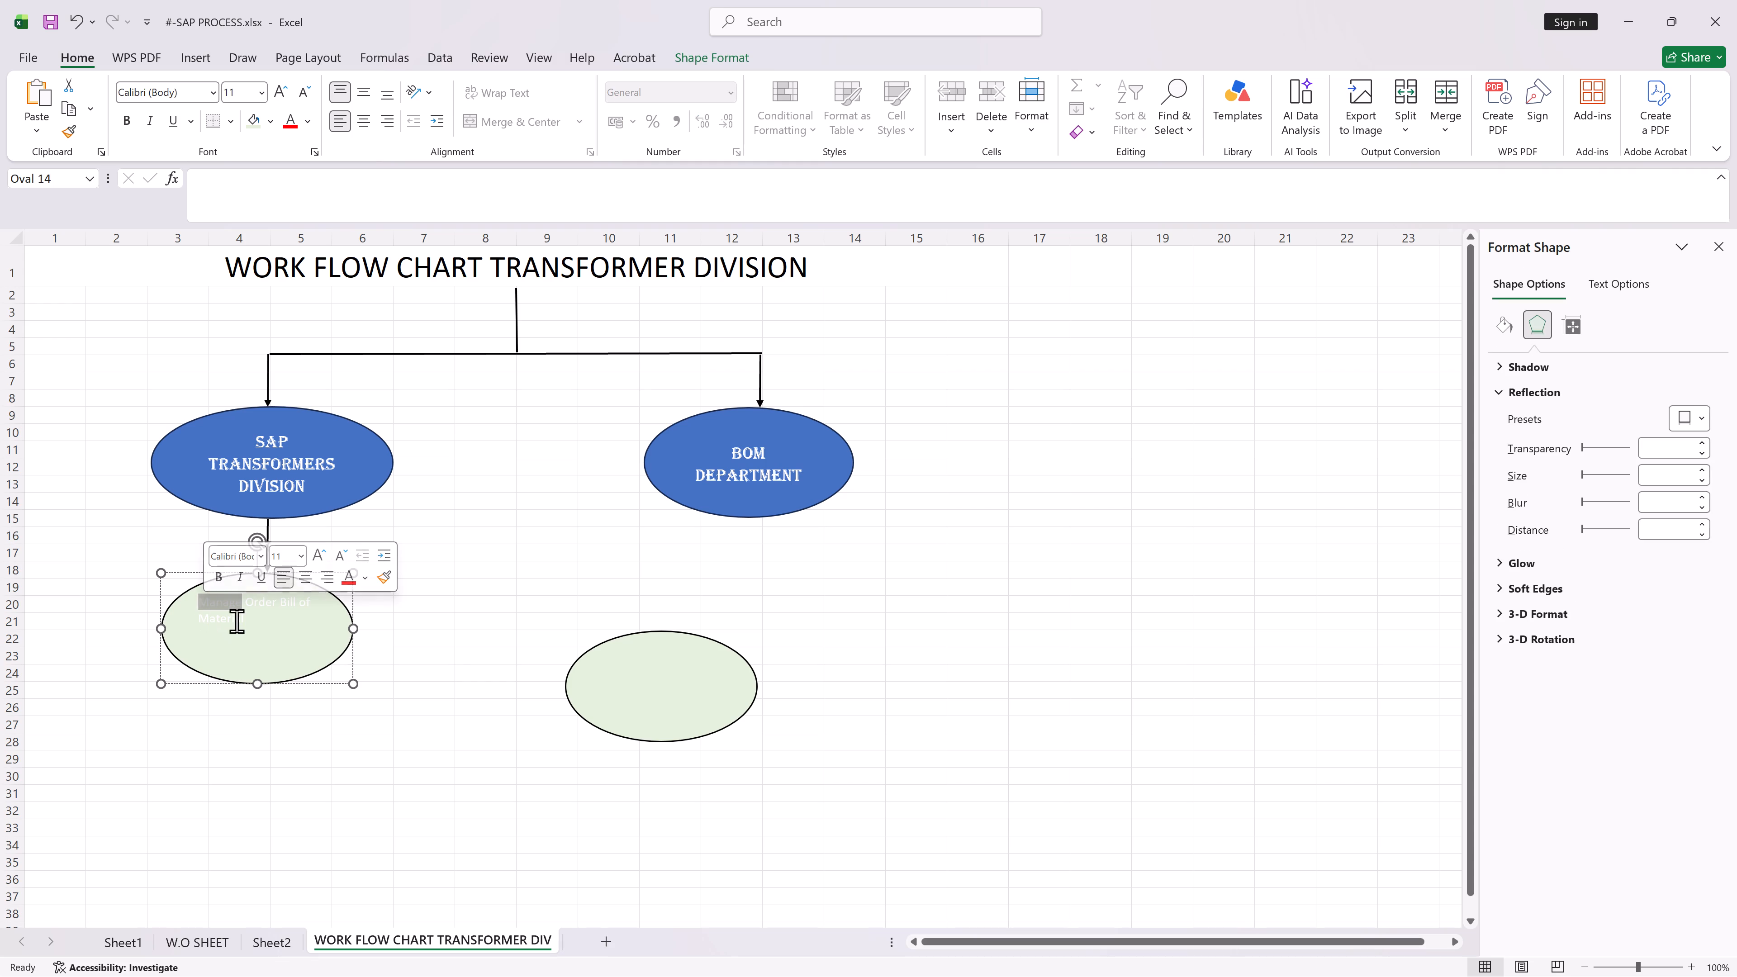
key(ctrl+a)
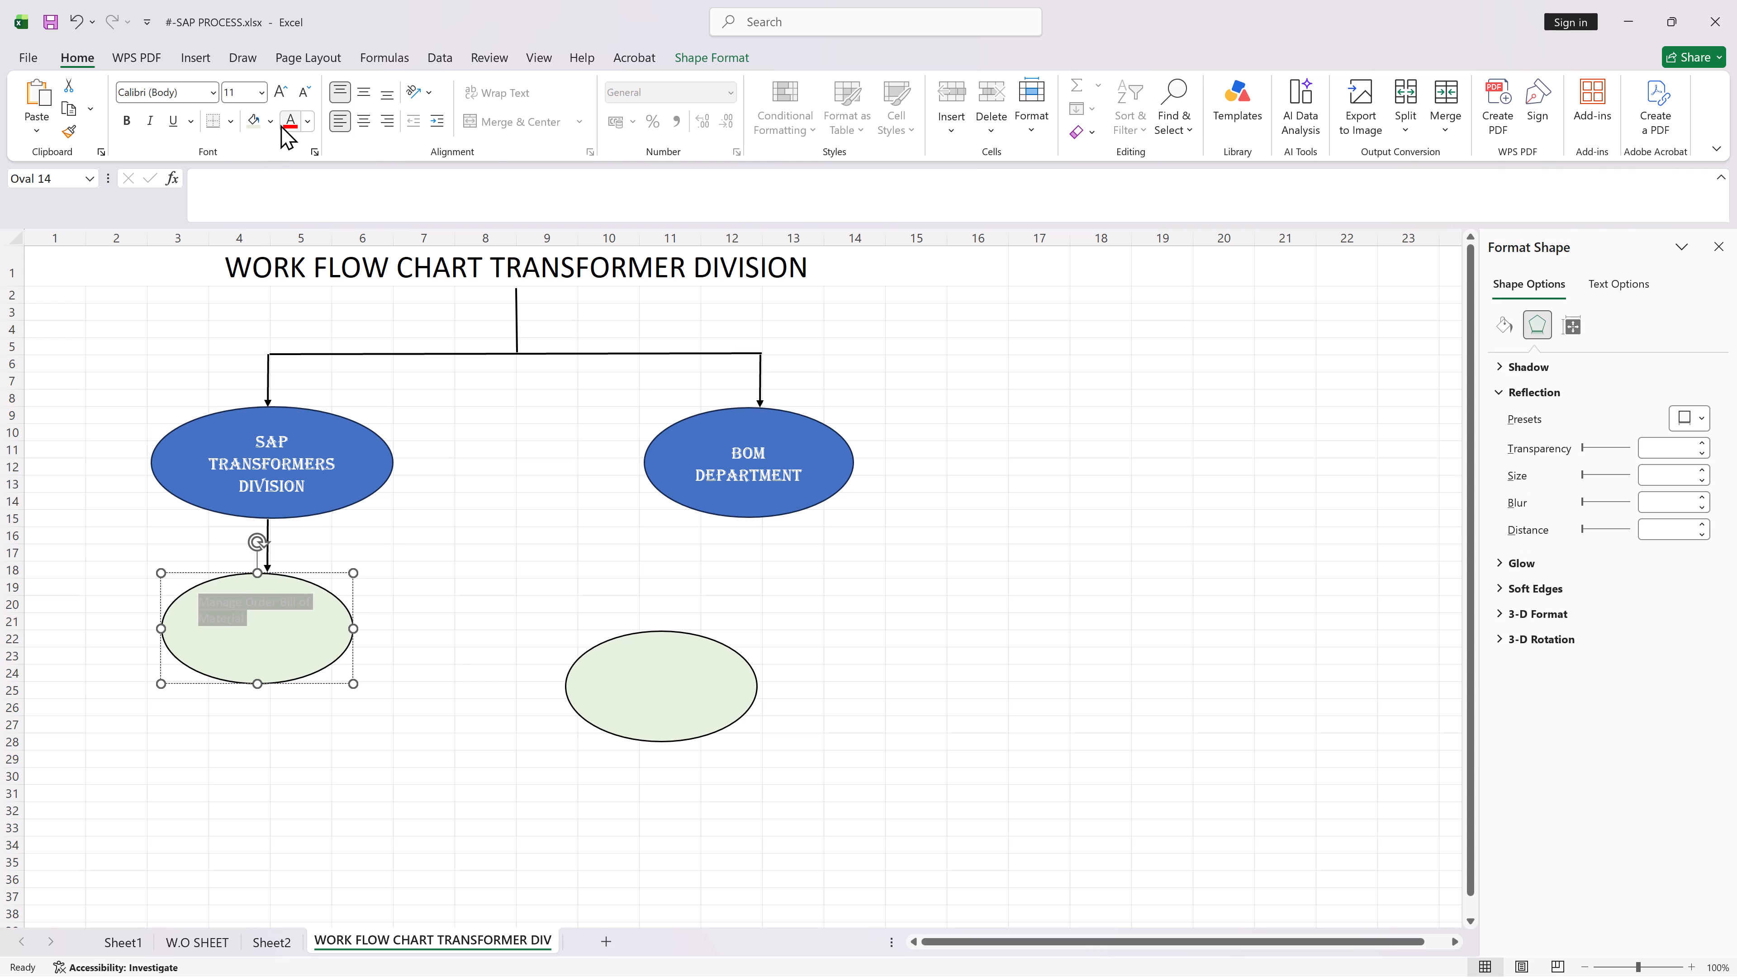
click(268, 115)
click(281, 241)
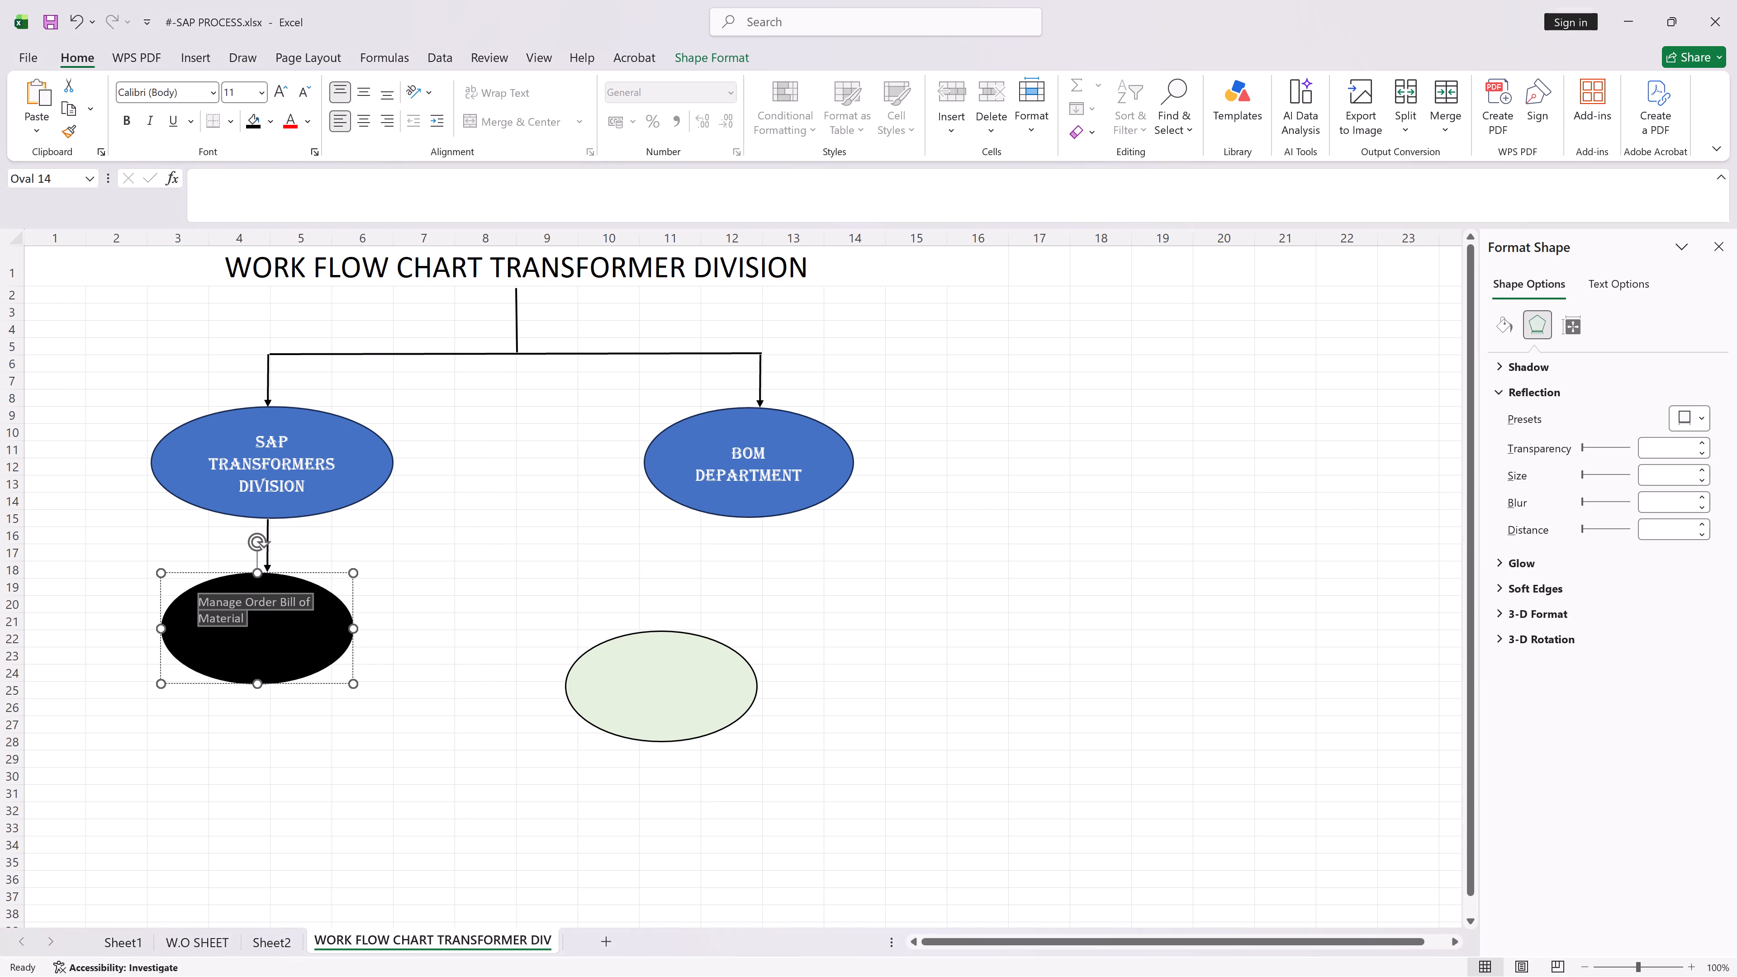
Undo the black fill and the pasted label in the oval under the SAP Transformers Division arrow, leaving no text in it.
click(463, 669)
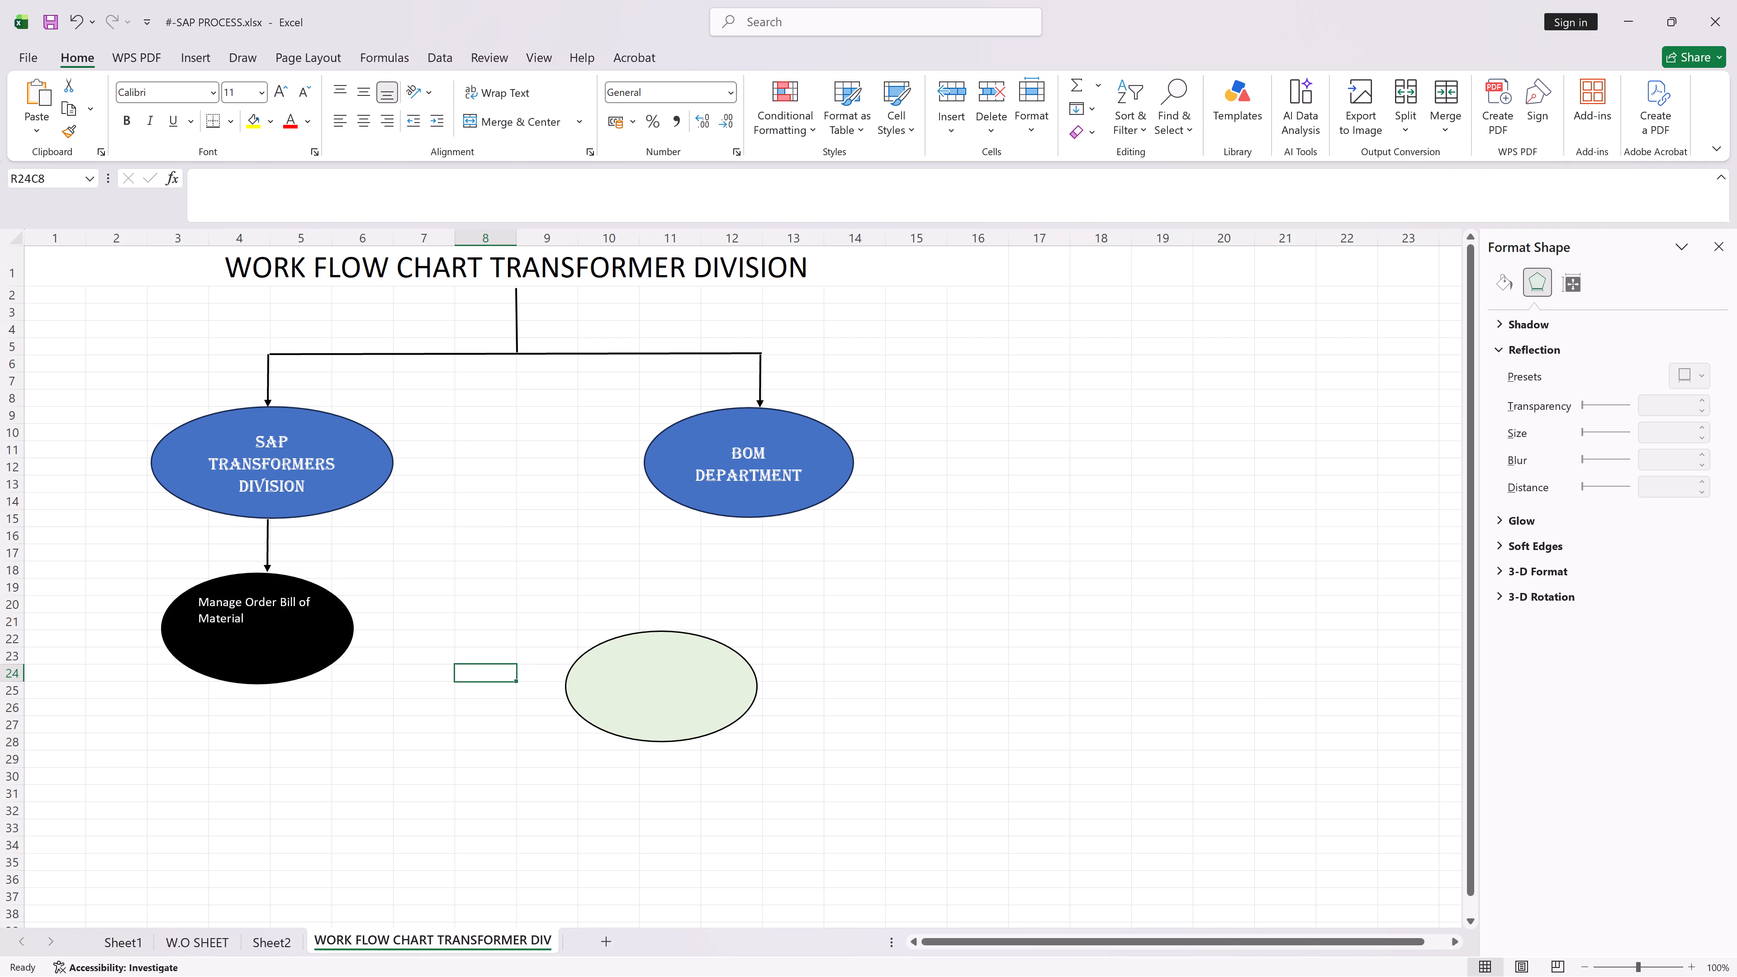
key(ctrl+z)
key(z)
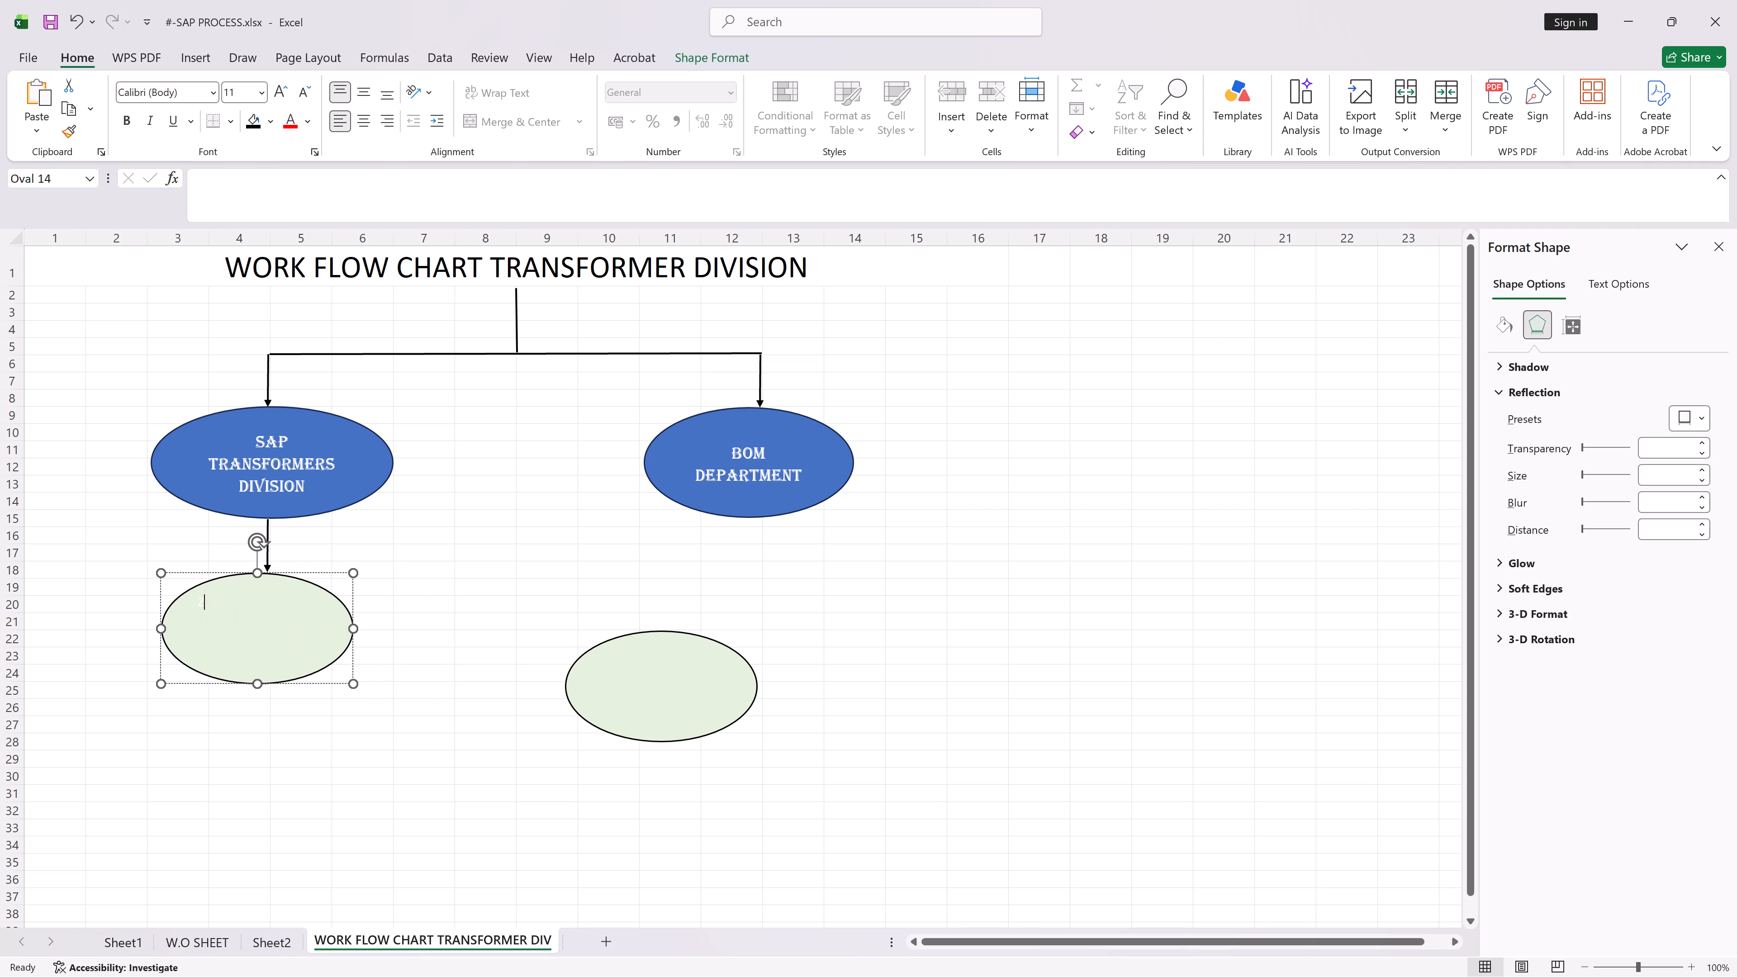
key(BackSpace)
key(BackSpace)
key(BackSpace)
Fill the SAP Transformers Division and BOM Department ovals with Green, Accent 6, Darker 50%.
right_click(332, 442)
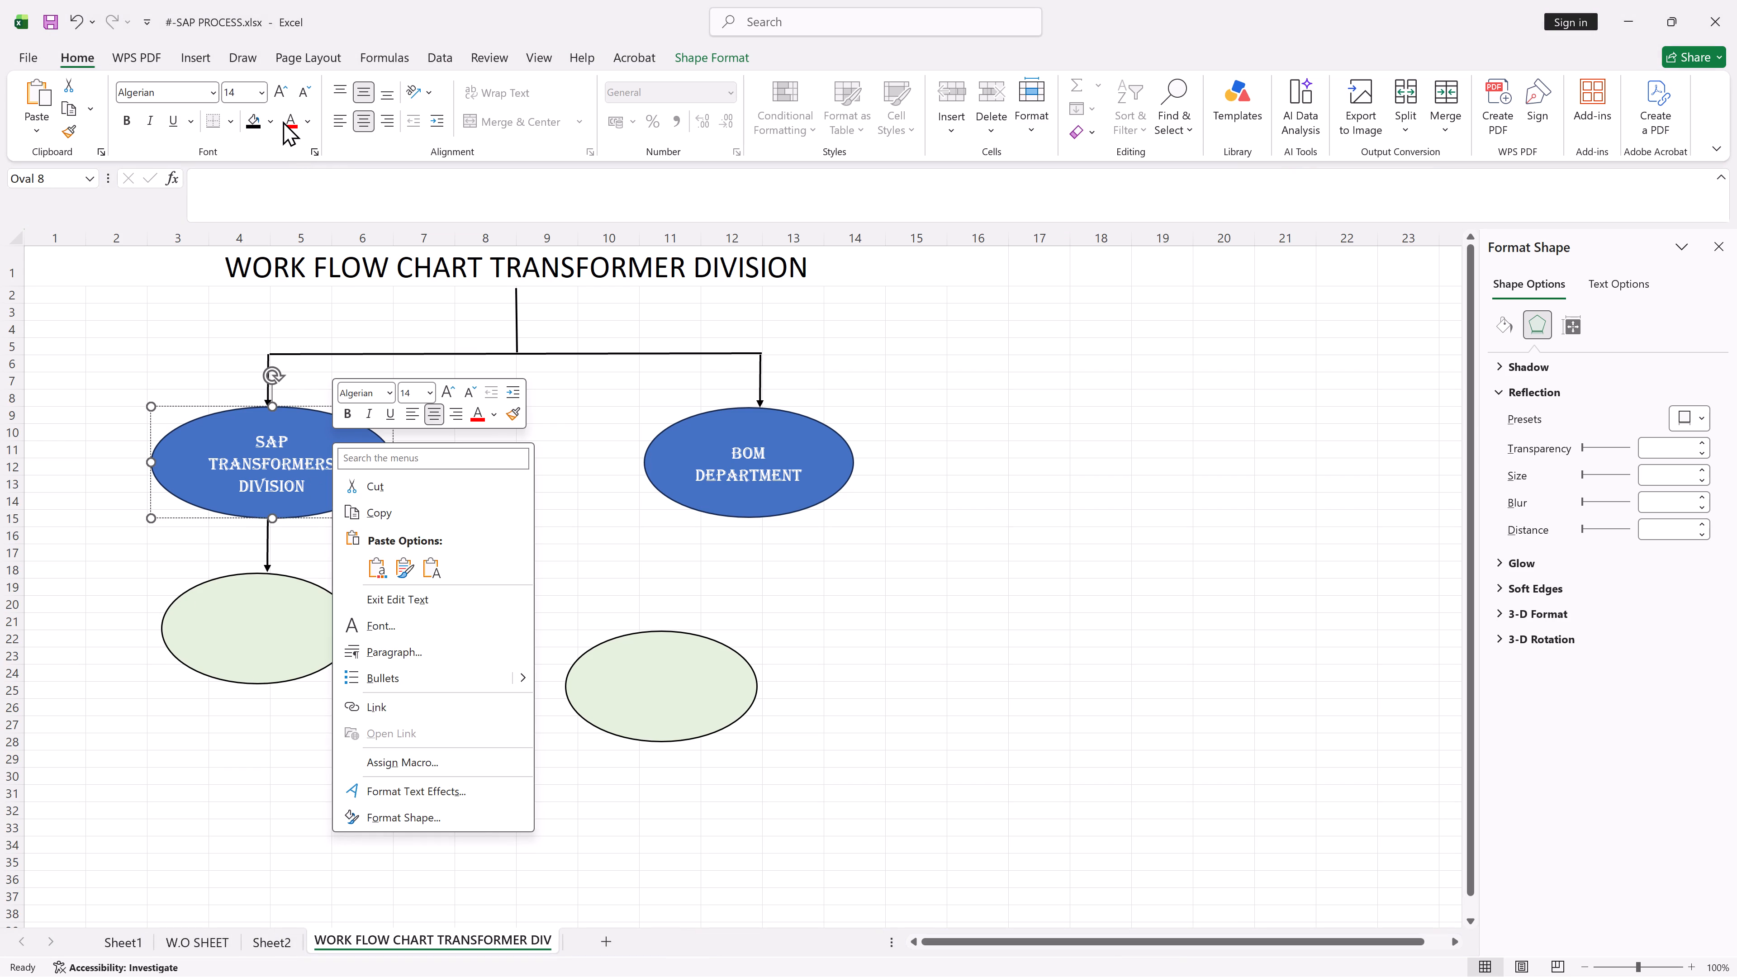
click(271, 116)
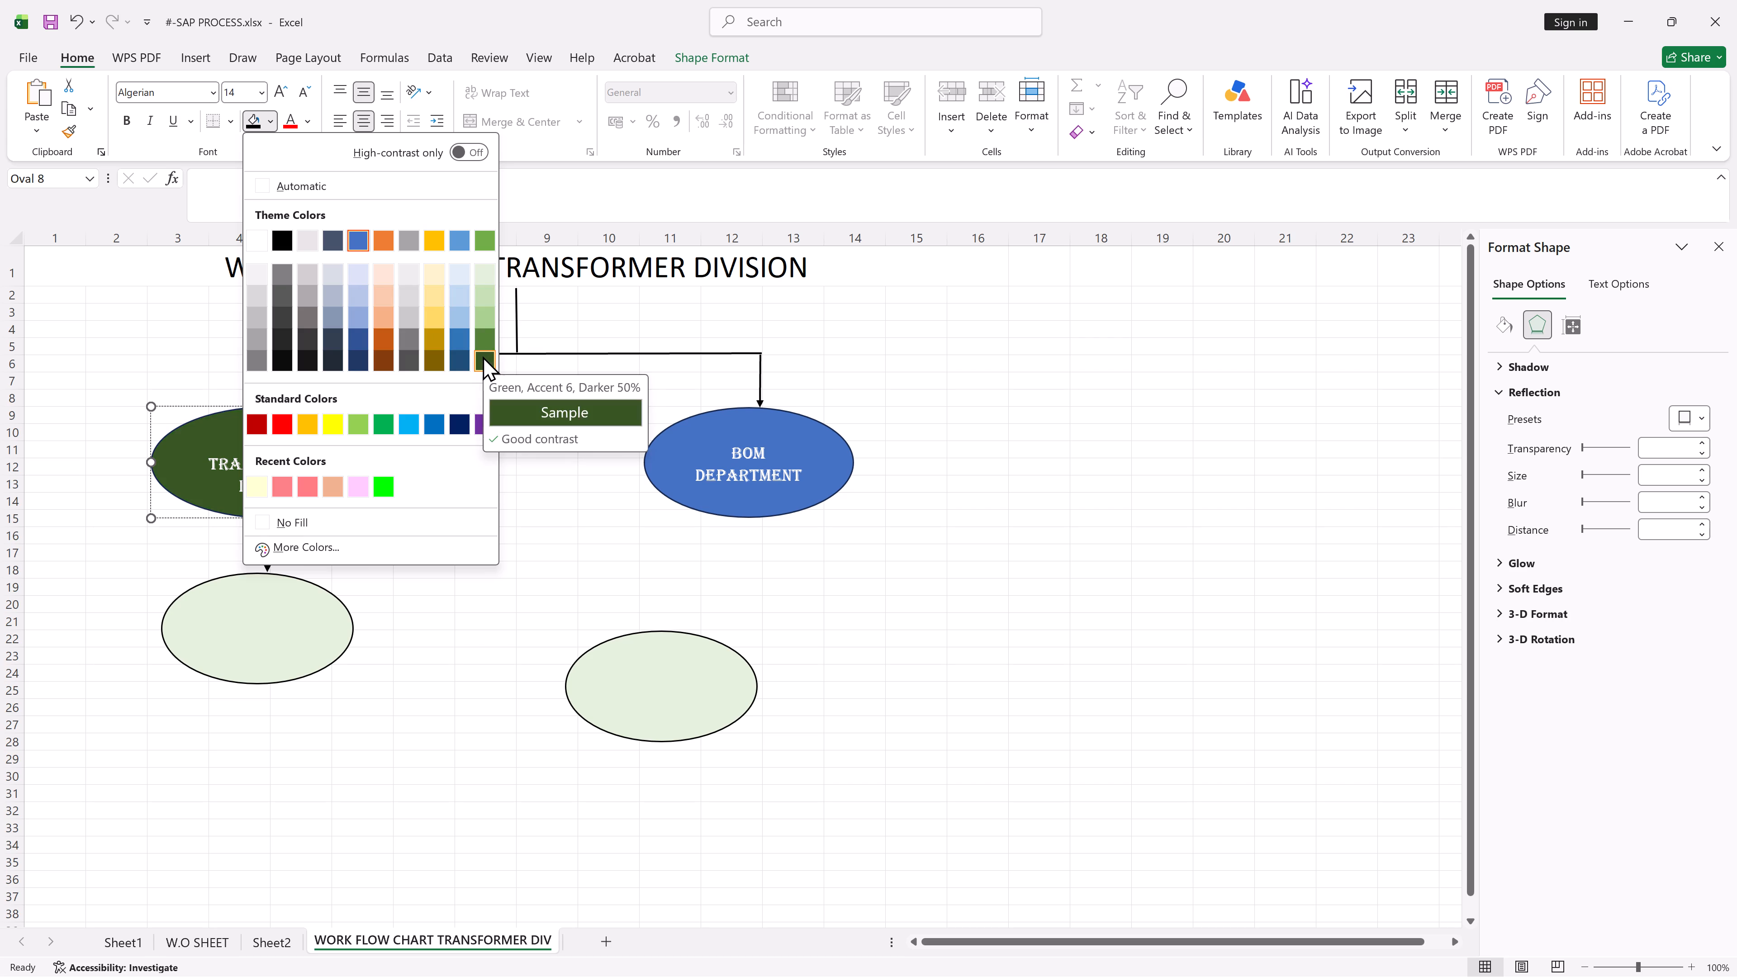
click(483, 356)
click(704, 442)
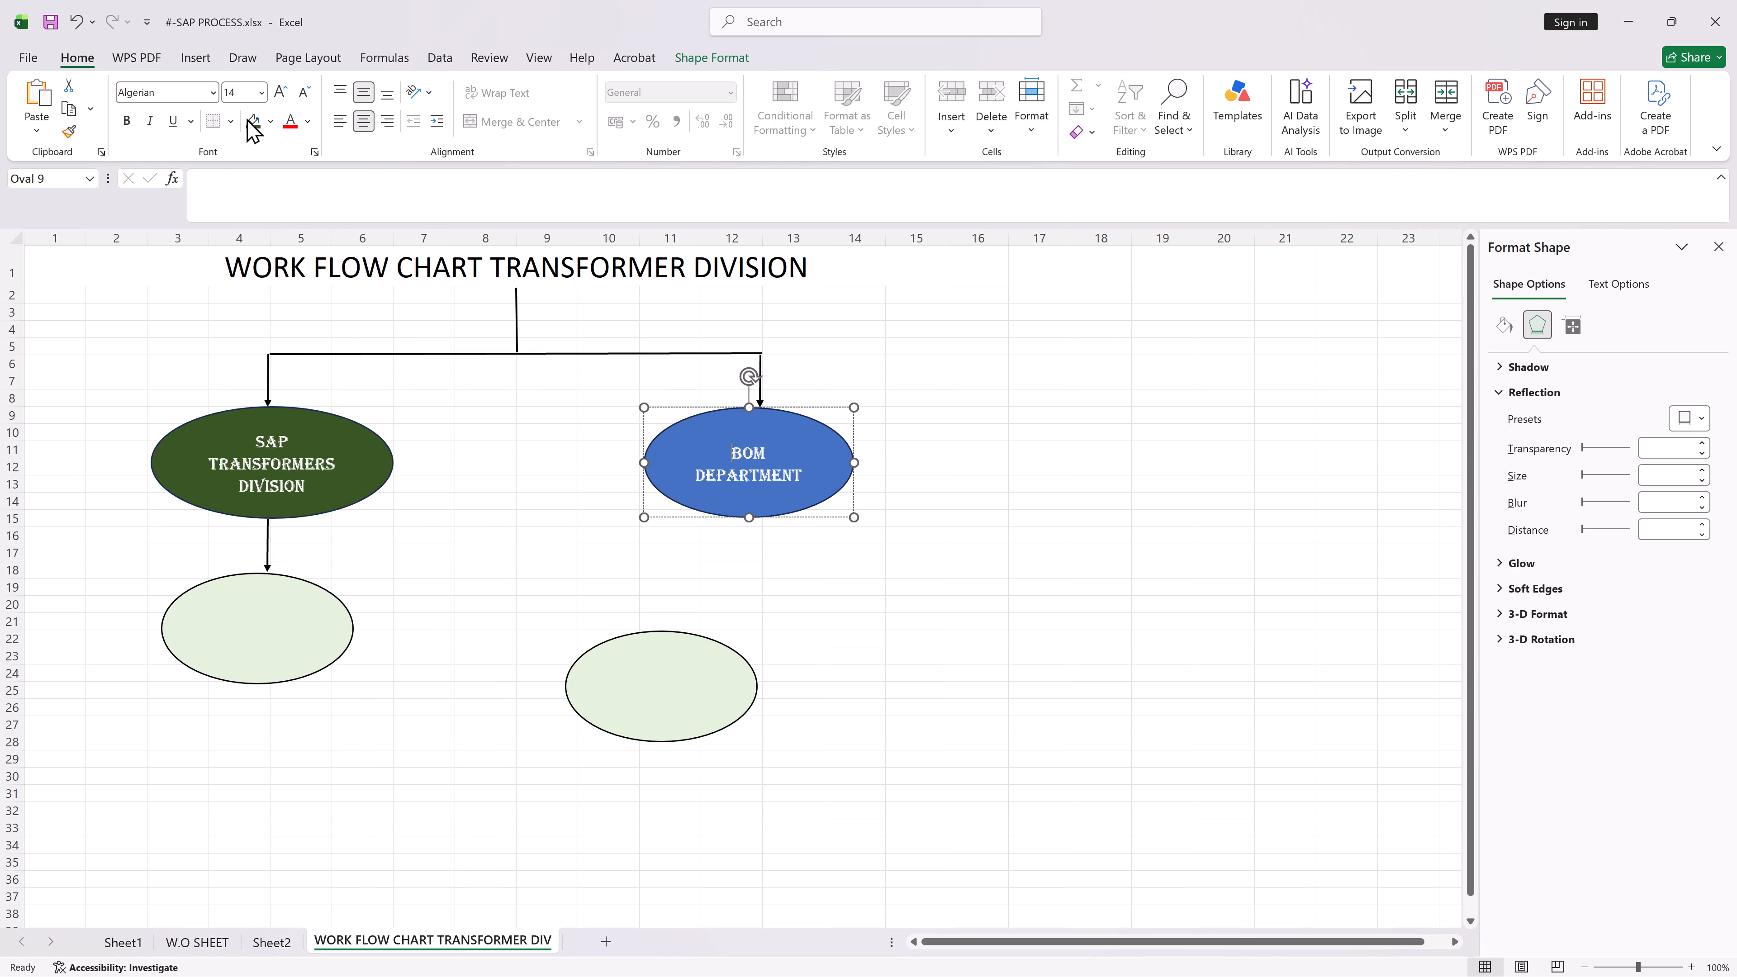
click(245, 121)
Fill the empty oval under the SAP Transformers Division arrow with a medium-dark blue theme colour.
click(293, 645)
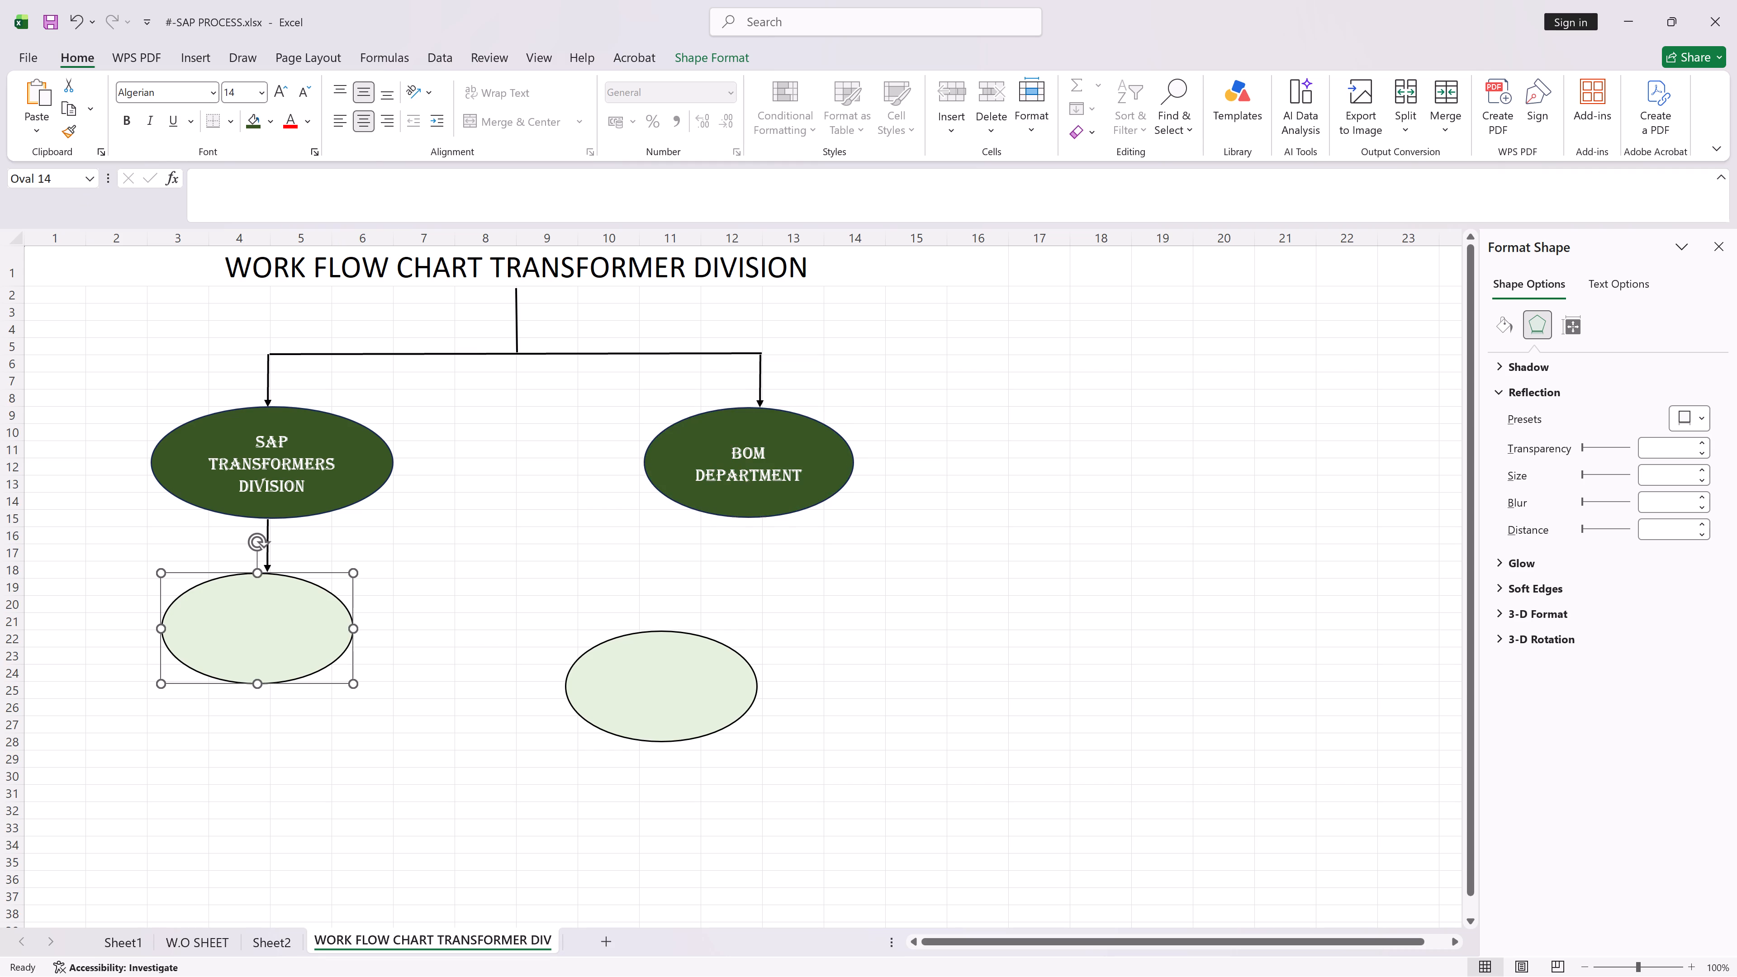
click(268, 120)
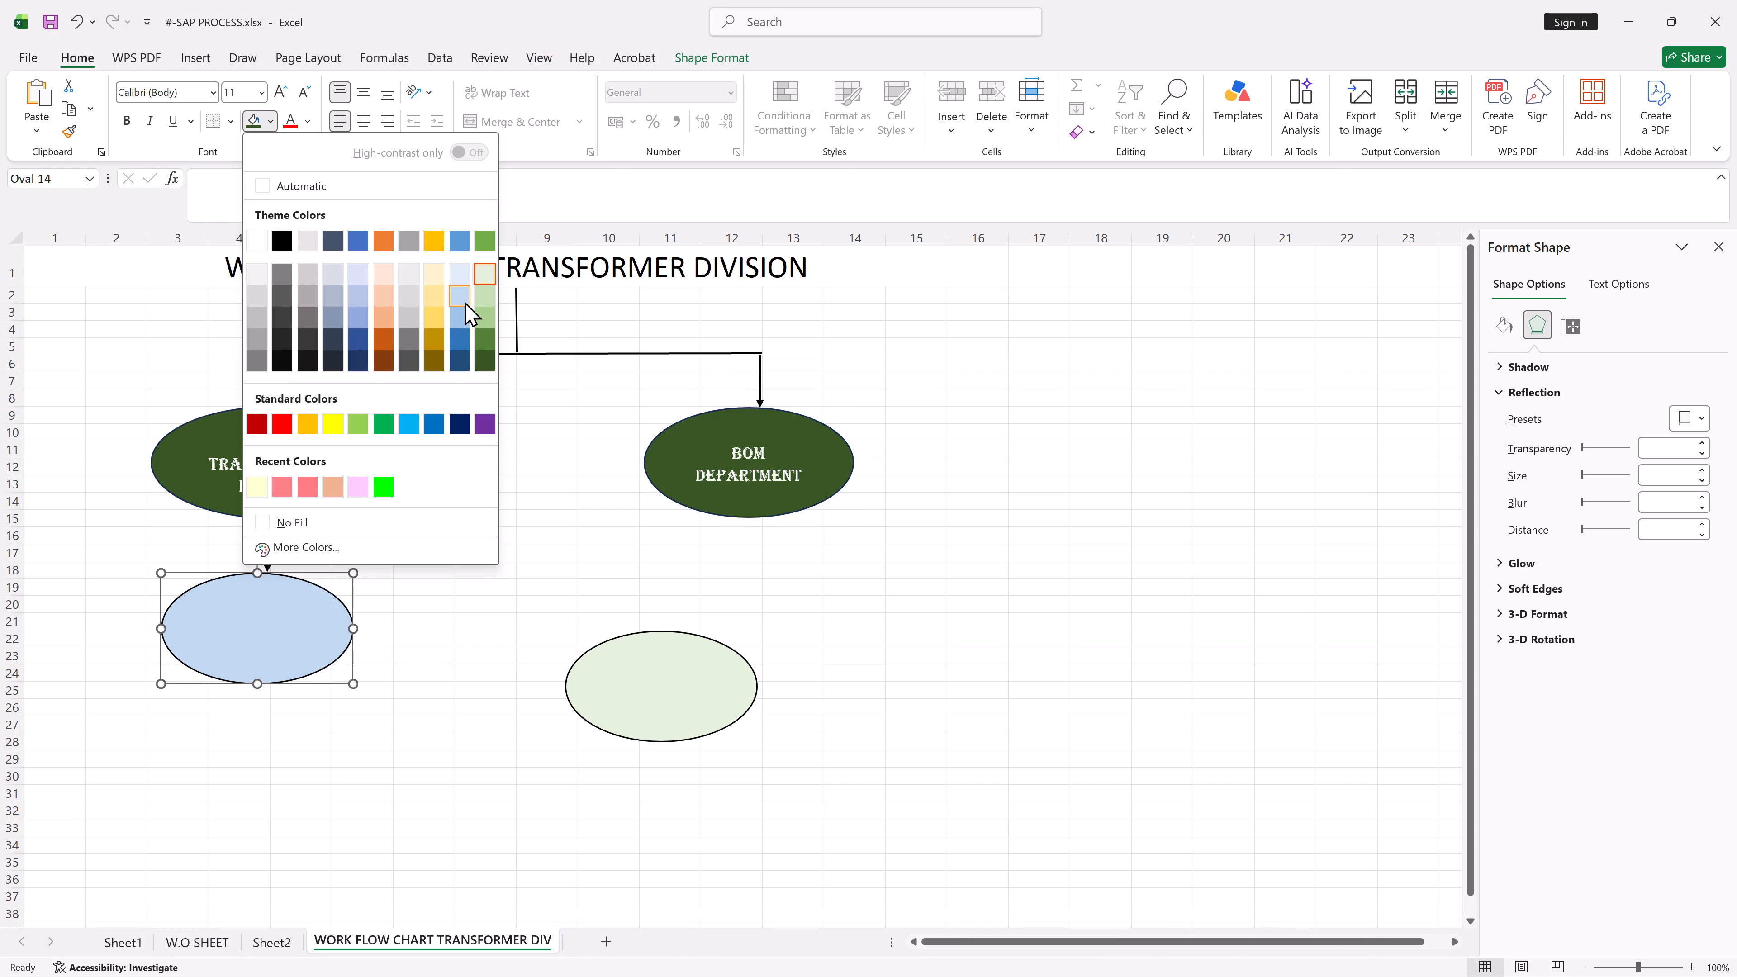
click(455, 343)
Delete the spare light green oval across rows 22 to 28.
click(657, 688)
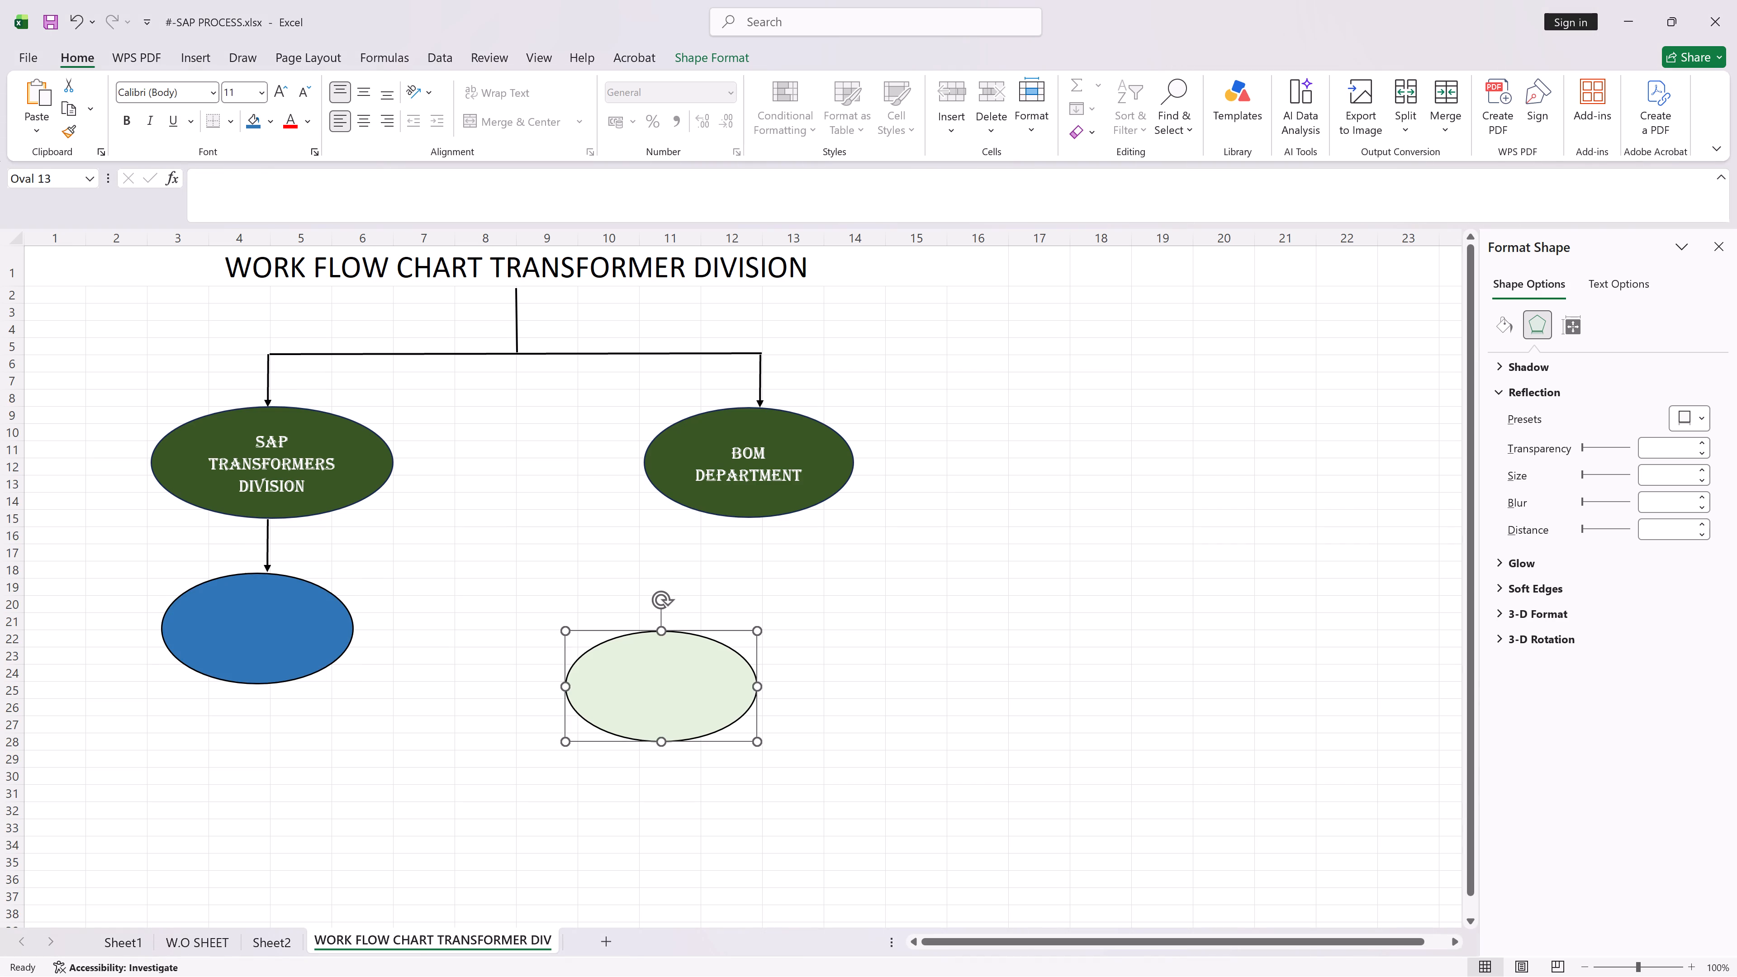
key(Delete)
Paste "Manage Order Bill of Material" as the label of the blue oval.
click(216, 607)
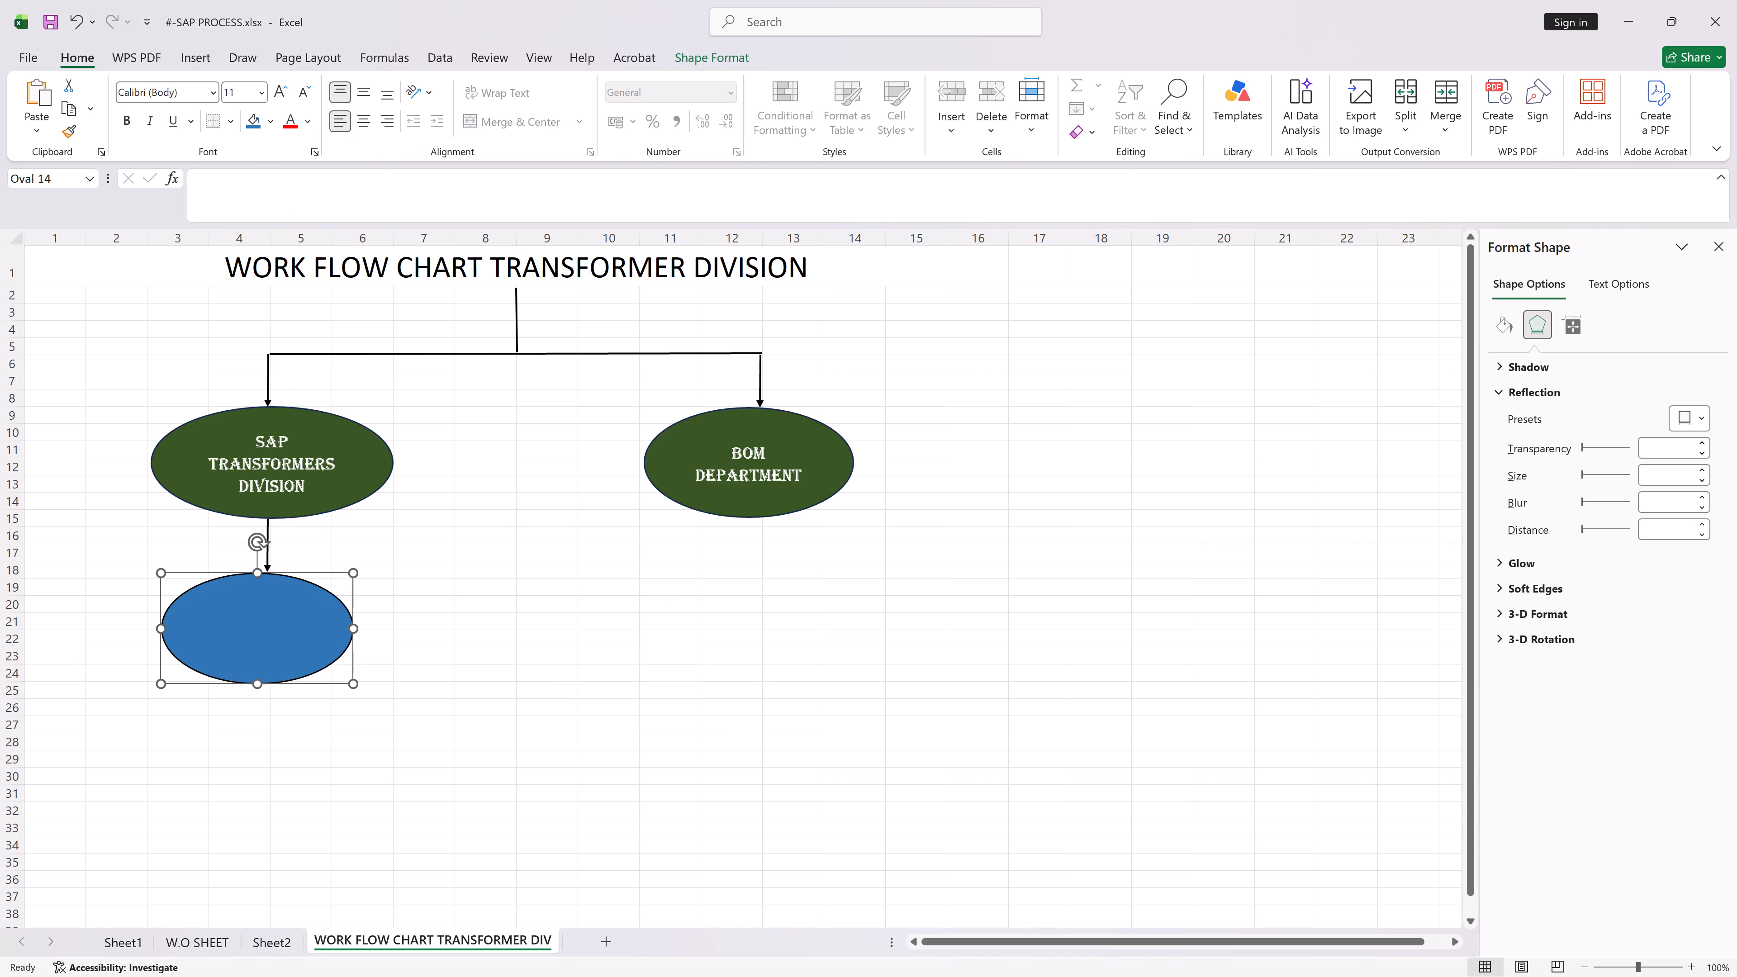
double_click(234, 603)
key(ctrl+v)
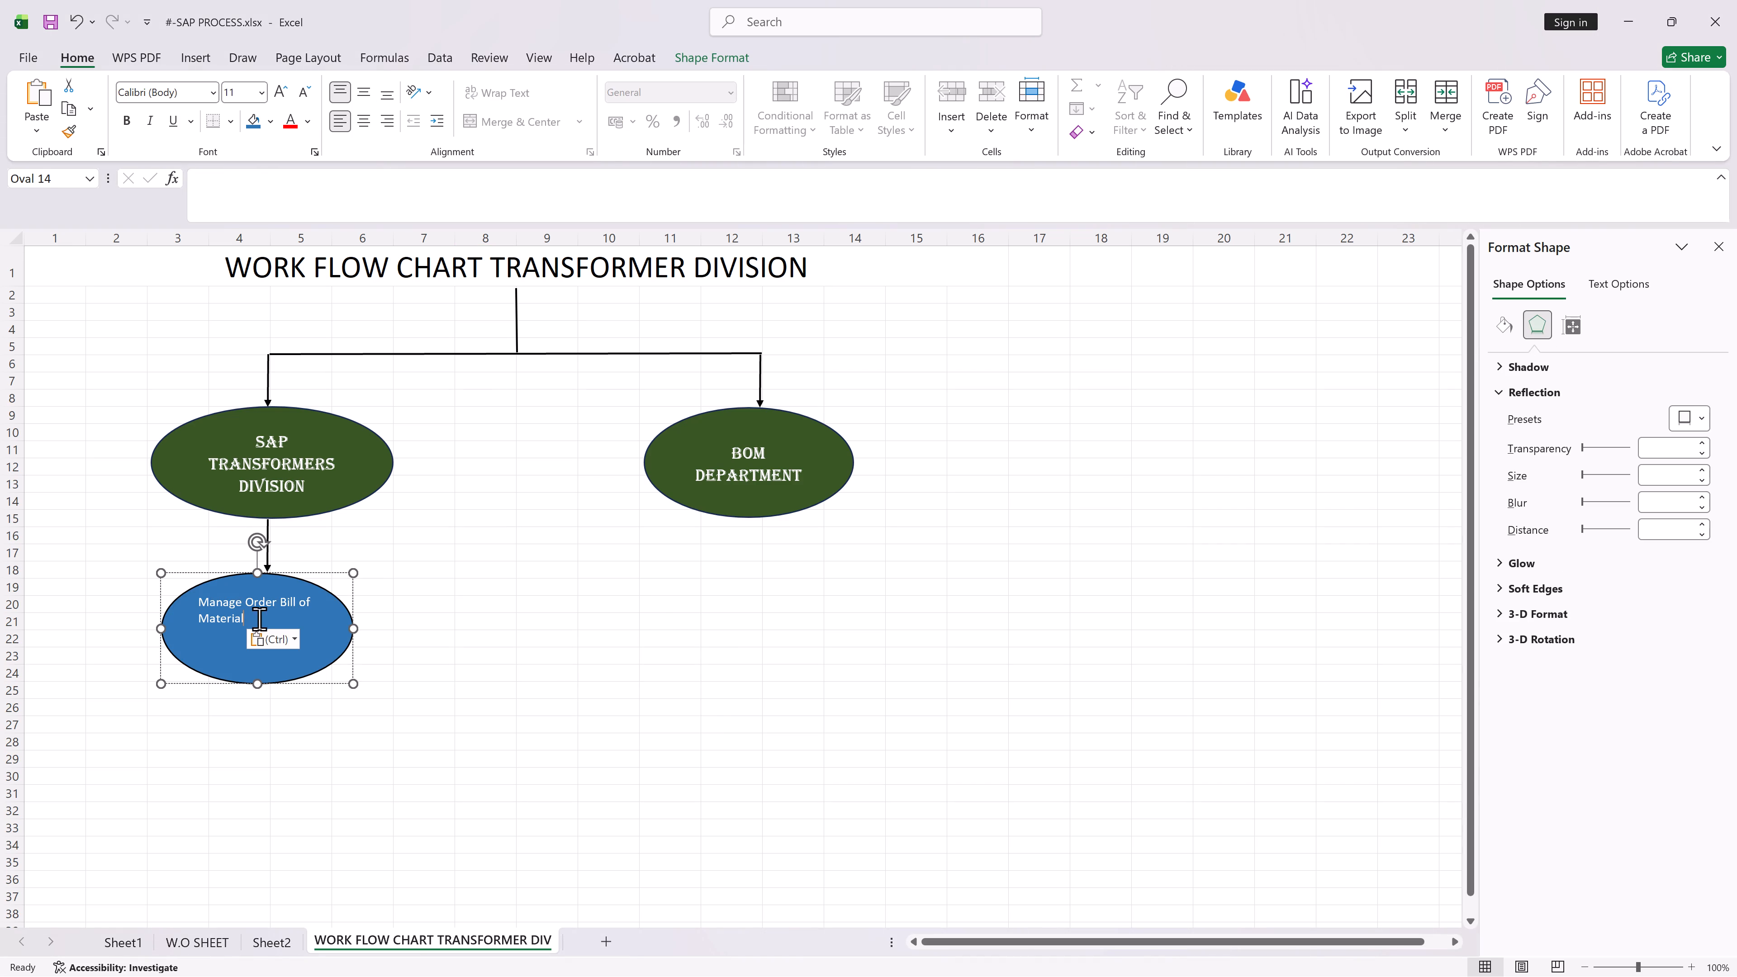
Set the whole Manage Order Bill of Material label to the Algerian font and align it vertically to the middle.
key(ctrl+a)
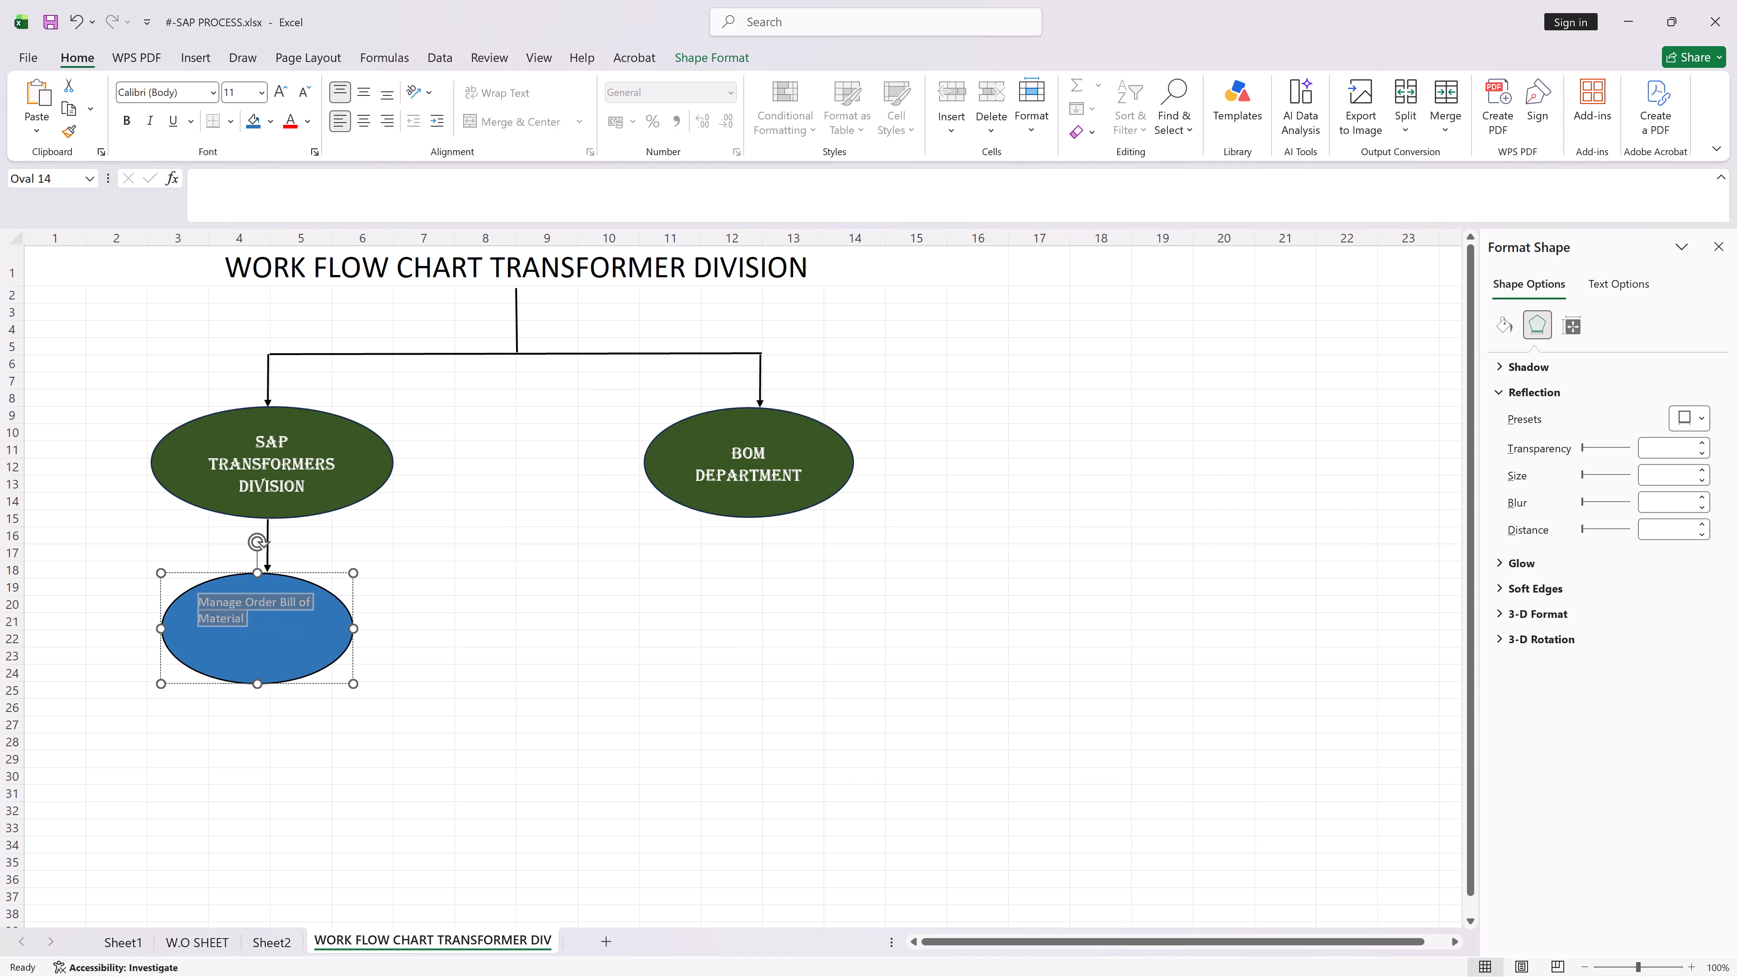
click(214, 85)
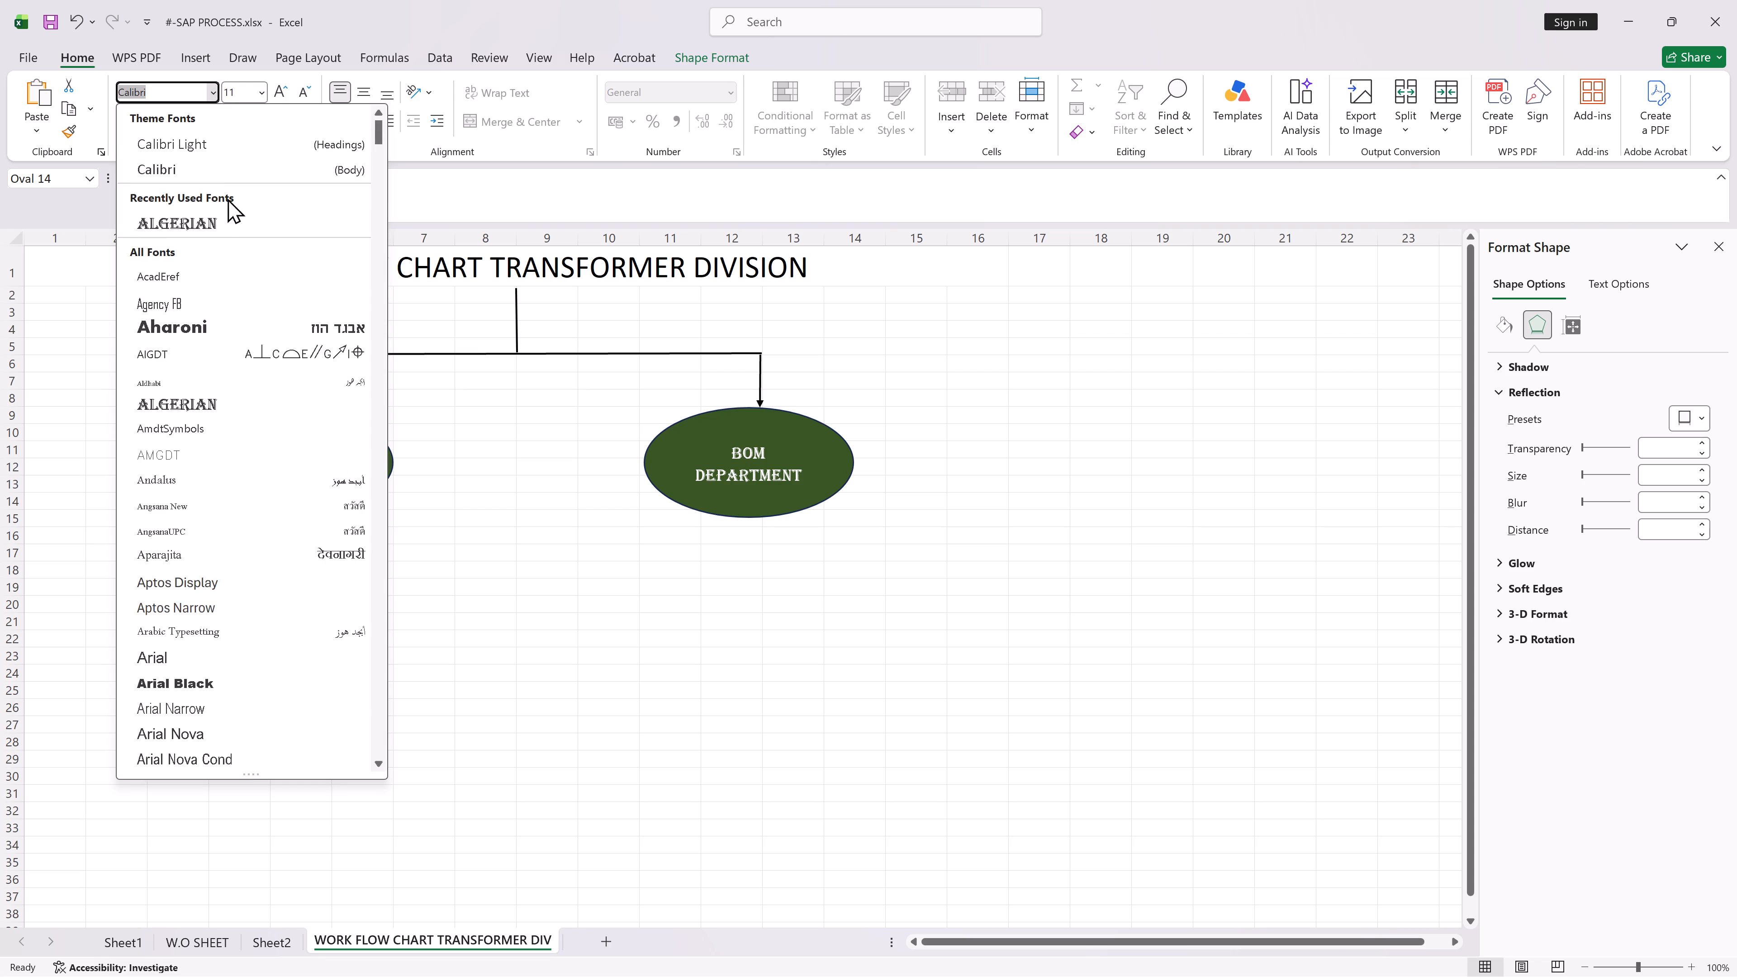
click(228, 226)
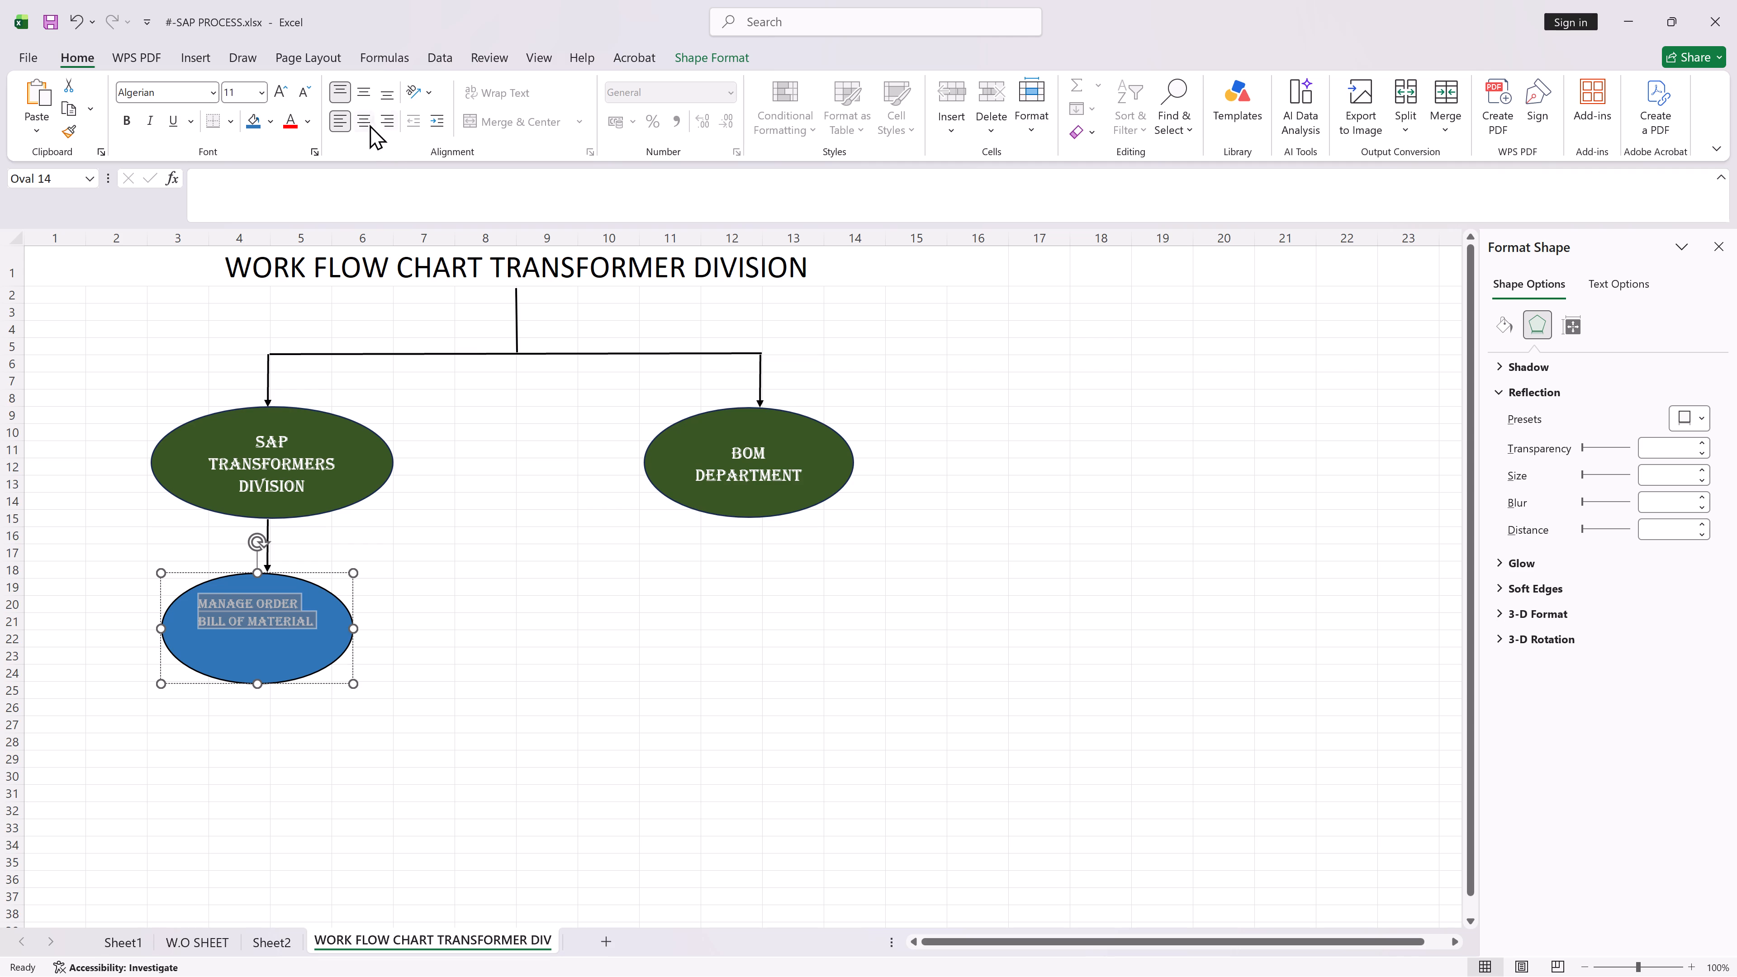
click(361, 95)
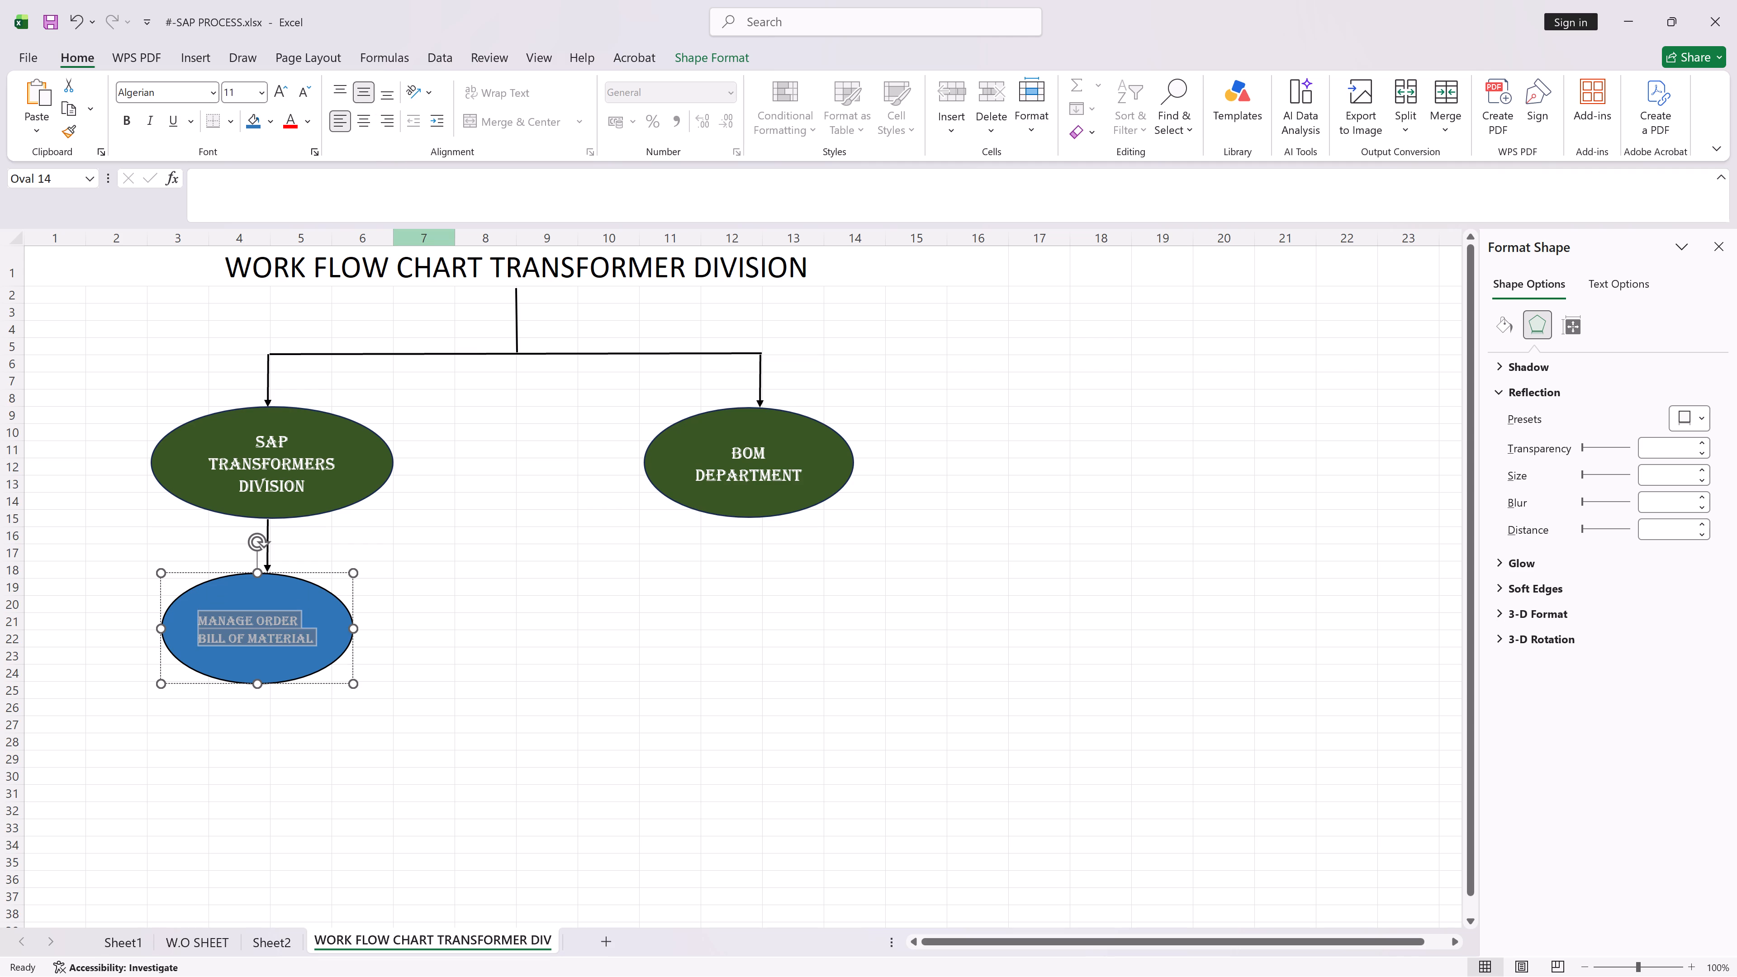
click(453, 650)
Resize the blue Manage Order Bill of Material oval to about the width of the SAP Transformers Division oval, across rows 18 to 24.
click(291, 626)
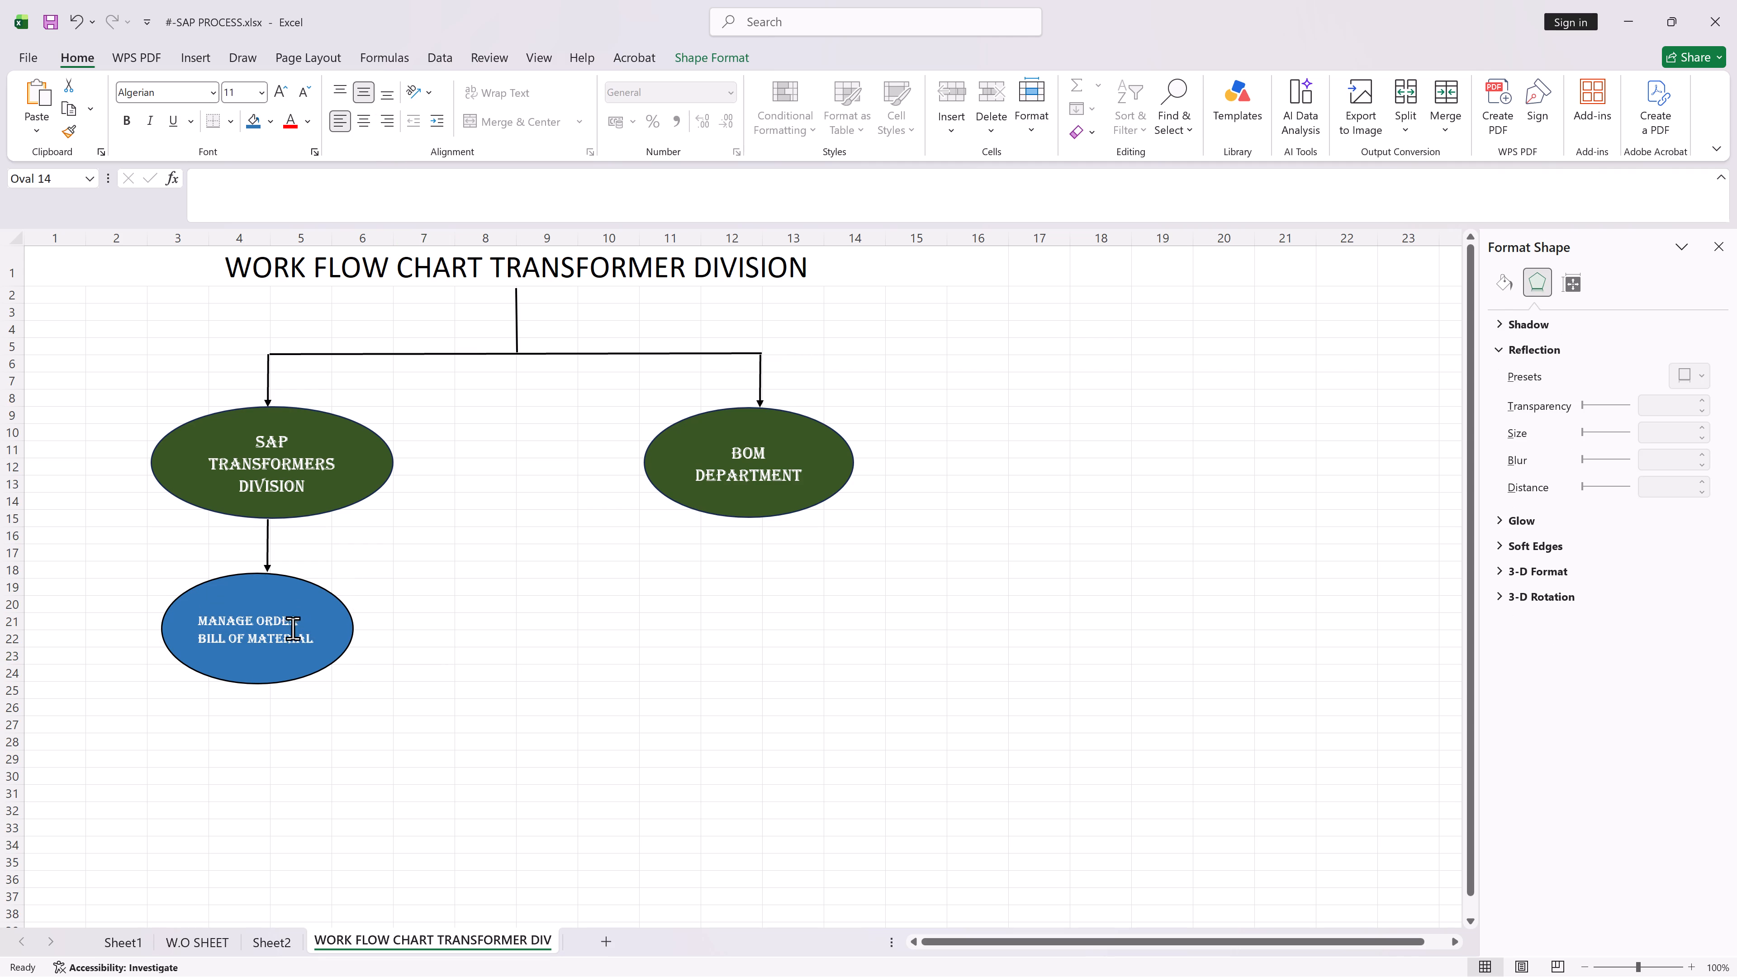
drag(352, 683, 346, 664)
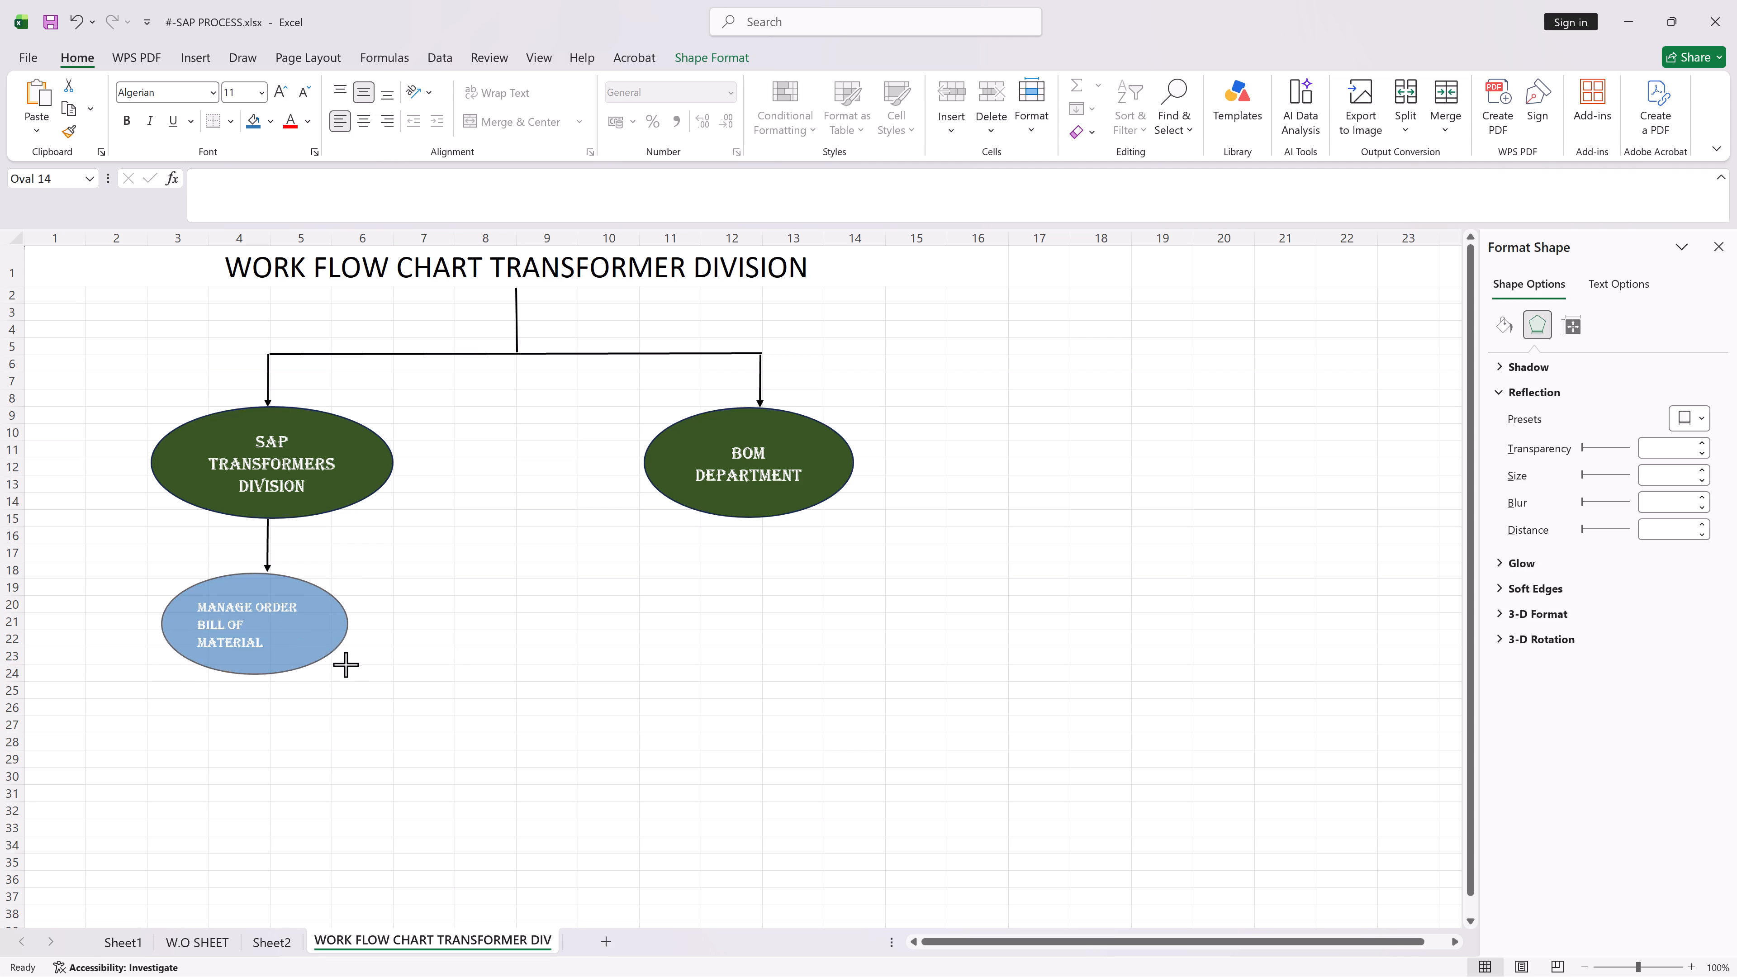
drag(346, 664, 362, 656)
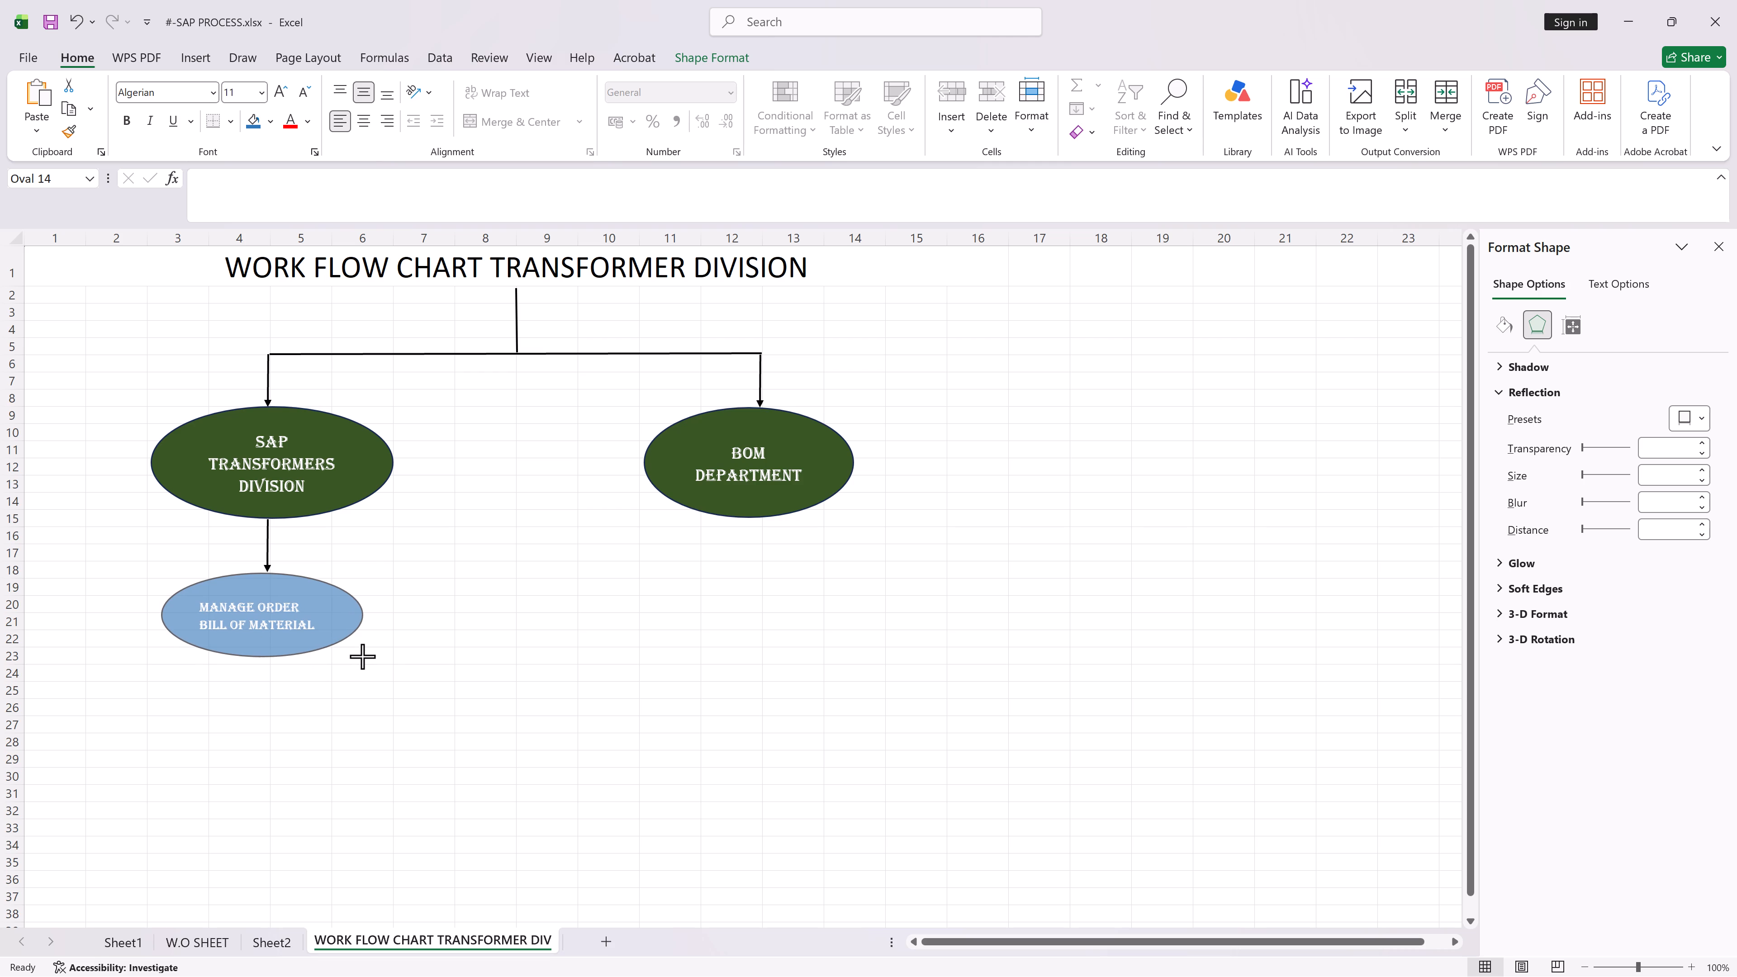
drag(362, 656, 384, 661)
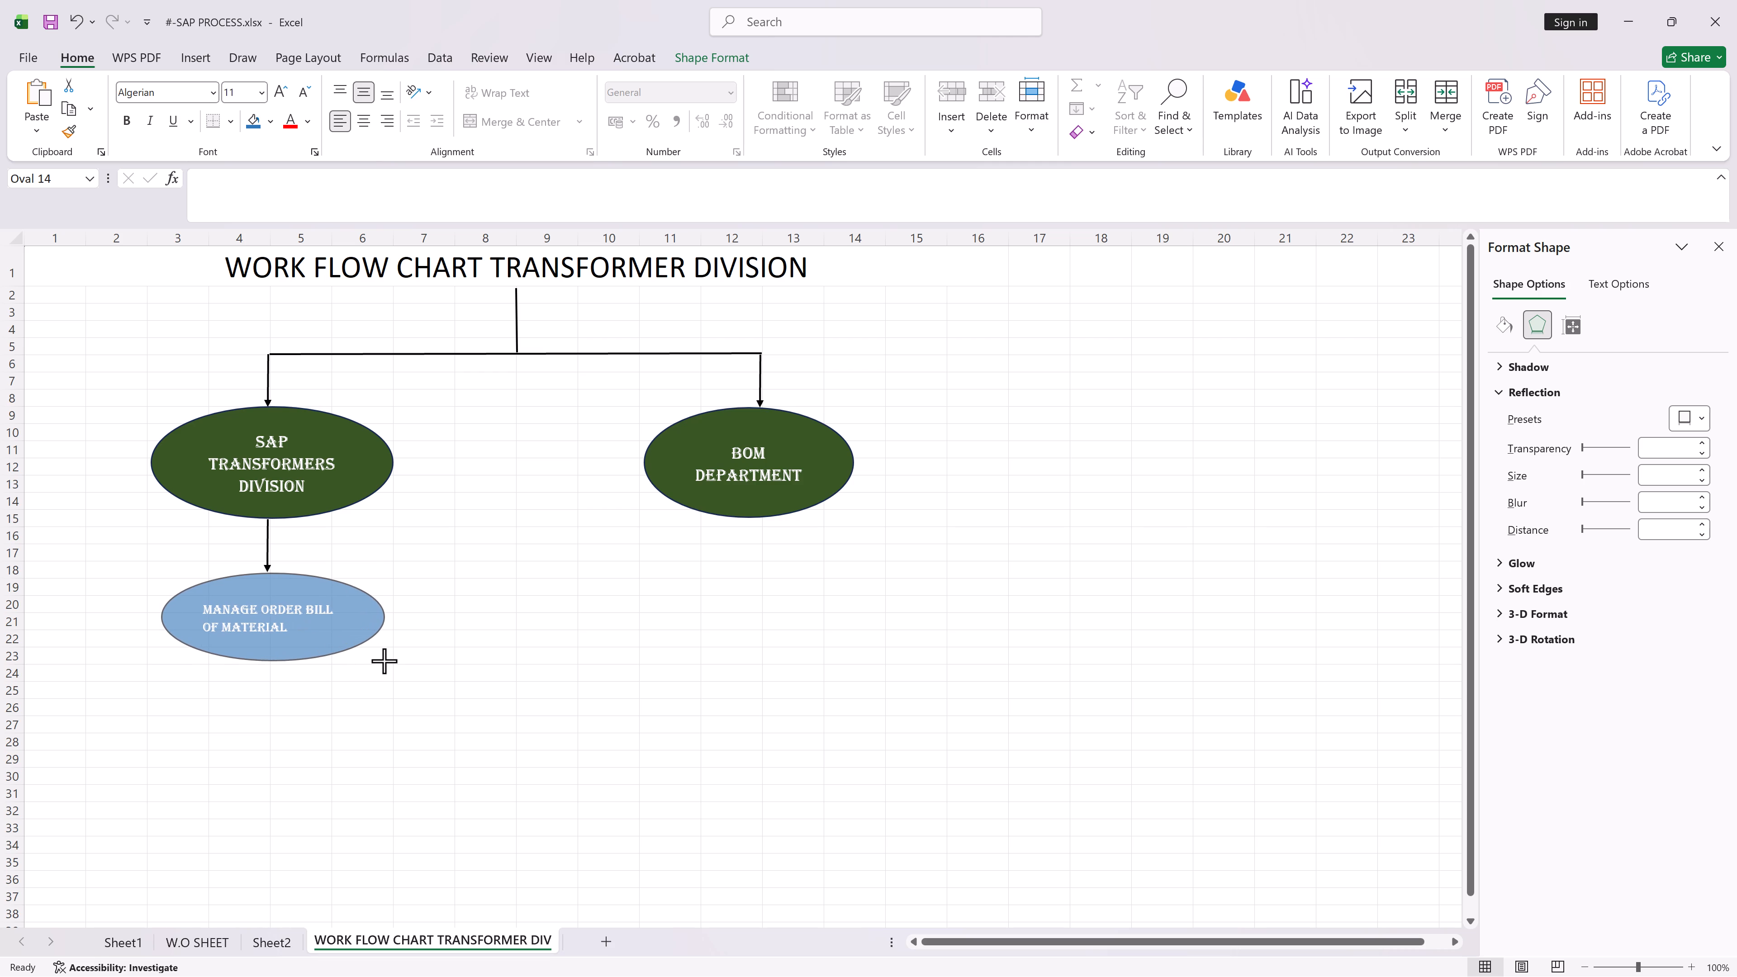
drag(384, 661, 384, 662)
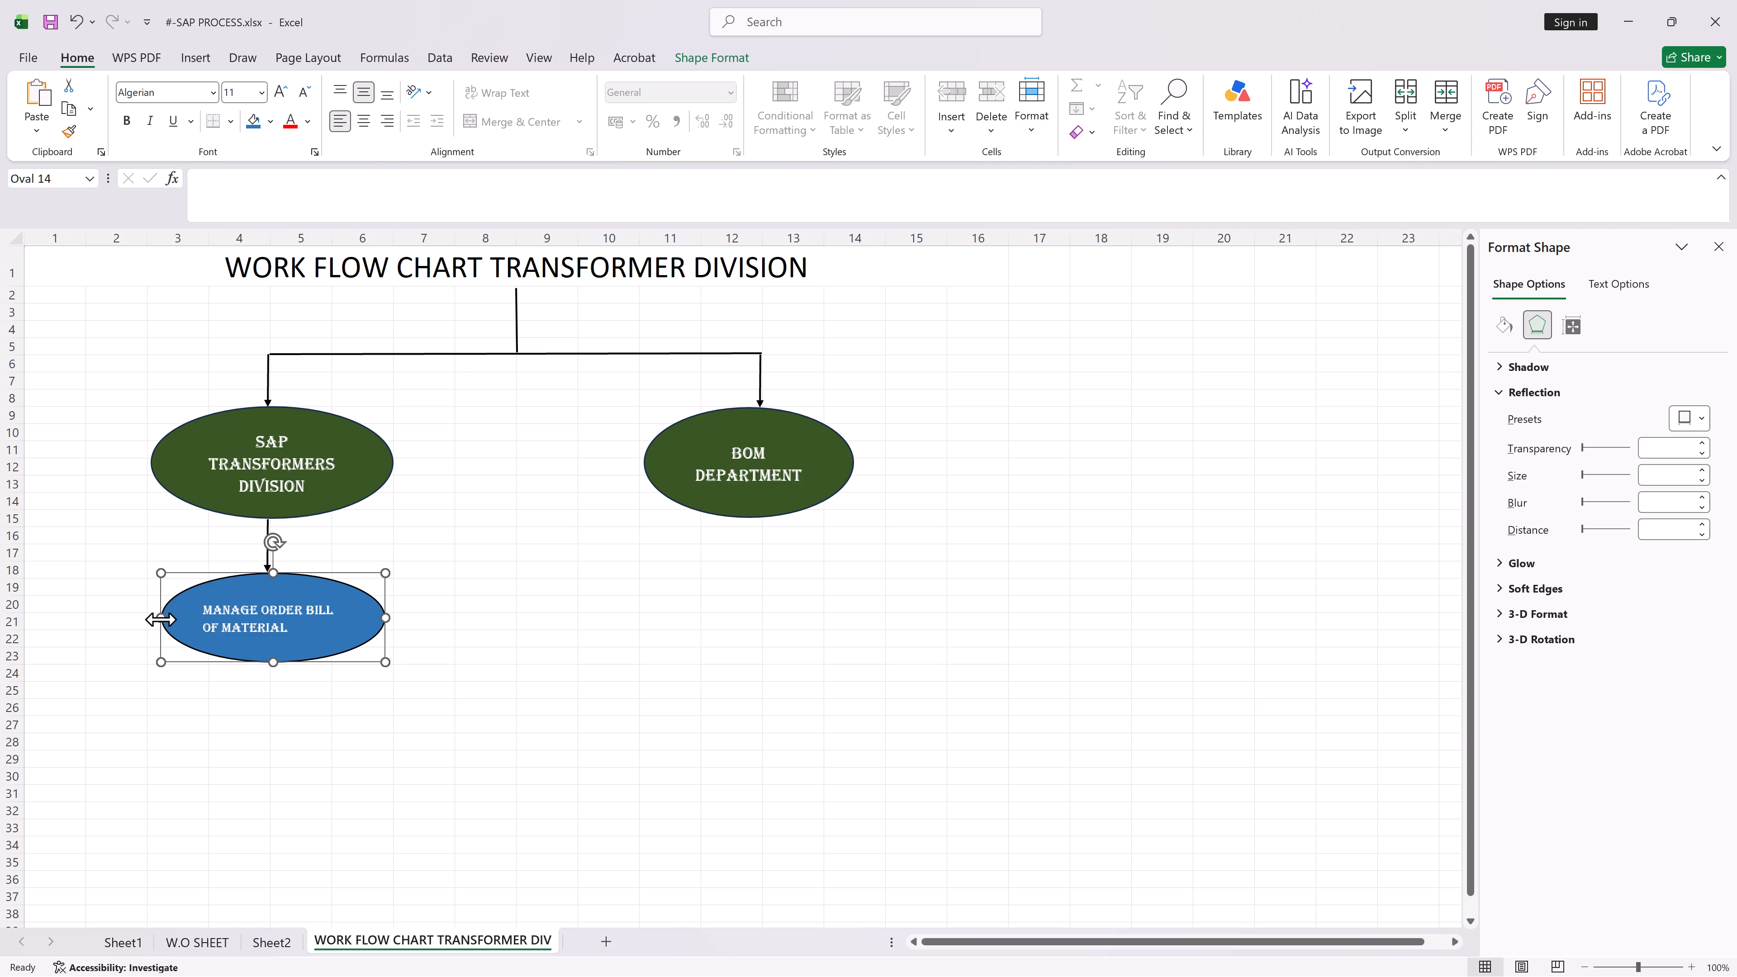
drag(161, 619, 146, 625)
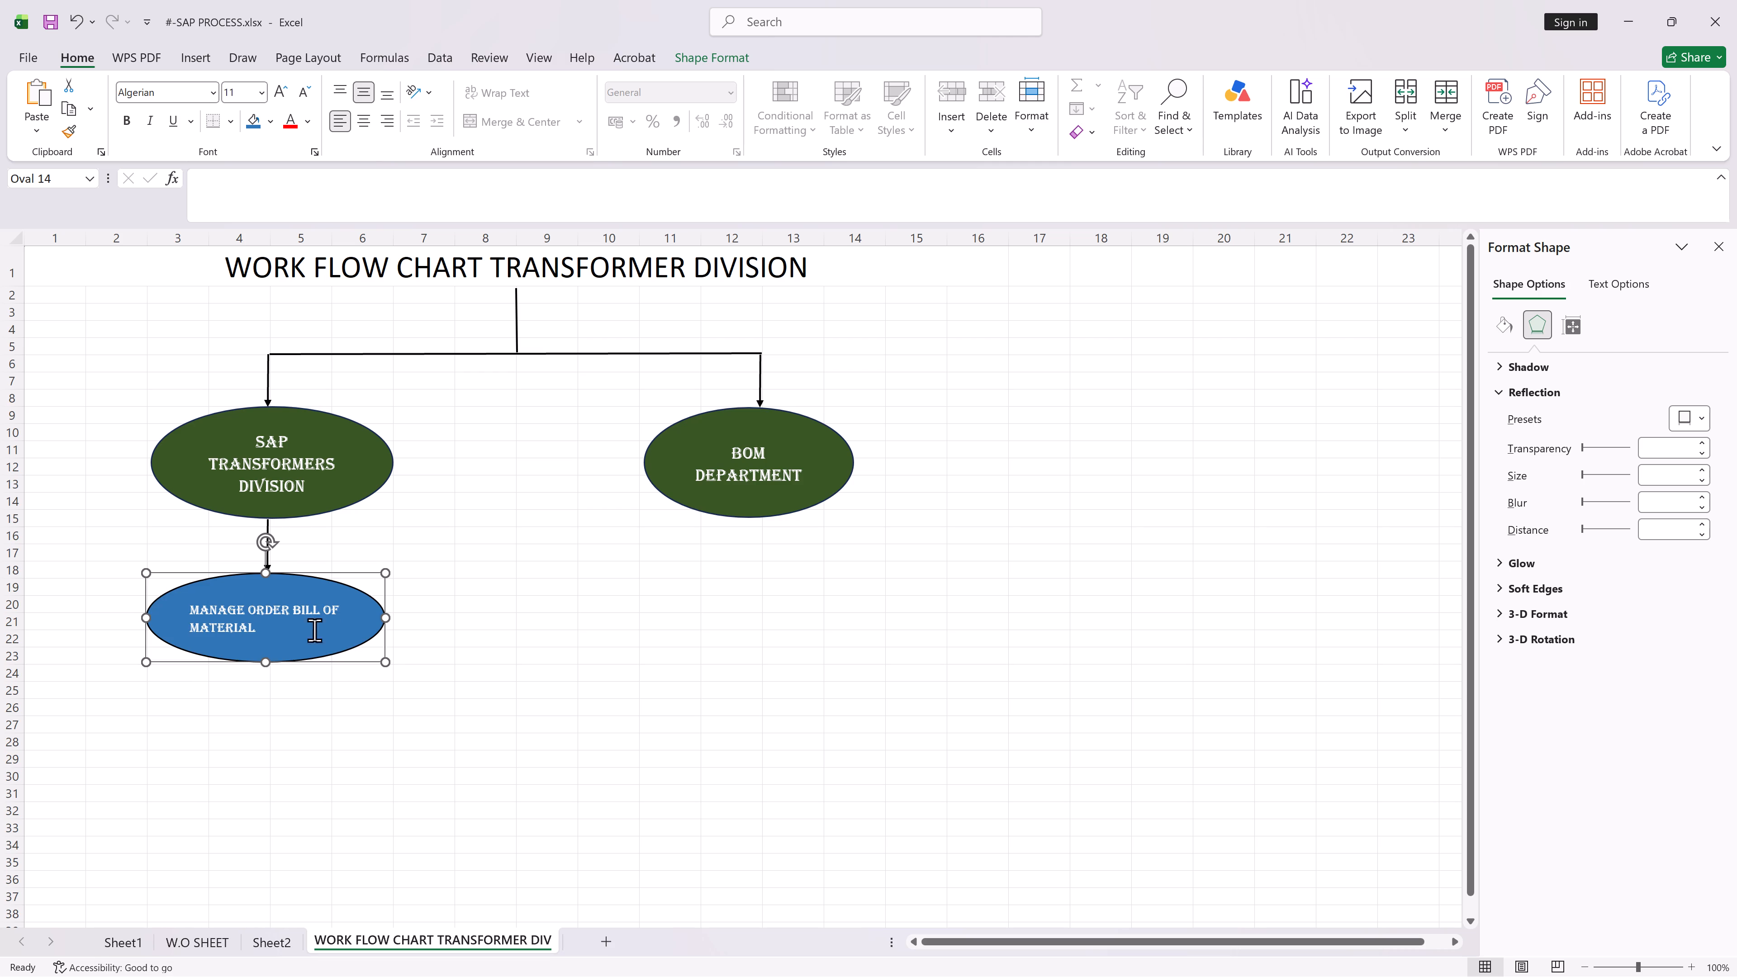
drag(389, 621, 393, 620)
drag(269, 663, 266, 678)
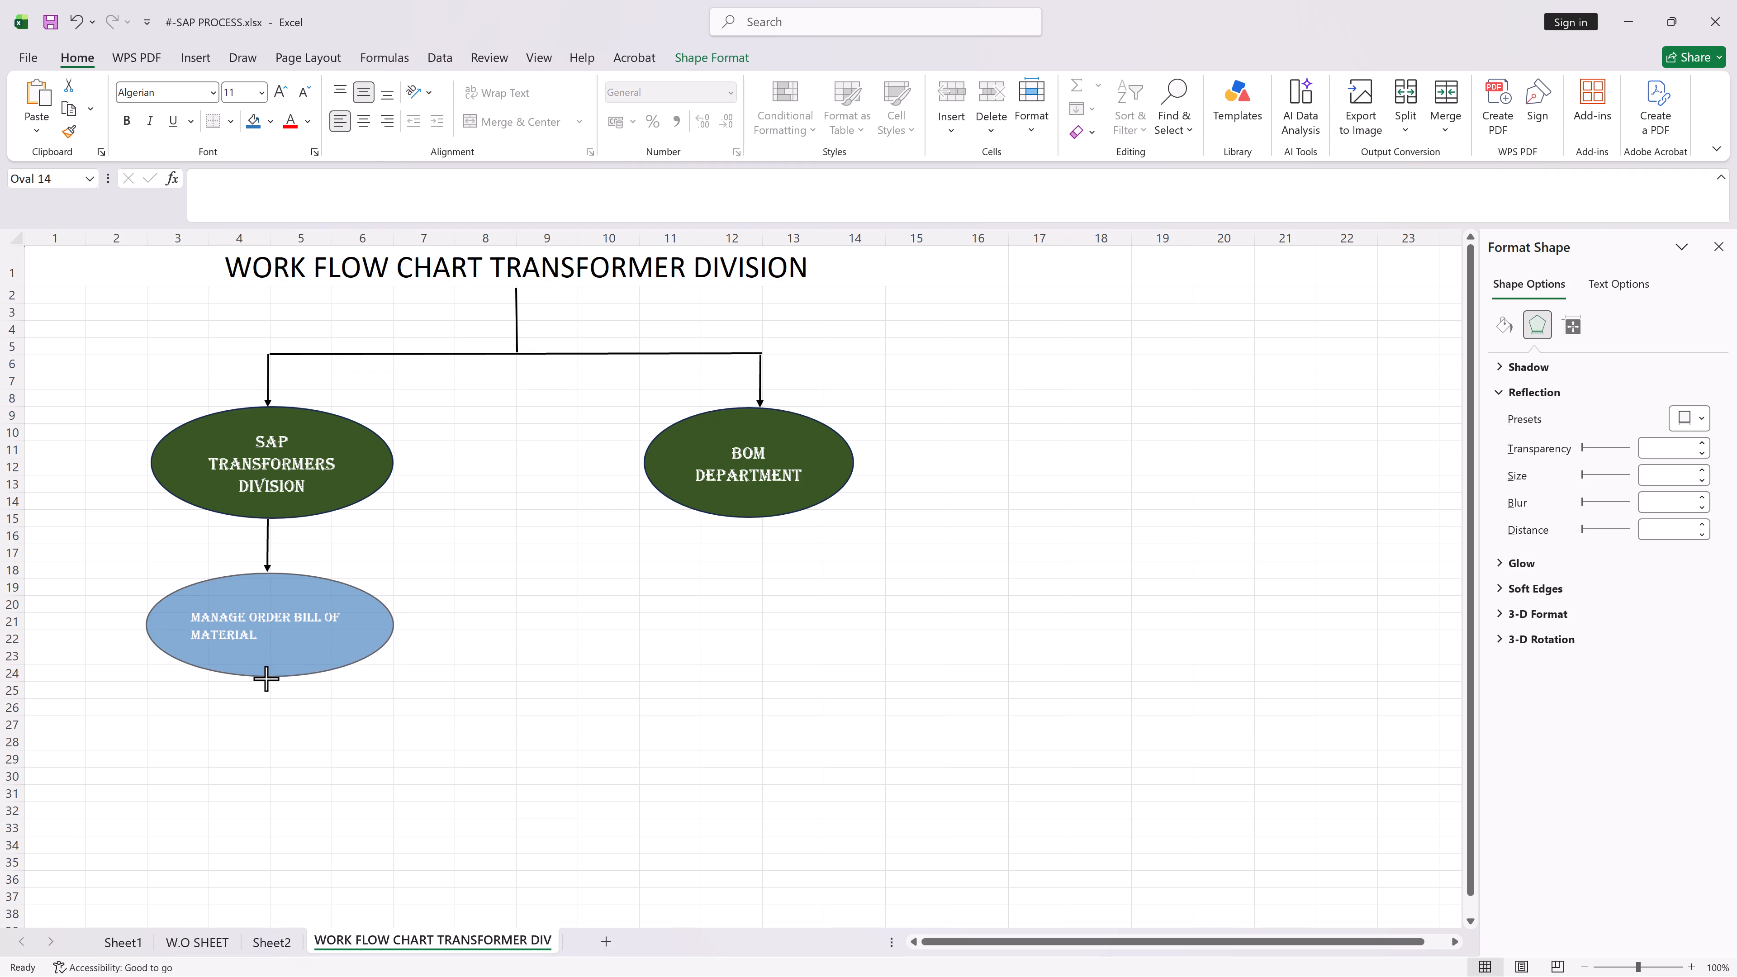
drag(266, 678, 266, 680)
click(190, 615)
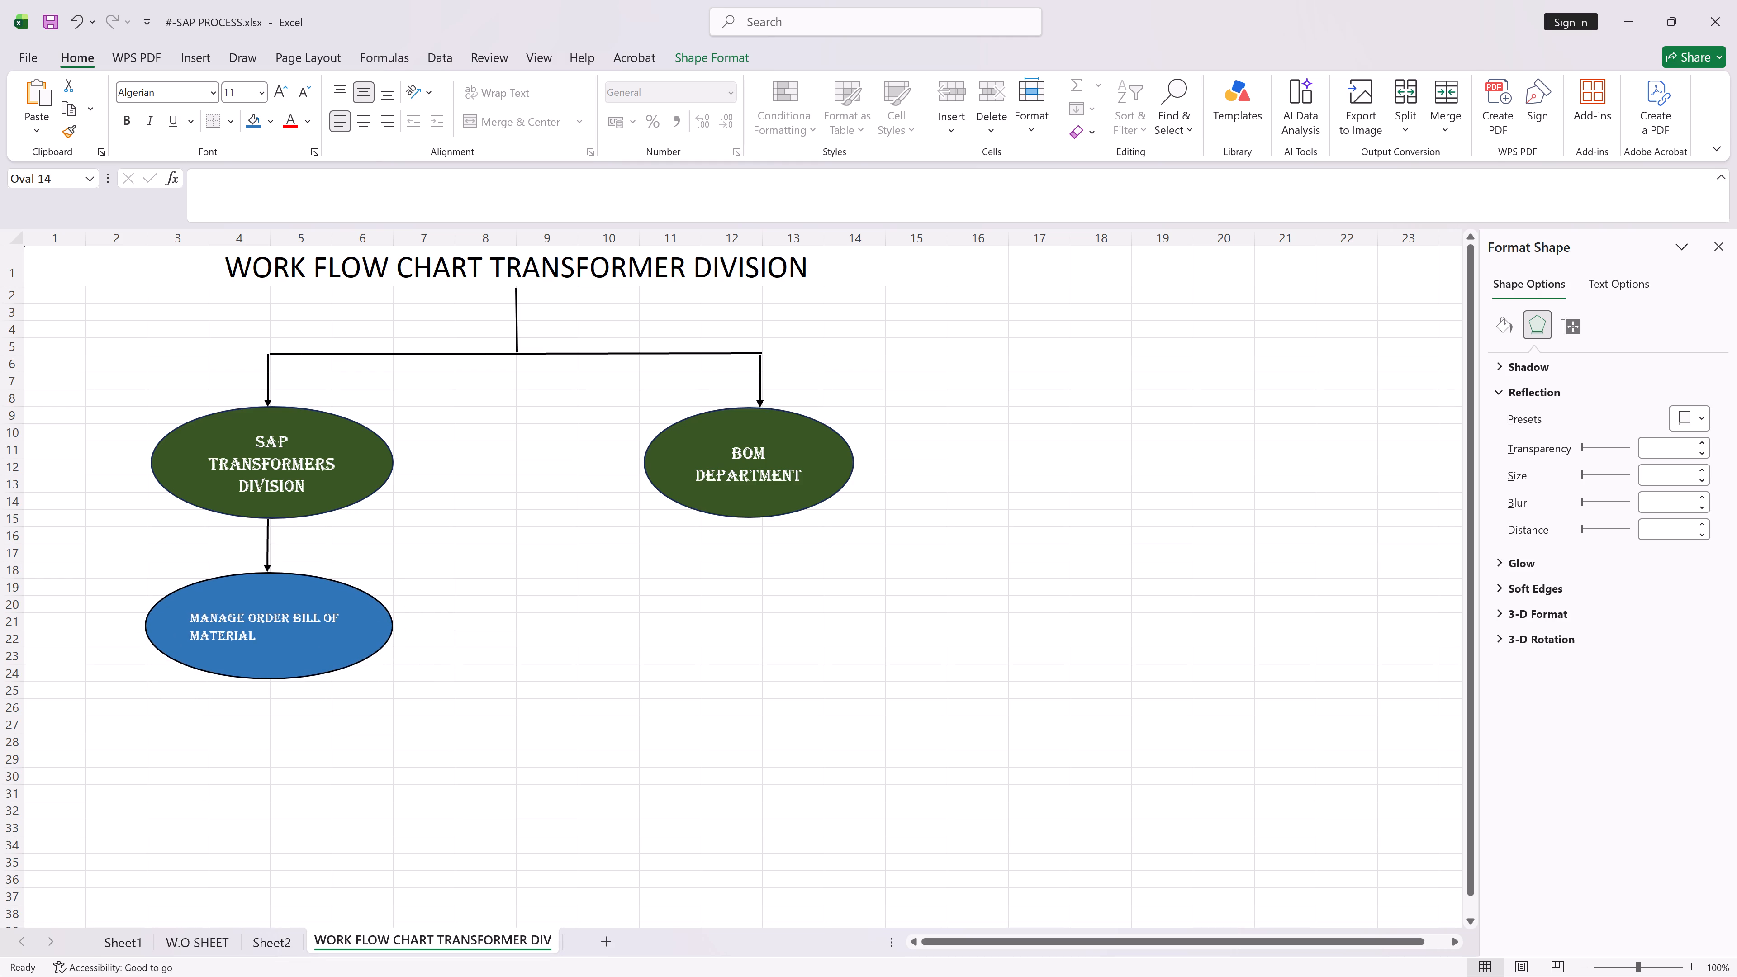
click(190, 618)
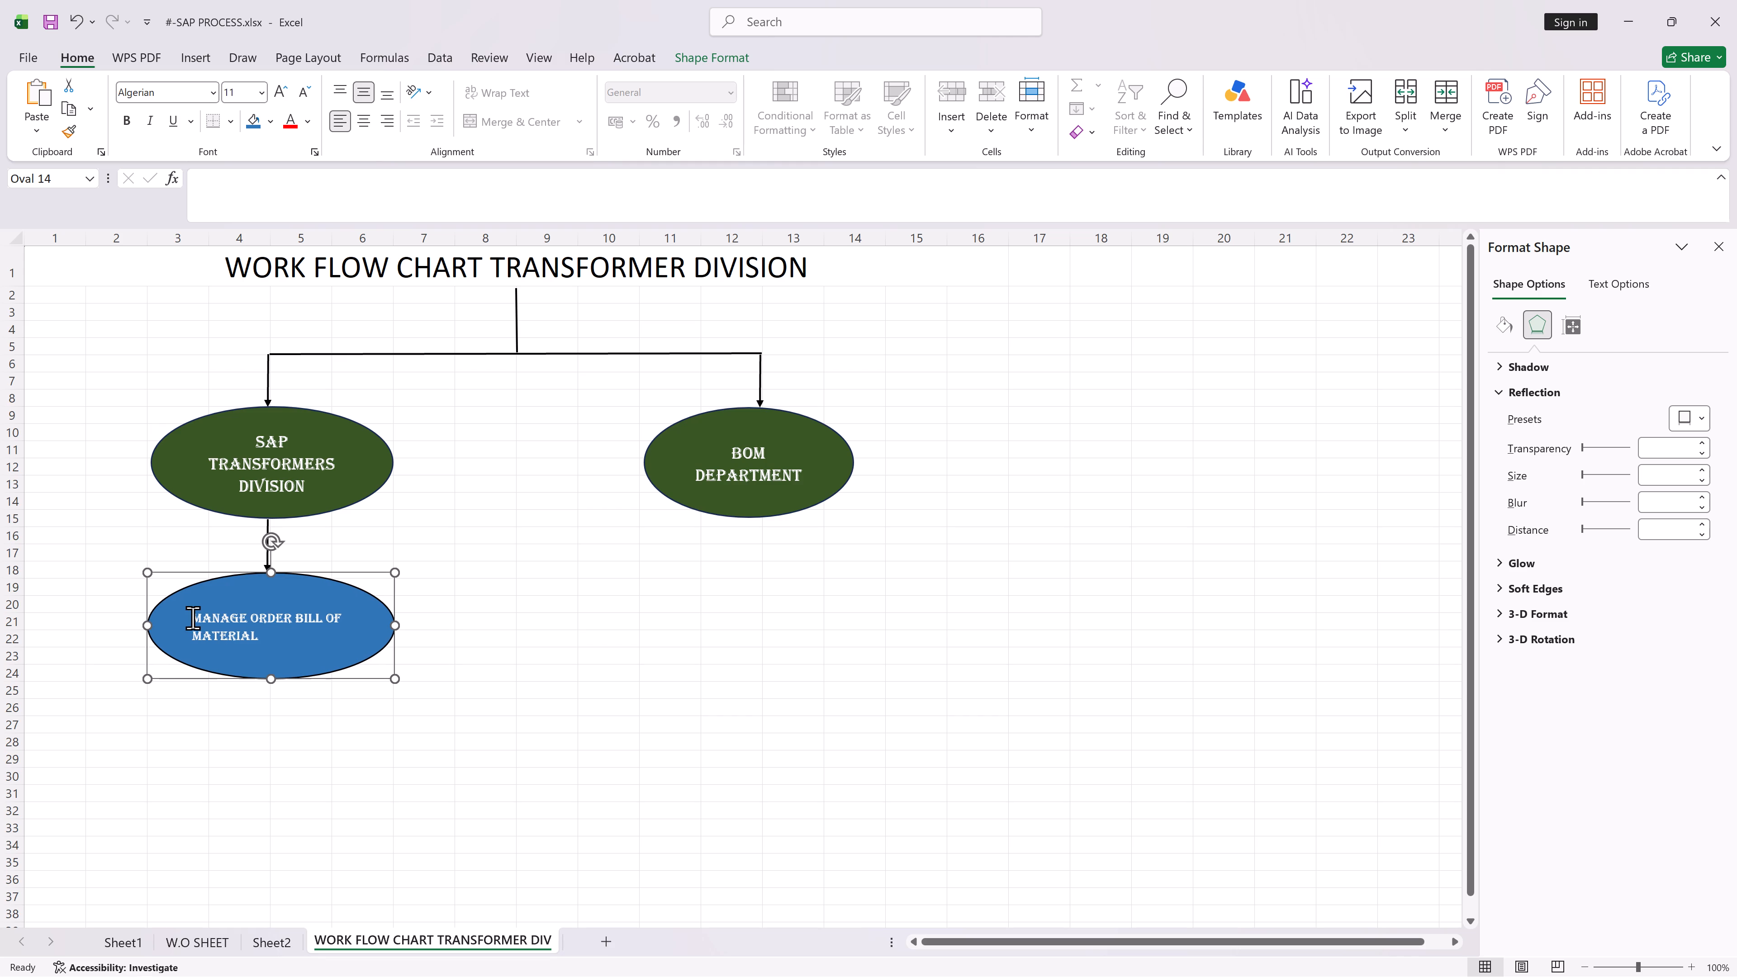
drag(193, 618, 186, 623)
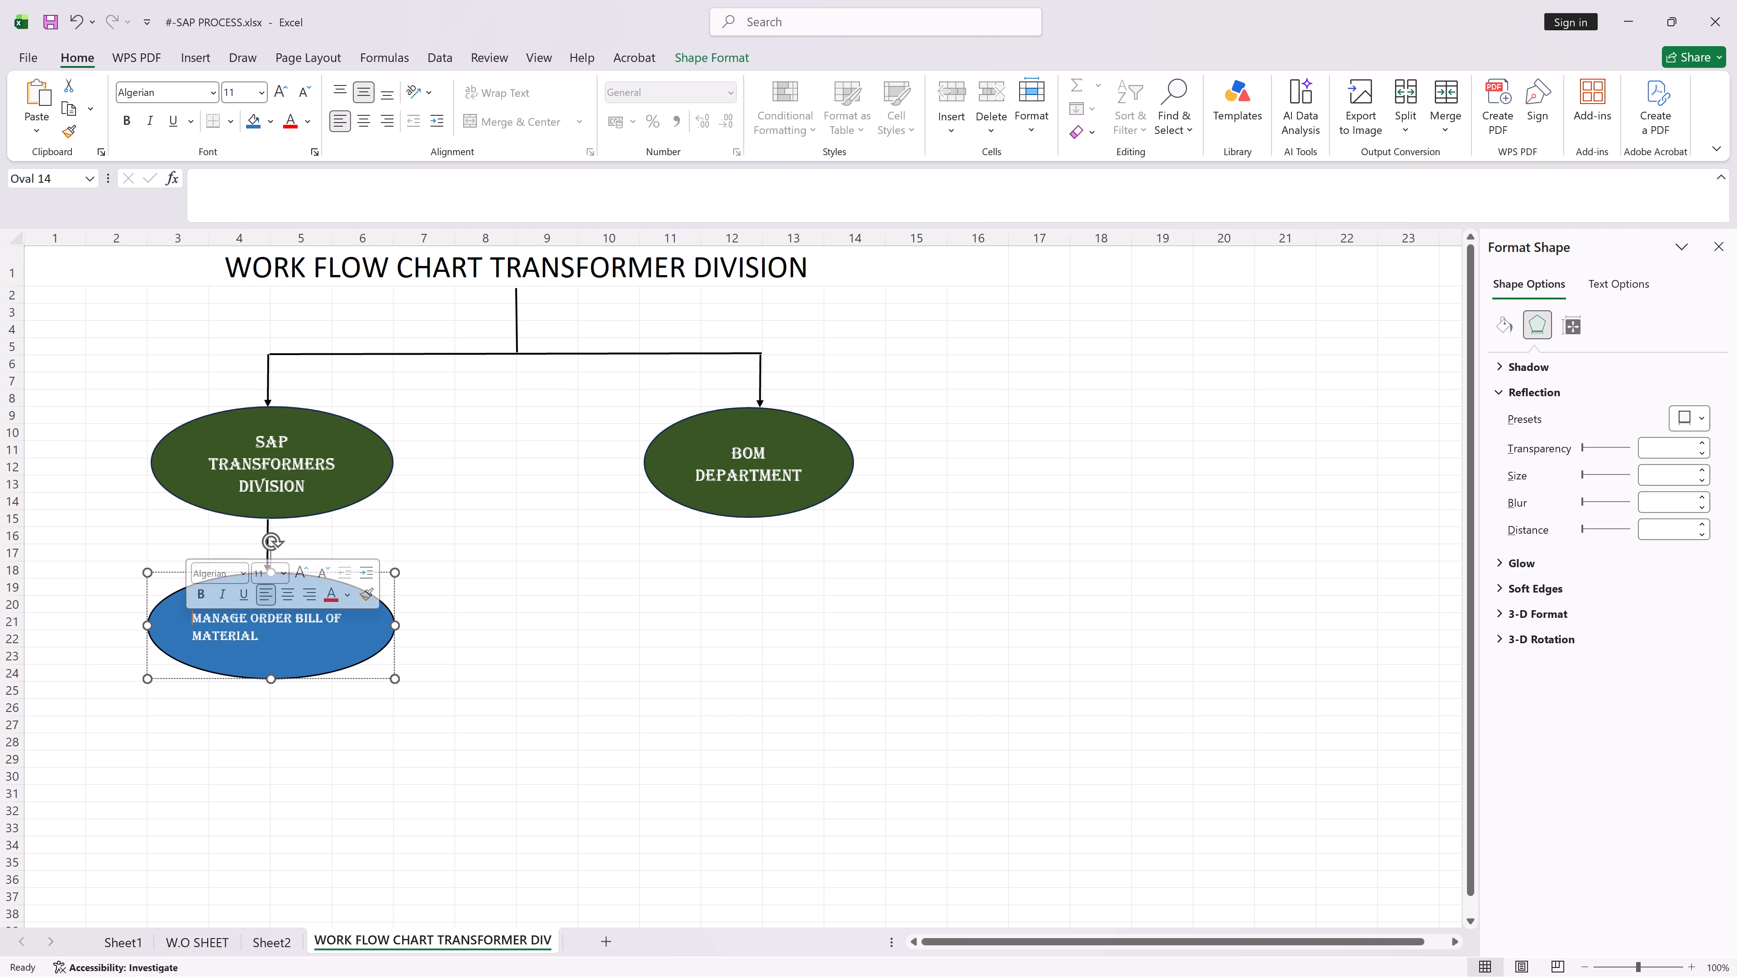
click(452, 634)
Increase the whole Manage Order Bill of Material label to font size 14, matching the SAP Transformers Division oval.
double_click(269, 612)
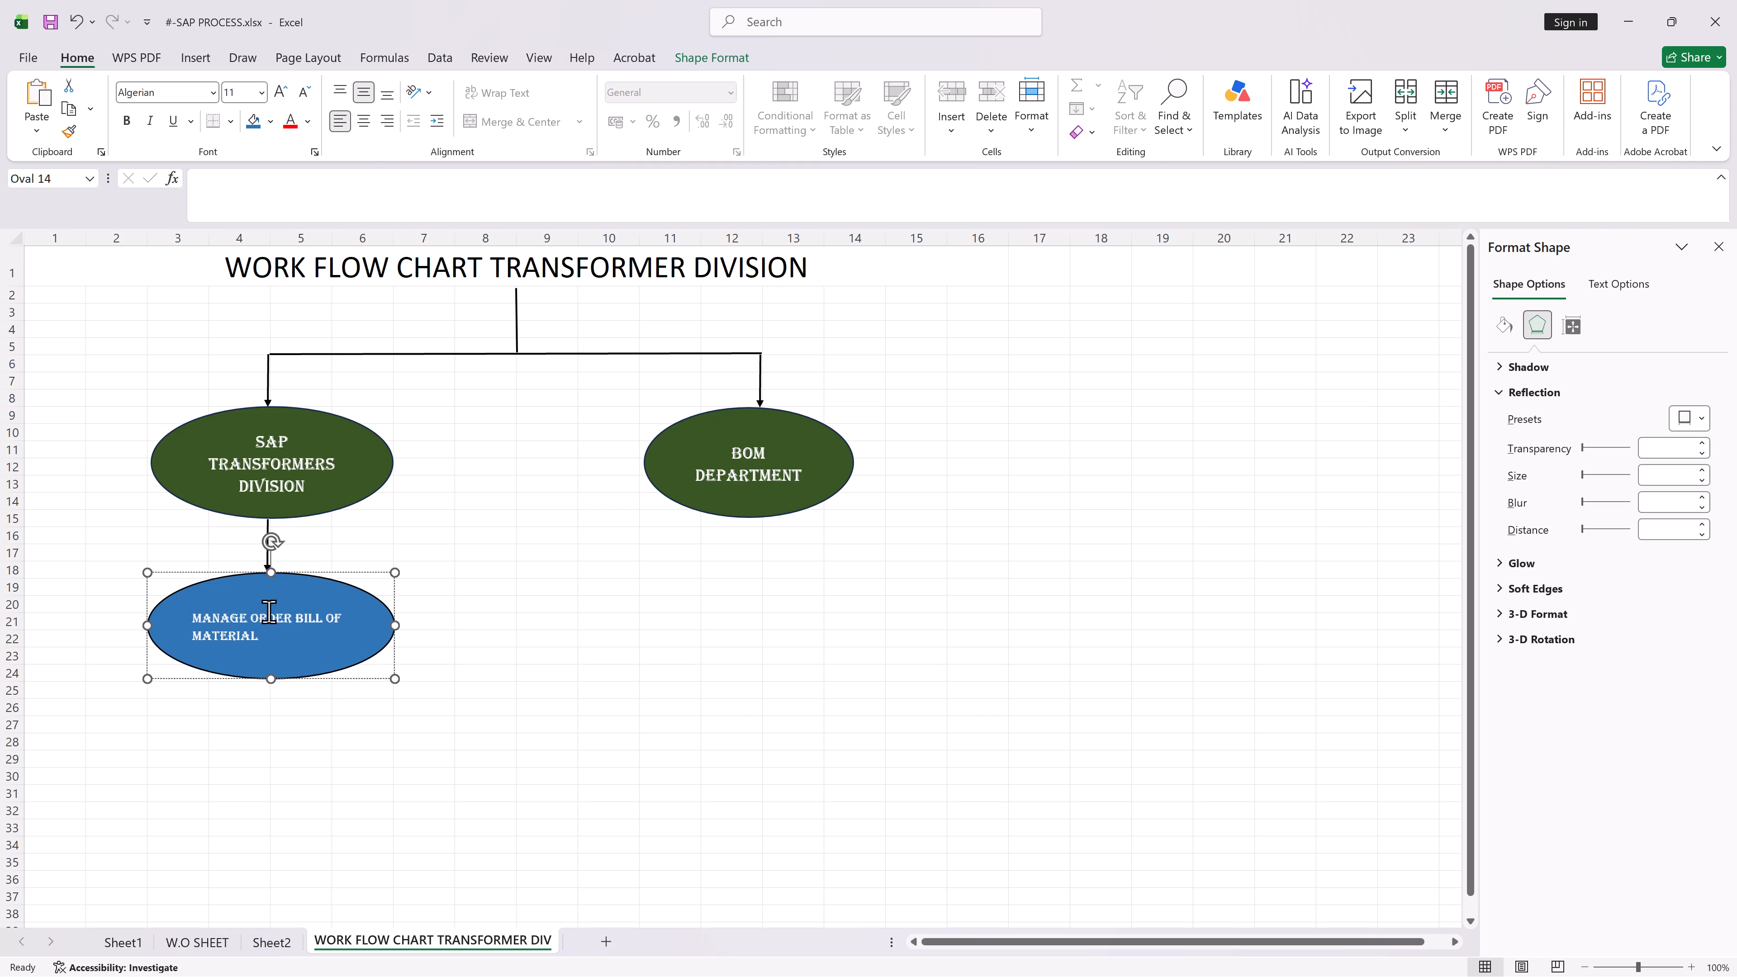
key(ctrl+a)
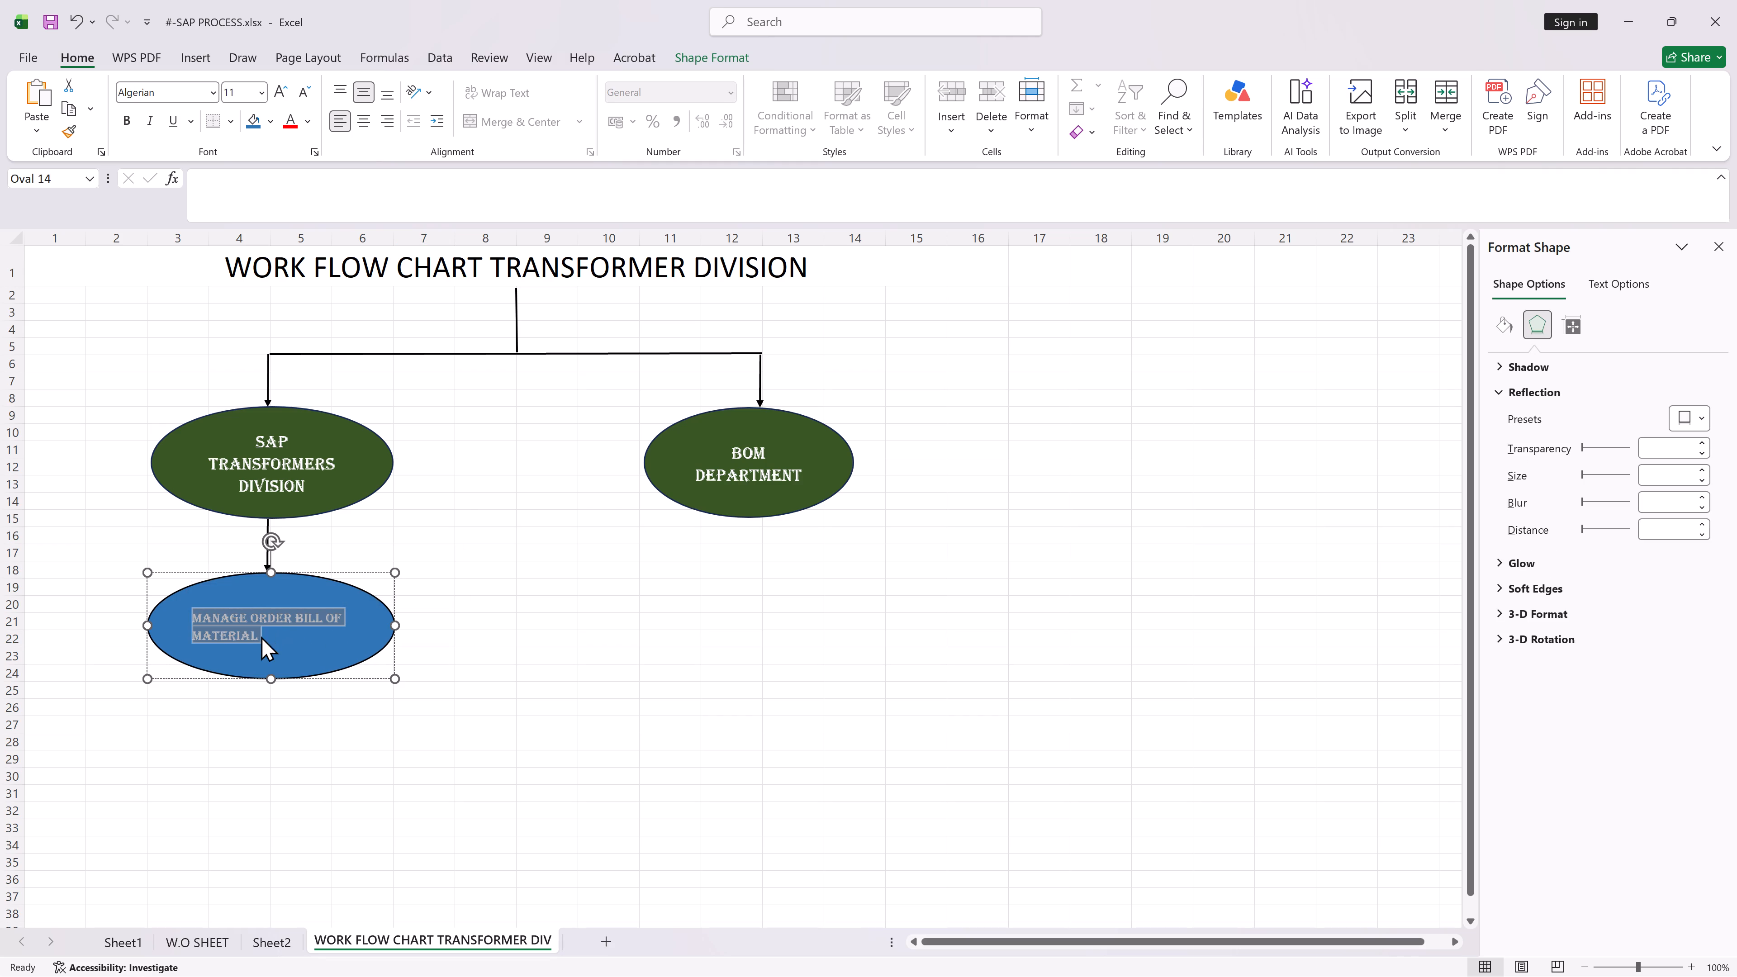
click(265, 428)
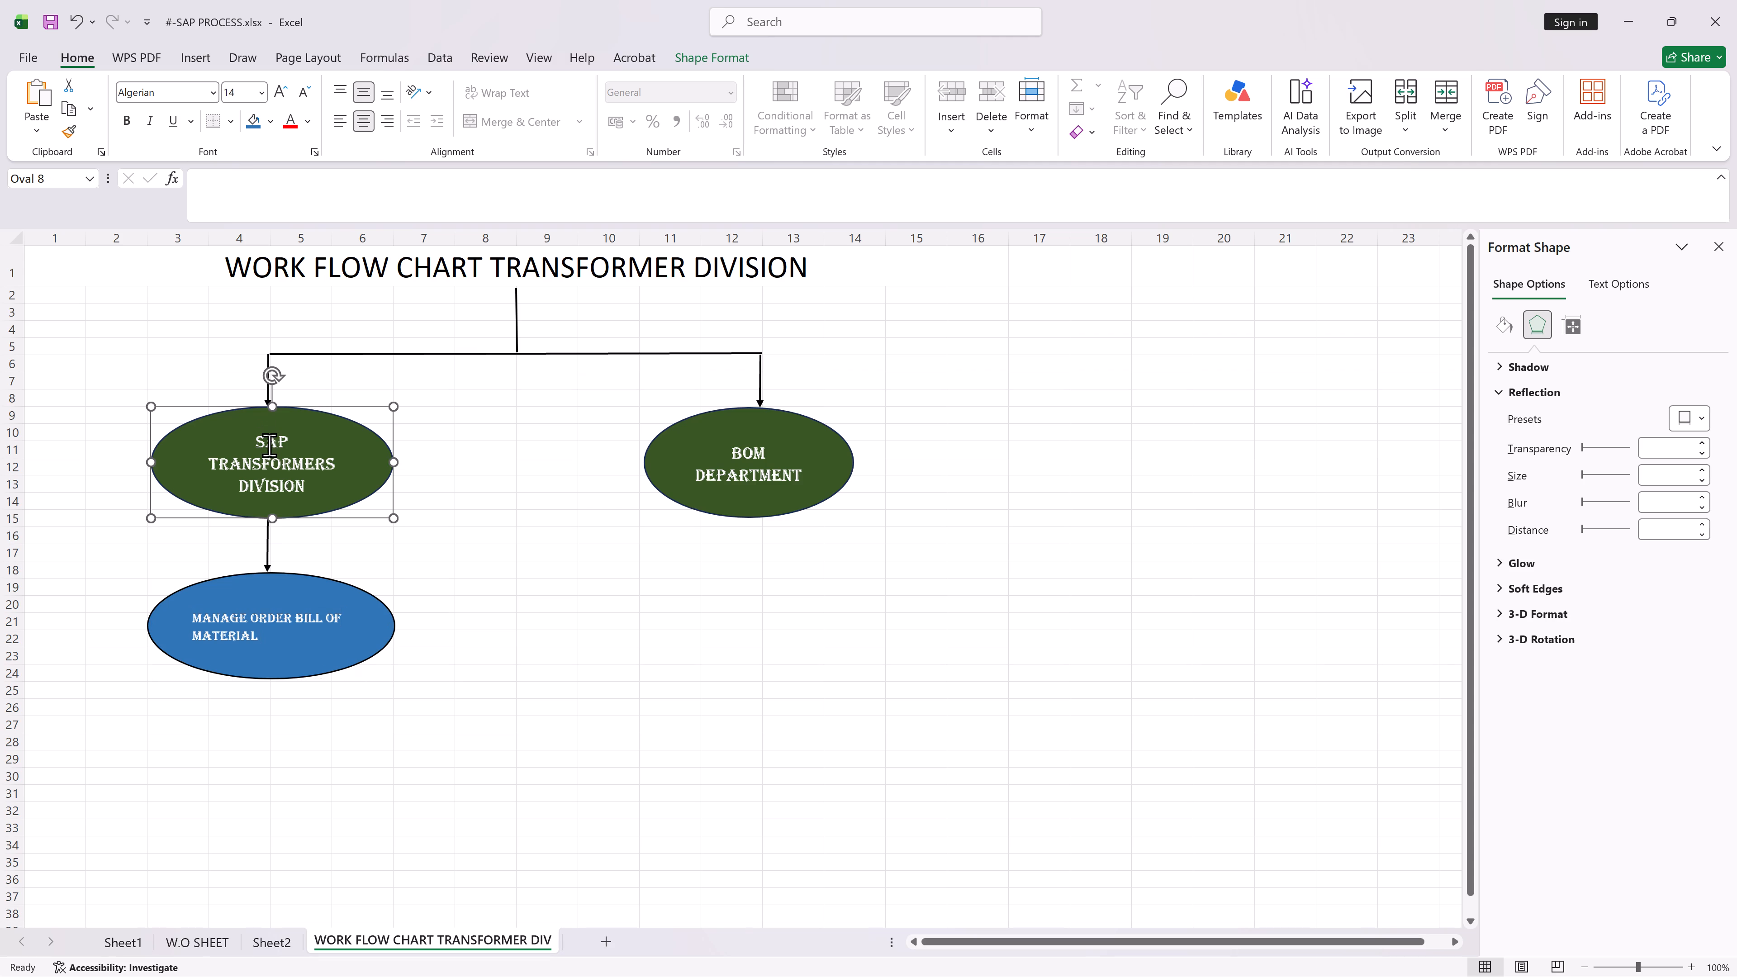
click(268, 446)
click(262, 619)
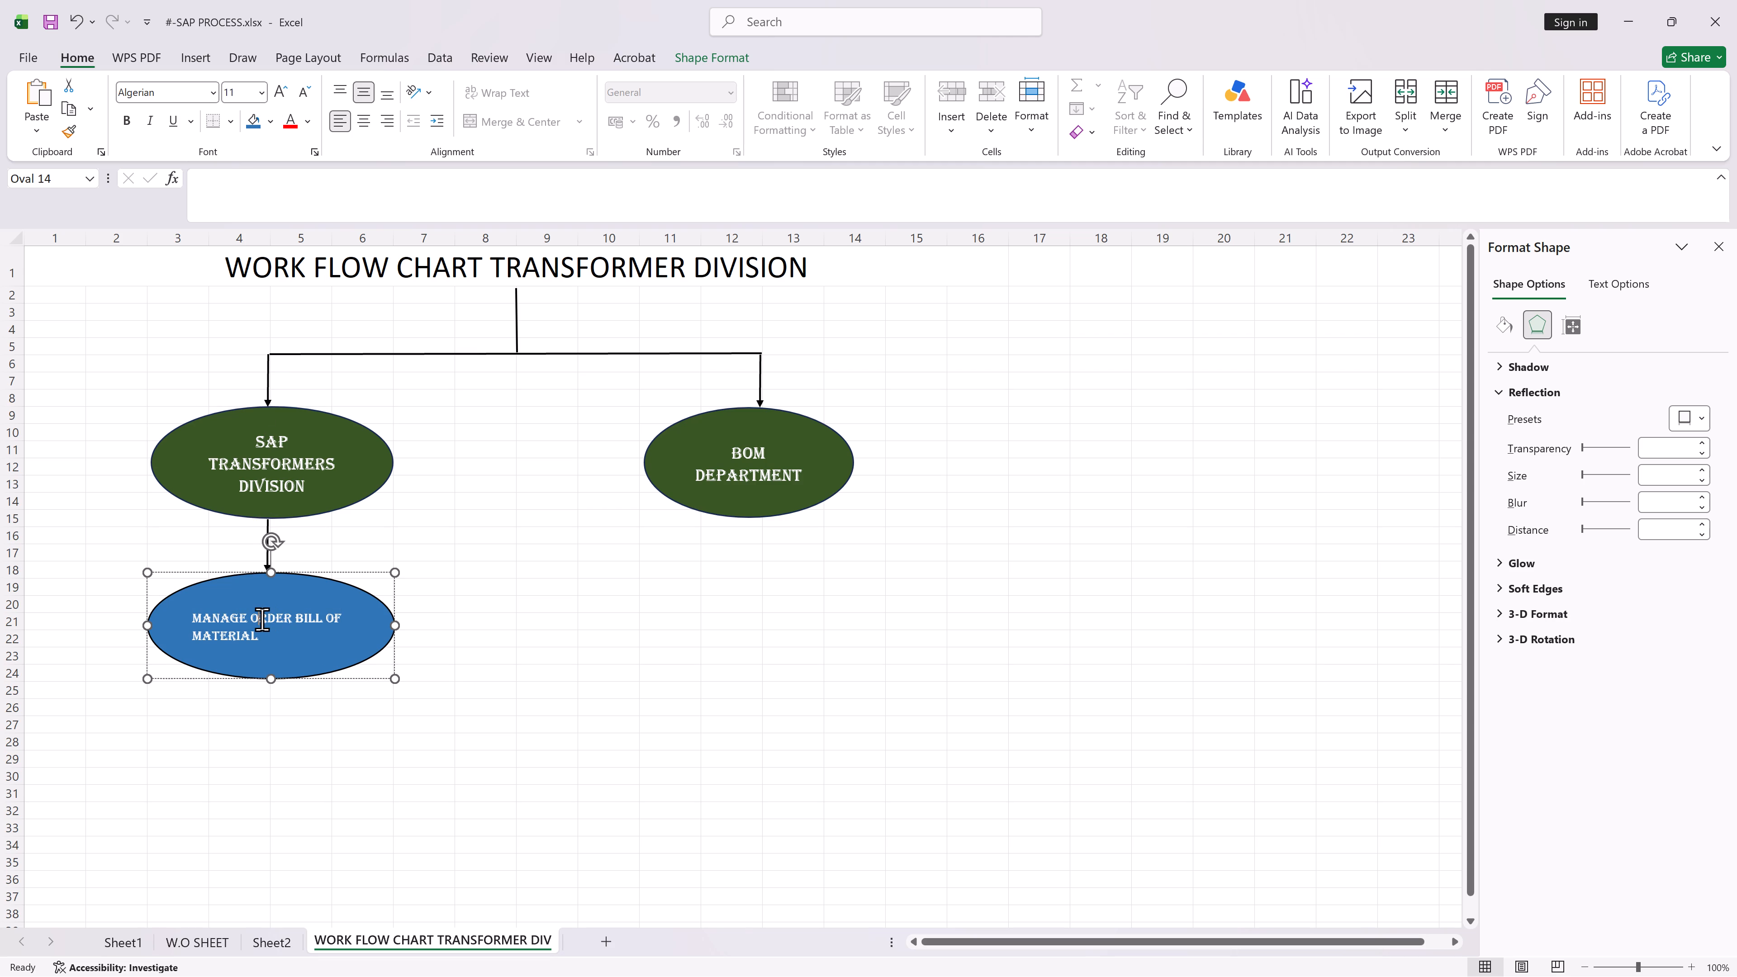
double_click(250, 618)
key(ctrl+a)
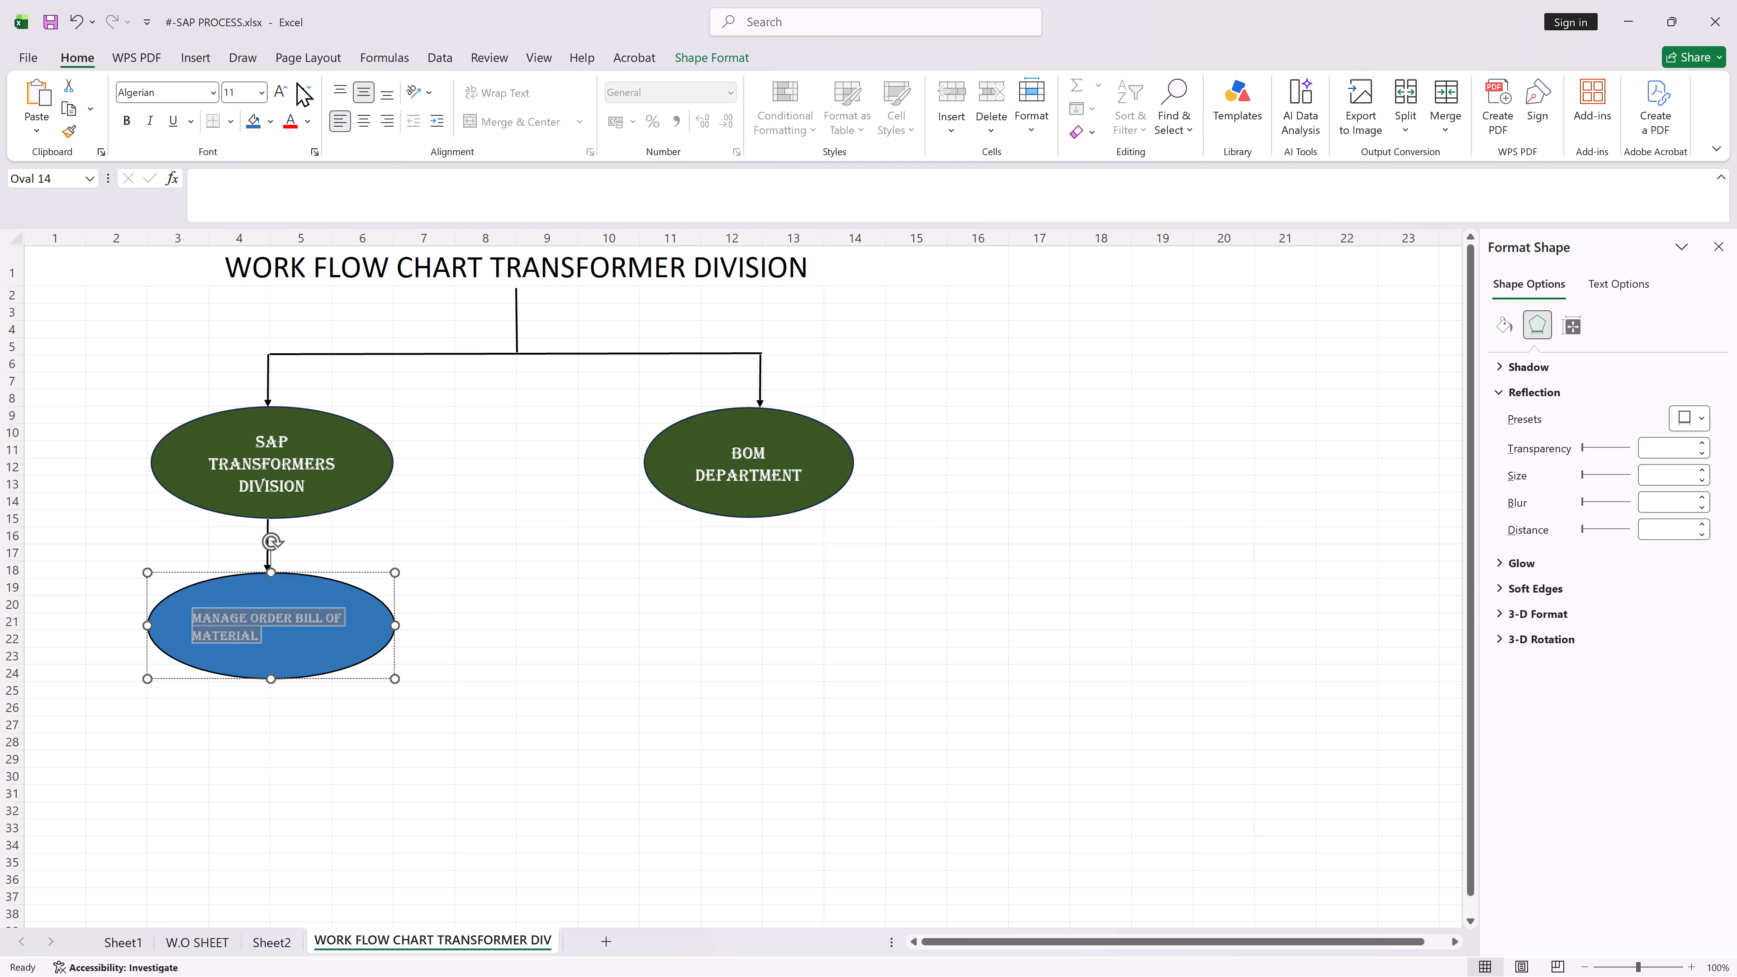
click(284, 89)
click(284, 89)
click(285, 723)
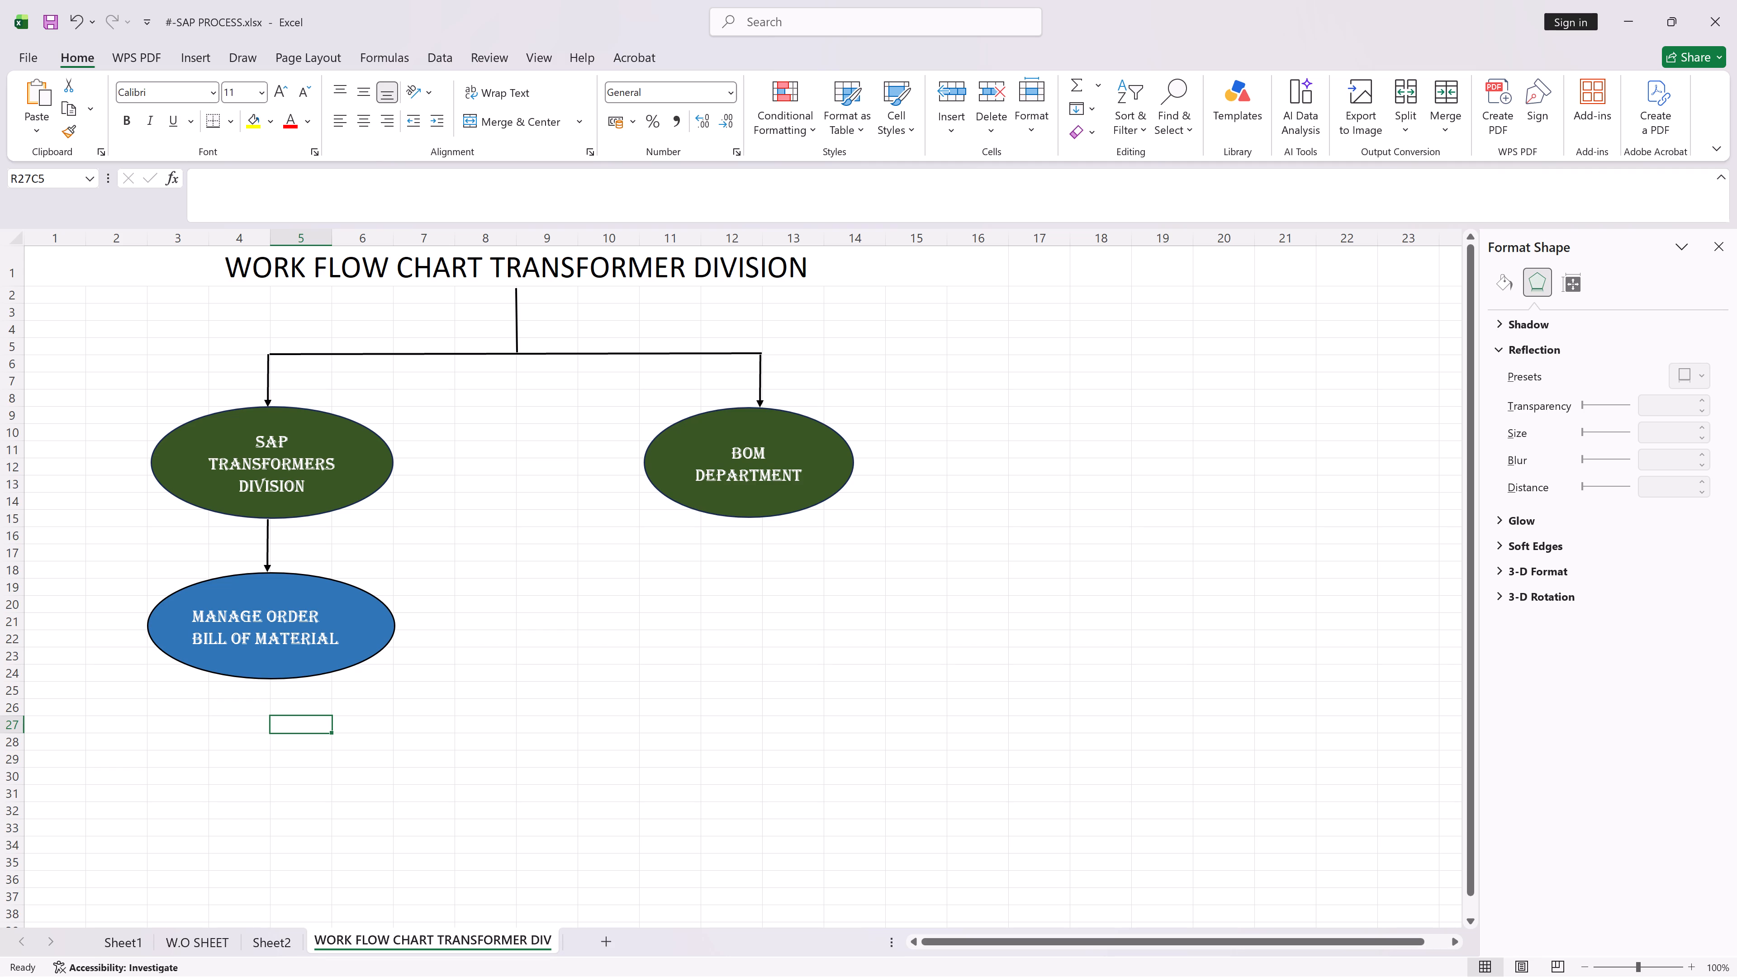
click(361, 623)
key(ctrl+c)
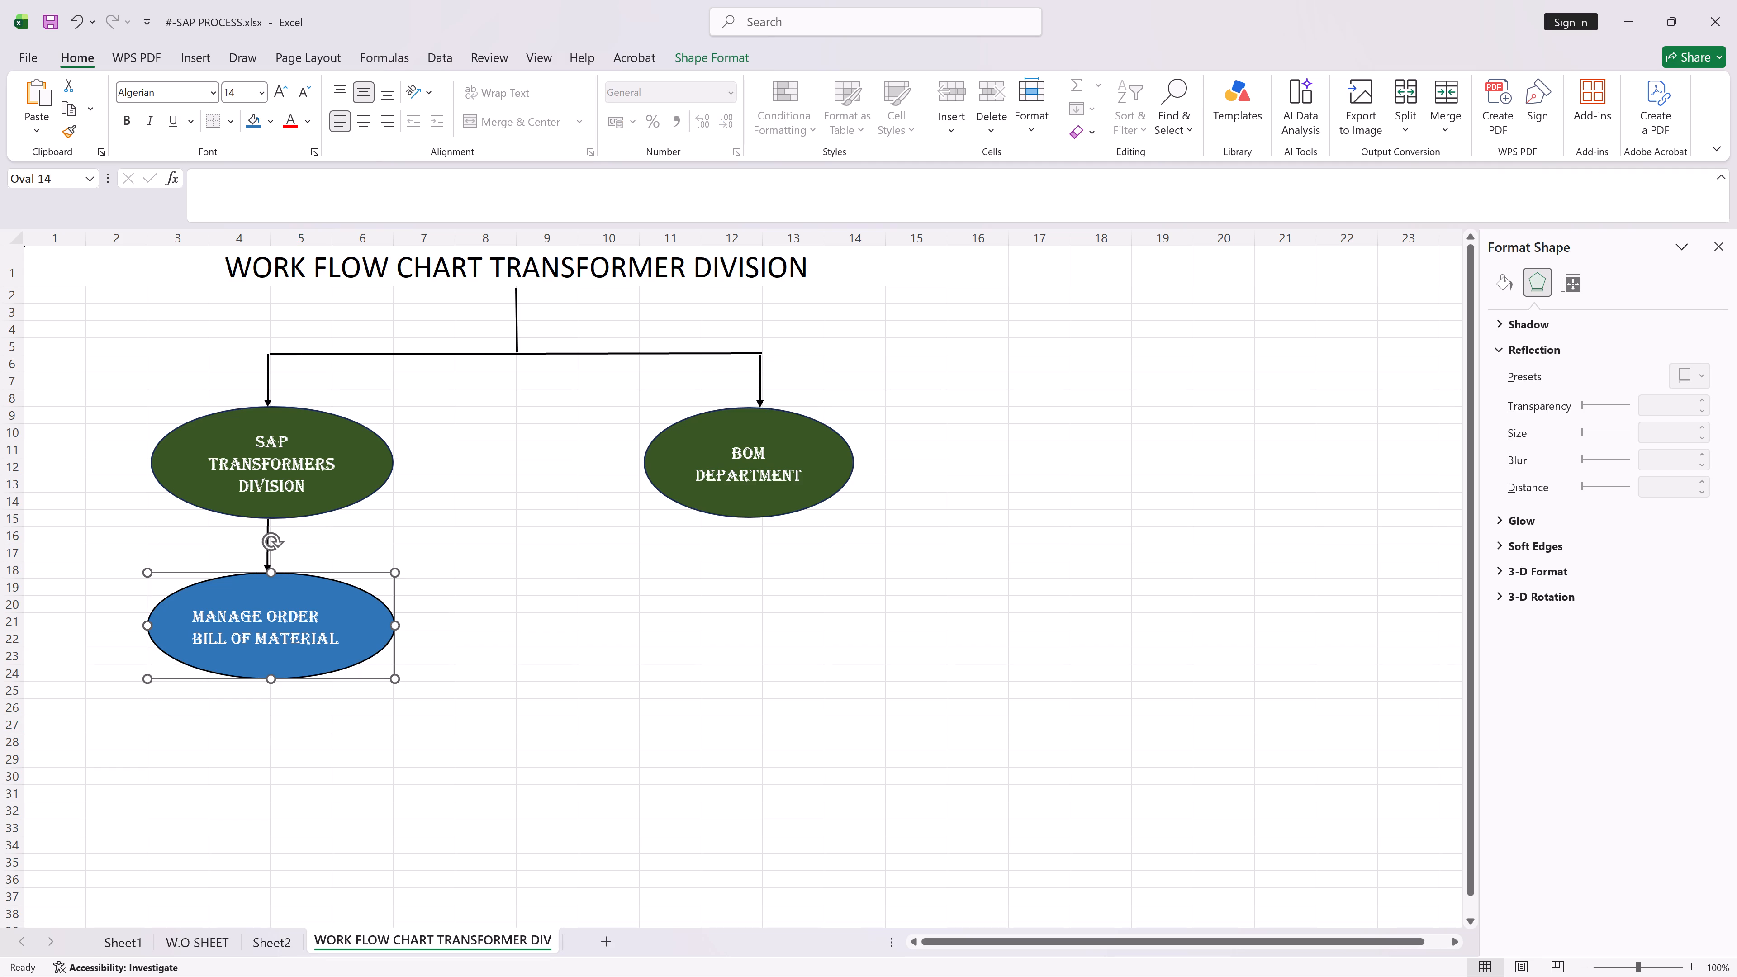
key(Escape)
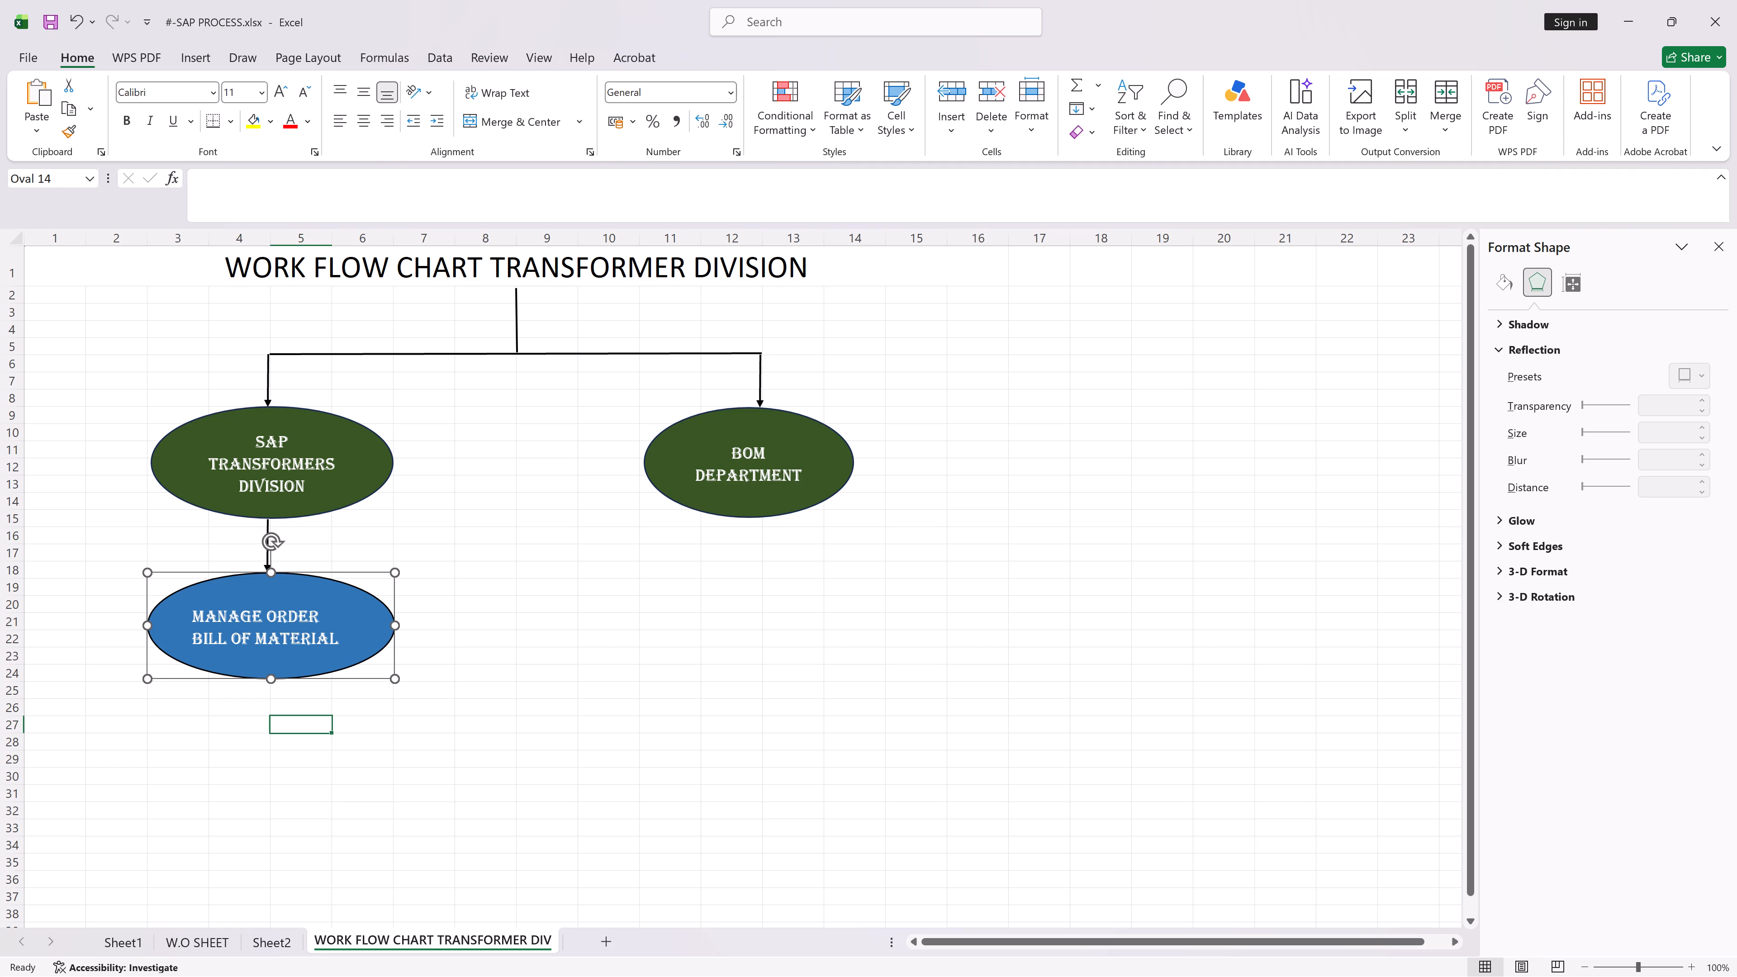
Duplicate the arrow above the Manage Order Bill of Material oval and place the copy directly beneath that oval, across rows 25 to 27.
click(263, 542)
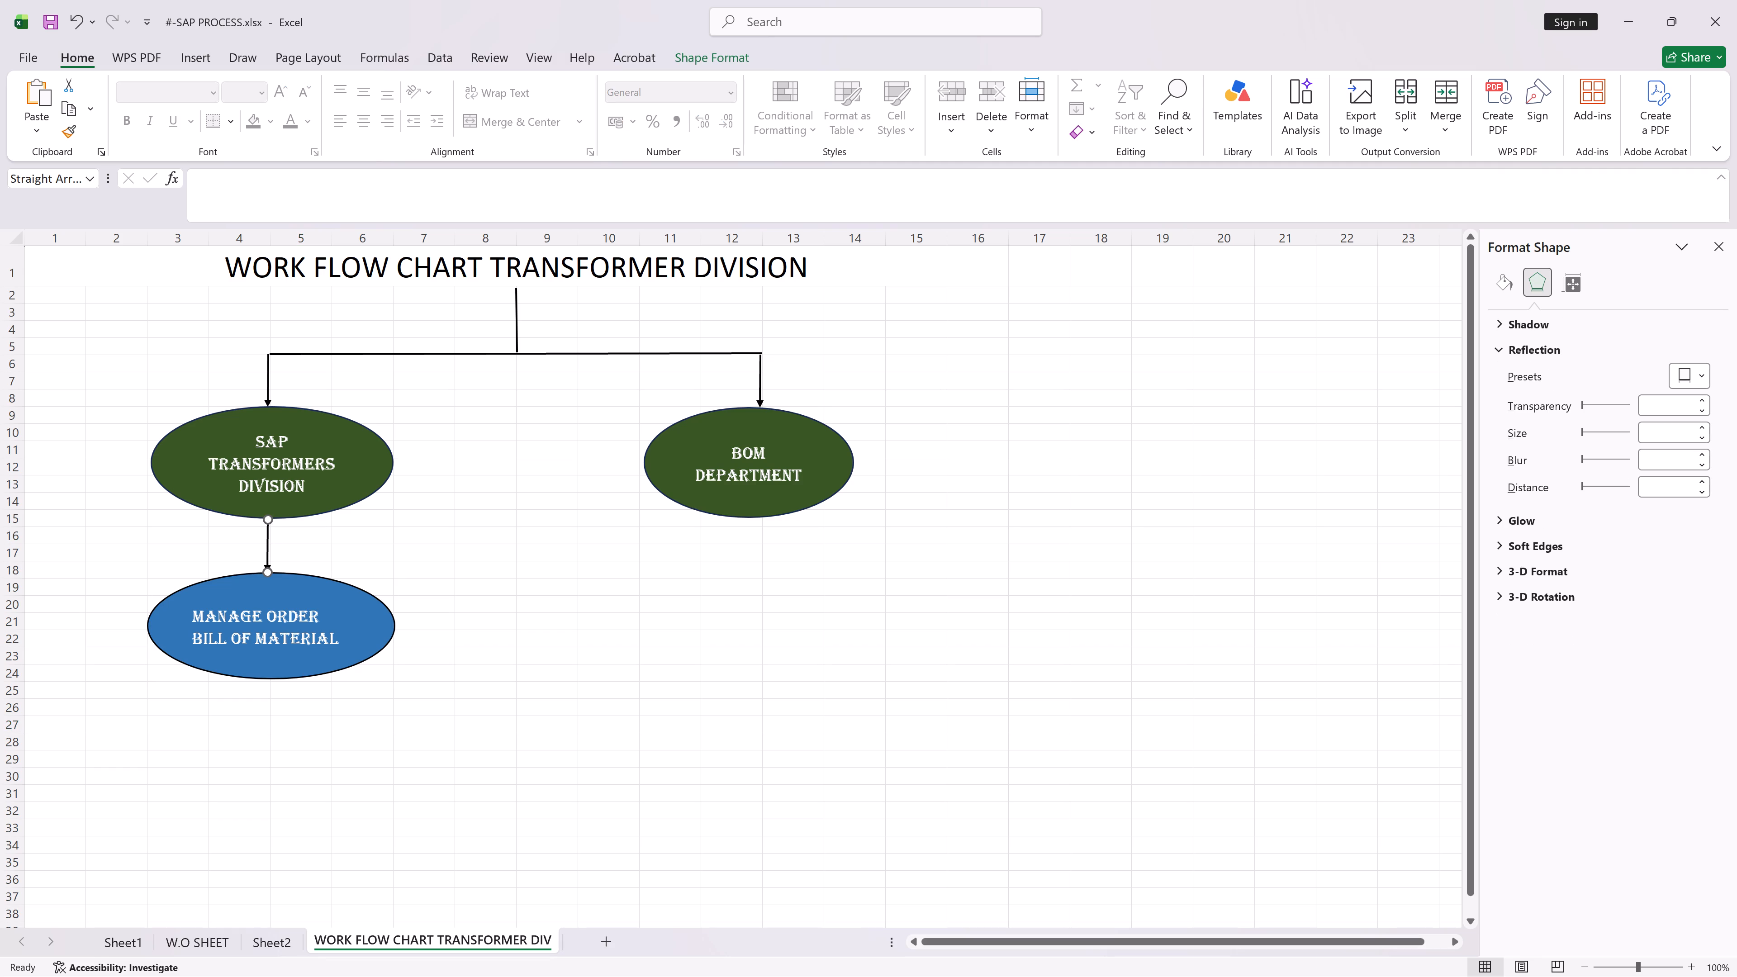
key(ctrl+c)
key(ctrl+v)
drag(285, 563, 273, 721)
drag(273, 721, 270, 711)
drag(270, 711, 270, 711)
drag(270, 711, 270, 710)
drag(270, 710, 269, 710)
click(313, 731)
Duplicate the Manage Order Bill of Material oval and place the copy at the tip of the lower arrow, across rows 28 to 33.
click(353, 627)
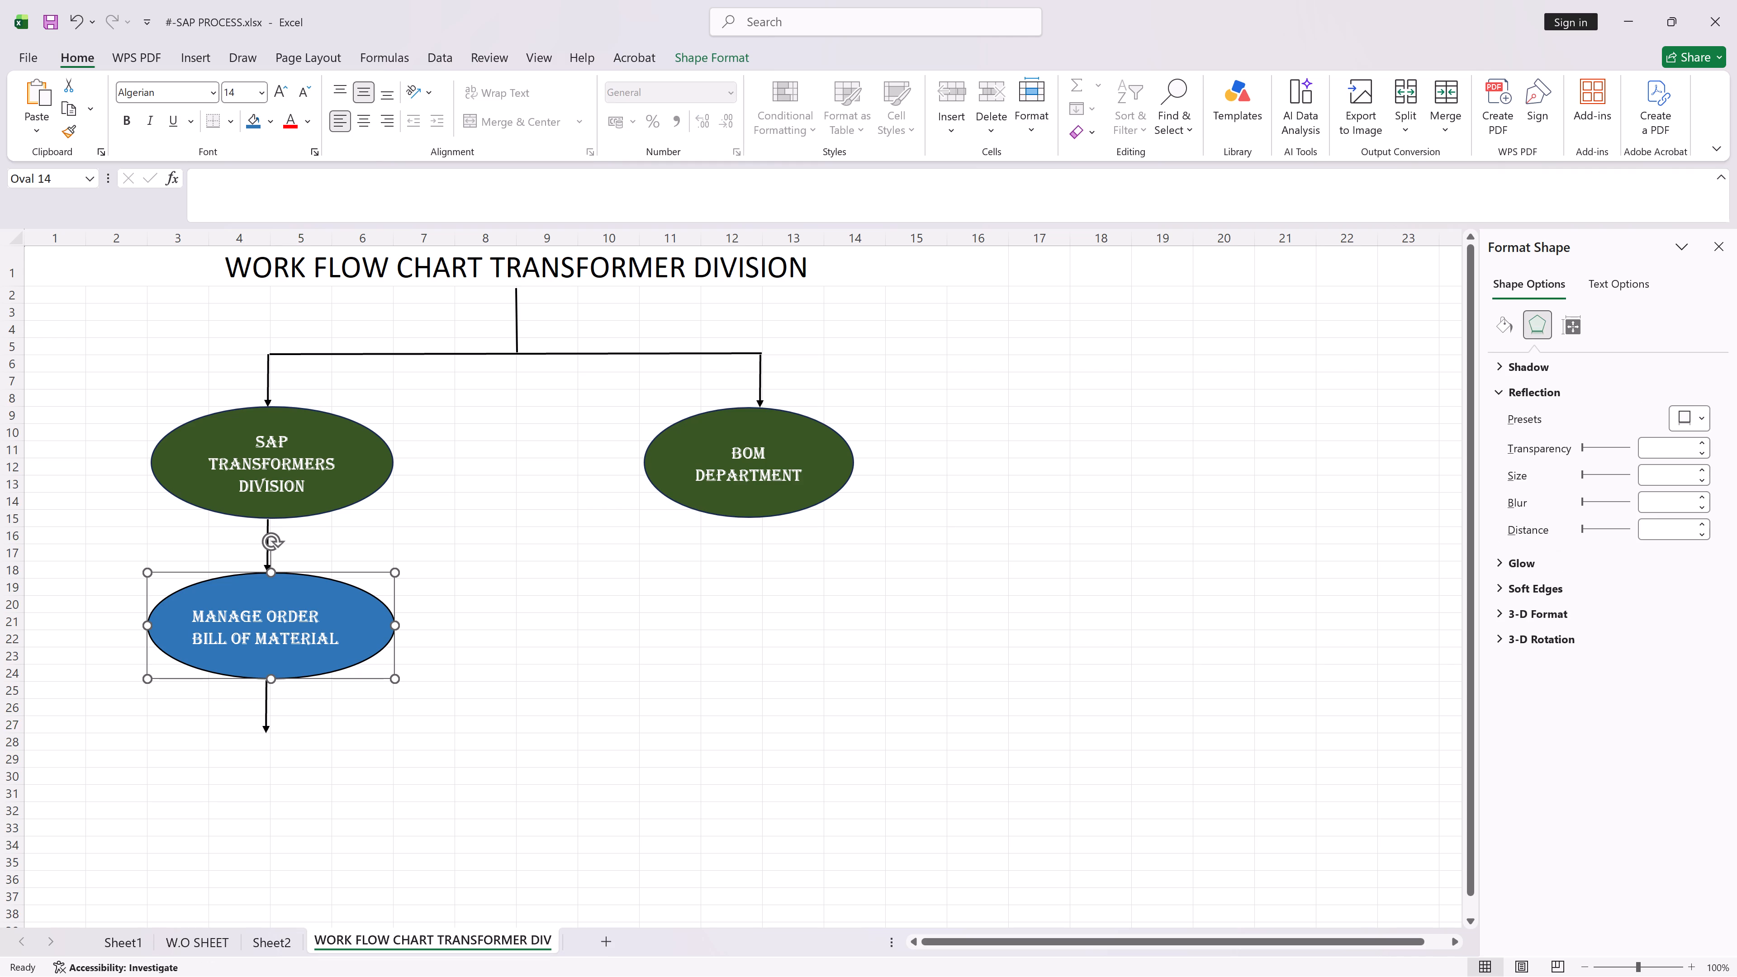
key(ctrl+c)
key(ctrl+v)
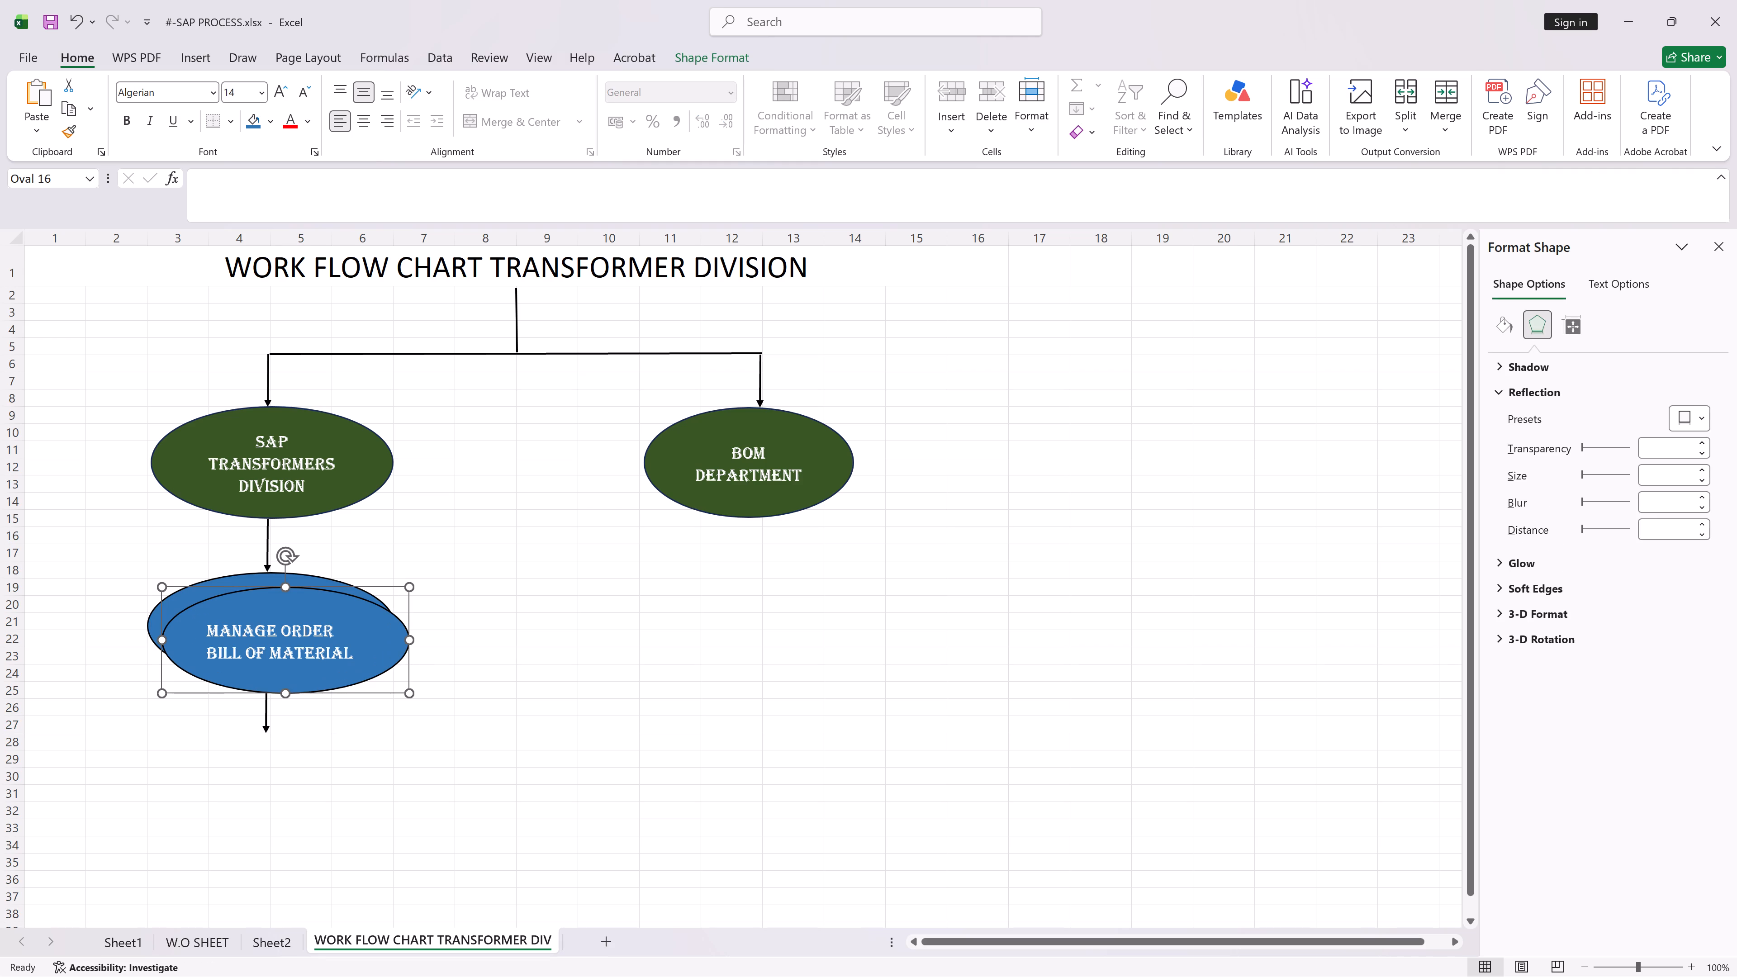
drag(353, 618, 360, 628)
drag(387, 619, 365, 766)
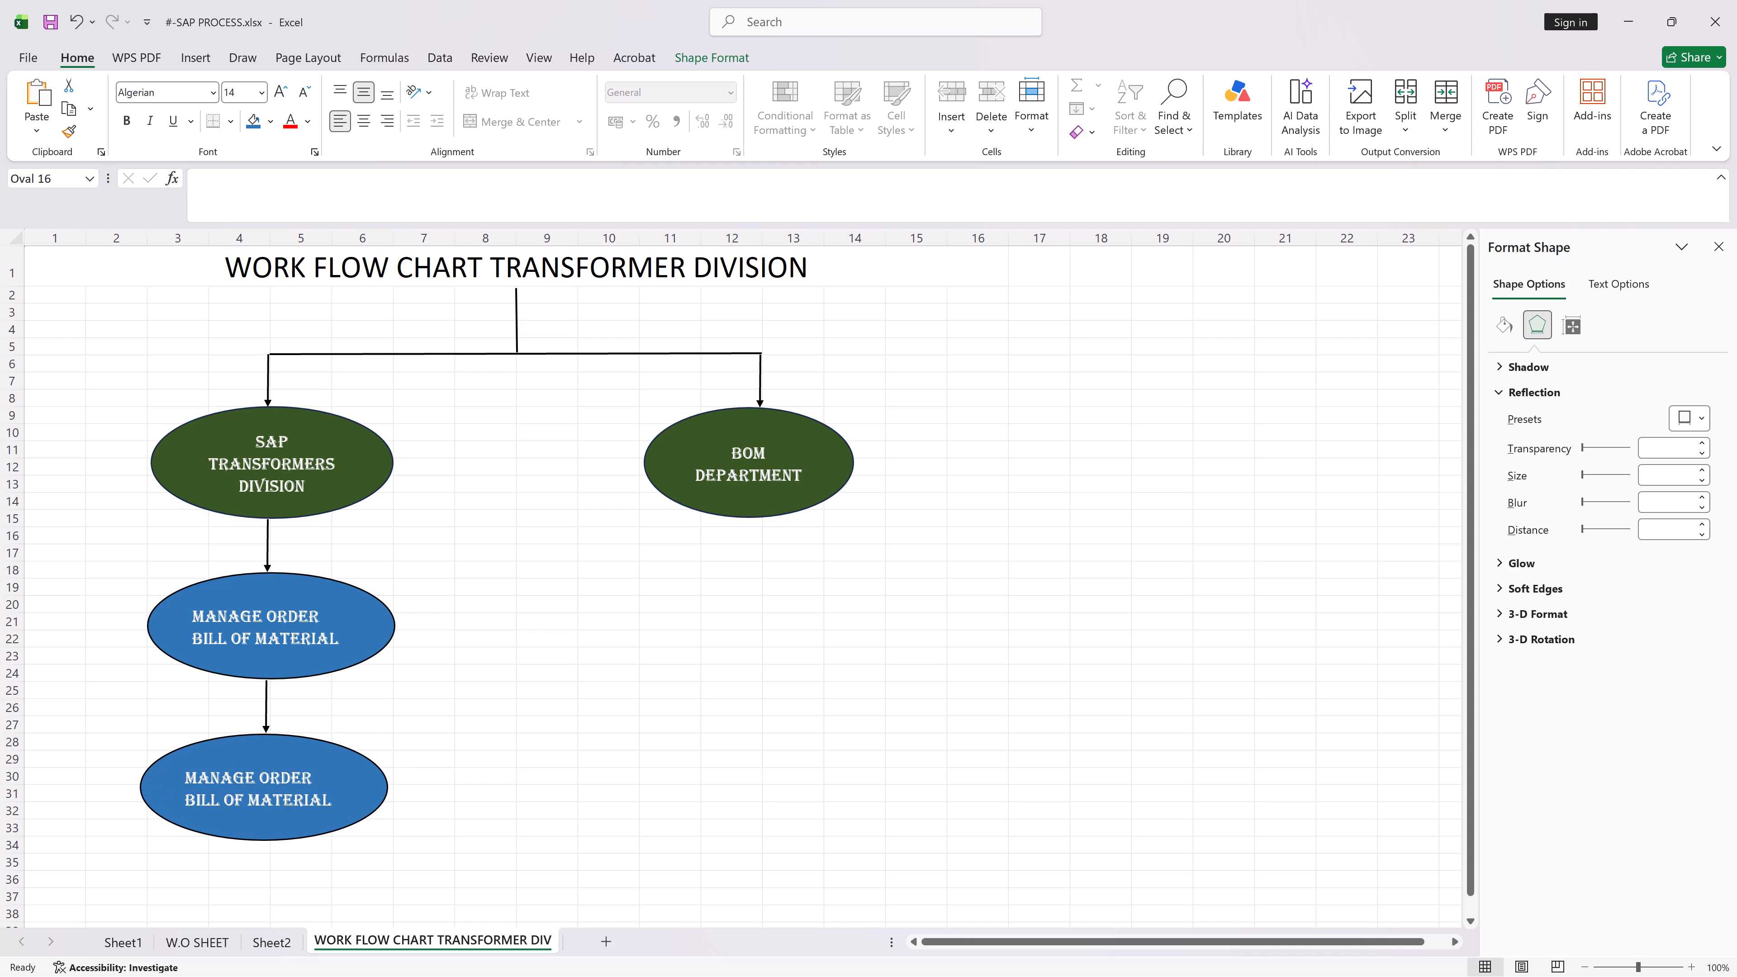
drag(365, 766, 368, 765)
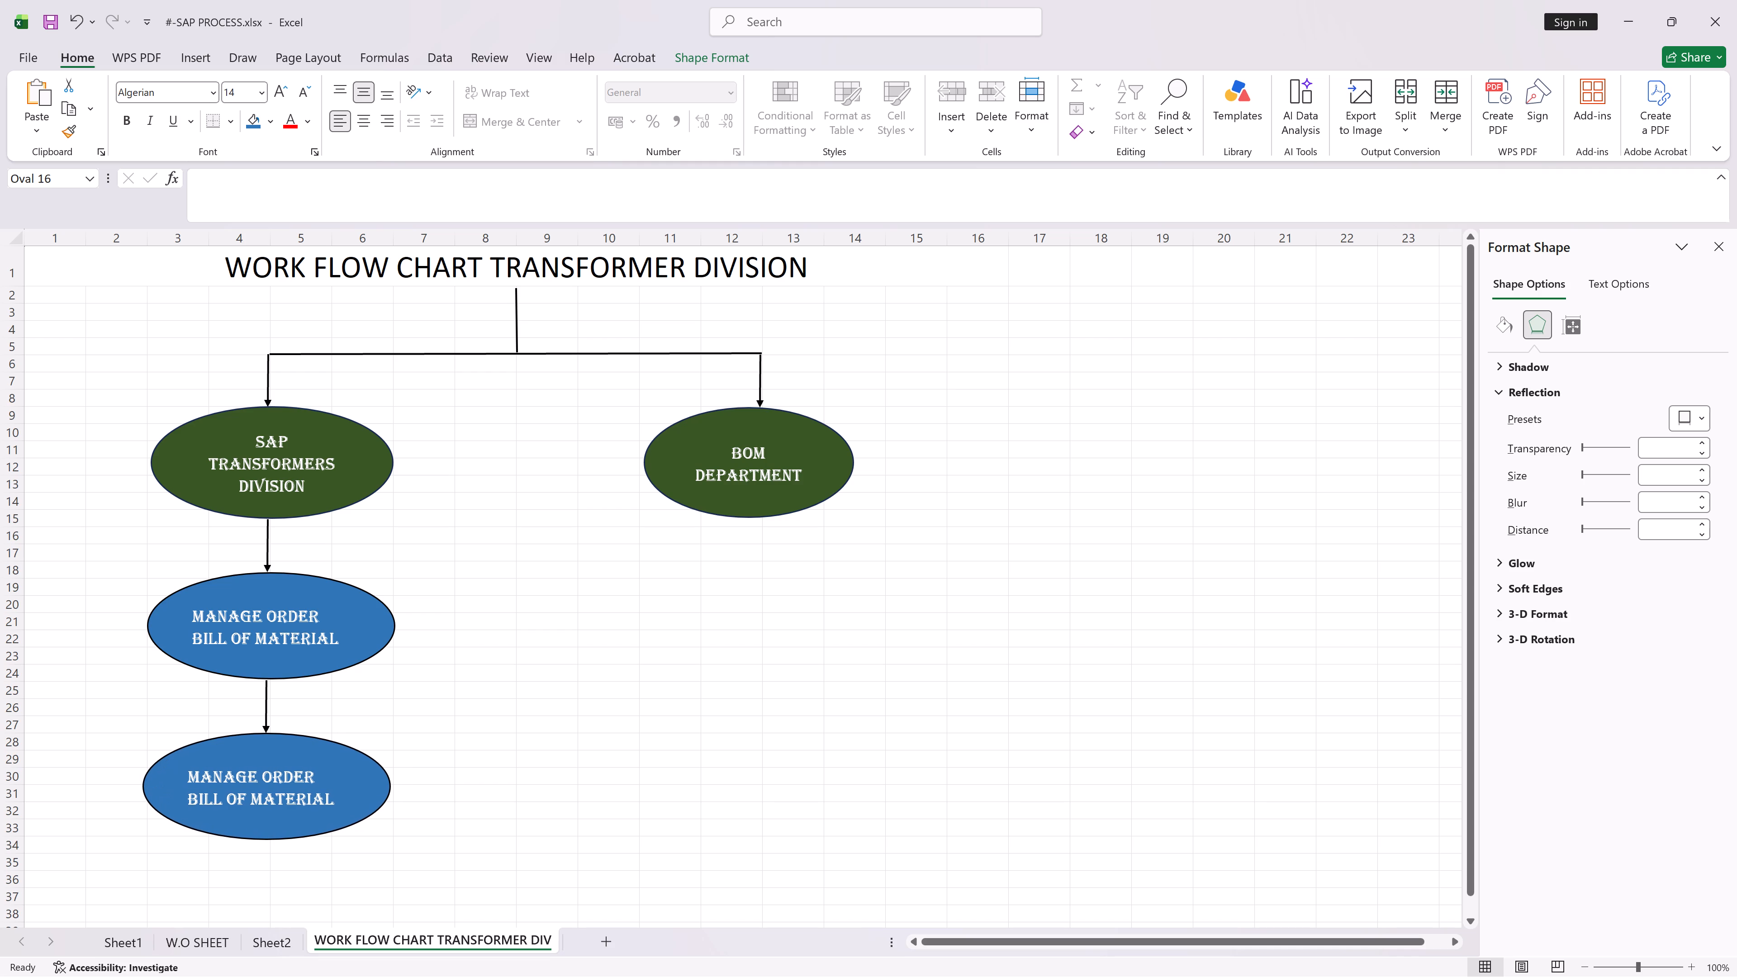
drag(368, 765, 370, 764)
scroll(543, 591, down, 1)
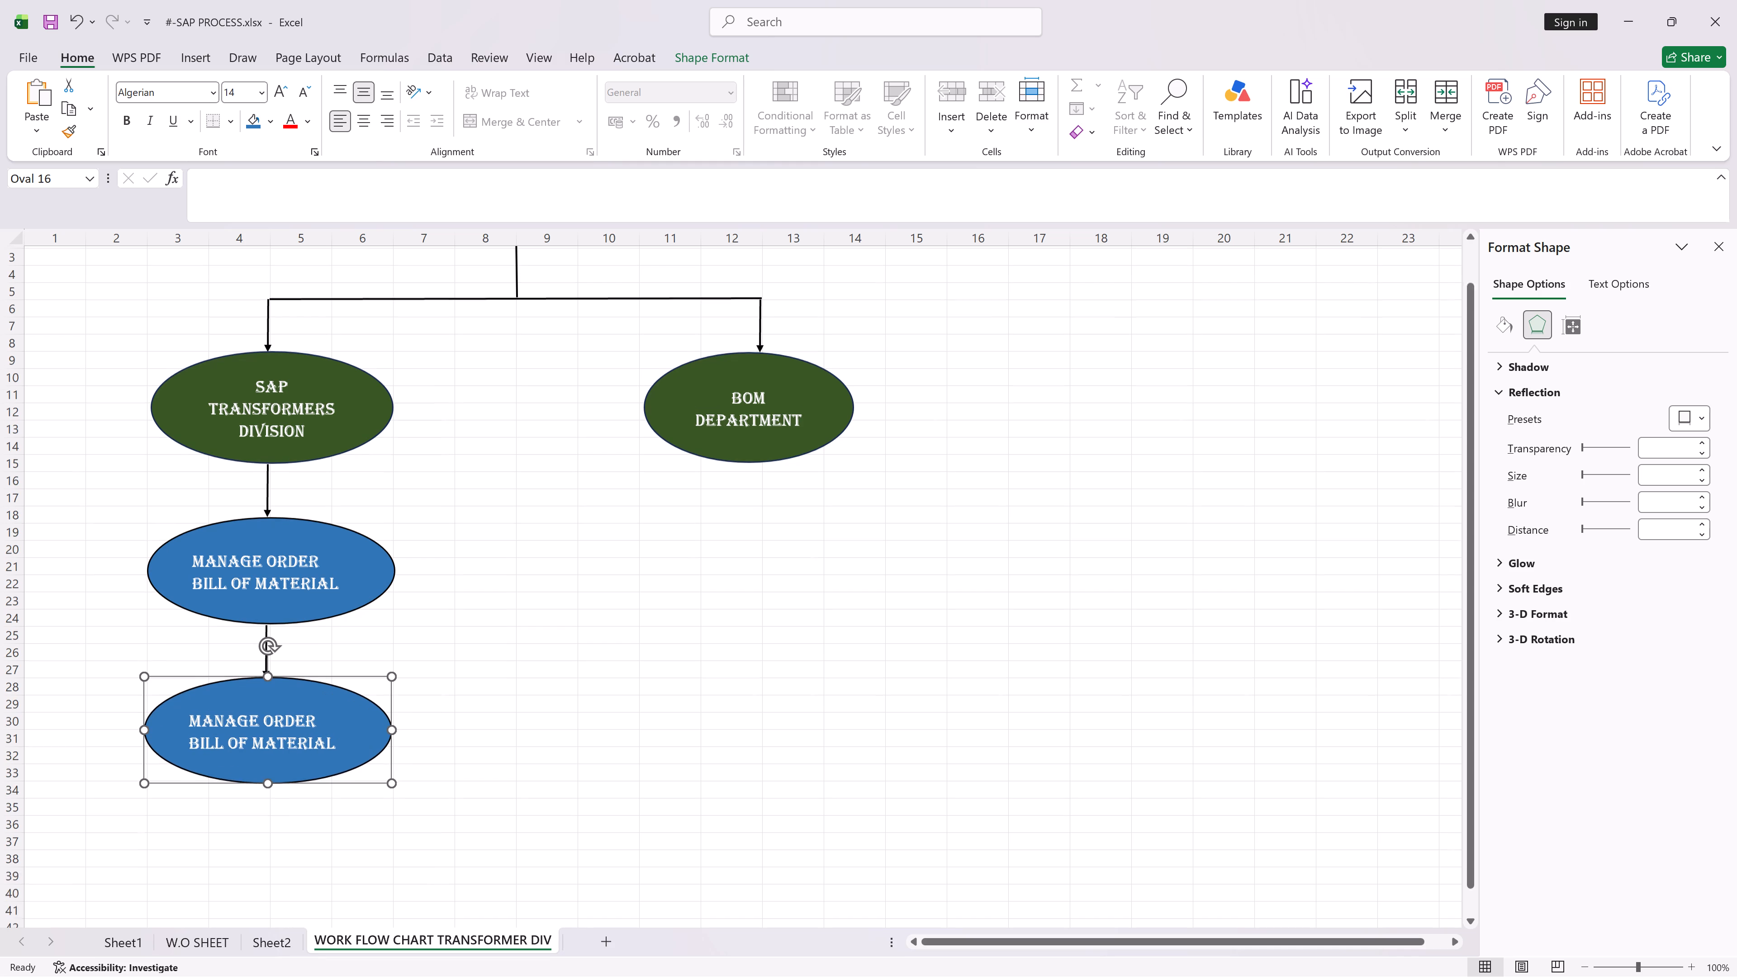
scroll(543, 591, down, 2)
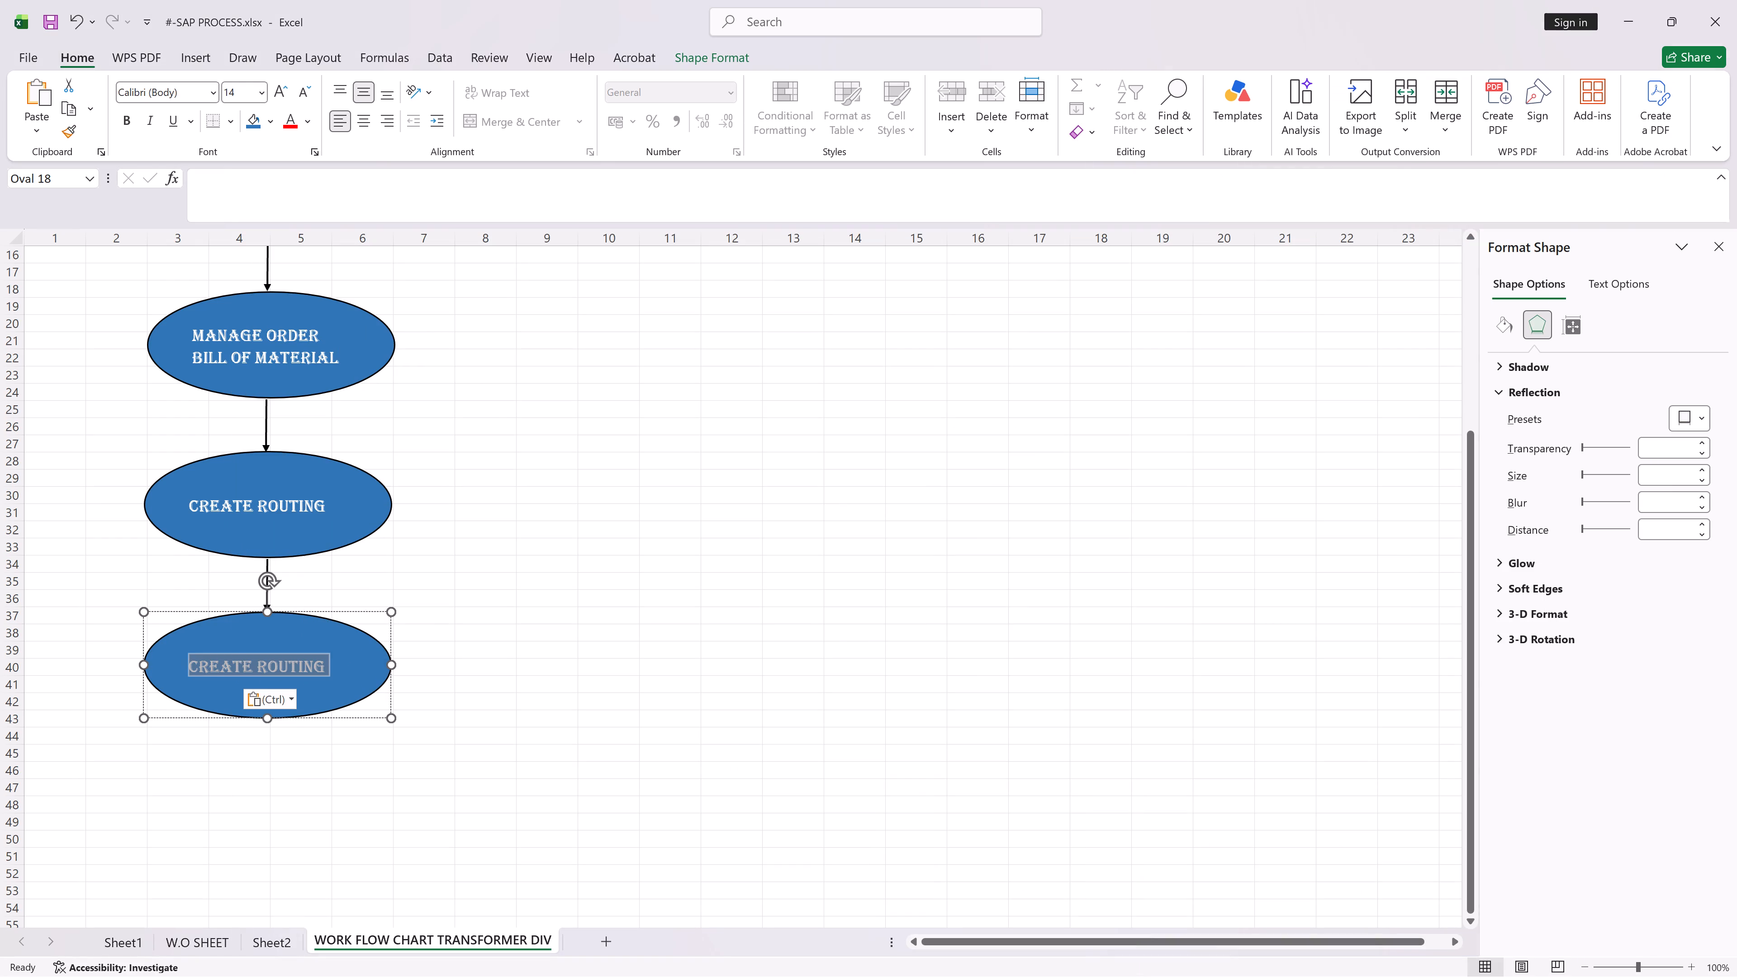
Set the whole Manage Production Version label to the Algerian font, keeping it vertically middle-aligned in the oval.
key(ctrl+a)
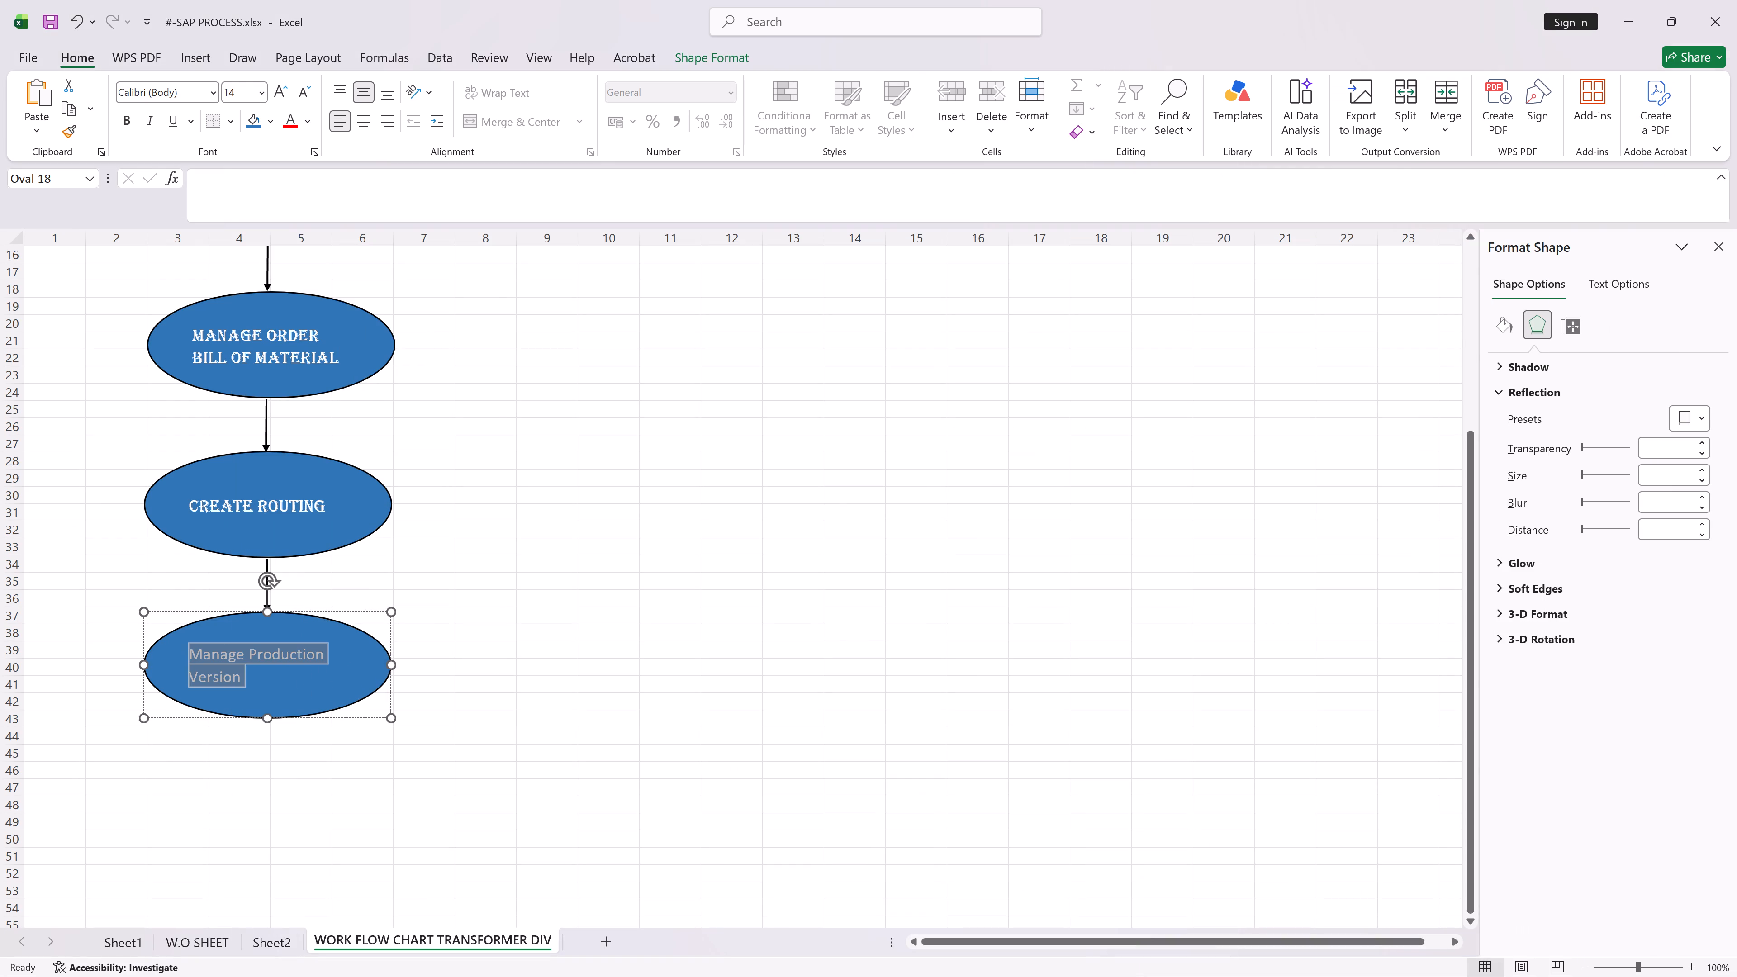
click(214, 94)
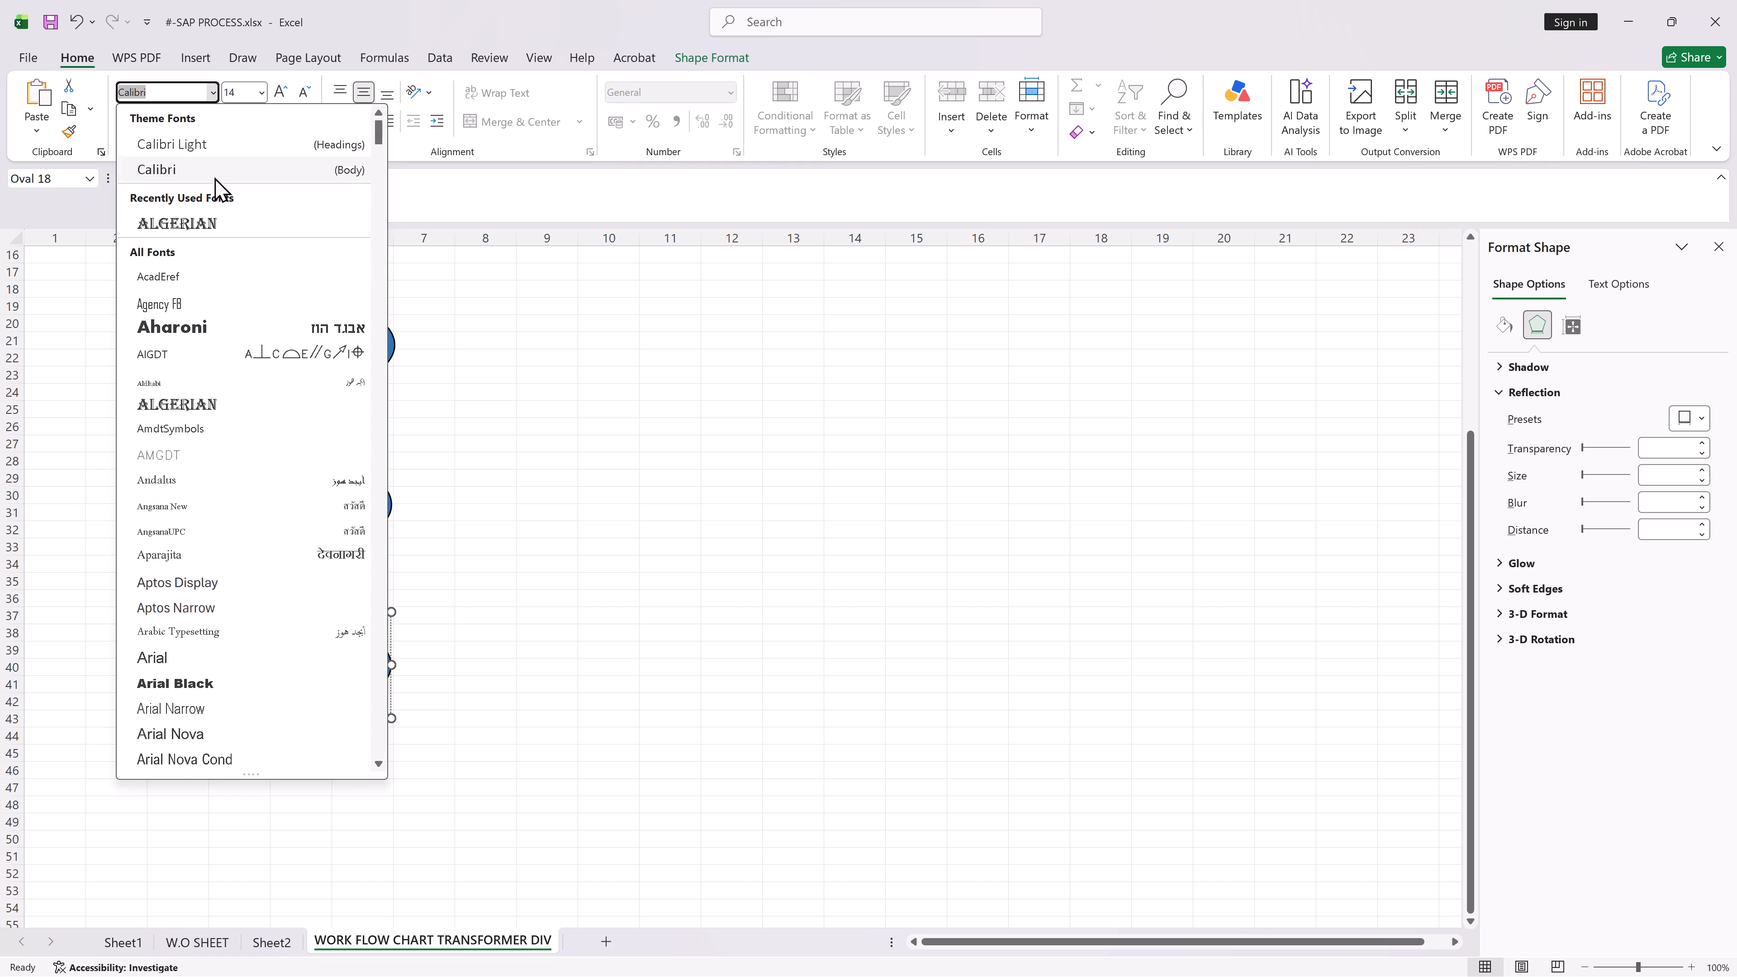
click(187, 221)
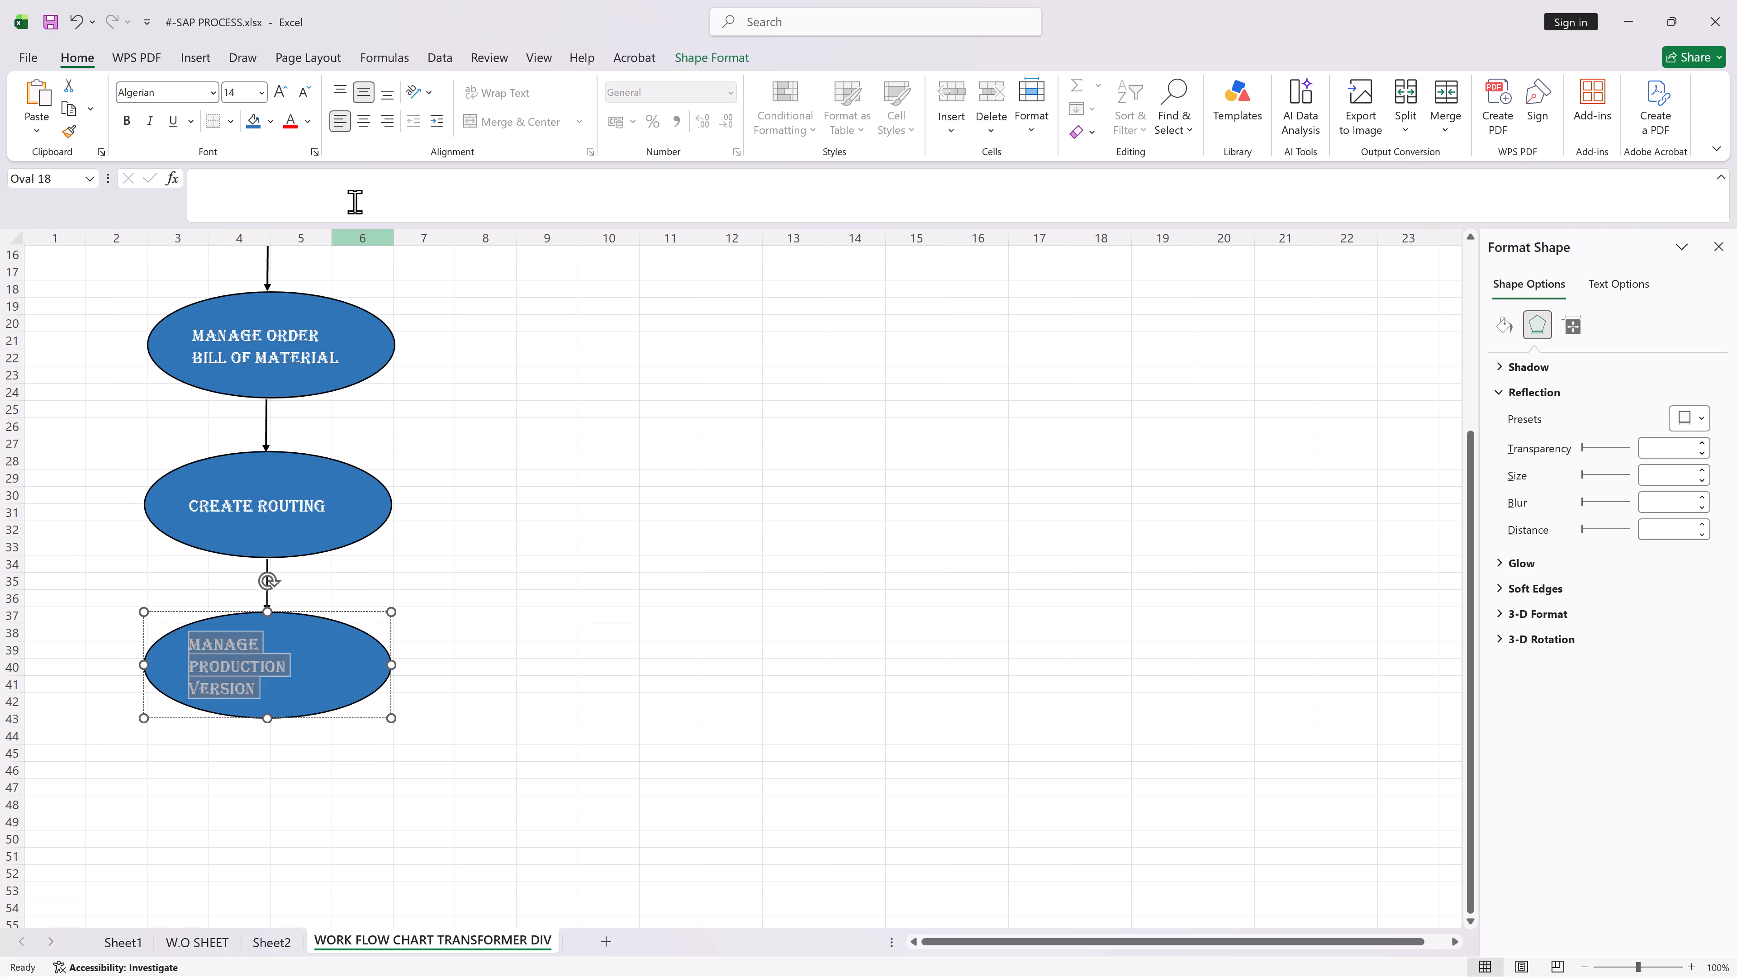
click(340, 85)
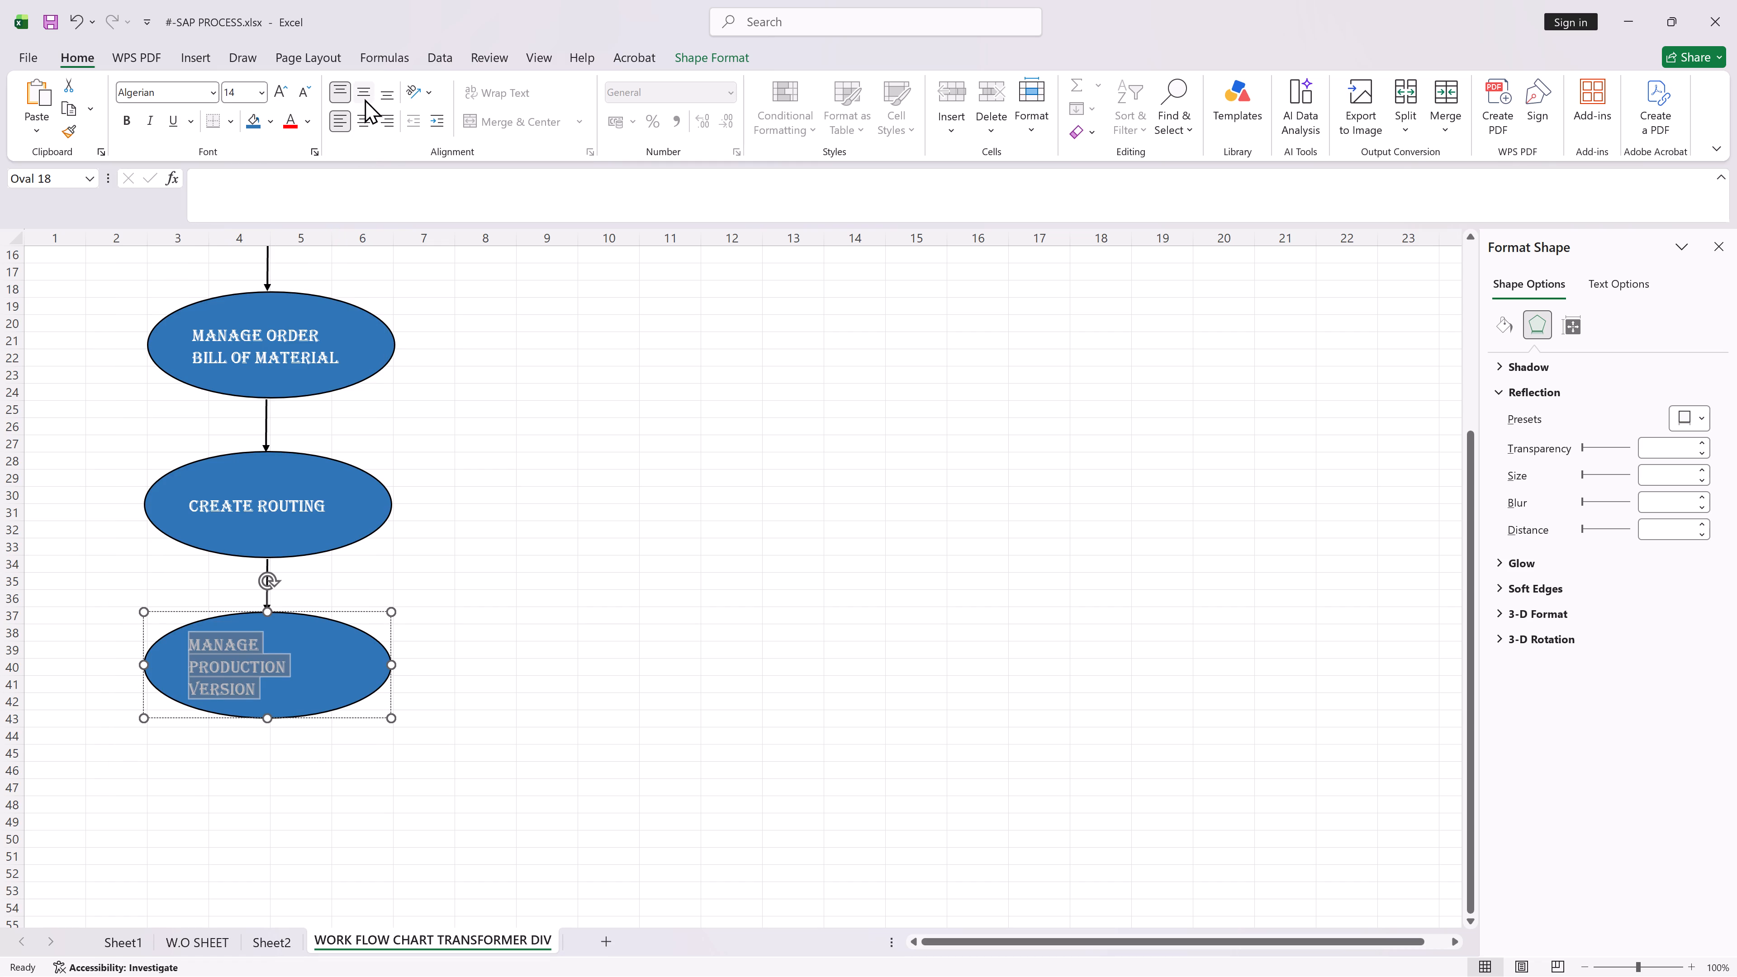
click(363, 96)
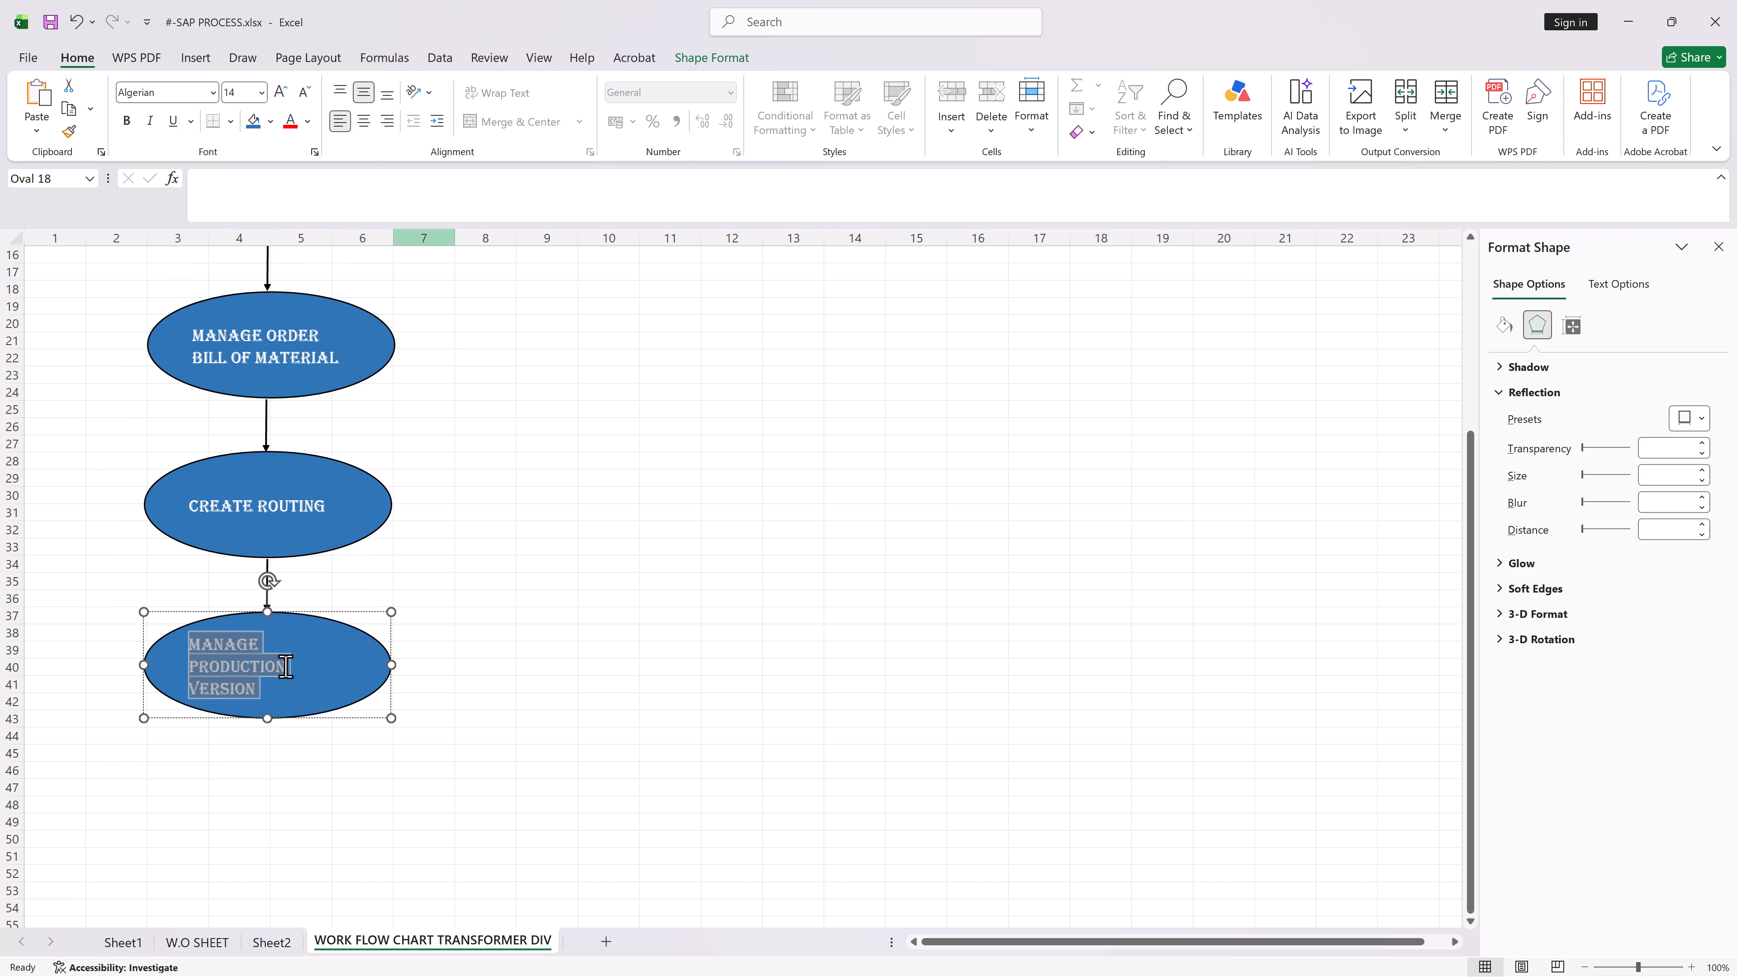
click(285, 666)
click(314, 771)
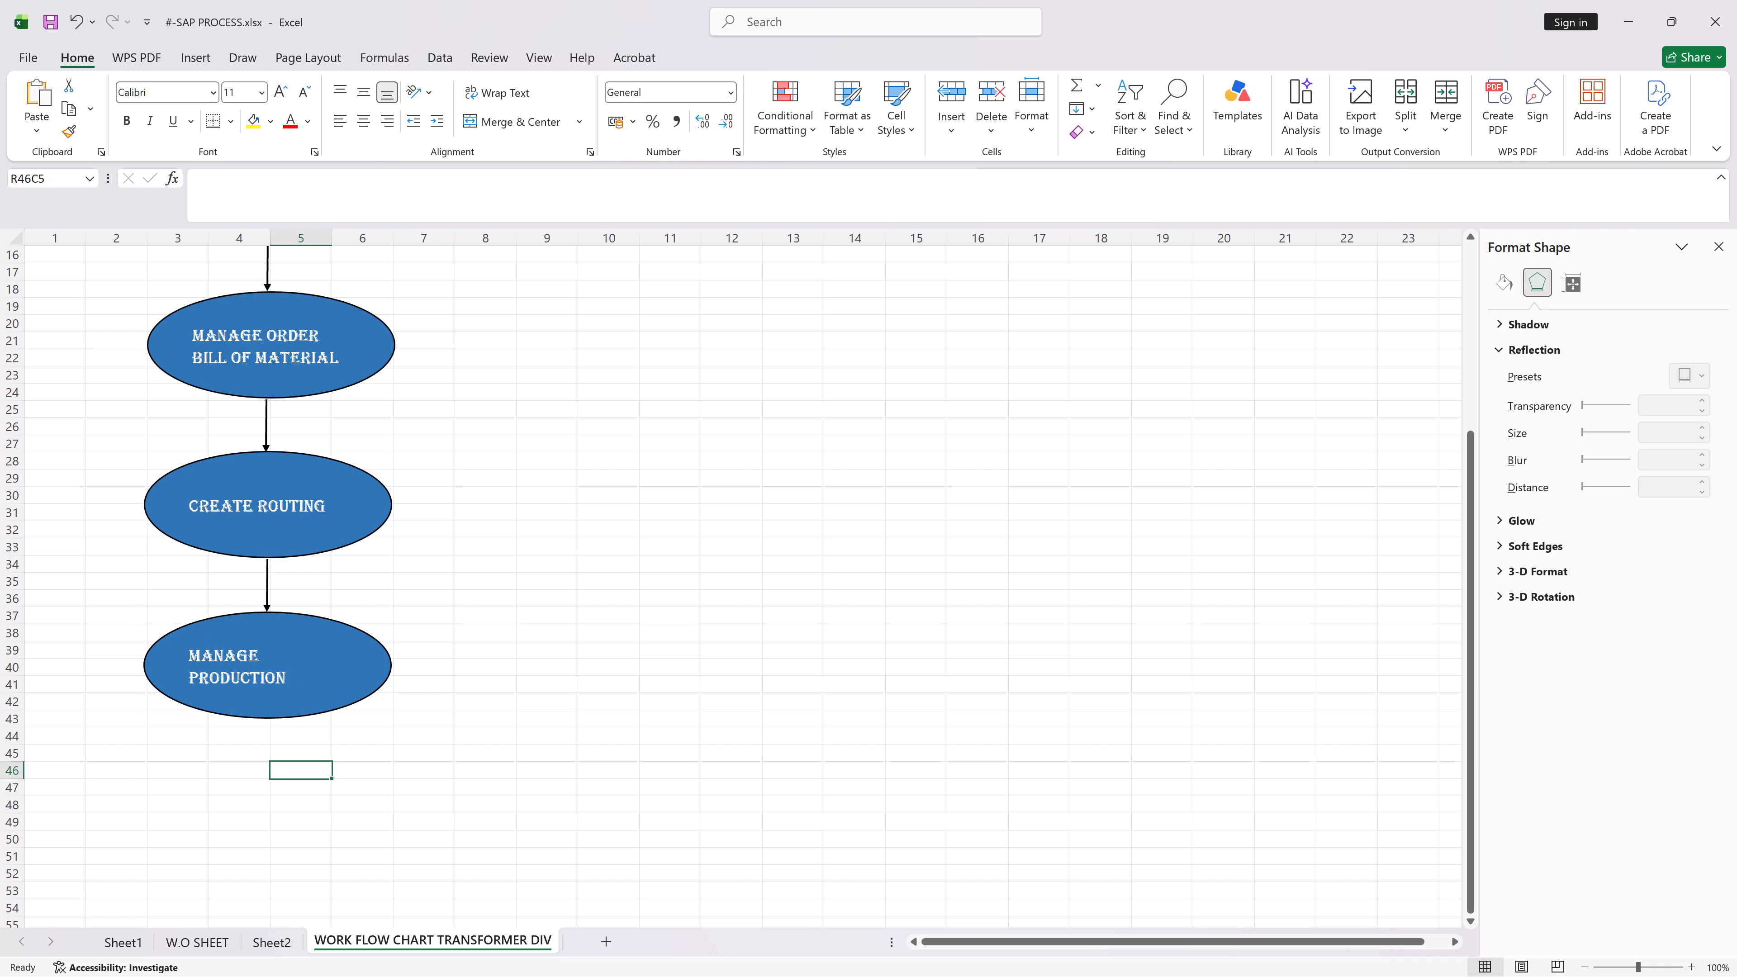
Stretch the Manage Production Version oval slightly taller, to the bottom of row 43, and centre its label horizontally.
click(313, 679)
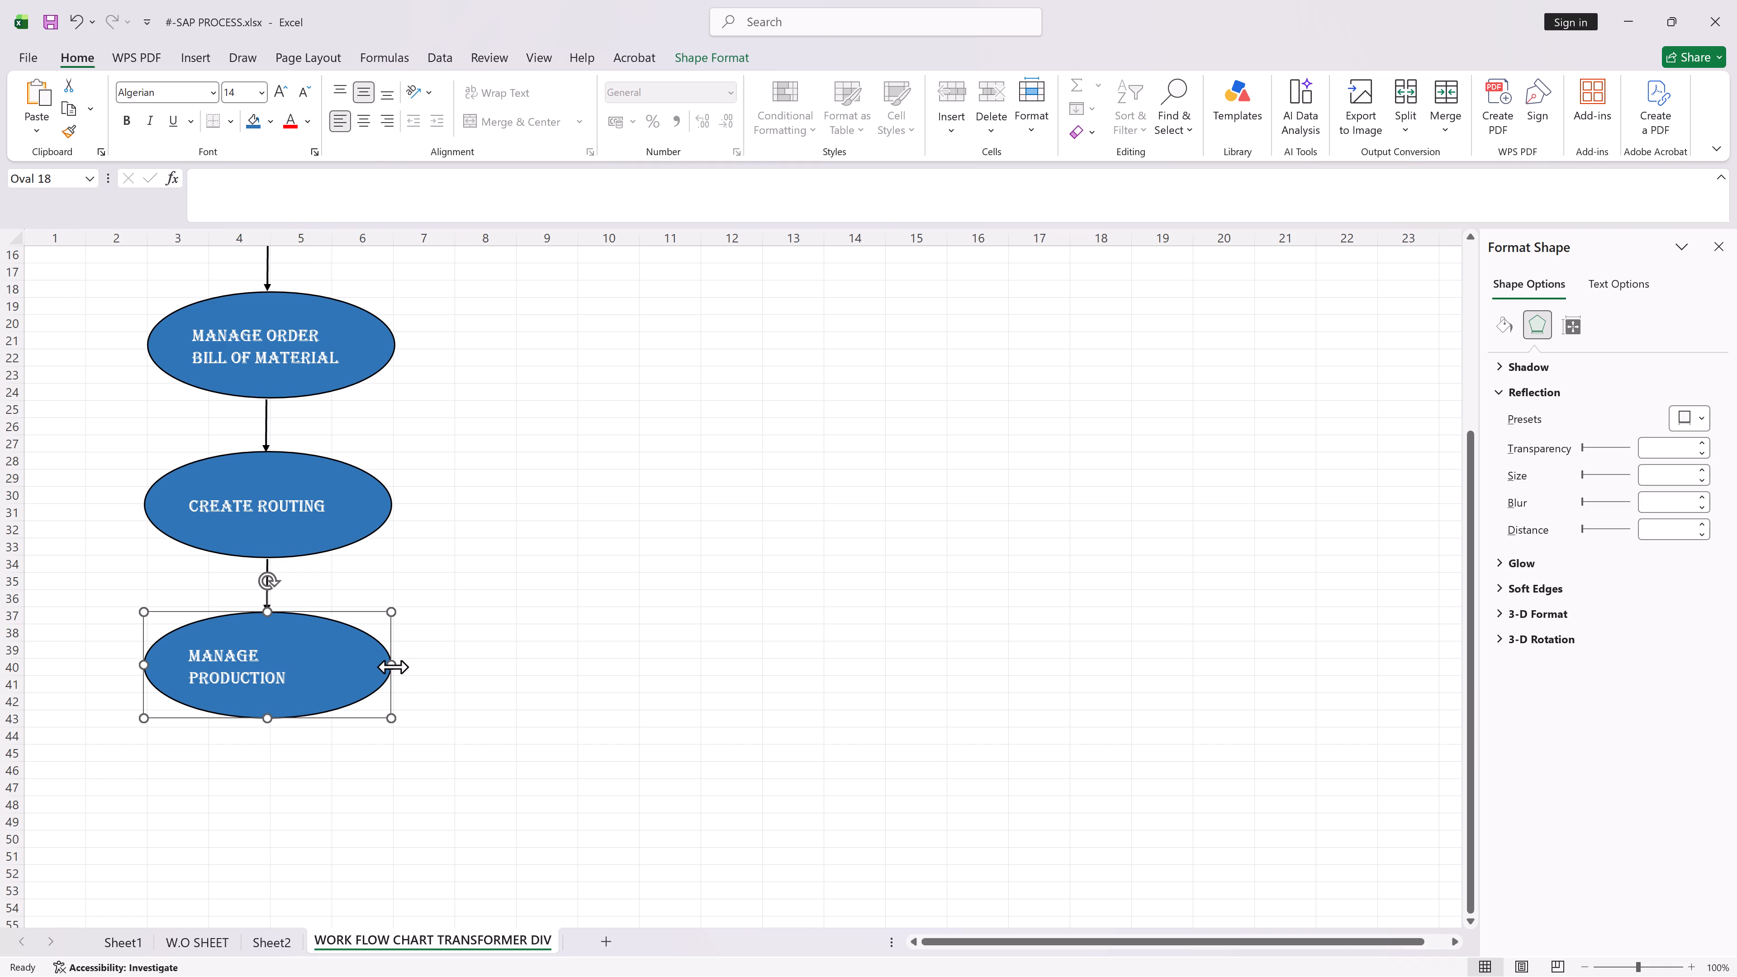
drag(268, 719, 267, 738)
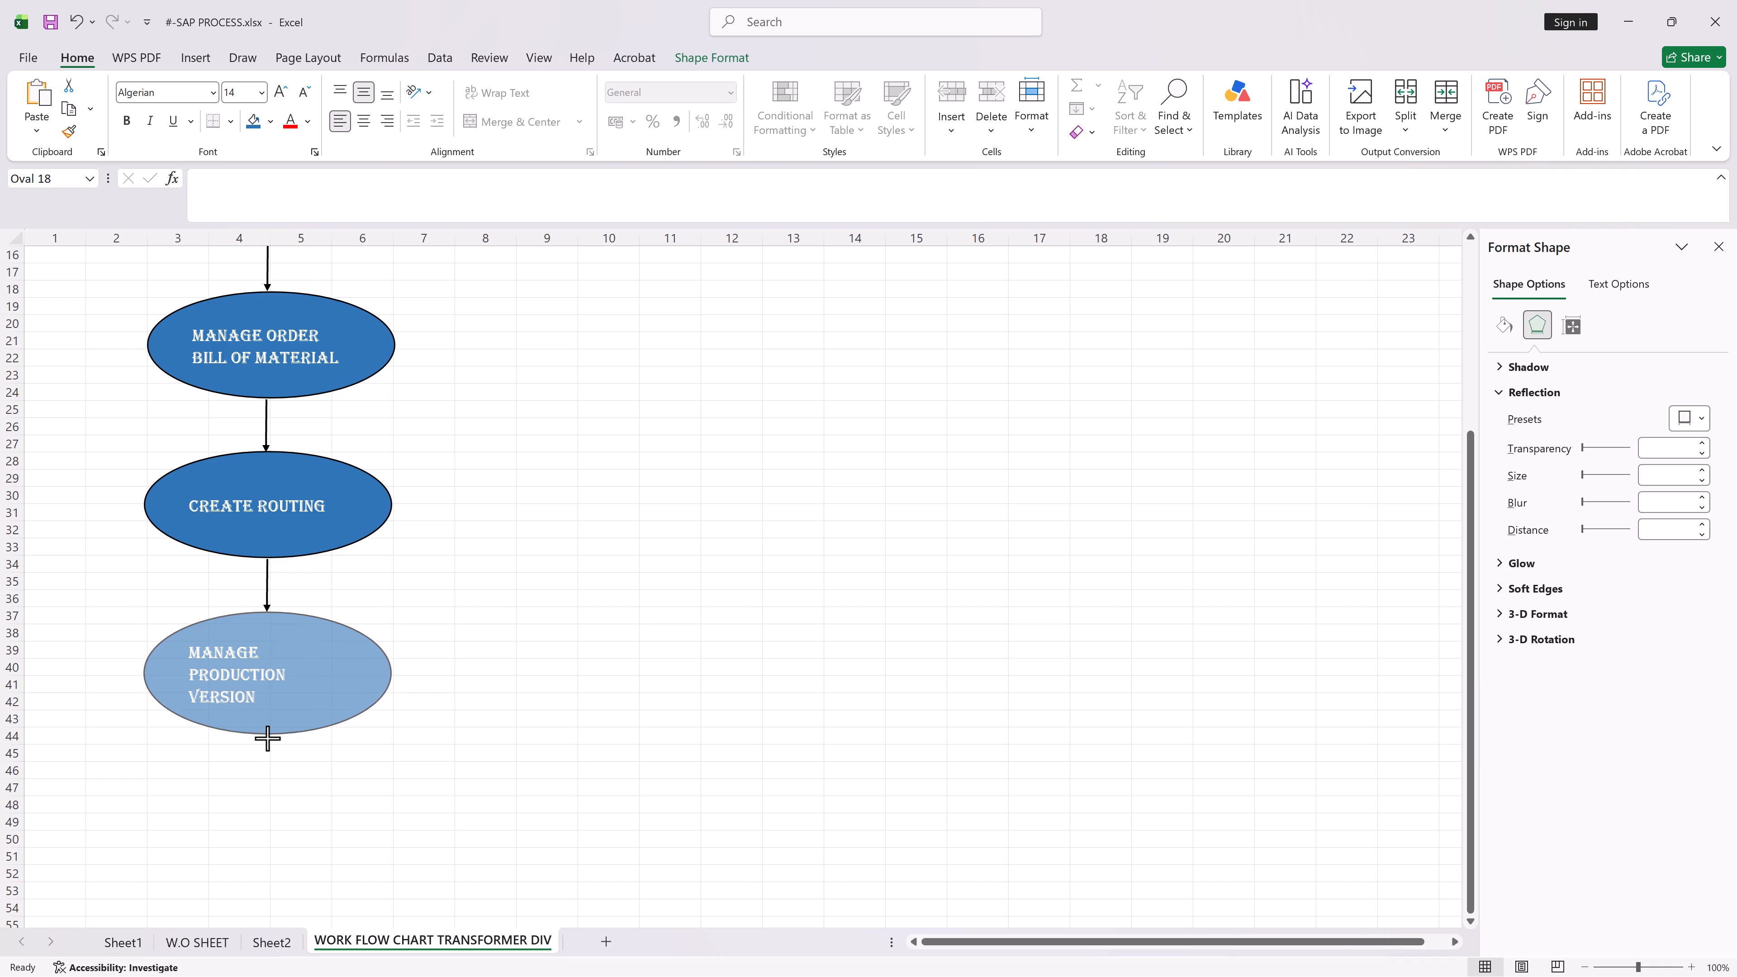
drag(267, 738, 267, 742)
click(363, 115)
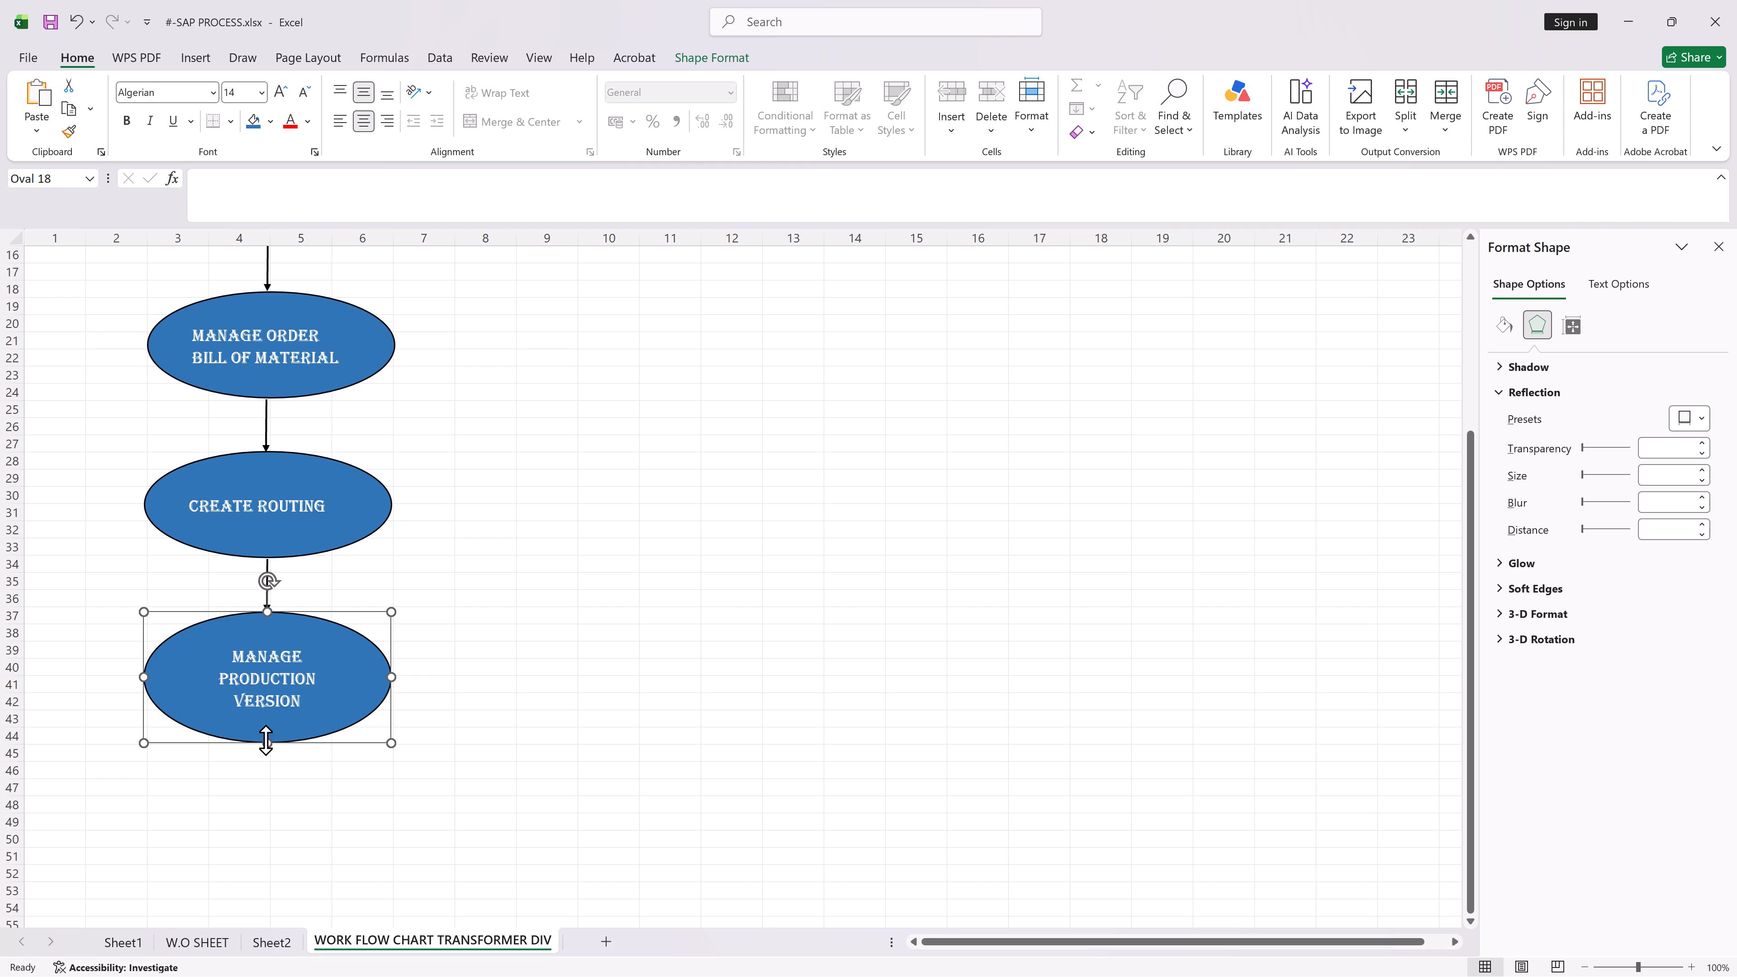
drag(266, 740, 271, 722)
click(286, 765)
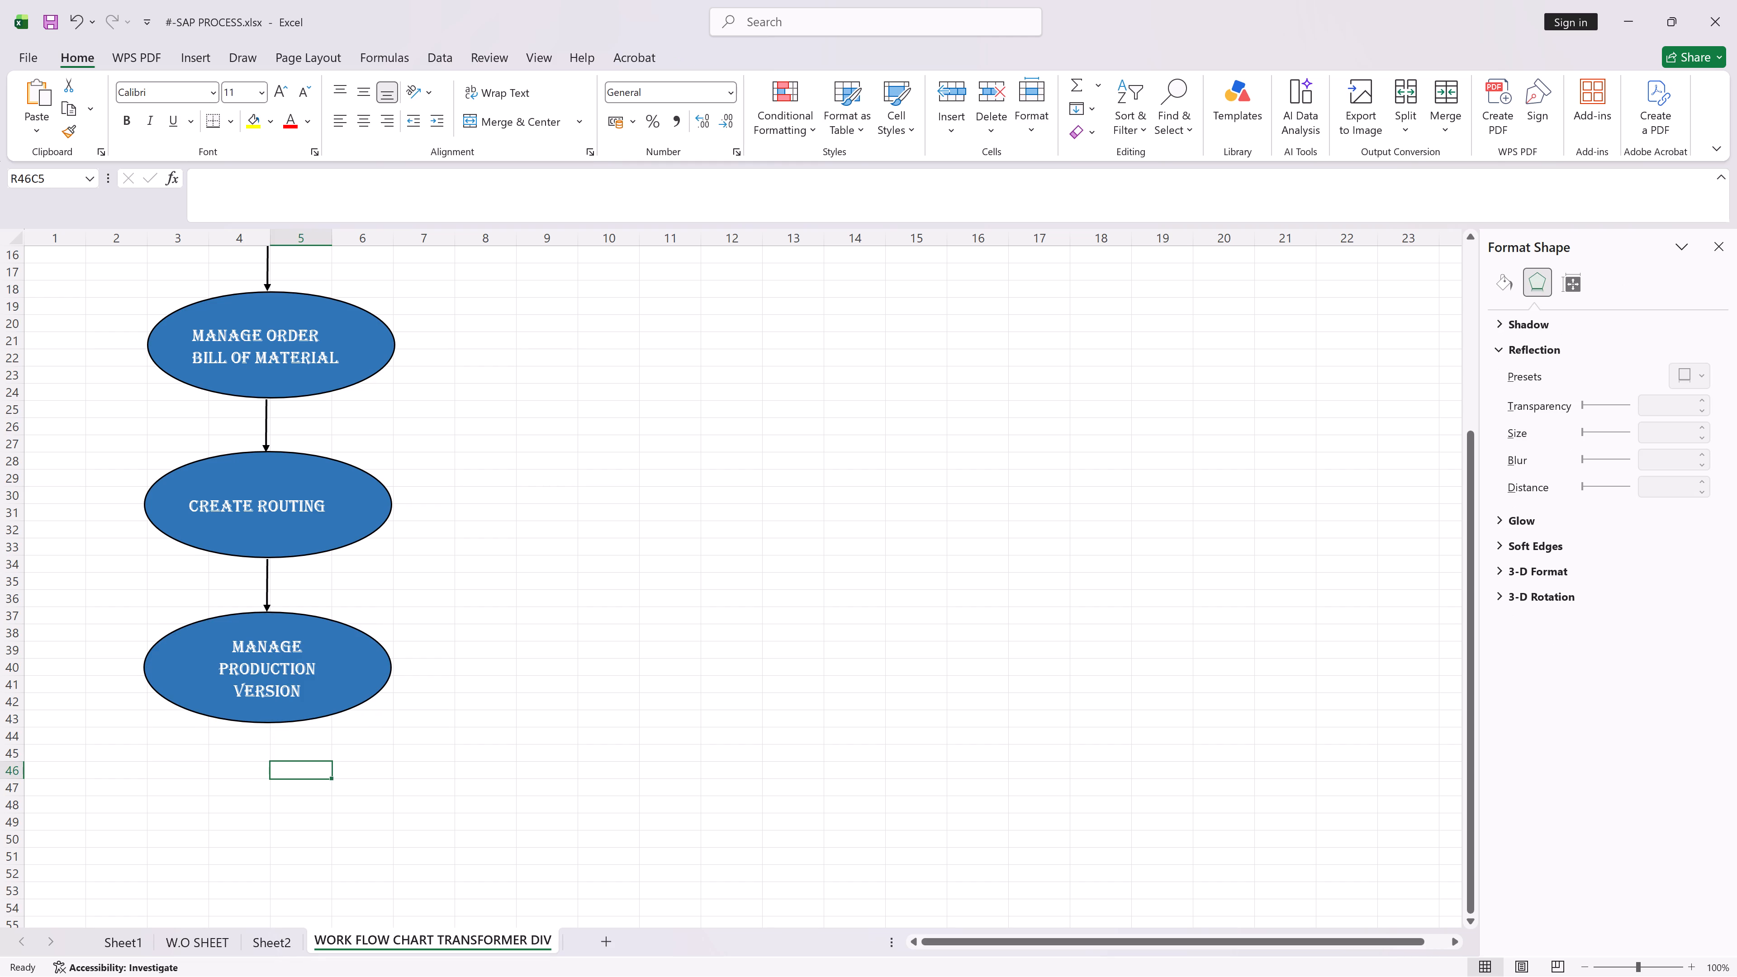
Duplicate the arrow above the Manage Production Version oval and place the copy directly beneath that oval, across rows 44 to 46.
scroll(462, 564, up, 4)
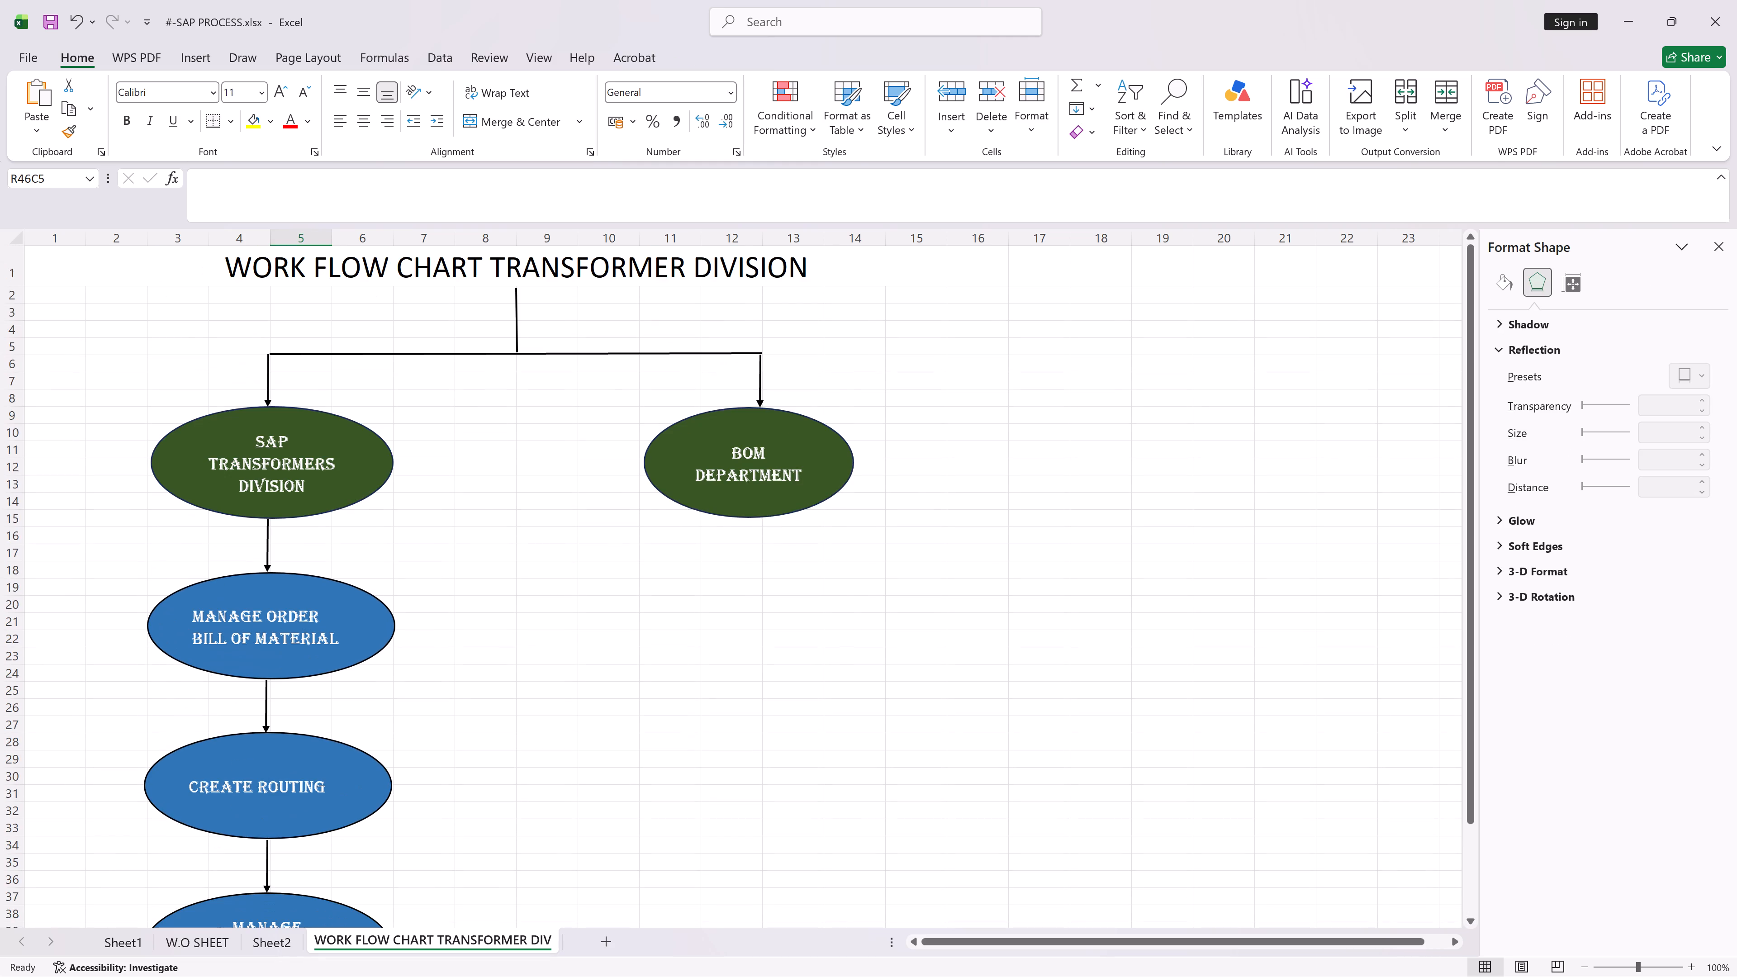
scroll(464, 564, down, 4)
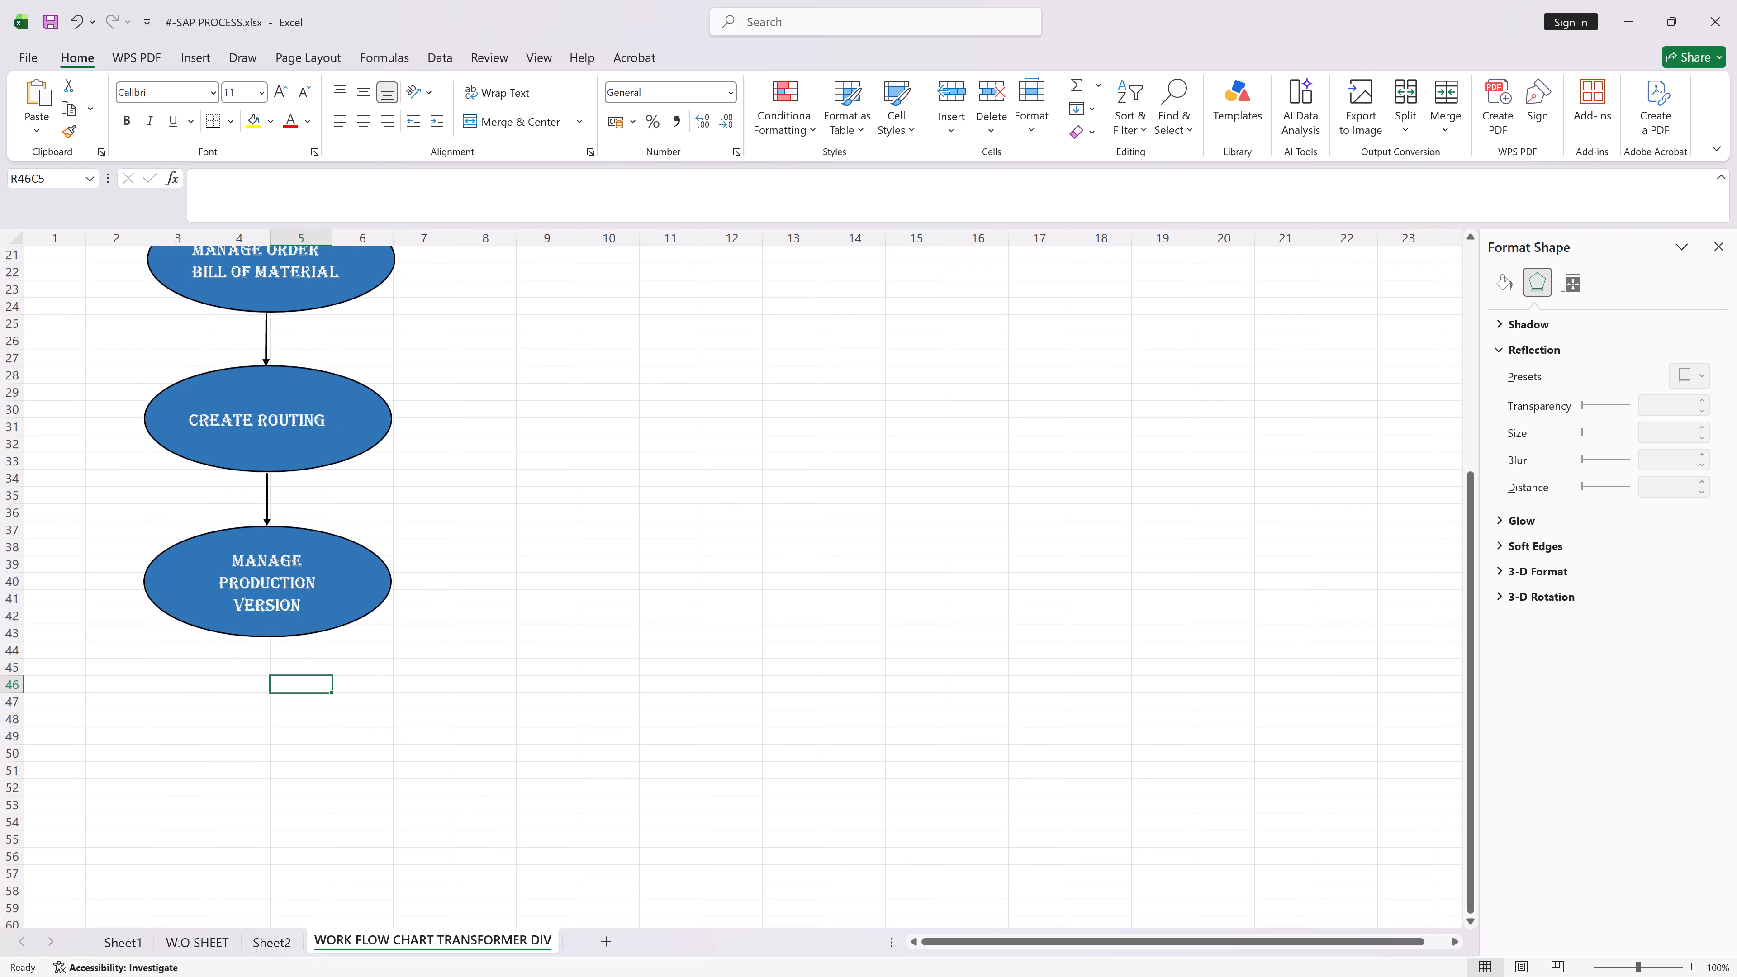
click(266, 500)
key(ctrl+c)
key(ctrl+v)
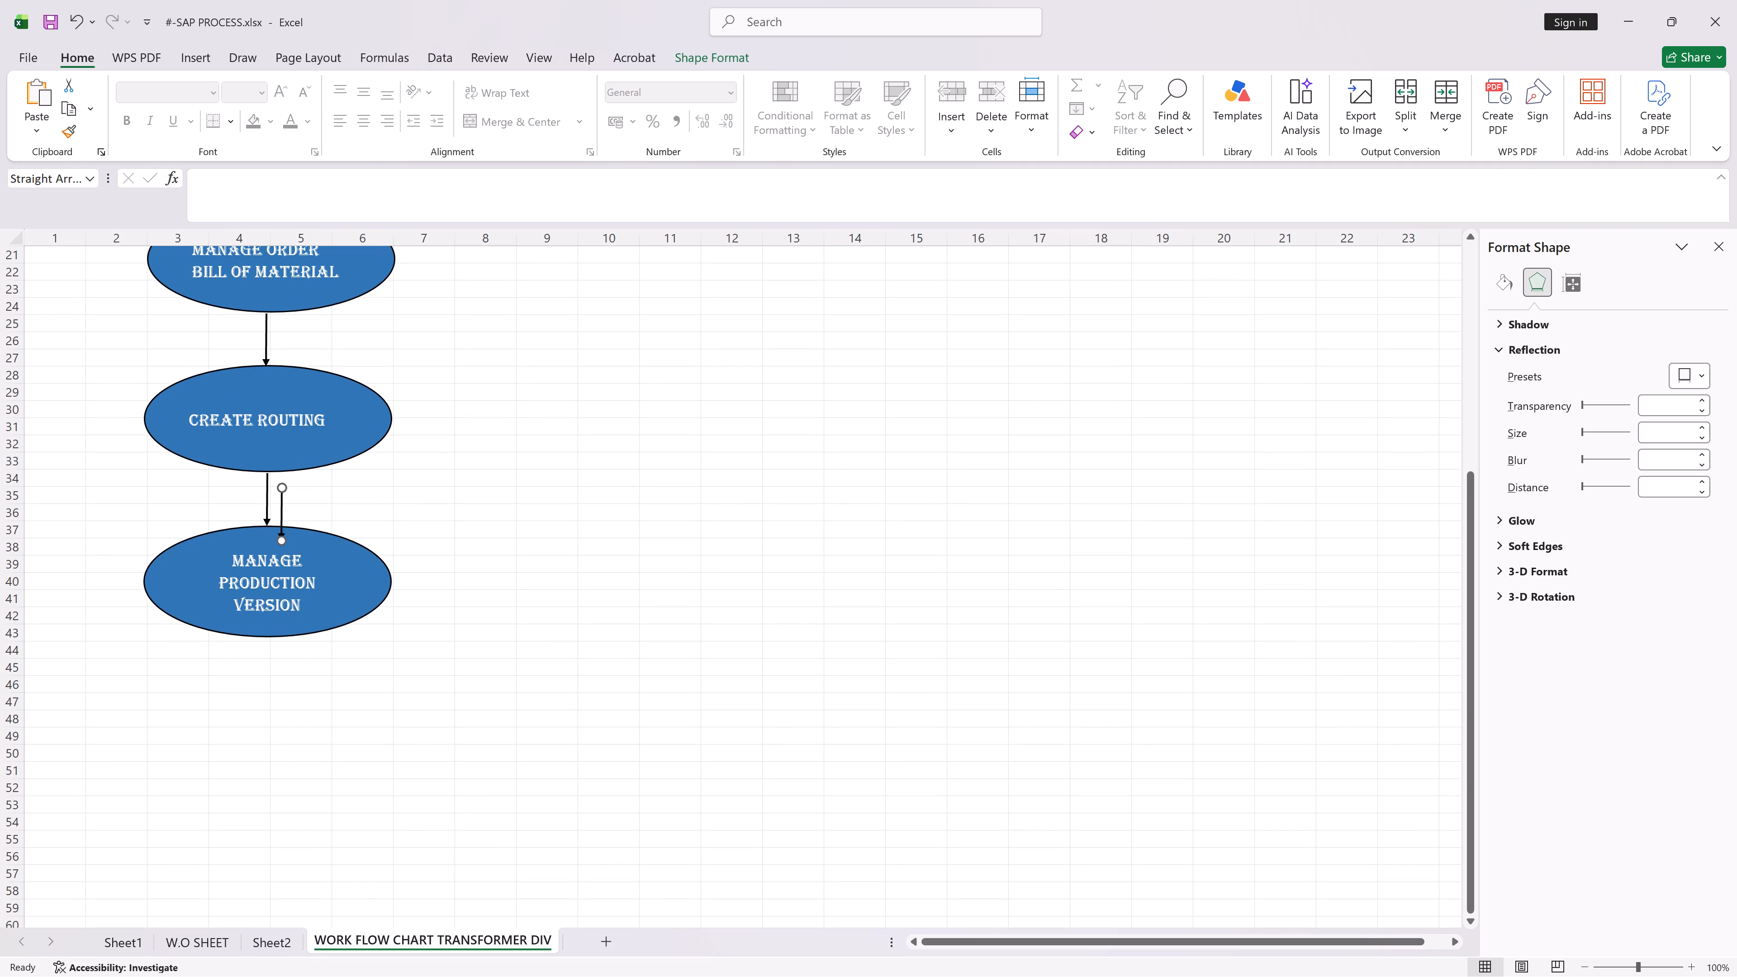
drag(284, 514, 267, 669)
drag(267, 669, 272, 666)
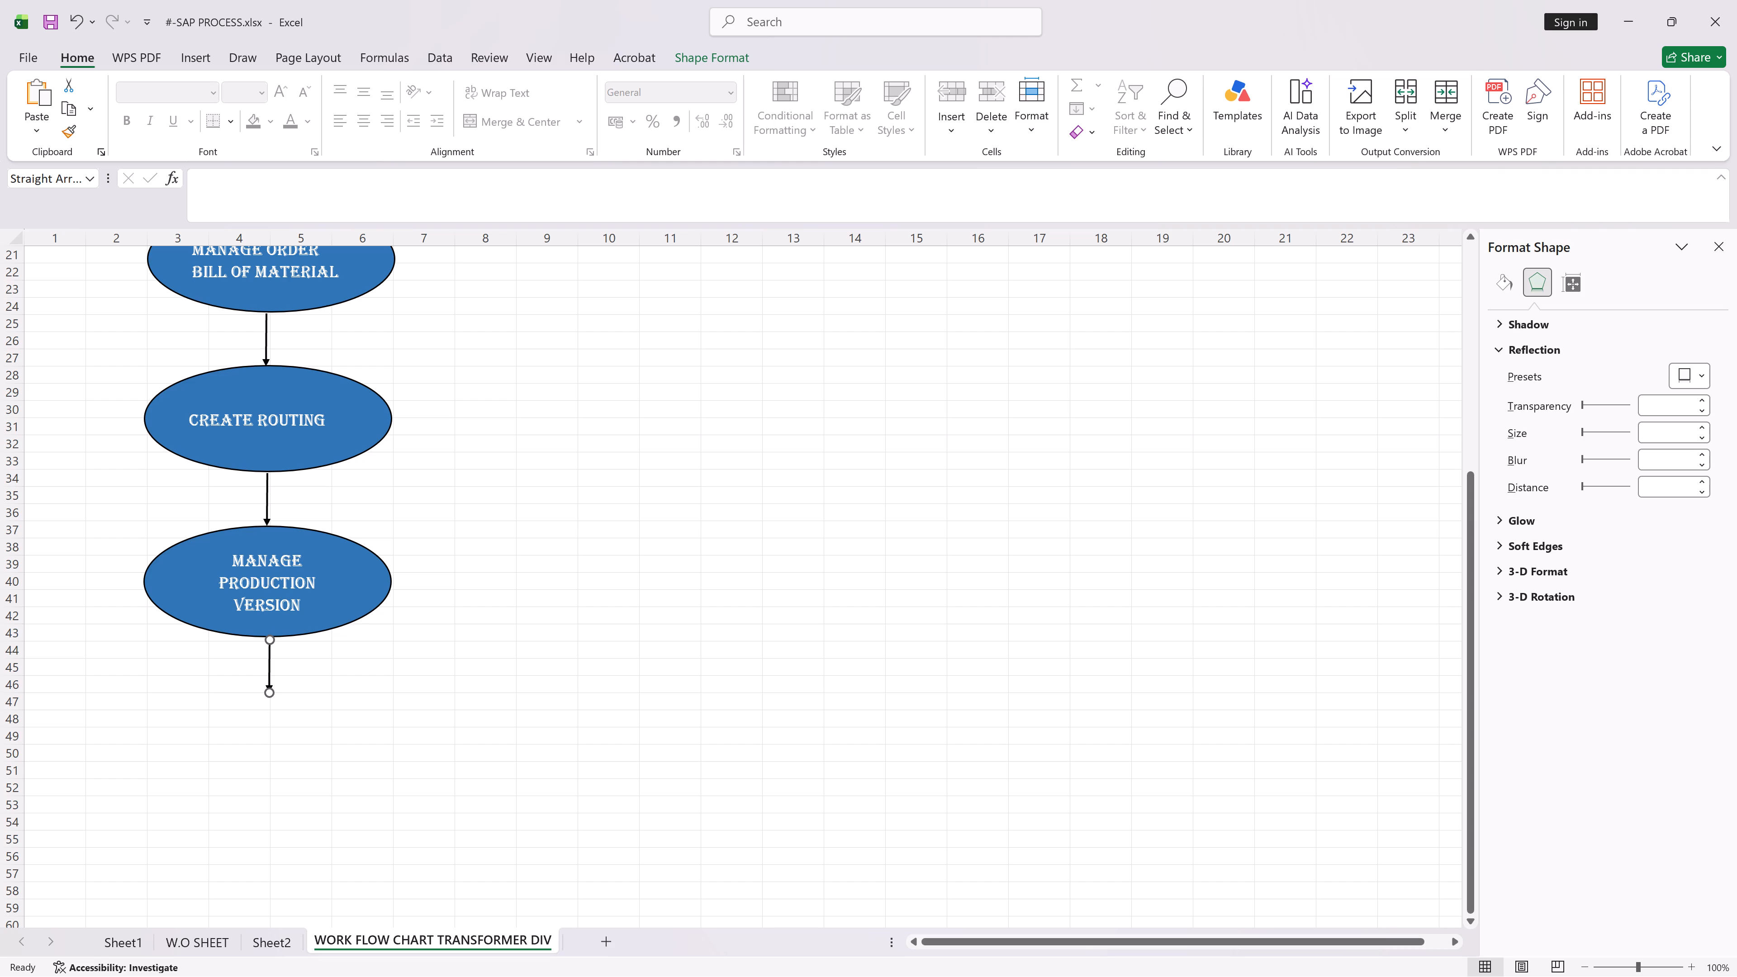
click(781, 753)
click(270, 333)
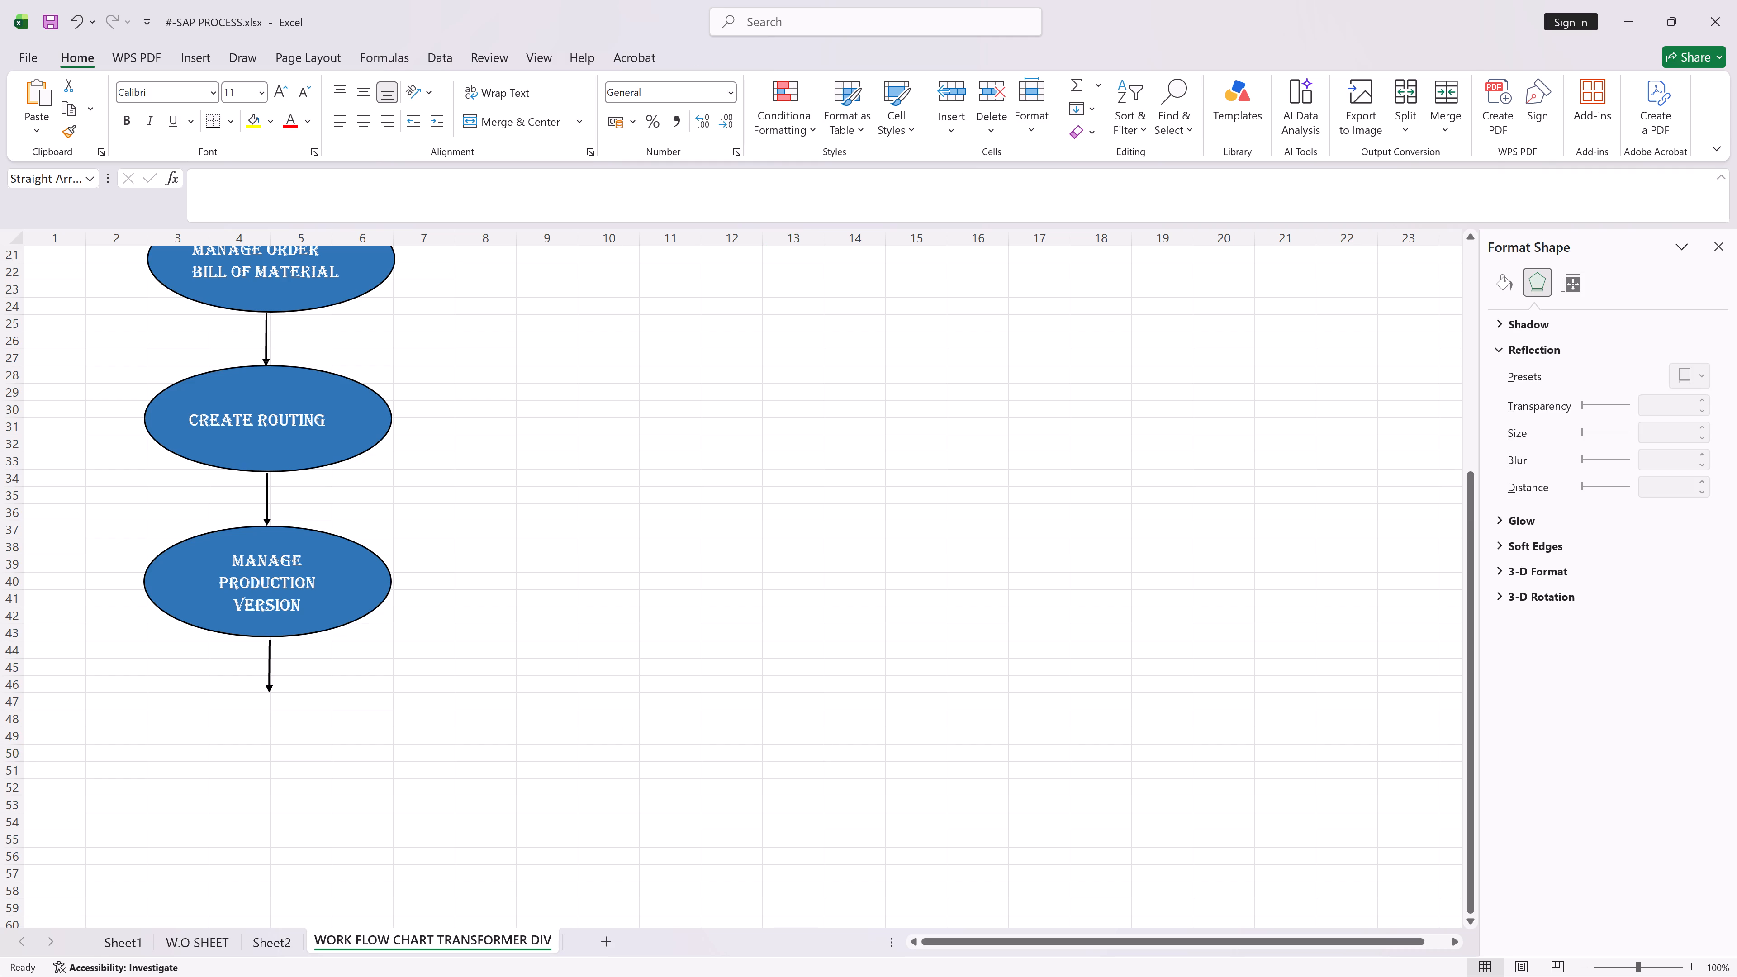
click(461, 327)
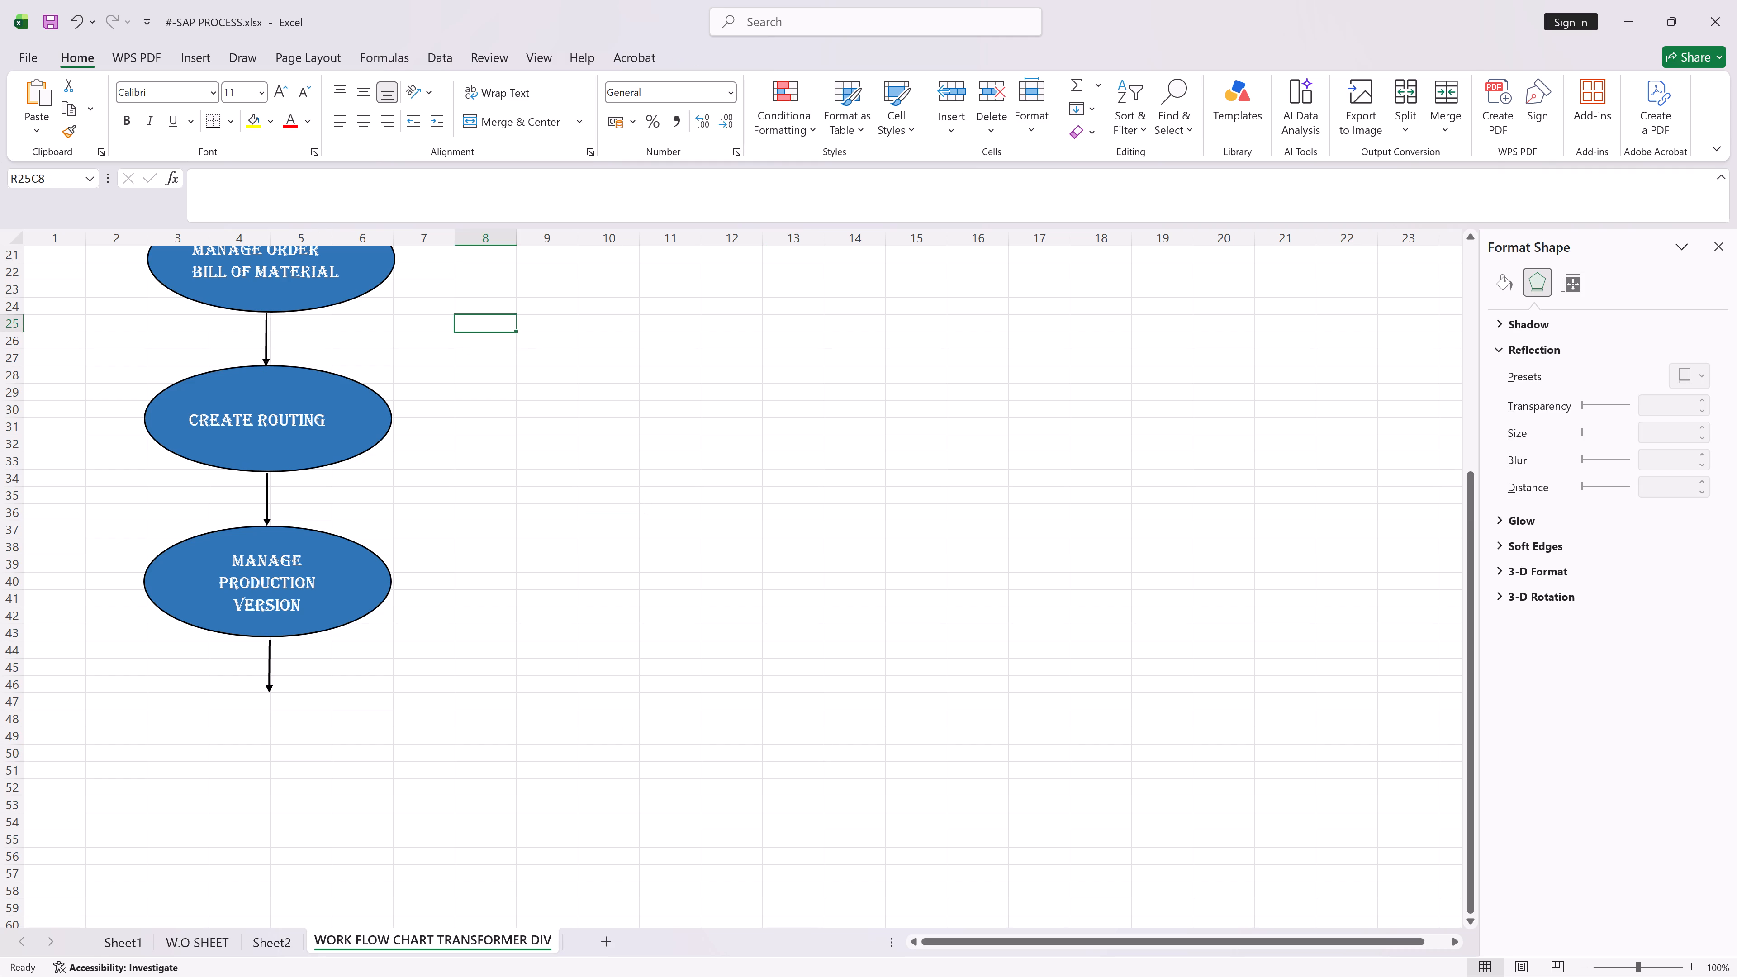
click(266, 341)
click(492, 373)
Draw a down block arrow, about 1.44 cm high and 0.98 cm wide, between the Manage Order Bill of Material and Create Routing ovals, styled solid black.
click(209, 55)
click(281, 126)
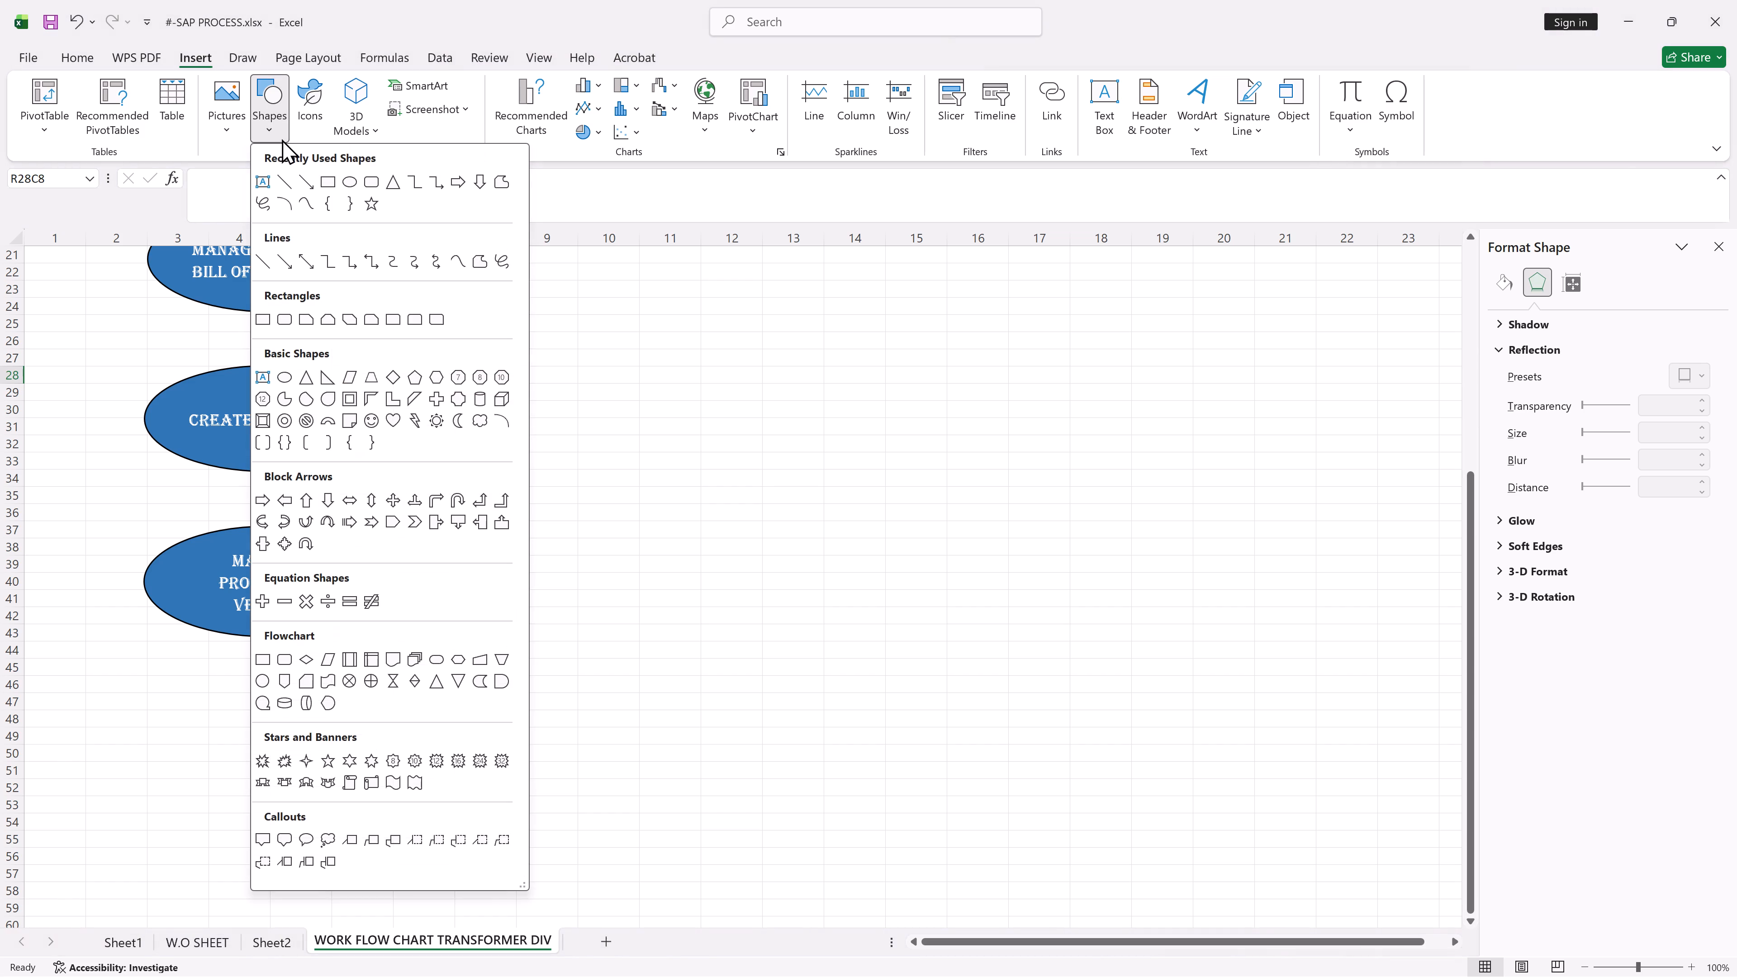
click(482, 183)
drag(267, 315, 266, 337)
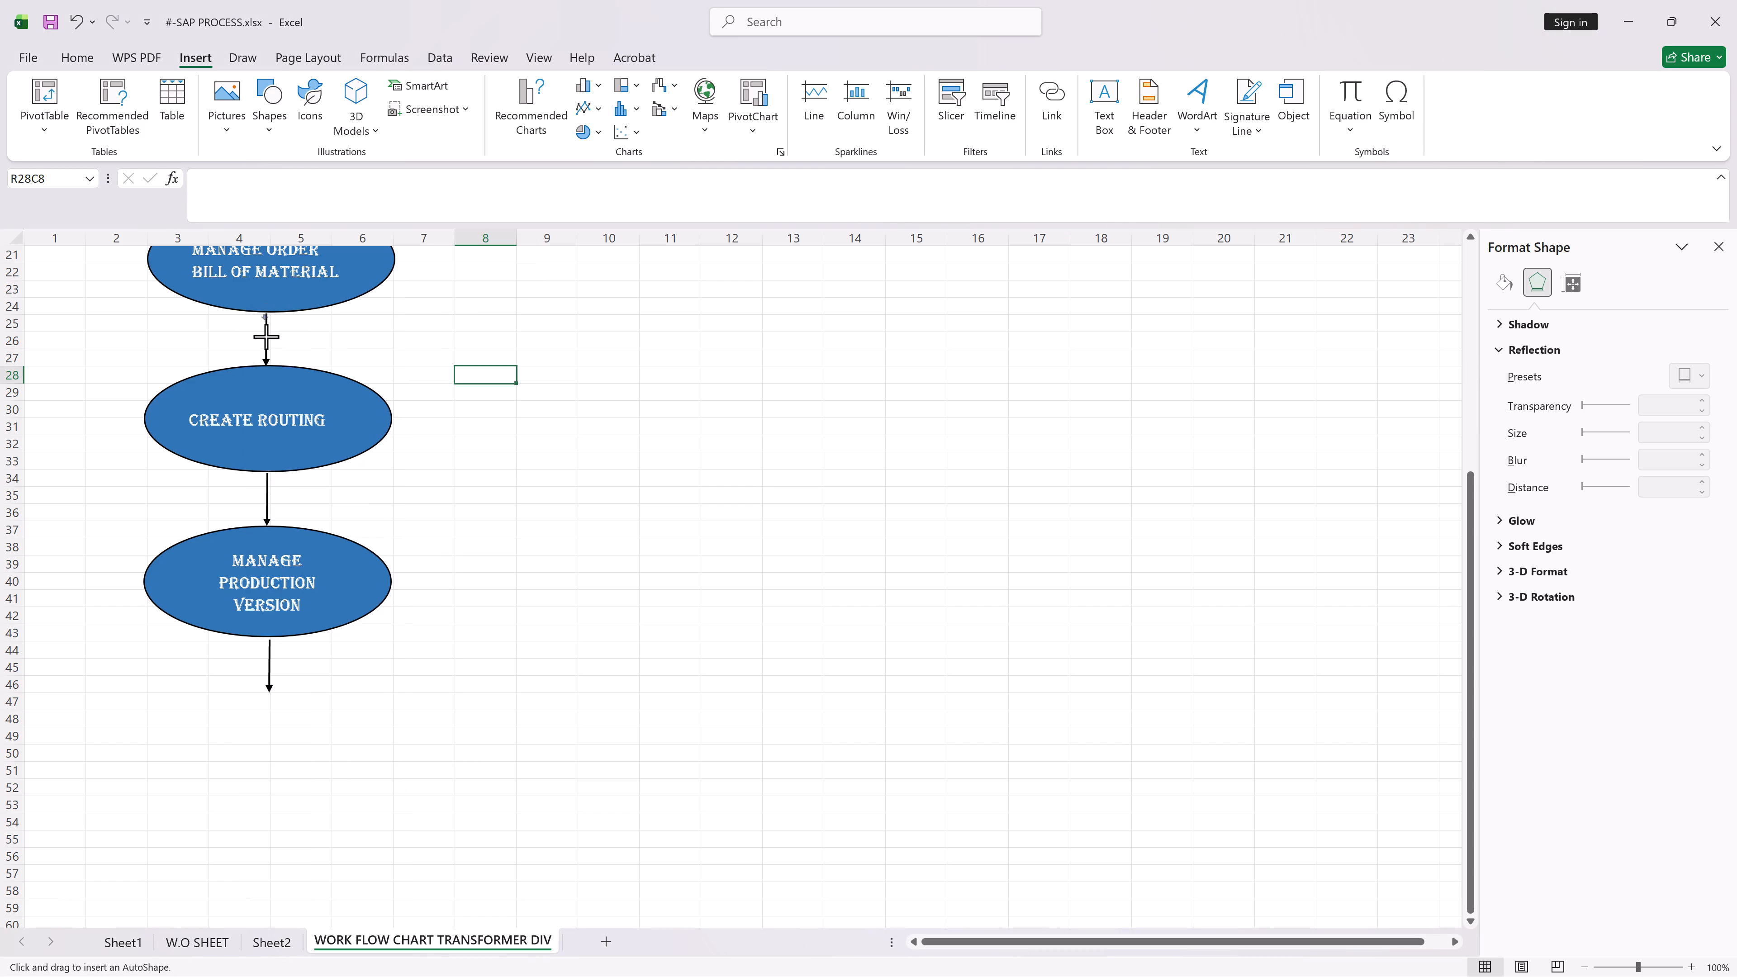
drag(266, 337, 301, 366)
drag(301, 366, 308, 364)
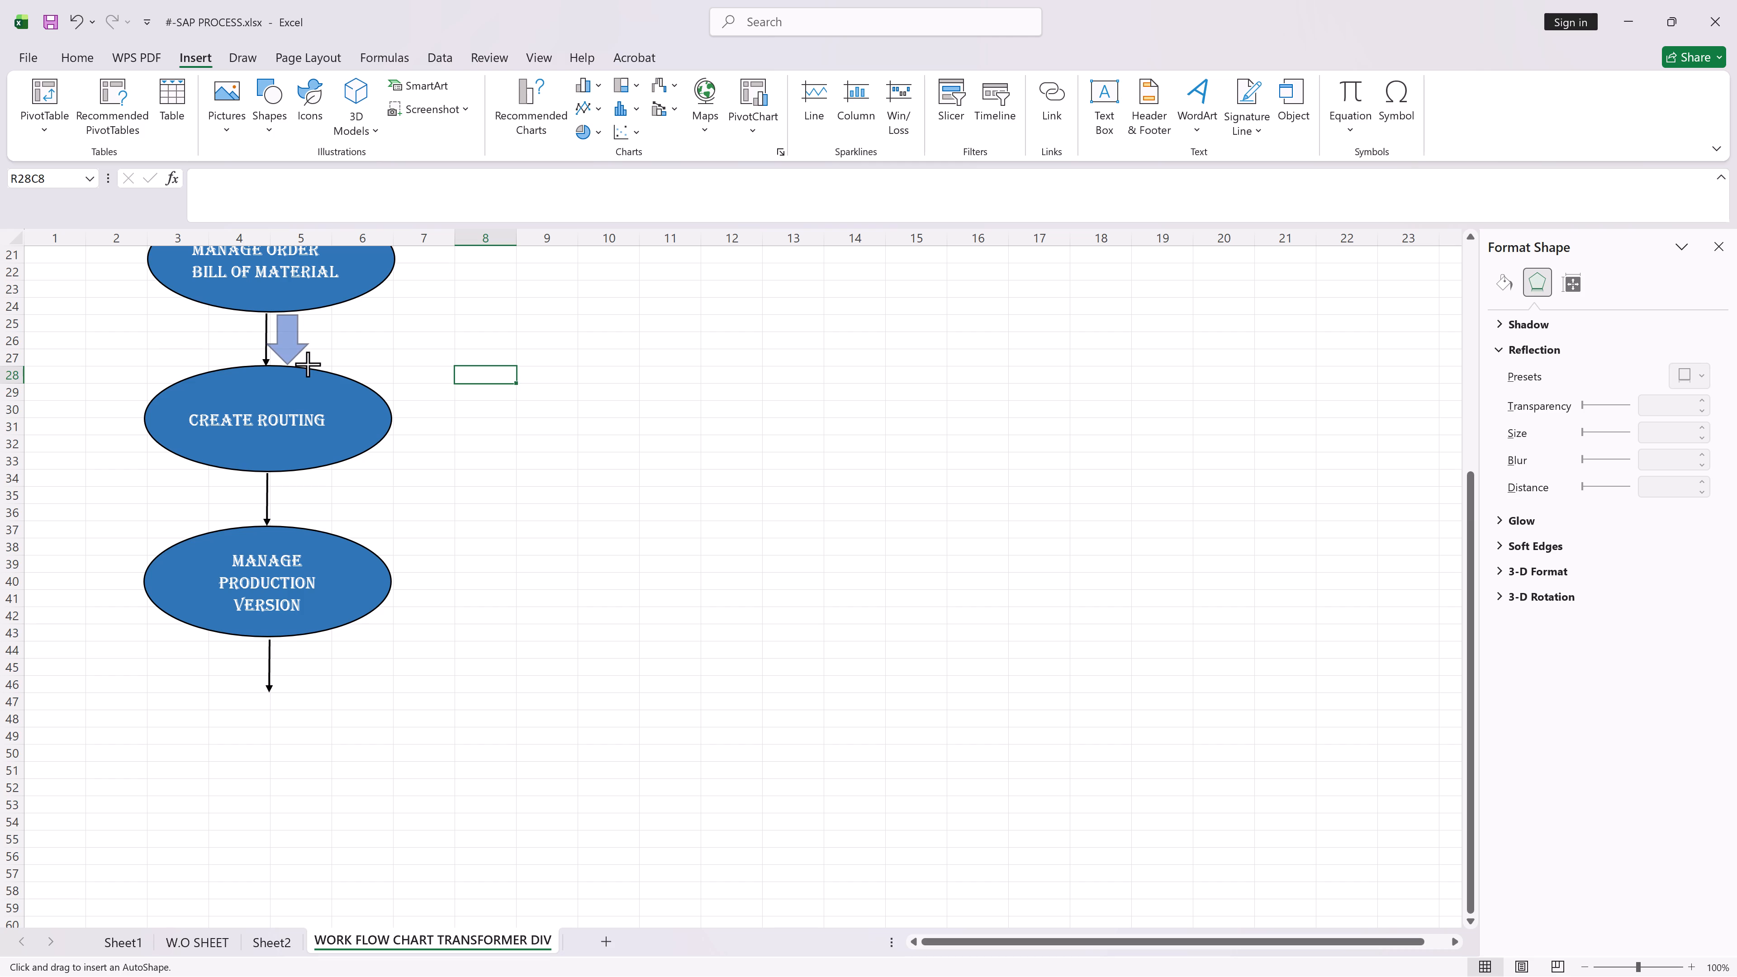
drag(308, 364, 300, 364)
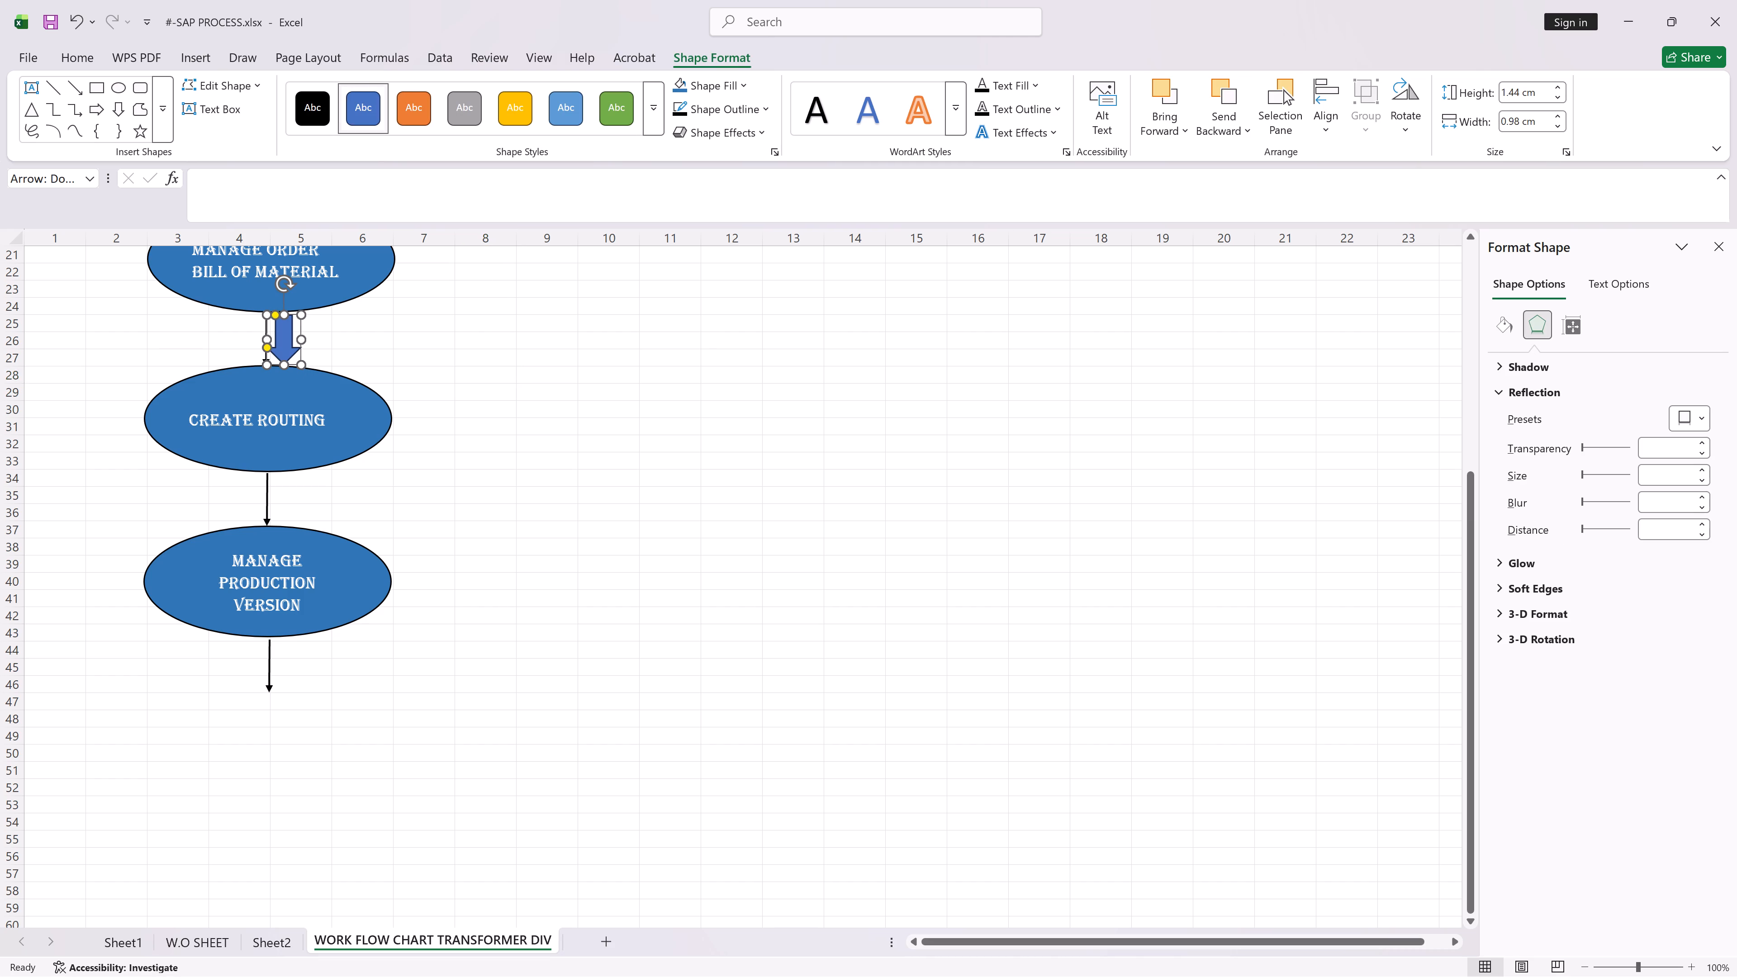
click(314, 100)
click(400, 352)
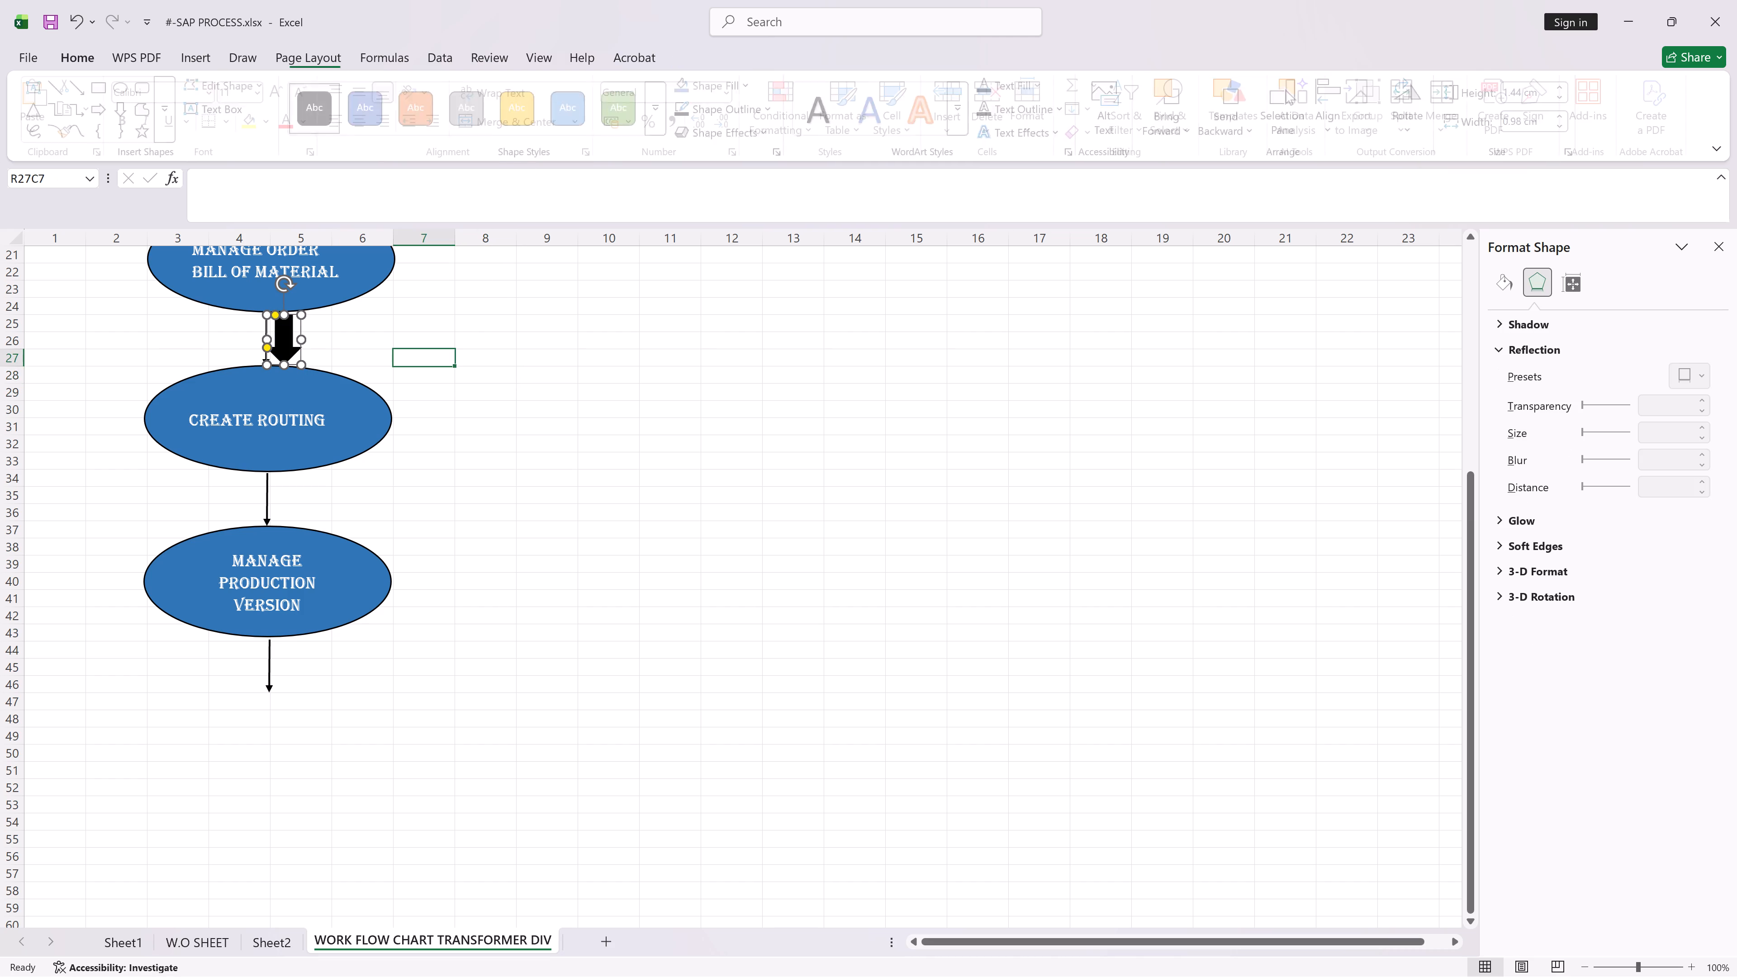
Nudge the black block arrow left until it is centred over the thin arrow above the Create Routing oval.
click(295, 339)
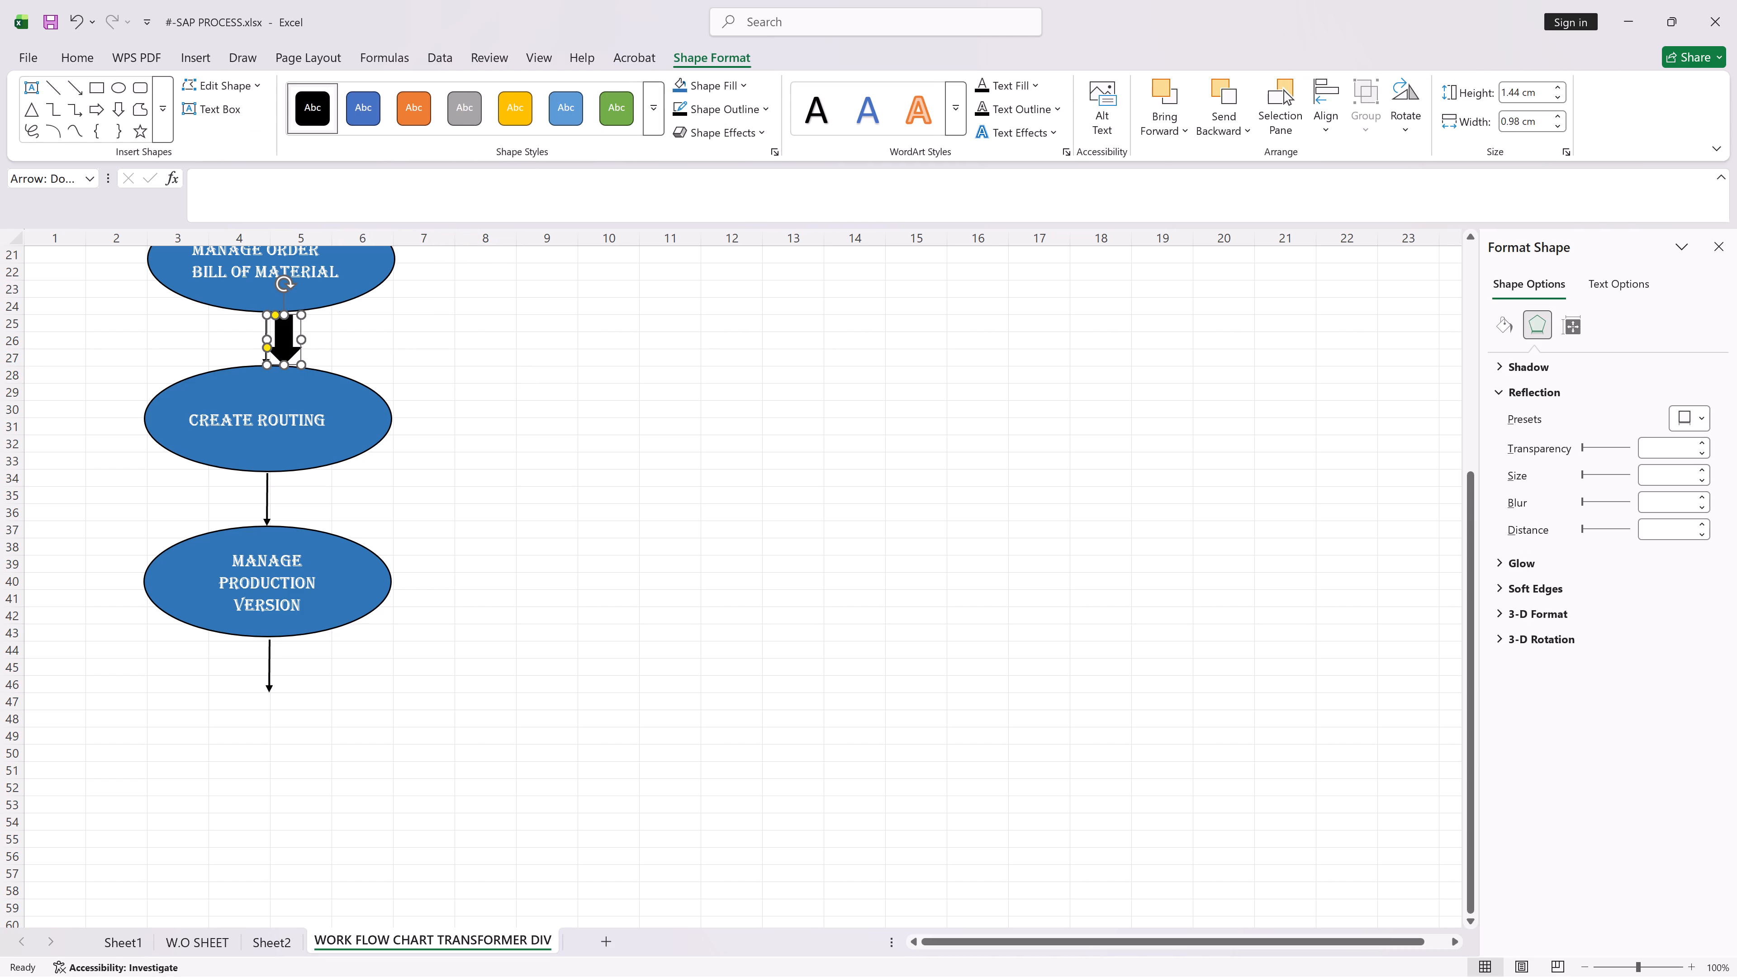
key(Left)
key(Left)
key(Left)
key(Left)
key(Left)
key(Left)
key(Left)
key(Left)
key(Left)
key(Left)
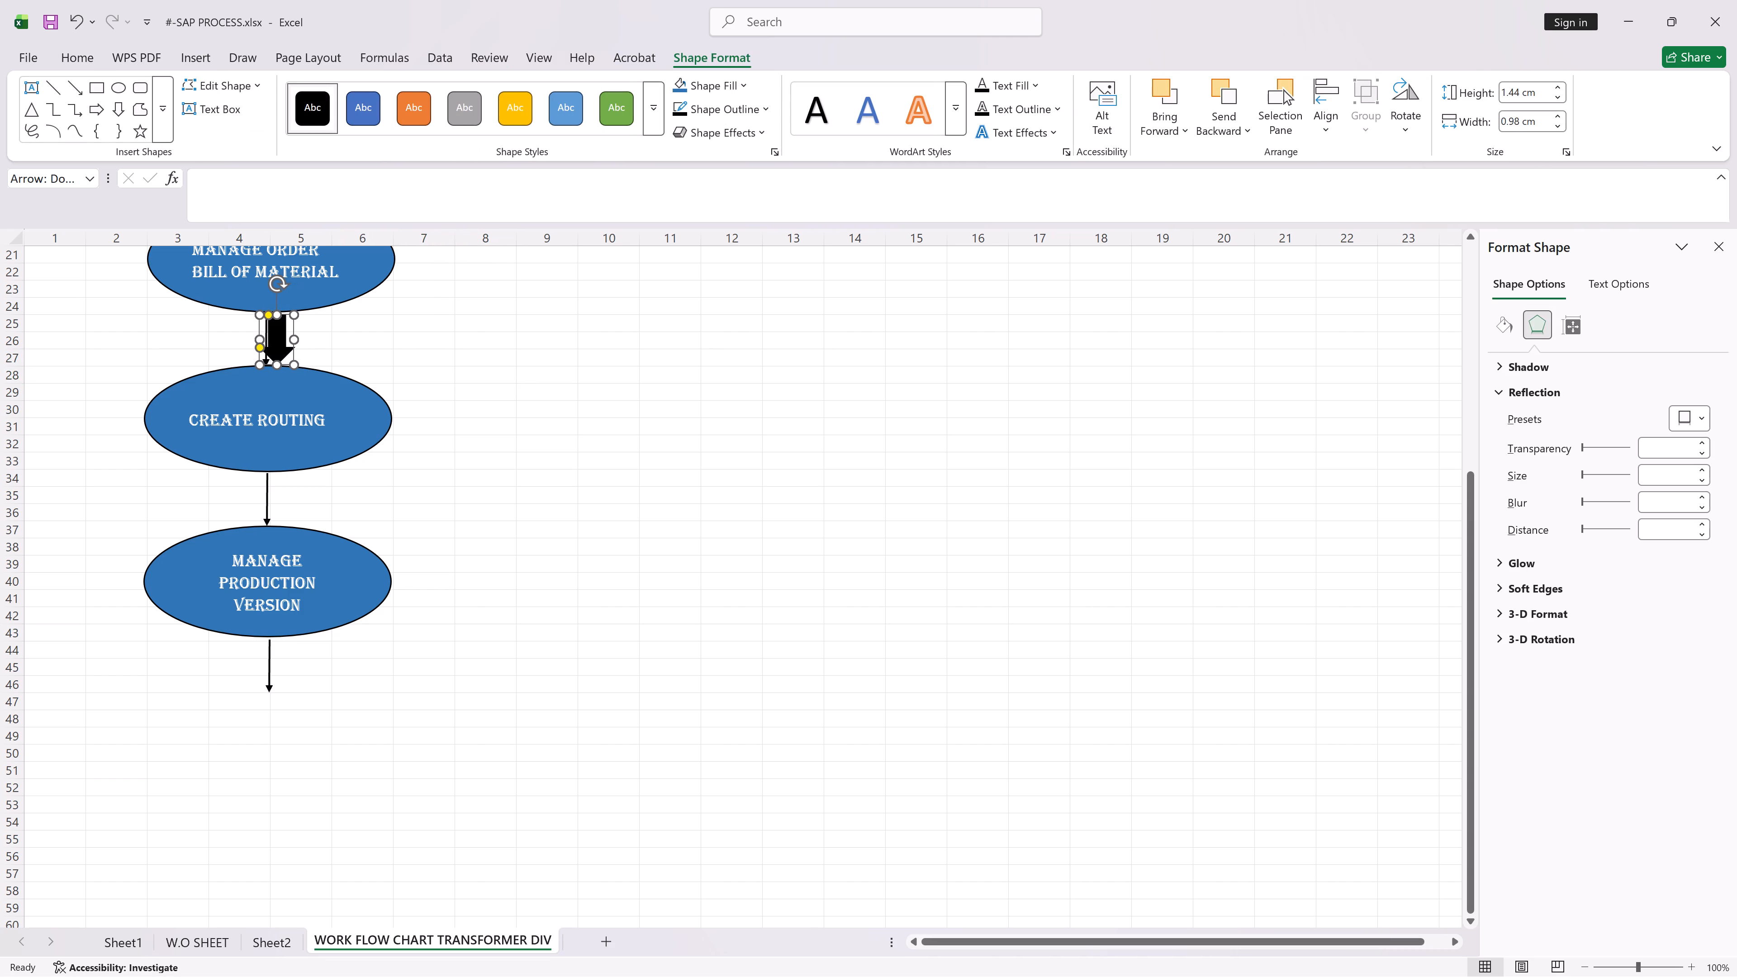
key(Left)
key(Left)
key(Left)
key(Left)
key(Left)
key(Left)
key(Left)
key(Left)
key(Left)
key(Left)
key(Left)
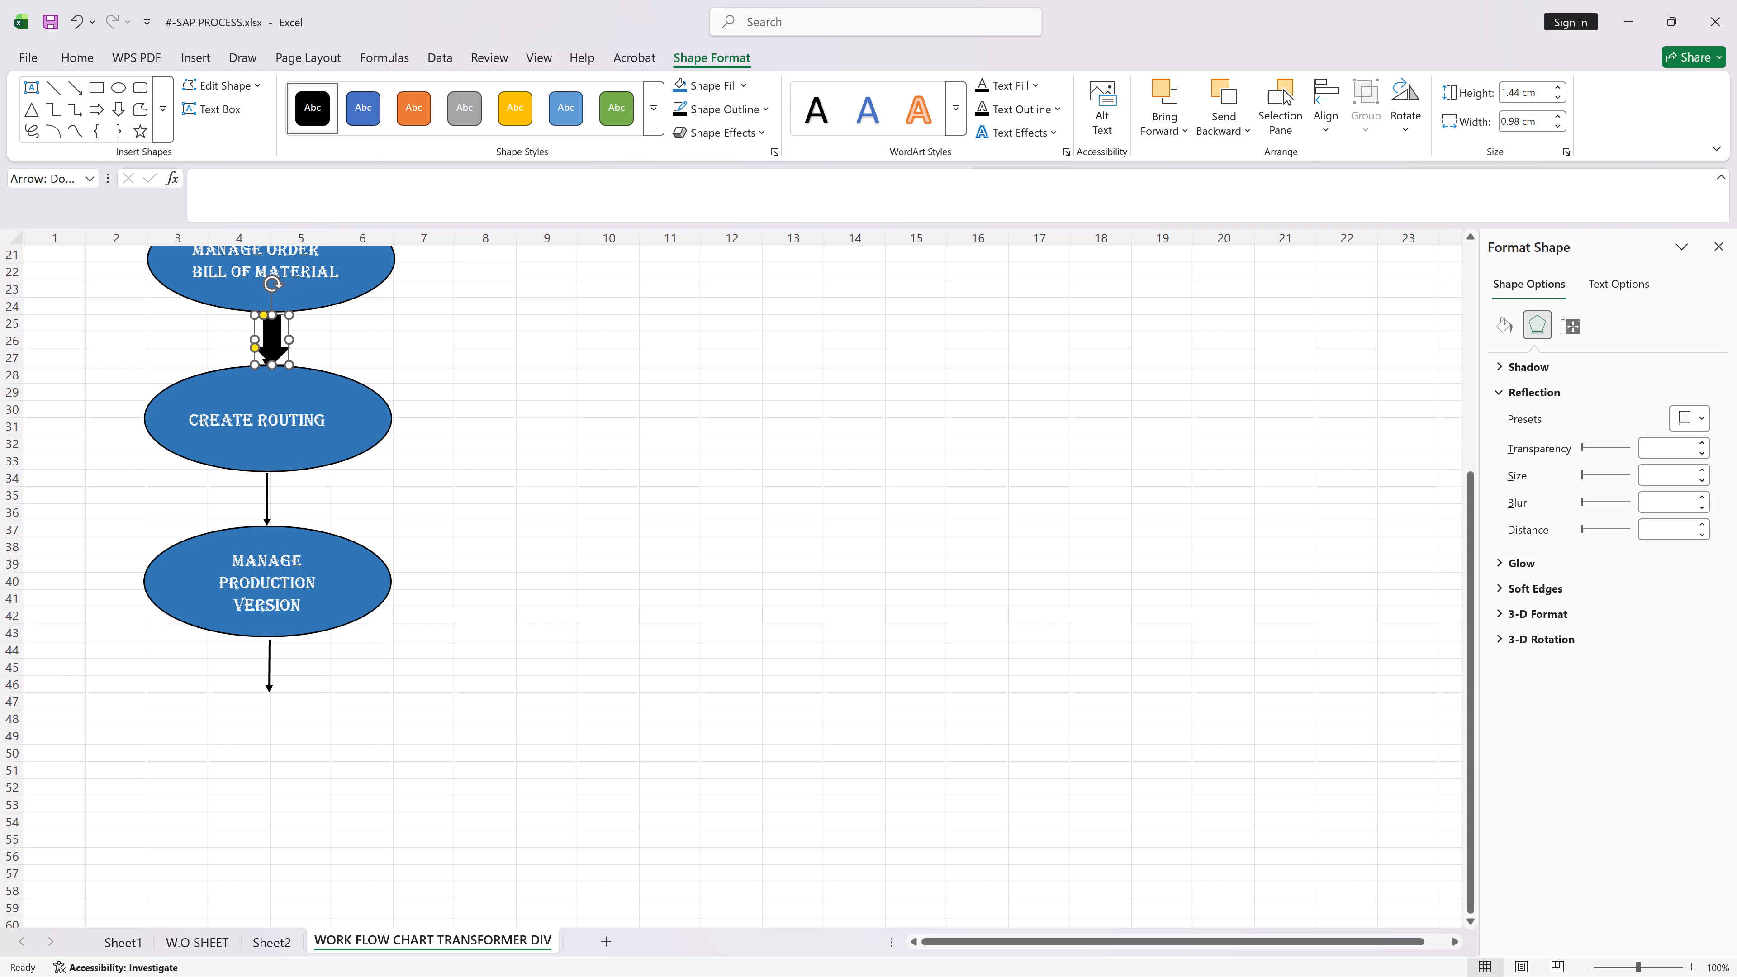
key(Left)
key(Left)
key(Left)
key(Left)
key(Left)
key(Left)
key(Left)
key(Left)
key(Left)
key(Left)
key(Left)
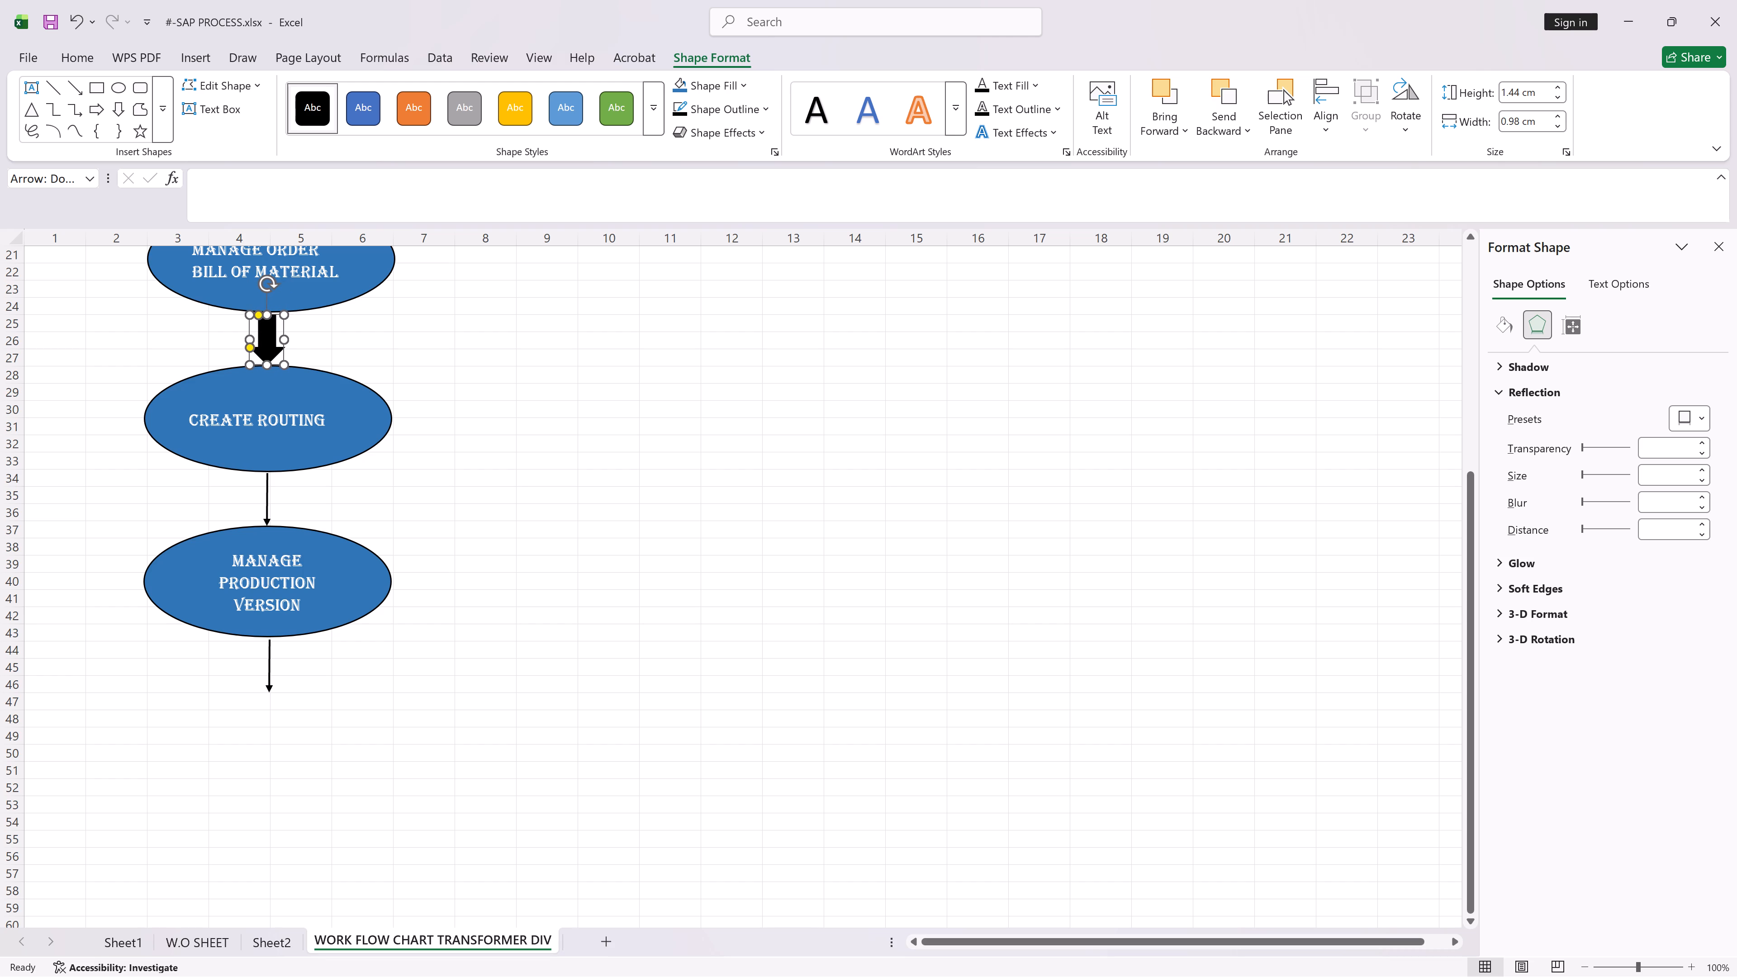
key(Left)
key(Left)
click(354, 327)
click(262, 333)
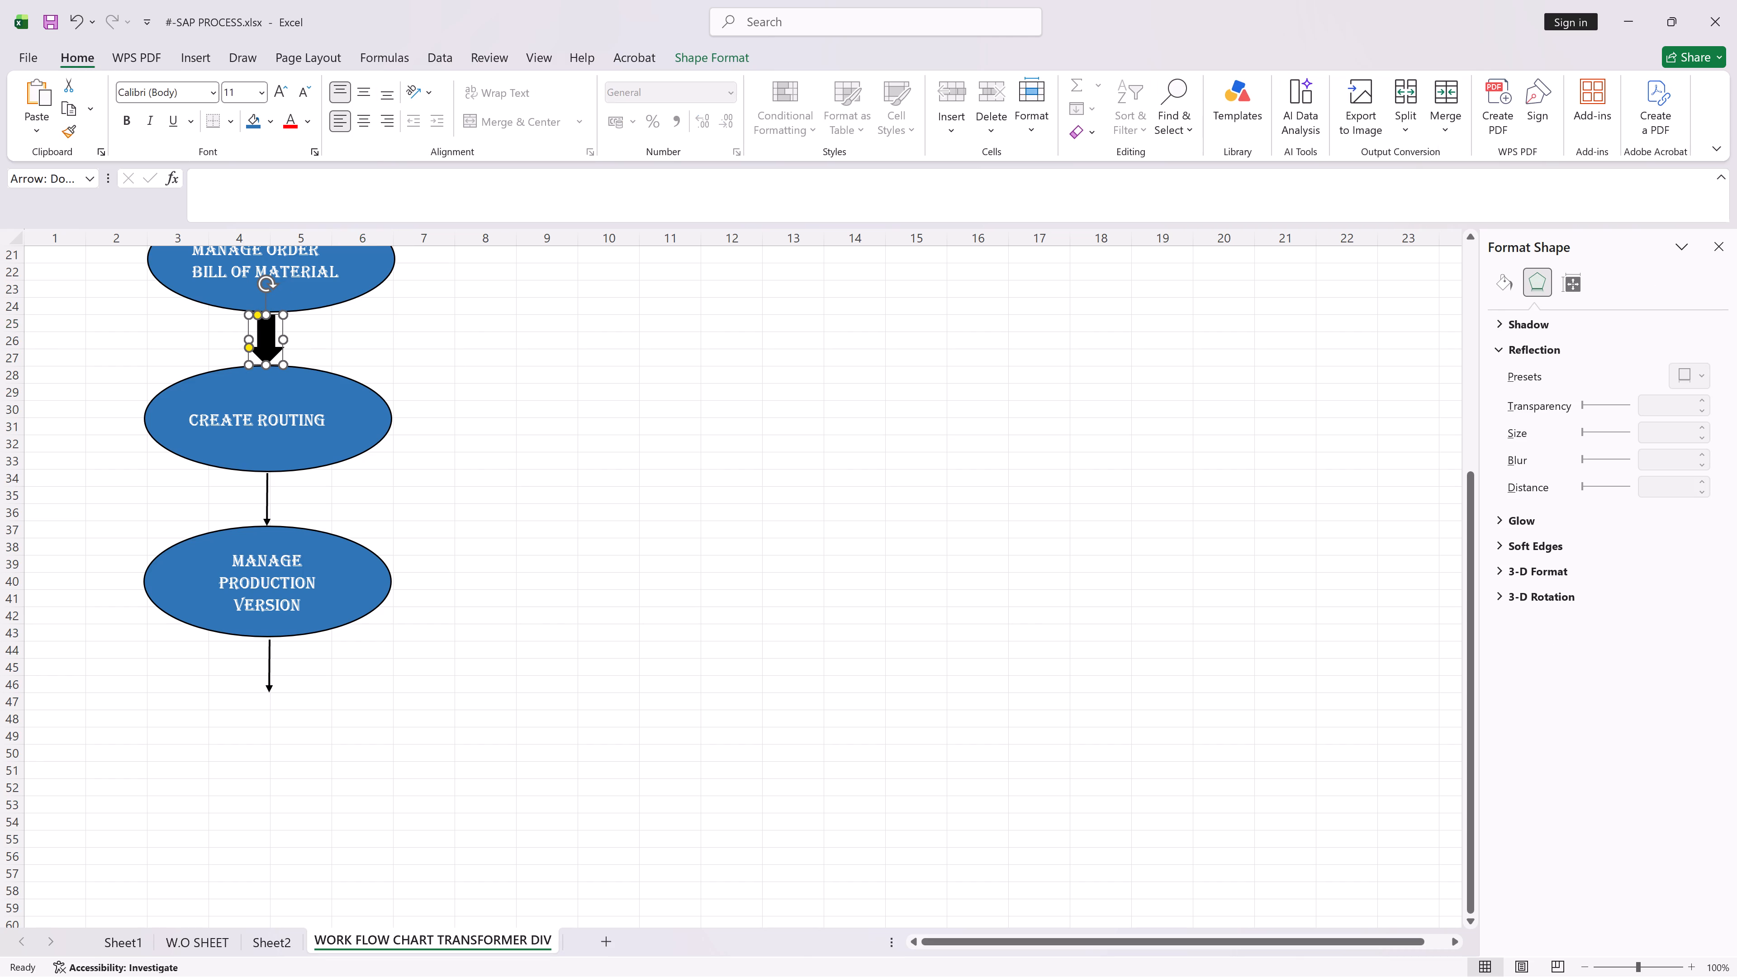
Delete the thin arrows beneath the Create Routing oval and beneath the Manage Production Version oval.
click(261, 502)
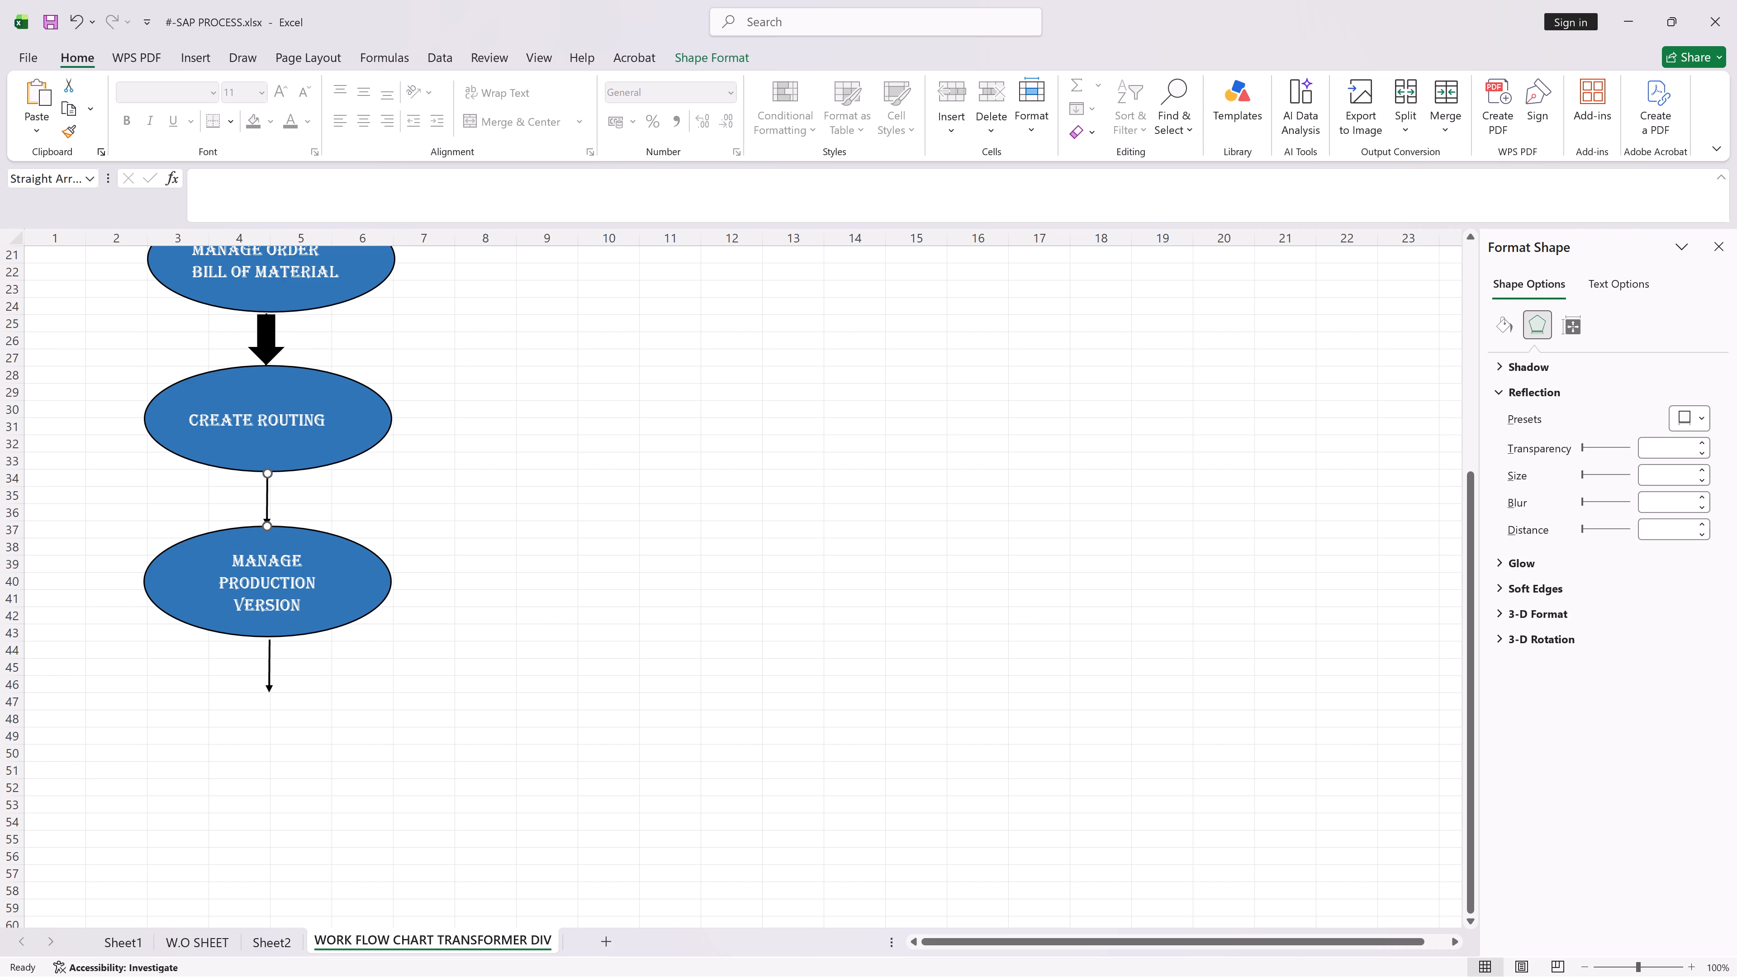
key(Delete)
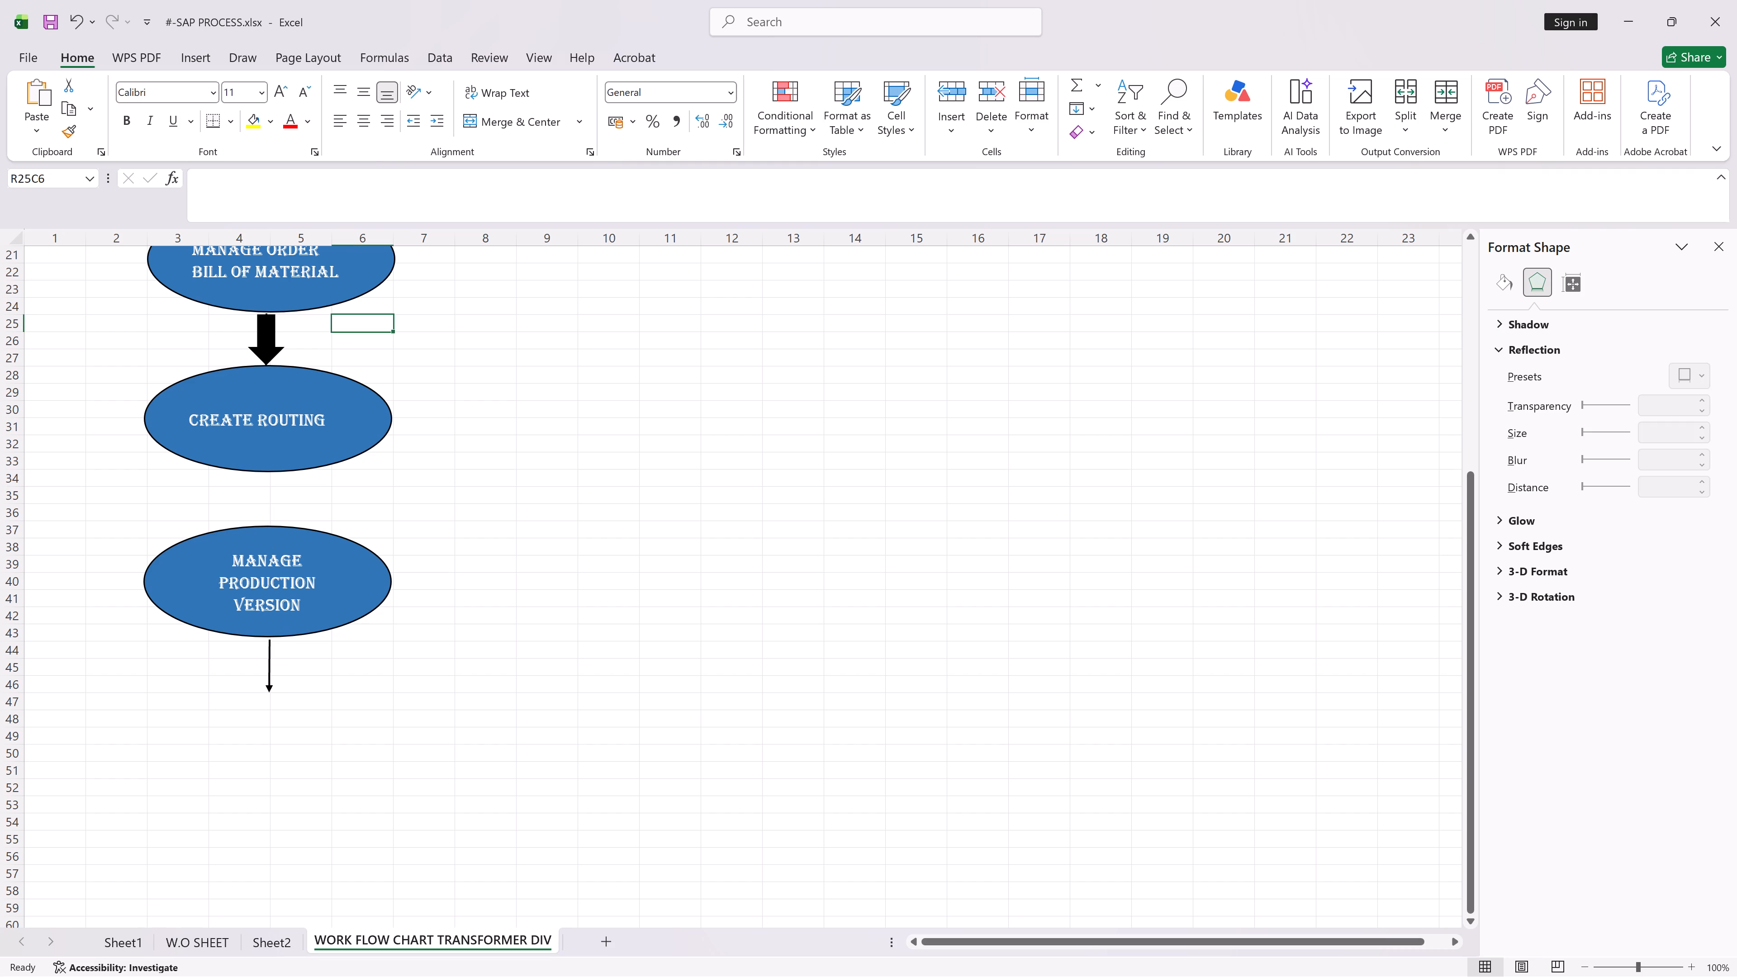
click(261, 670)
key(Delete)
Narrow the black block arrow above the Create Routing oval and nudge it right until it is centred between the two ovals.
click(270, 342)
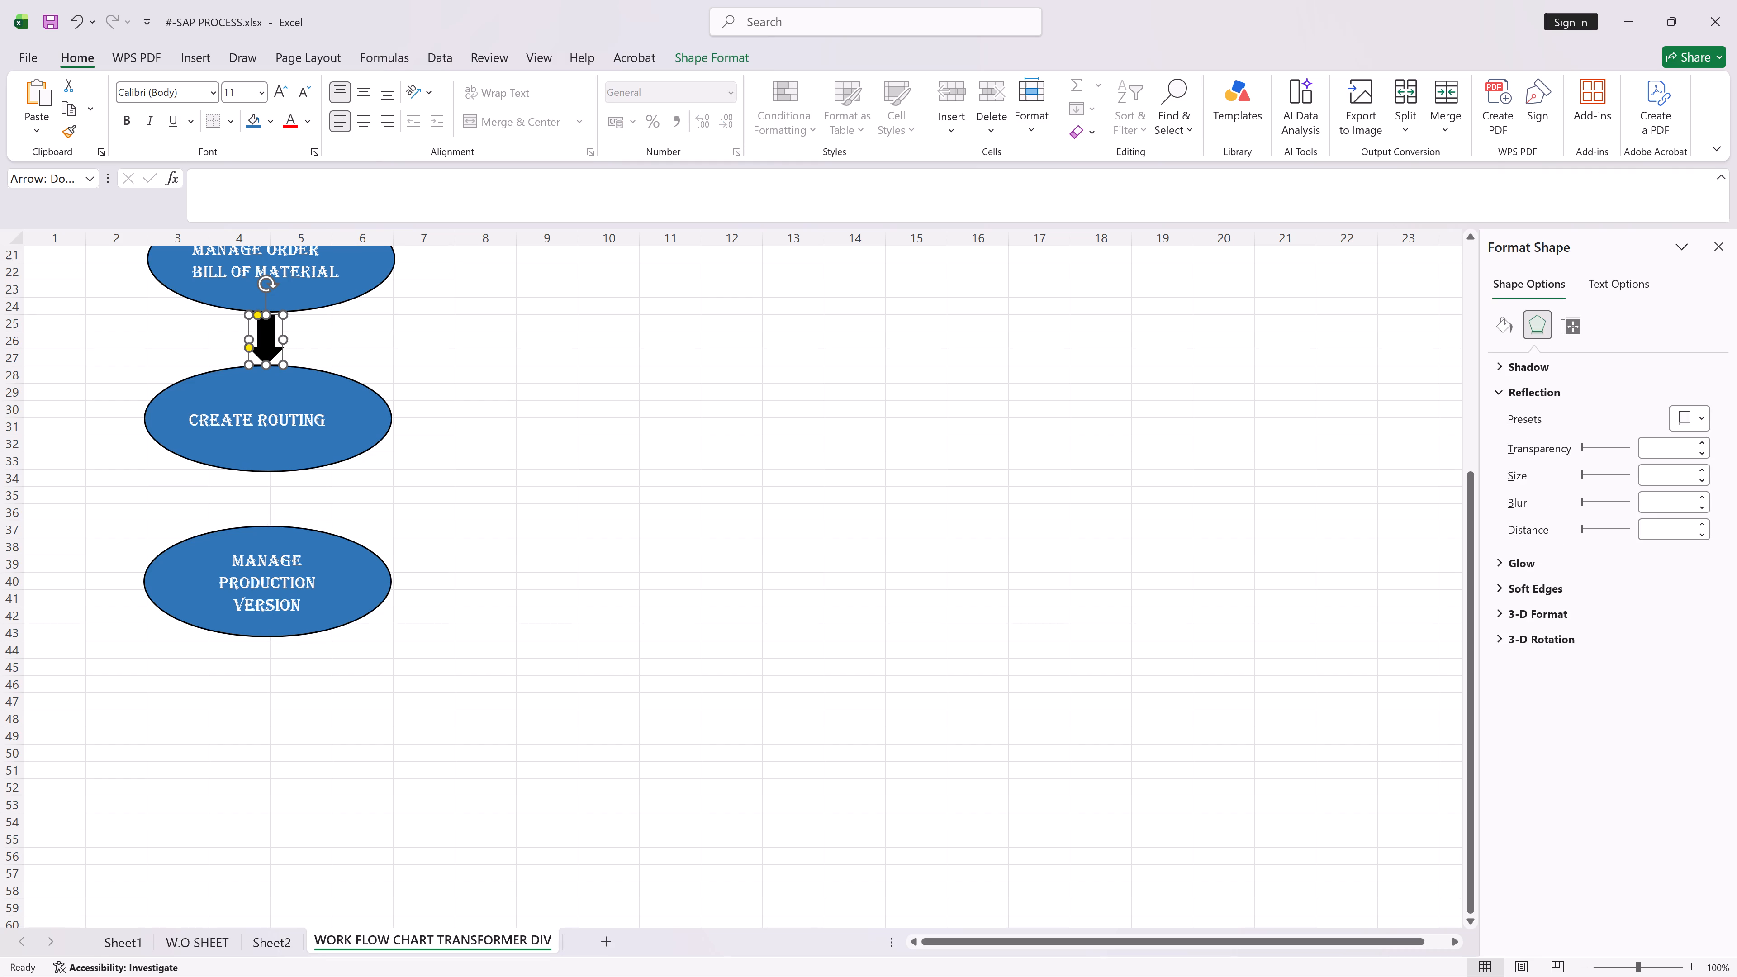
drag(280, 345, 269, 350)
key(Right)
key(Right)
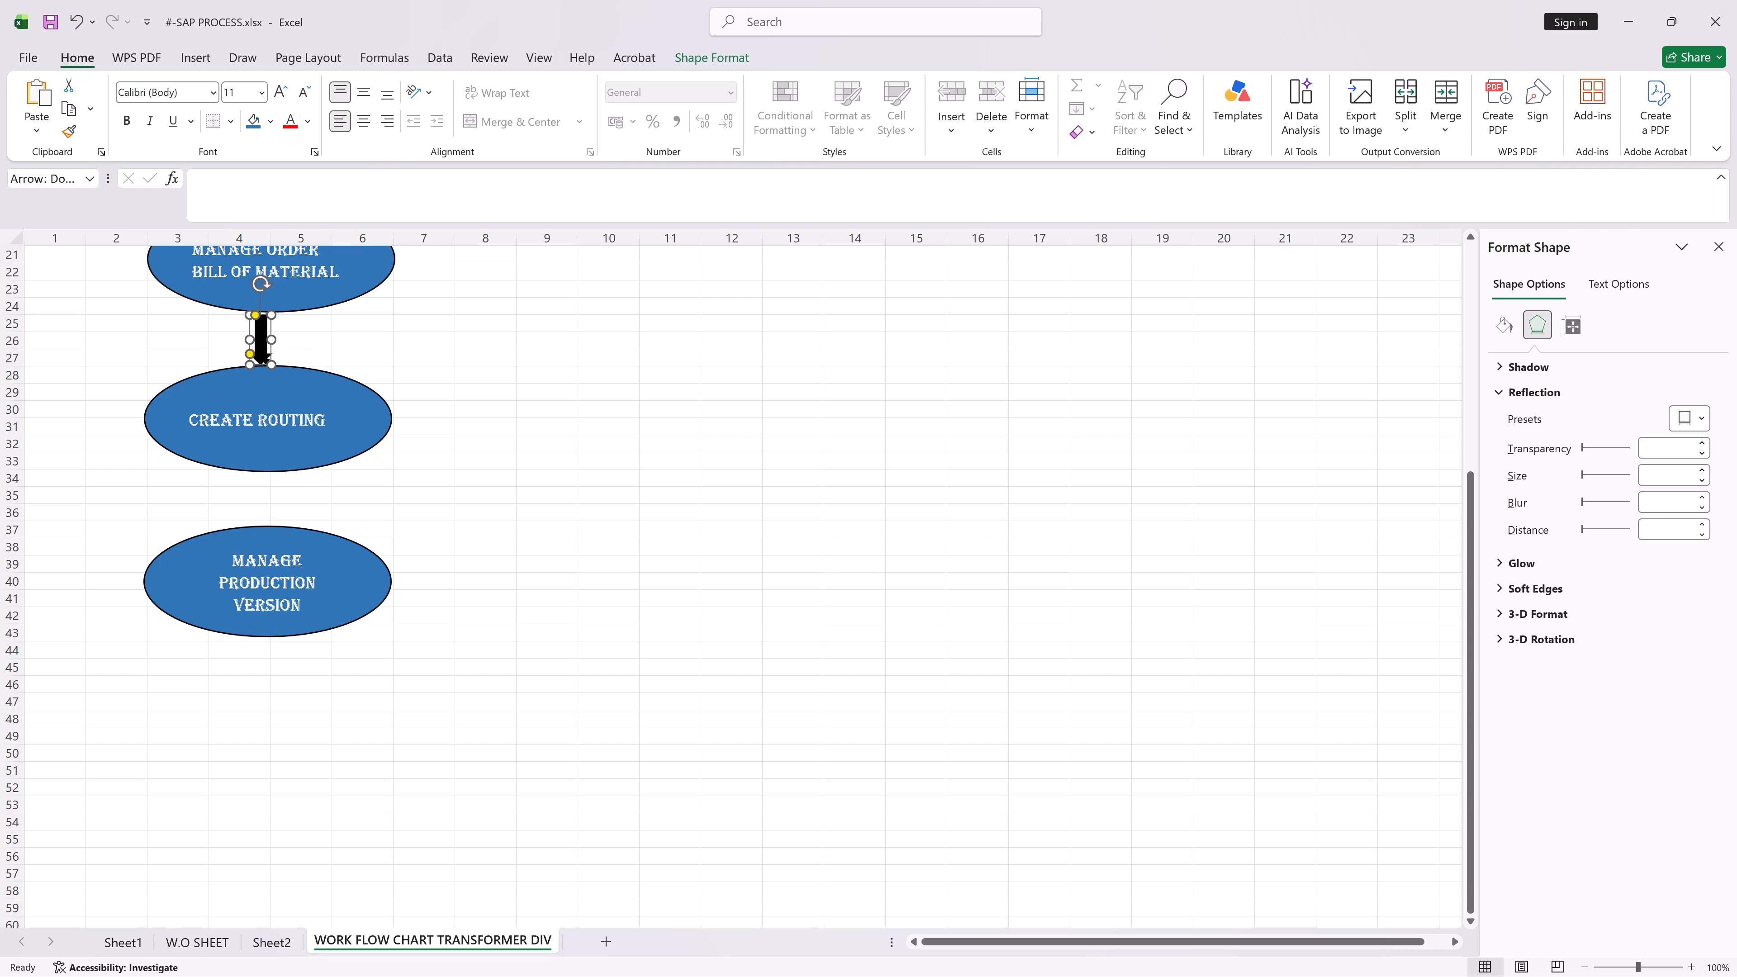
key(Right)
key(Right)
key(Right)
key(Right)
key(Right)
key(Right)
key(Right)
key(Right)
key(Right)
key(Right)
key(Right)
key(Right)
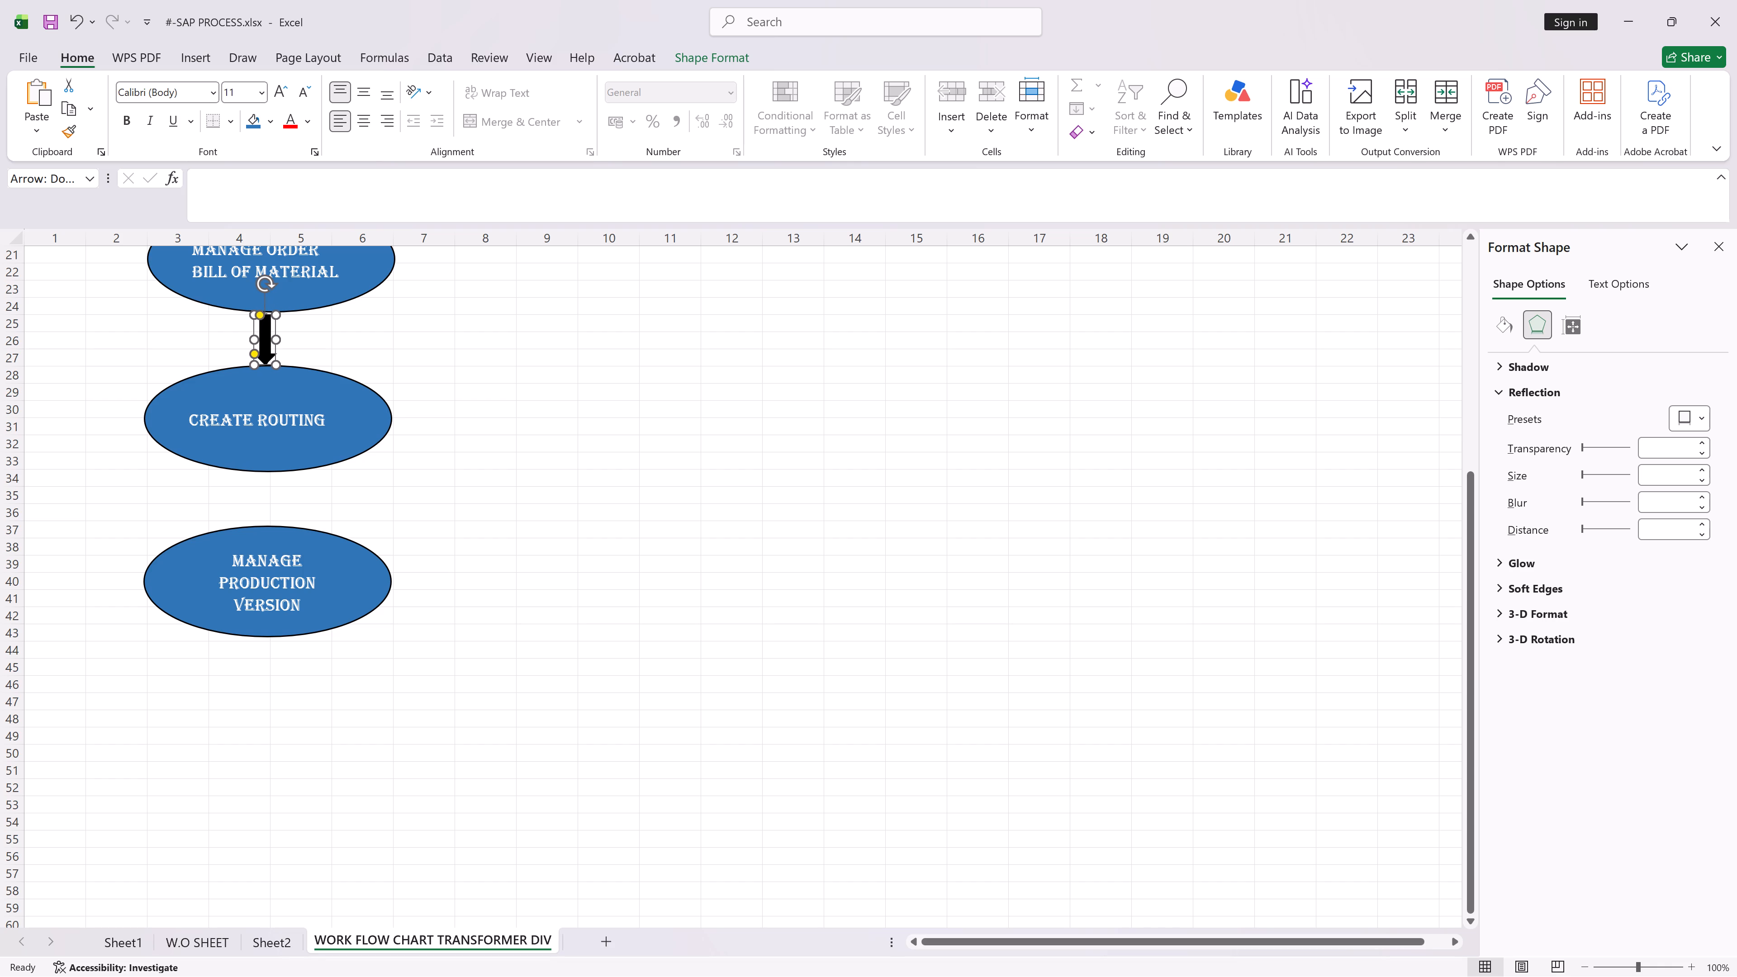
key(Right)
key(Right)
key(Right)
key(Right)
key(Right)
key(Right)
click(373, 344)
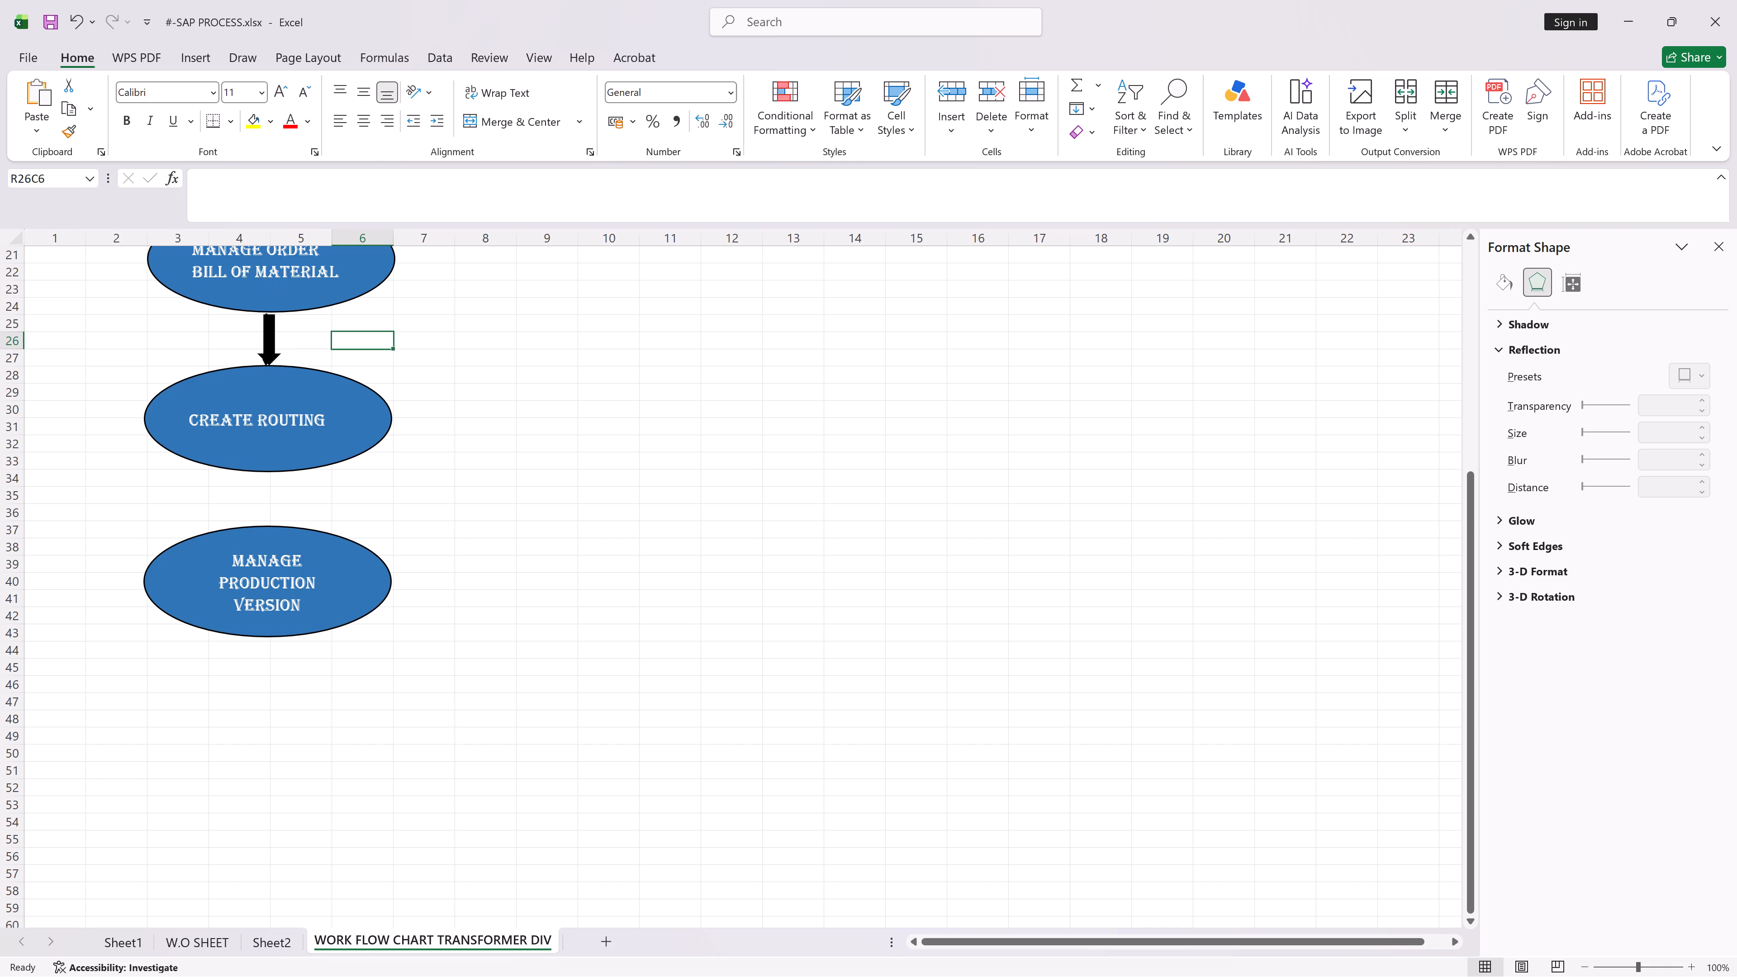
Move the black block arrow above the Create Routing oval aside and delete the thin arrow behind it.
click(273, 345)
drag(273, 341, 309, 340)
click(272, 340)
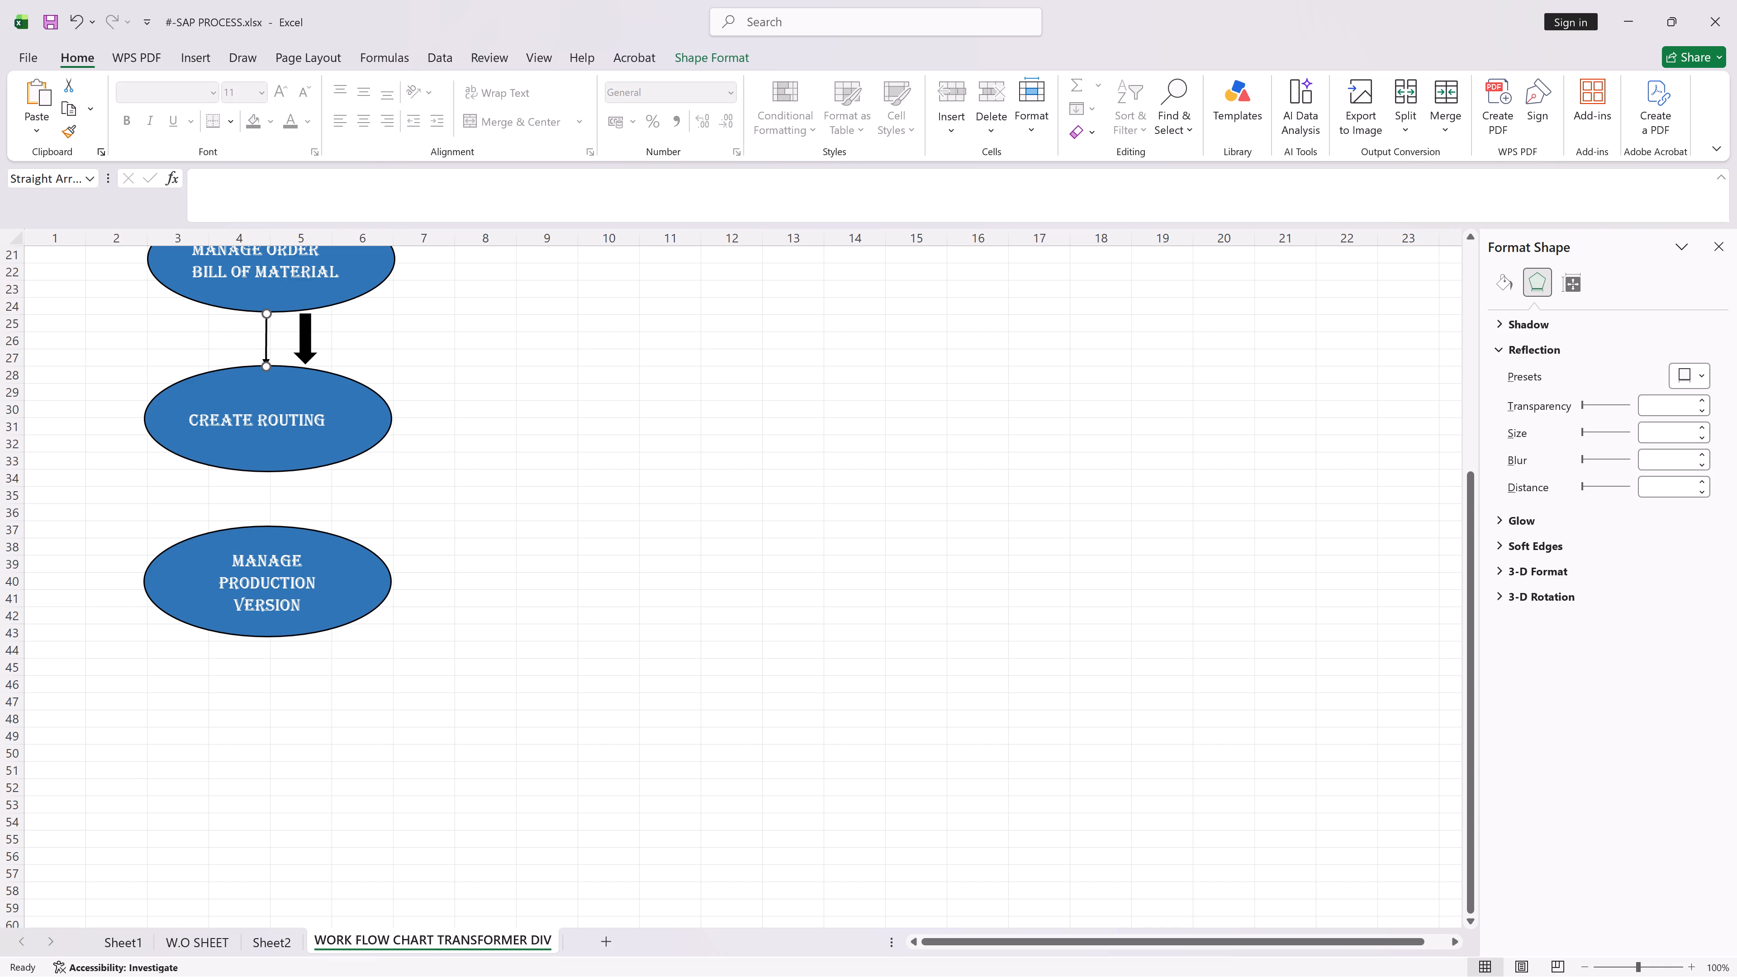
key(Delete)
Nudge the black block arrow back left until it is centred between the Manage Order Bill of Material and Create Routing ovals.
click(306, 334)
key(Left)
key(Left)
key(Left)
key(Left)
key(Left)
key(Left)
key(Left)
key(Left)
key(Left)
key(Left)
key(Left)
key(Left)
key(Left)
key(Left)
key(Left)
key(Left)
key(Left)
key(Left)
key(Left)
key(Left)
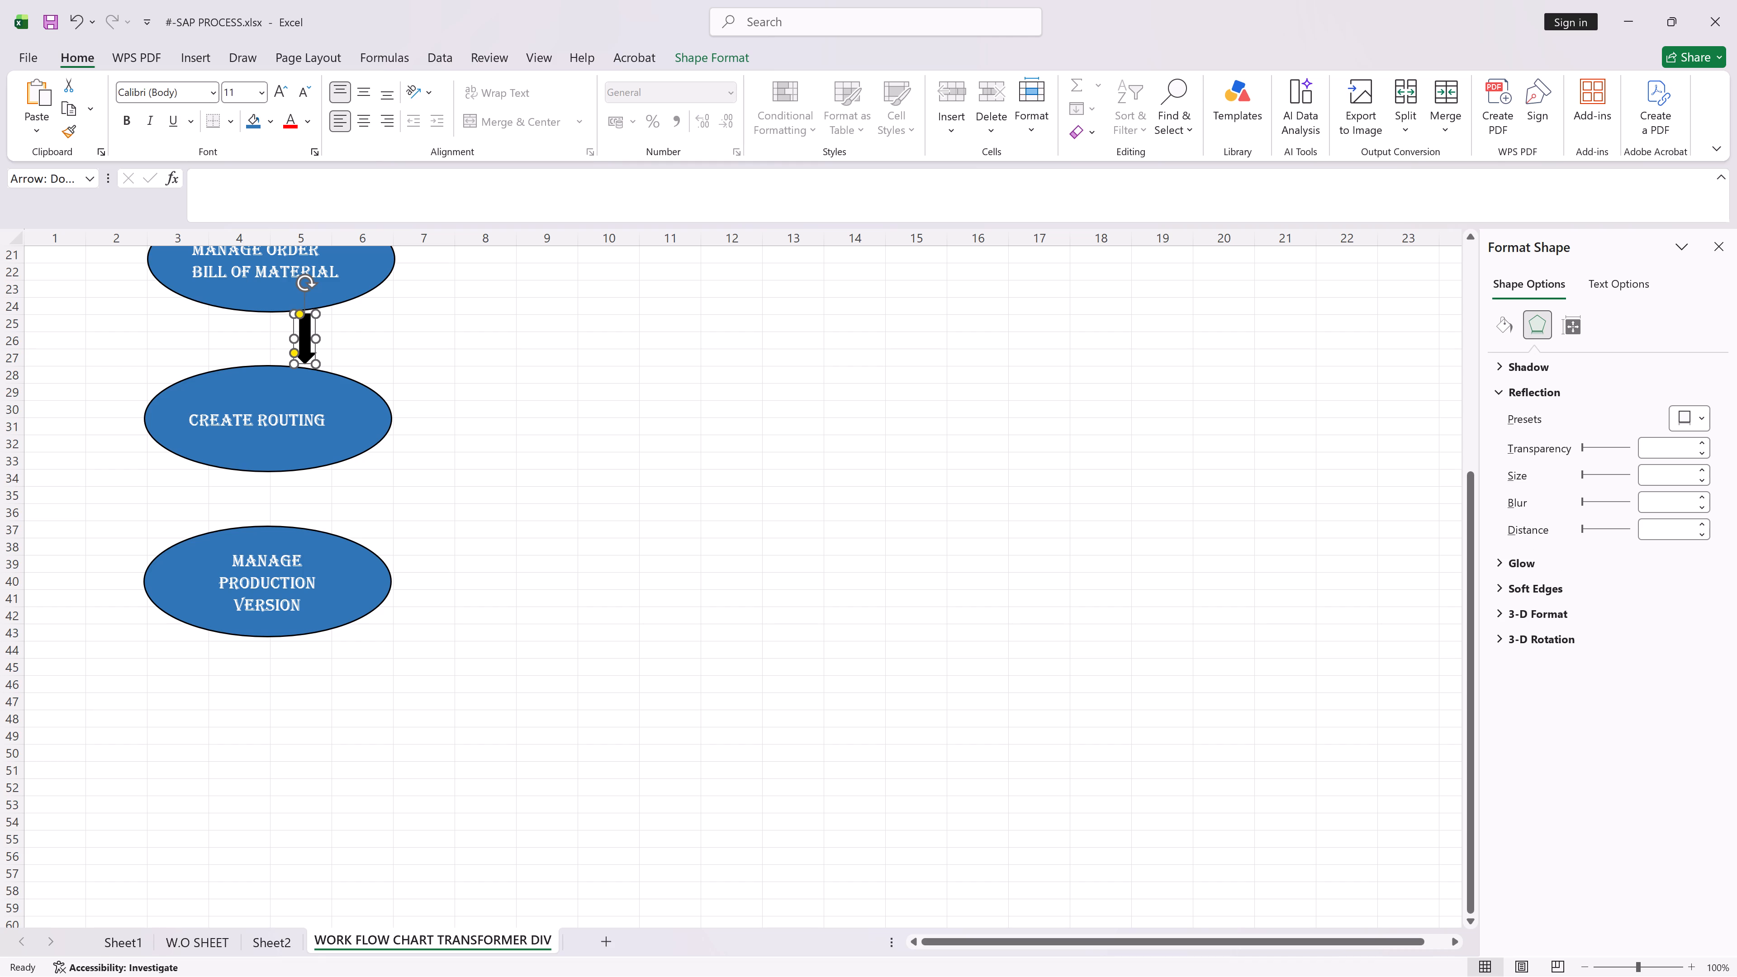
key(Right)
key(Right)
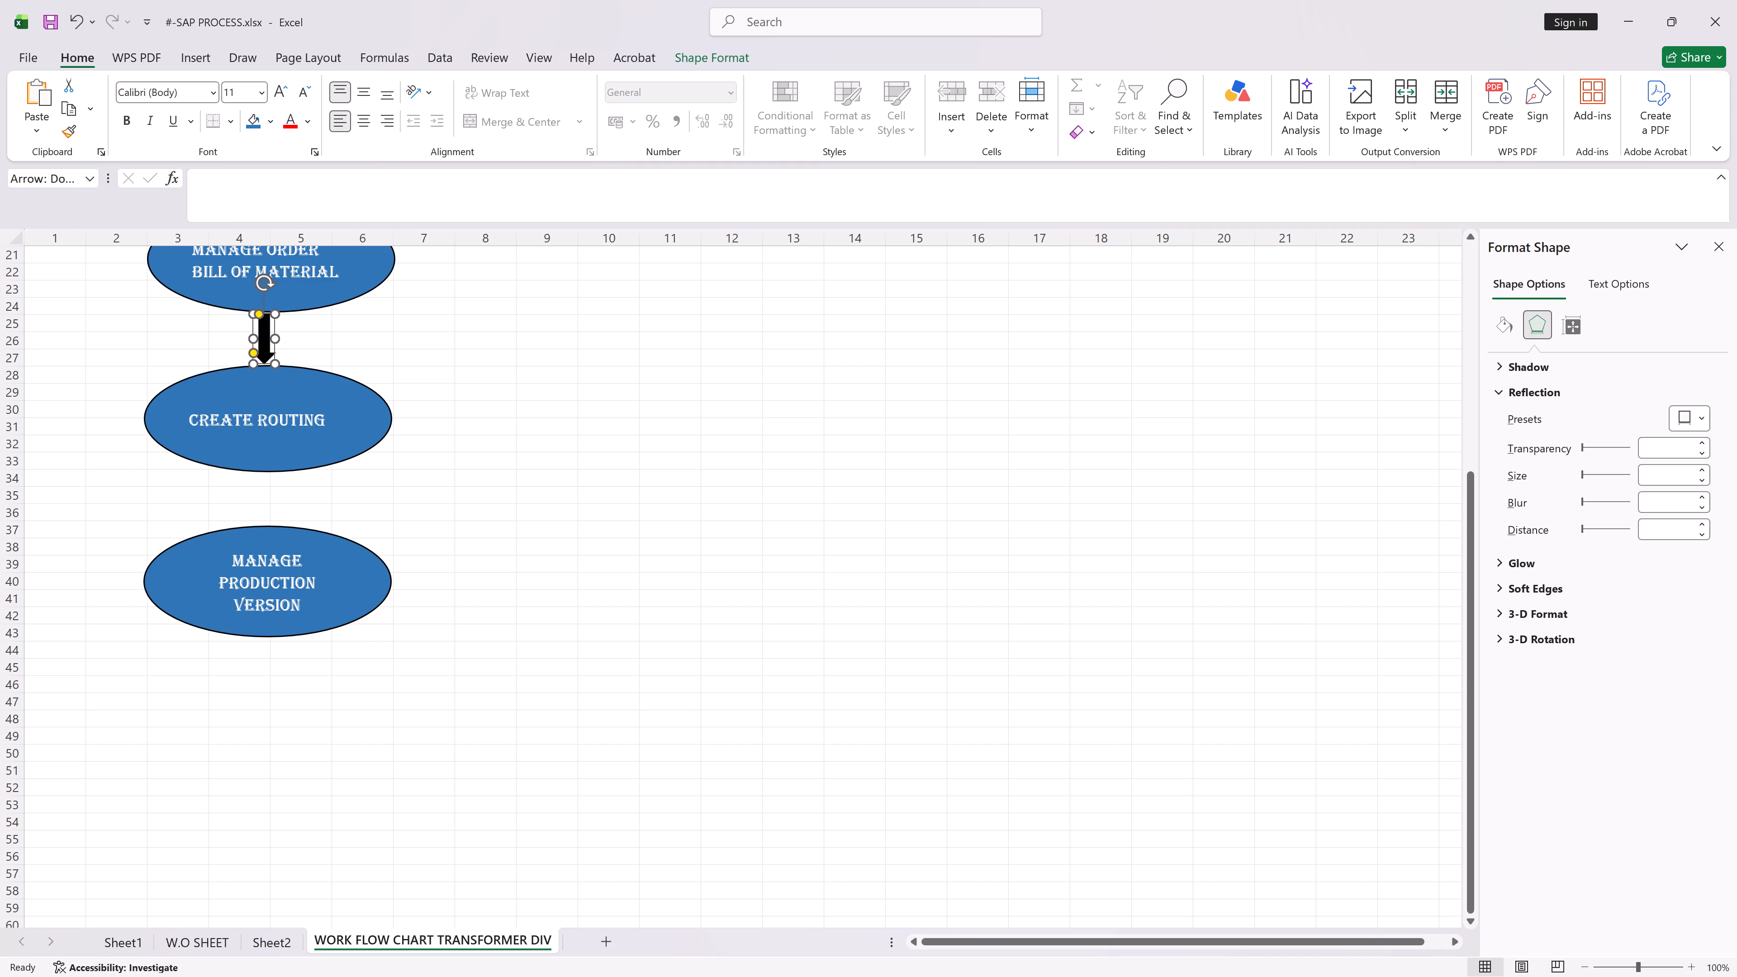
key(Right)
key(Right)
key(Right)
key(Right)
key(Right)
key(Right)
key(Right)
key(Right)
key(Right)
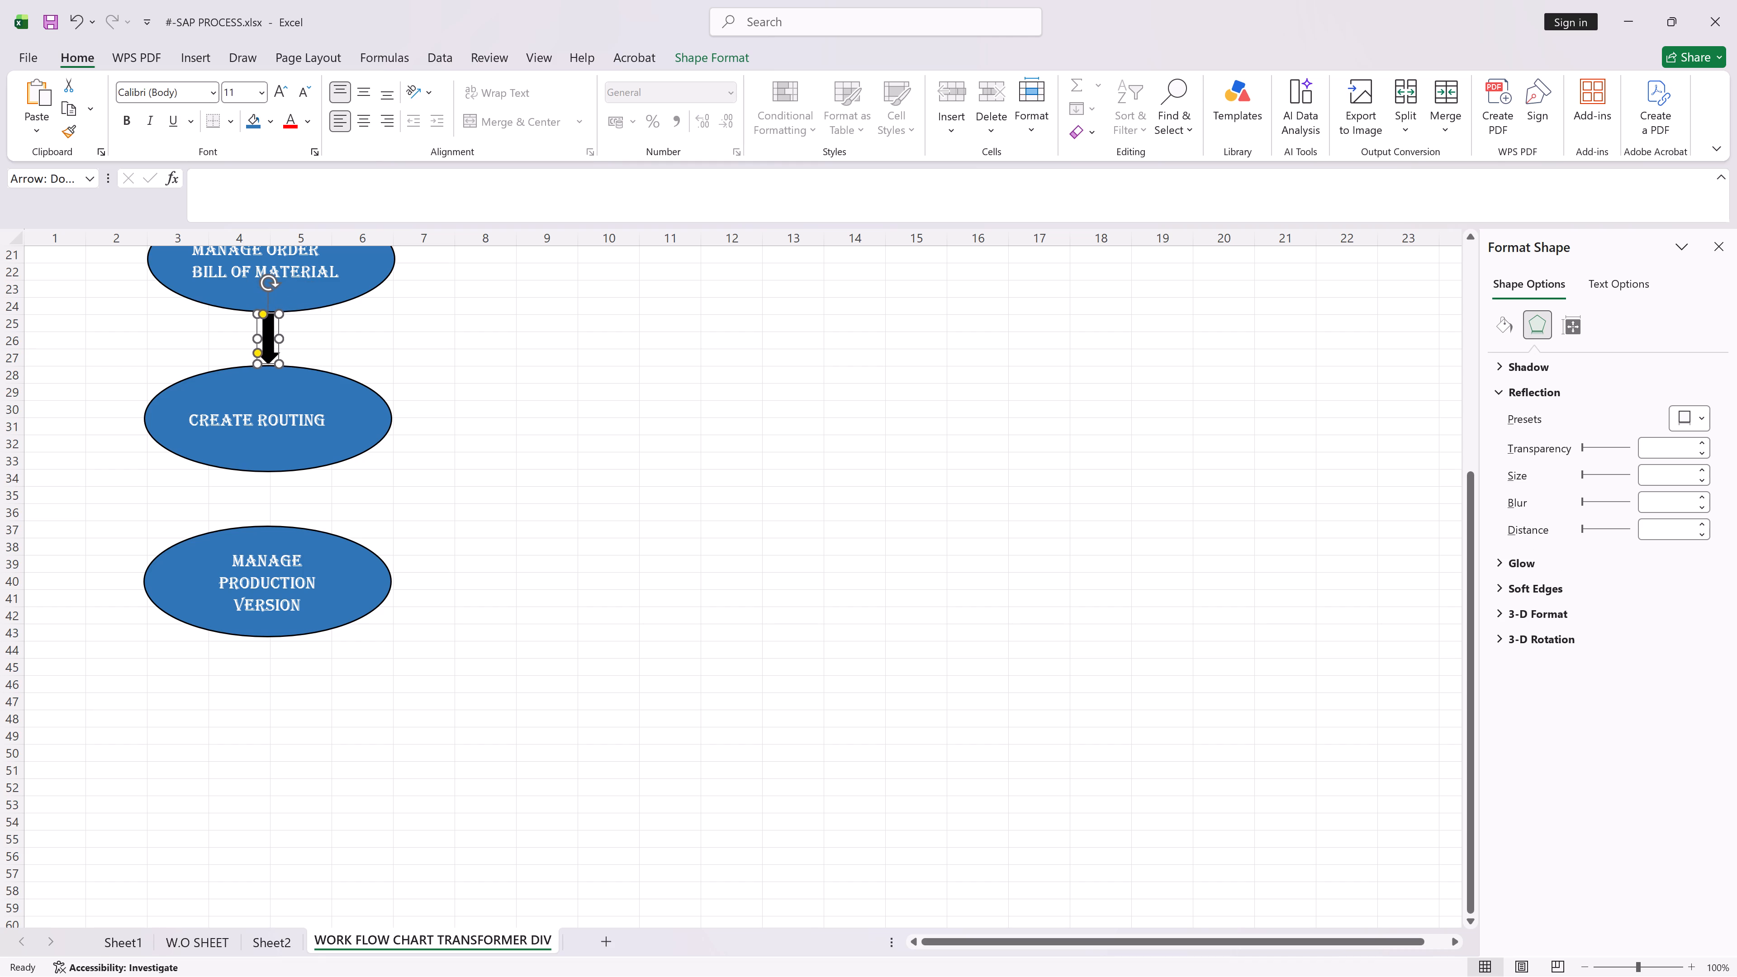
key(Right)
click(505, 422)
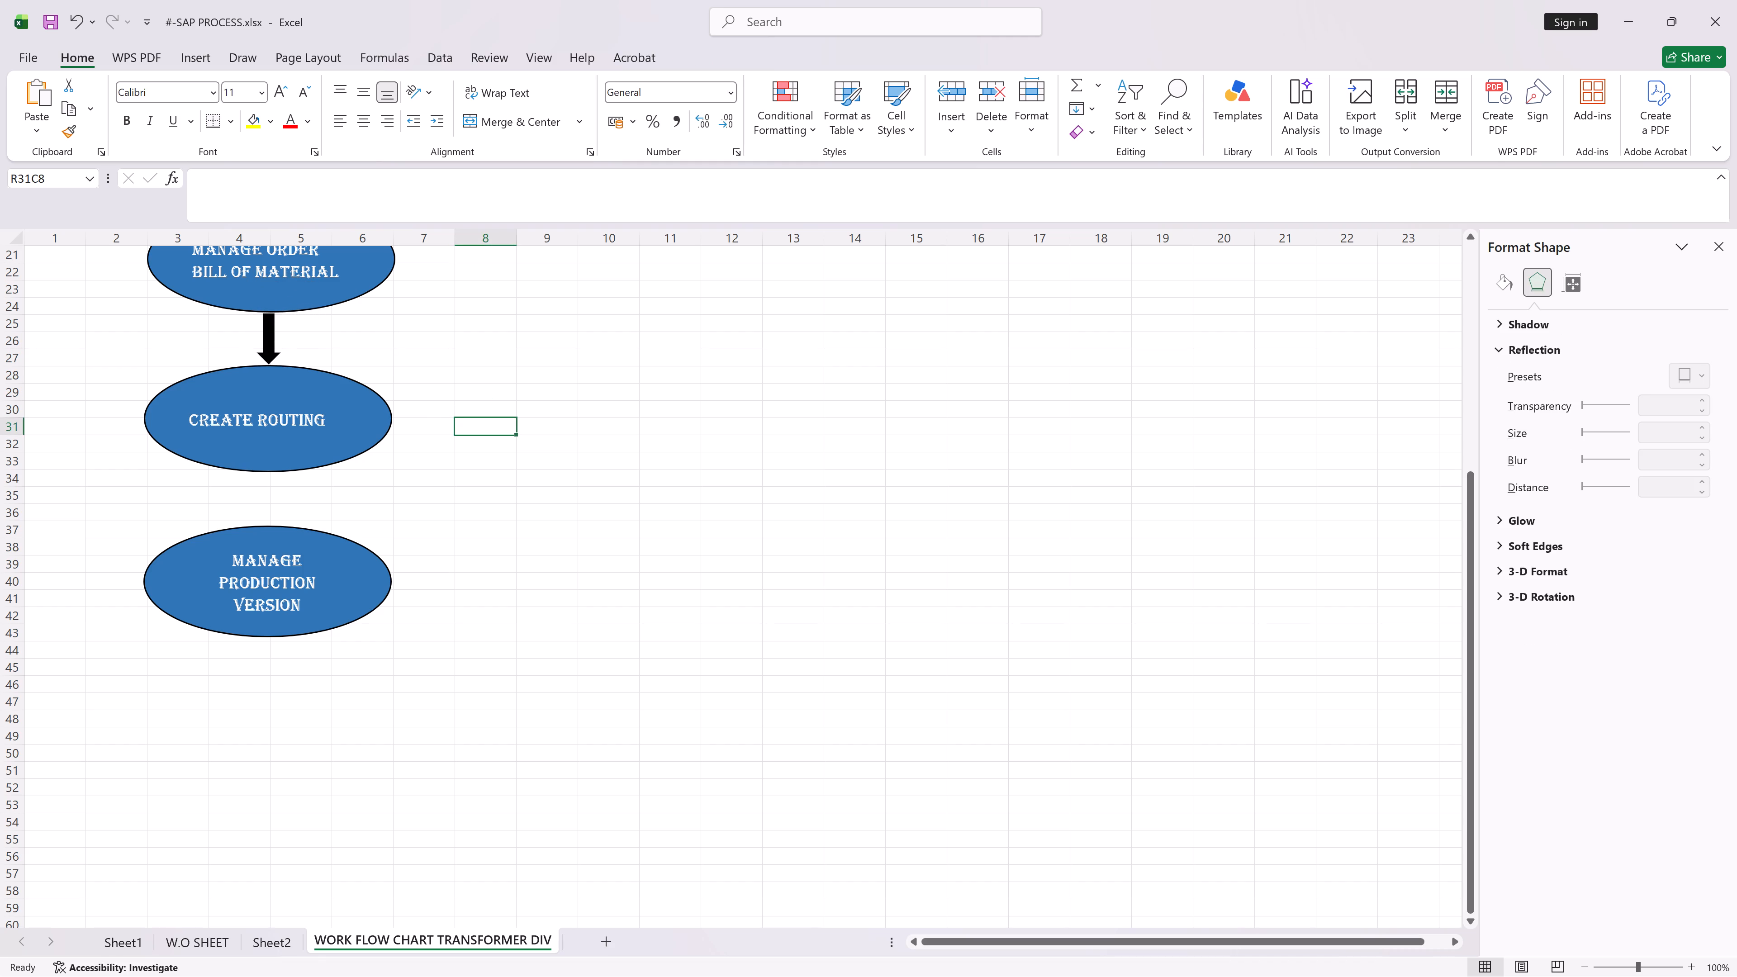
Copy the black block arrow and centre the duplicate between the Create Routing and Manage Production Version ovals.
click(271, 340)
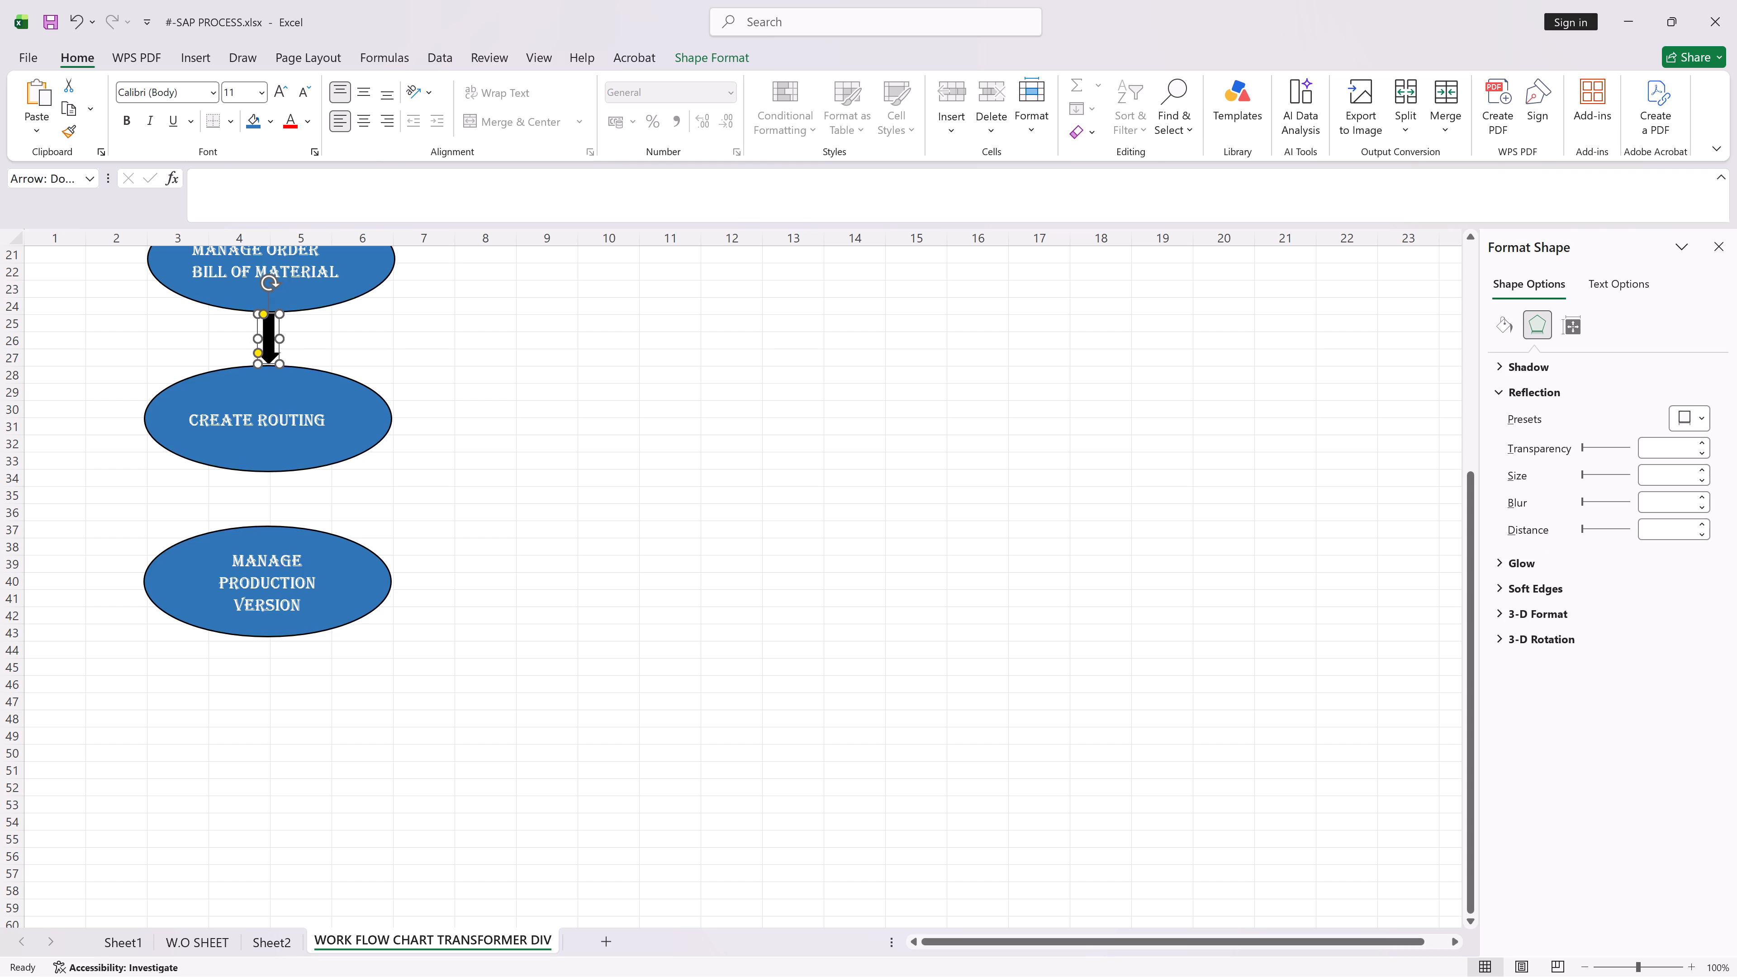
key(ctrl+c)
key(ctrl+v)
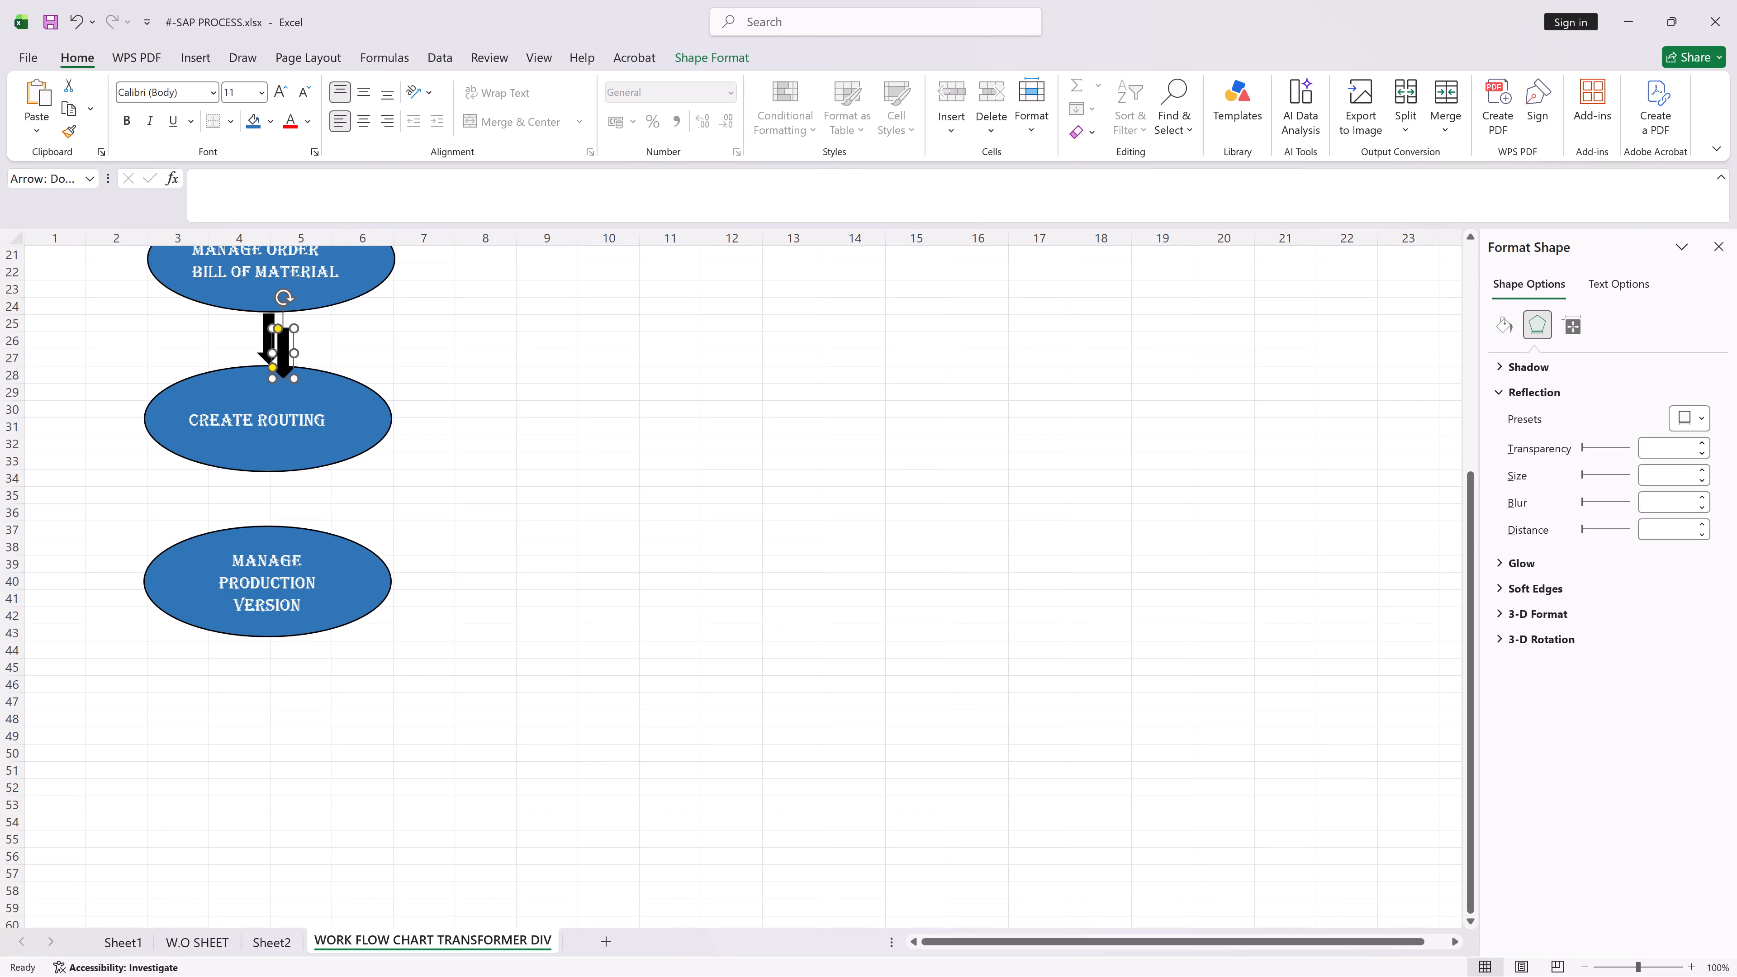
drag(281, 356, 262, 502)
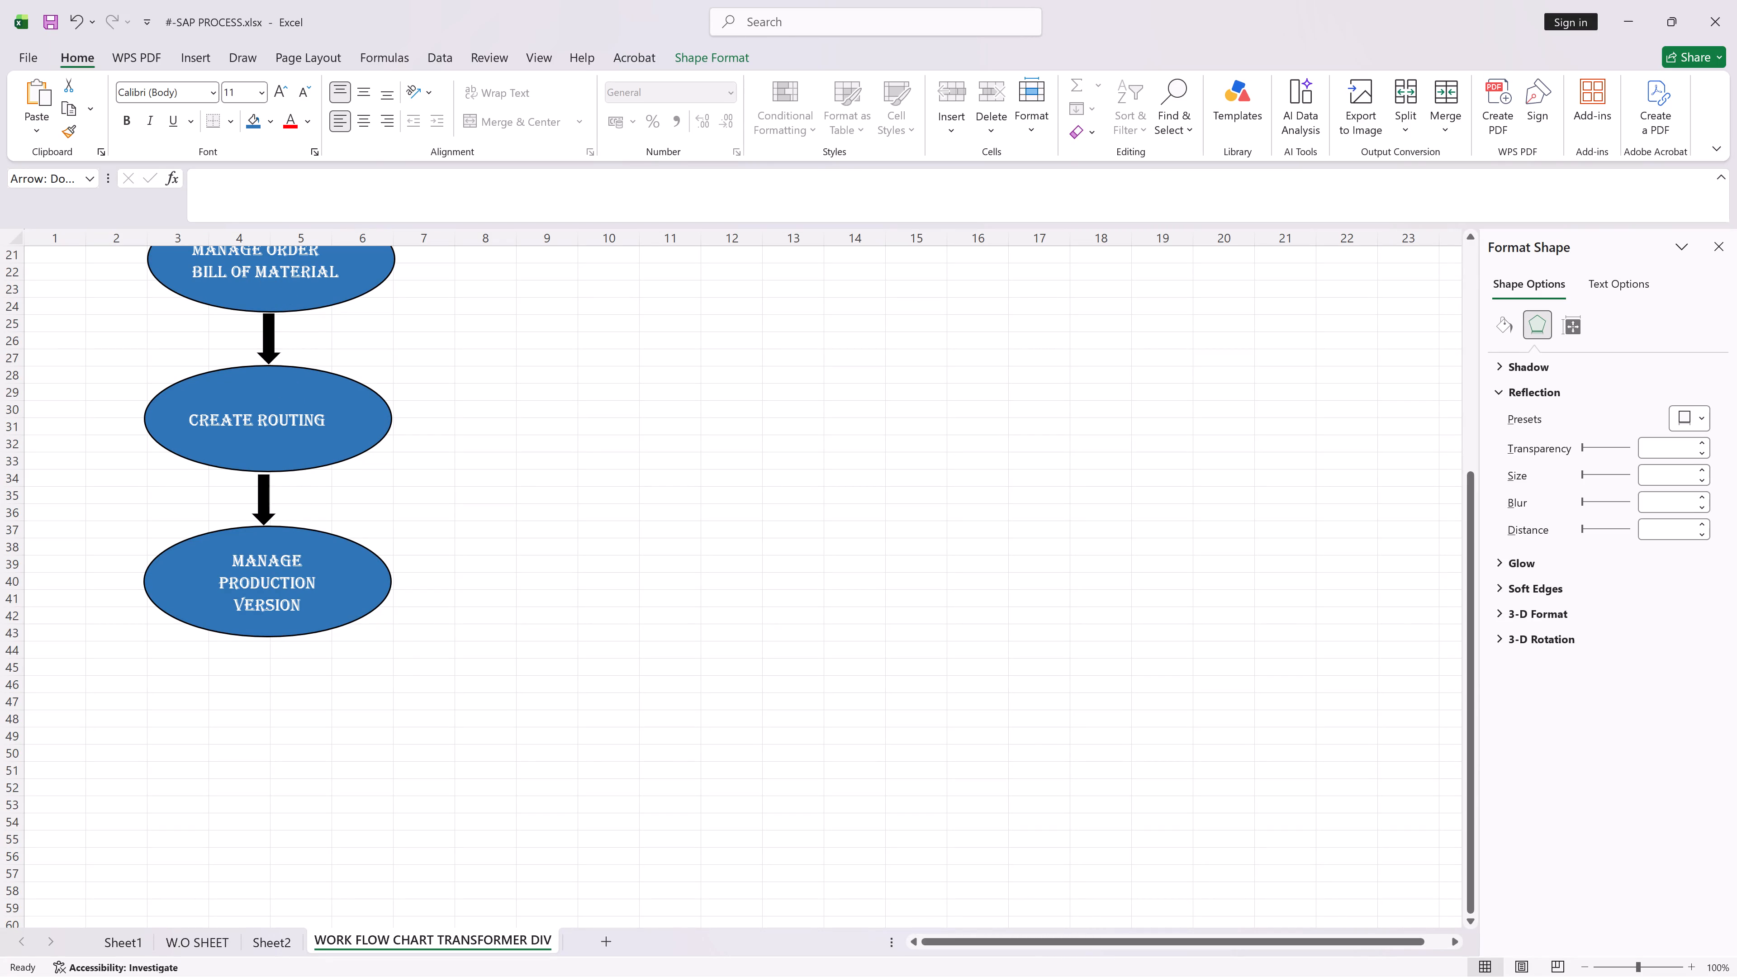
drag(262, 502, 266, 503)
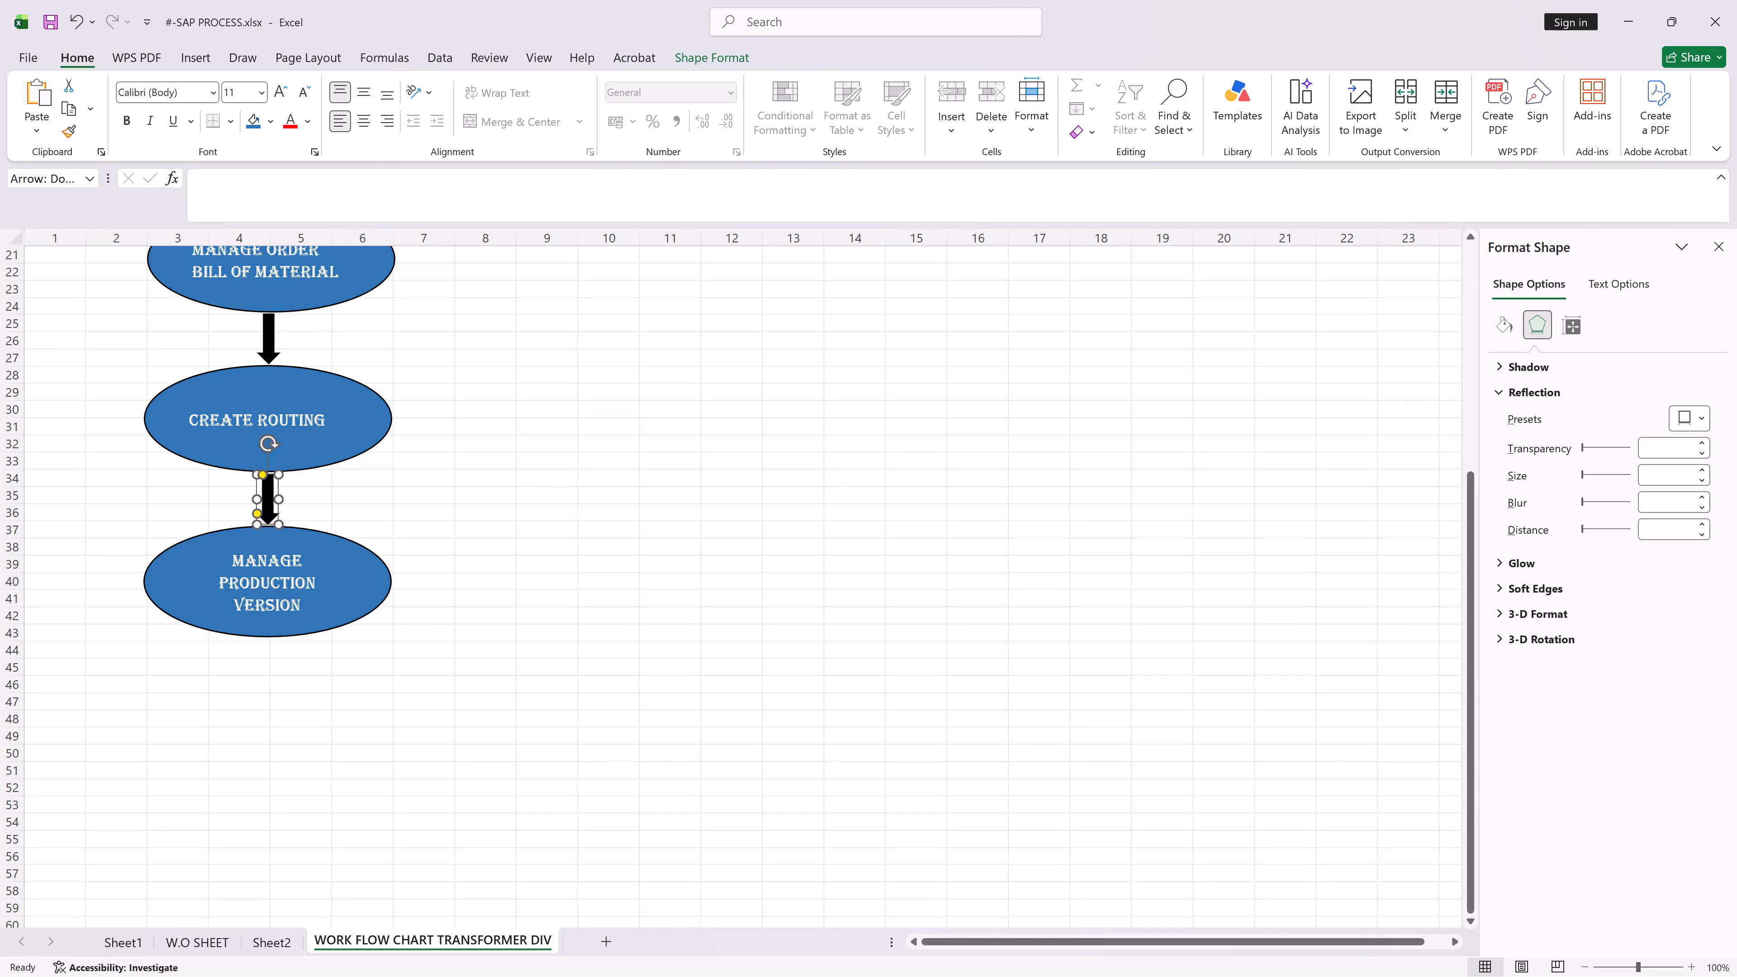
click(346, 500)
Delete the thin arrows beneath and above the SAP Transformers Division oval.
ctrl+scroll(483, 617, down, 1)
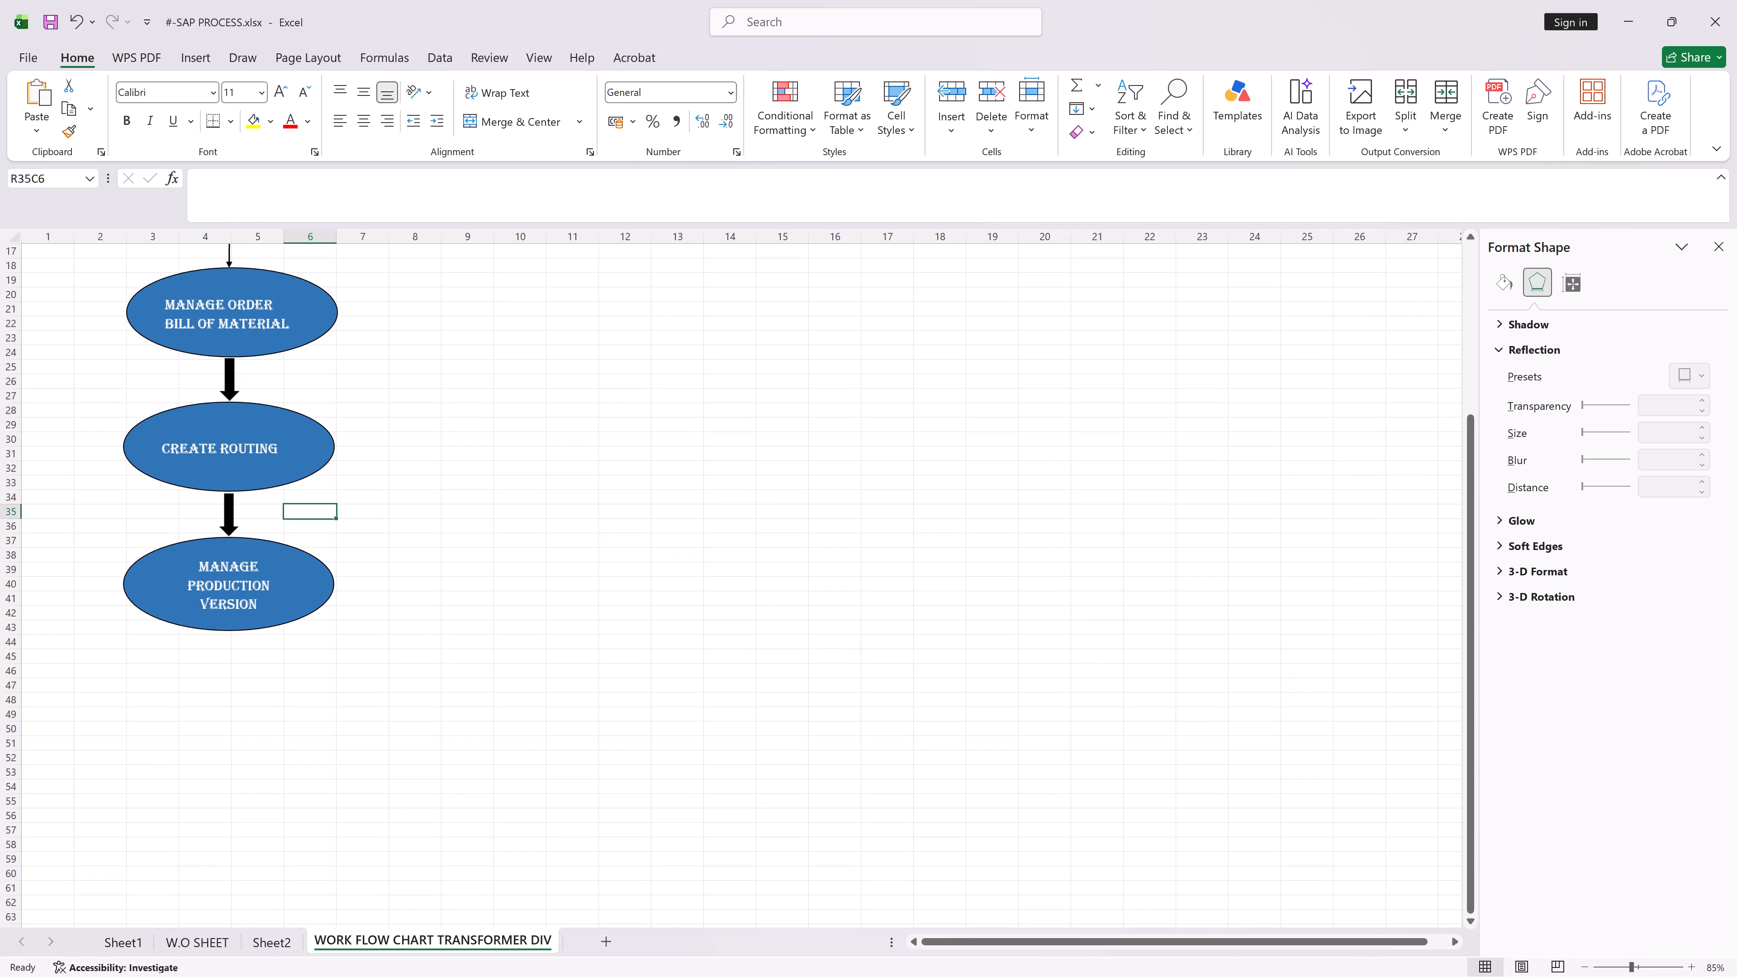
scroll(307, 469, up, 2)
click(234, 392)
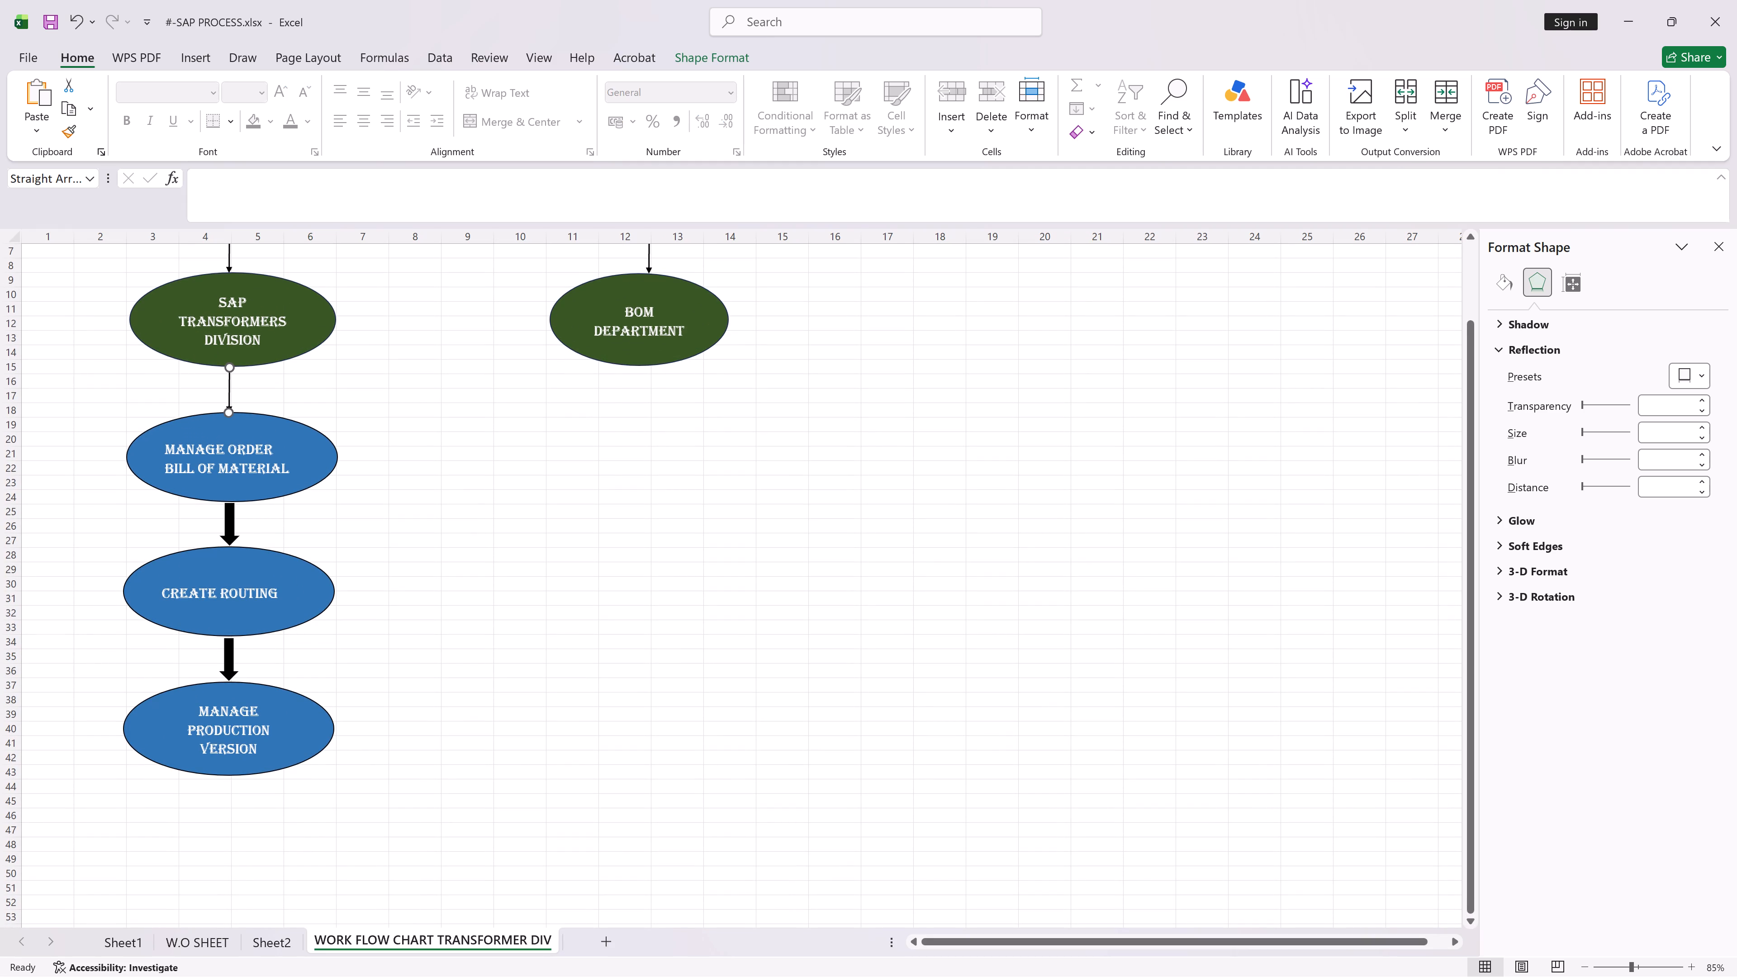
key(Delete)
scroll(394, 488, up, 2)
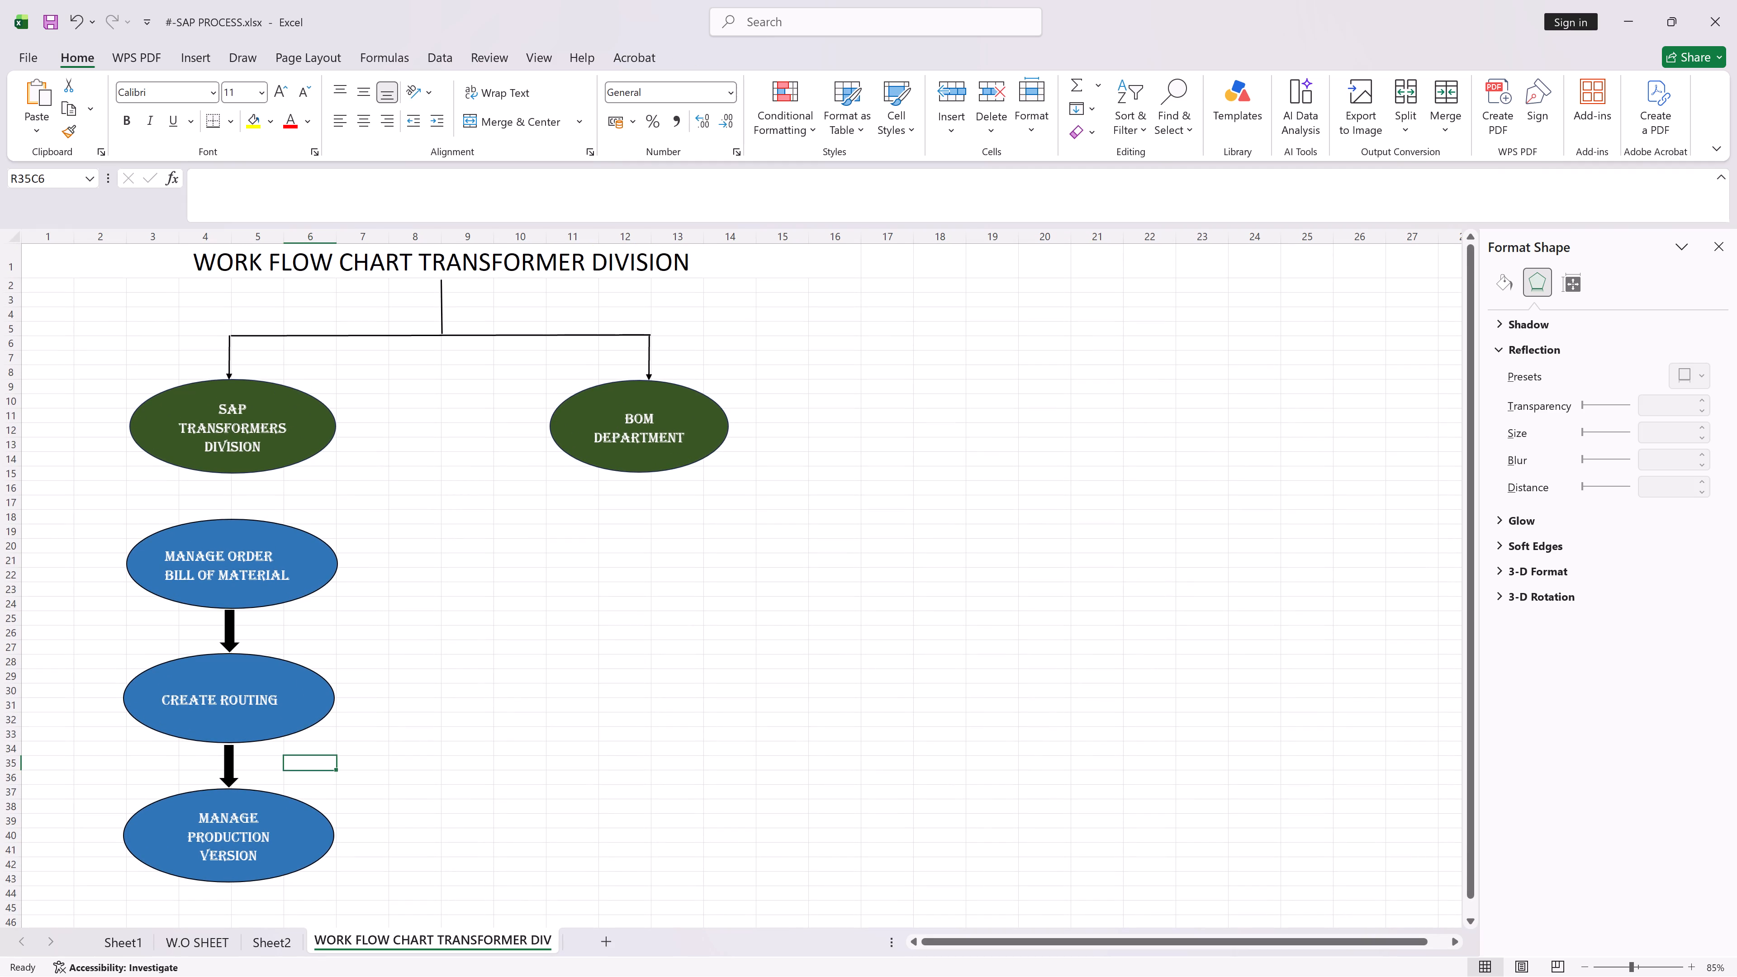
click(229, 361)
key(Delete)
Copy the black block arrow and centre the duplicate between the SAP Transformers Division and Manage Order Bill of Material ovals.
click(228, 625)
key(ctrl+c)
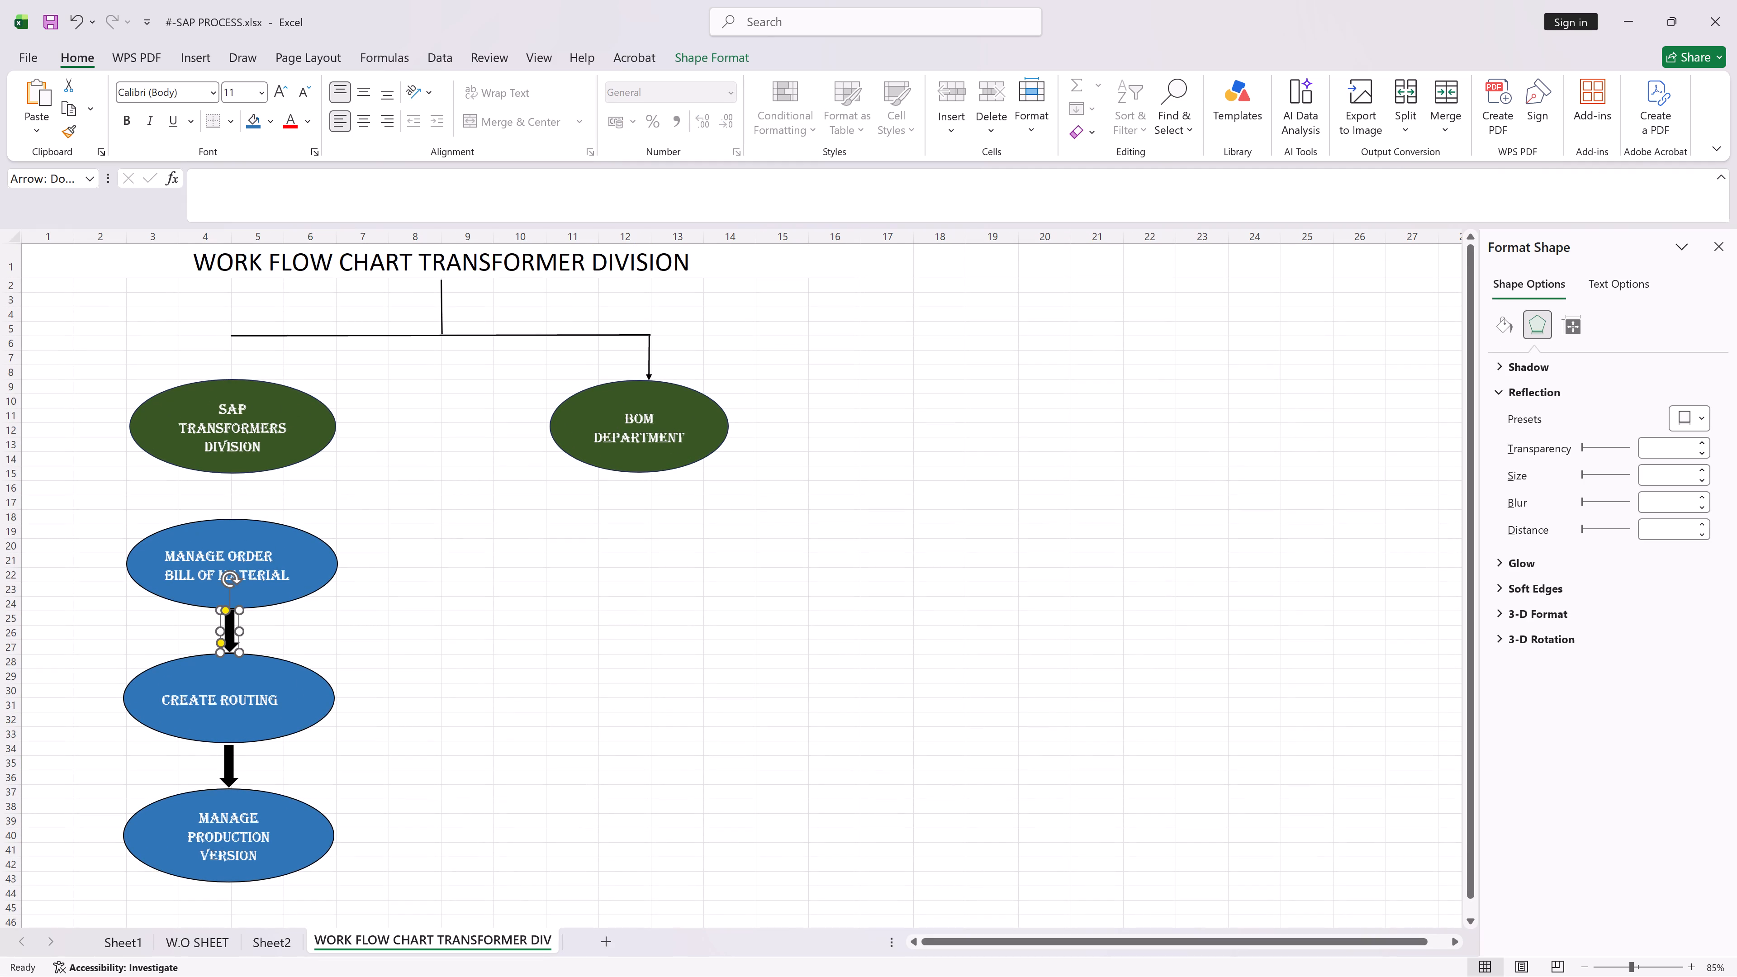
key(ctrl+v)
drag(228, 634, 237, 523)
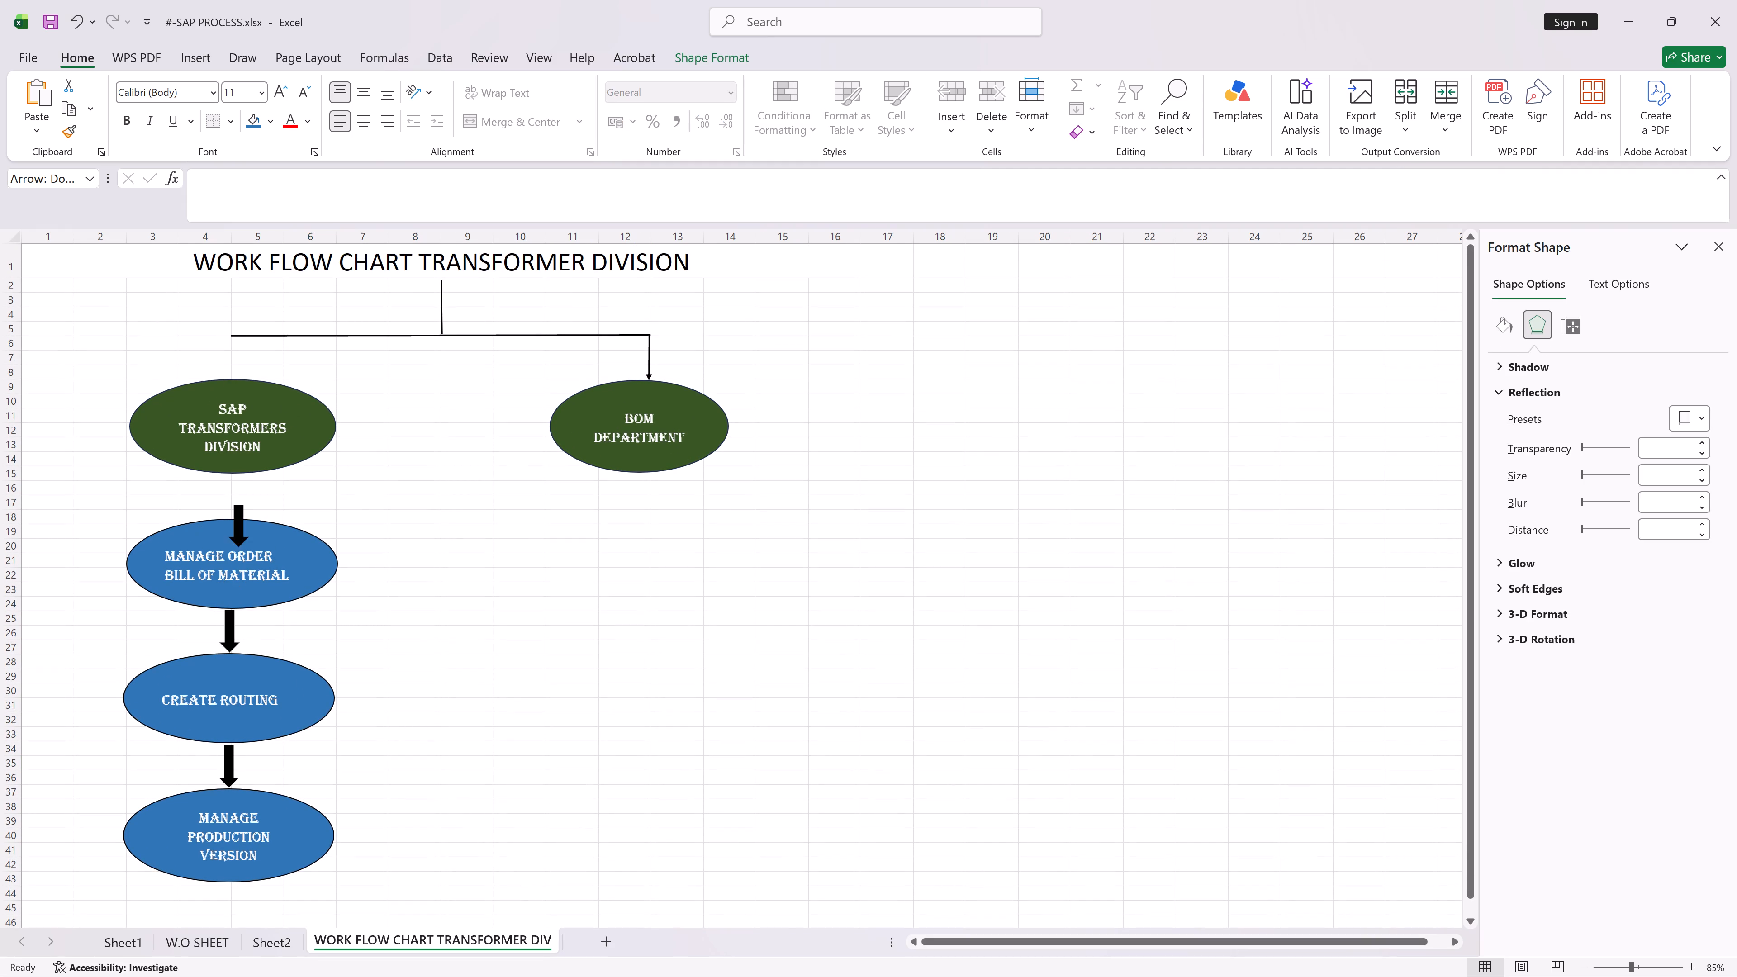
drag(237, 523, 230, 497)
drag(230, 497, 229, 498)
click(351, 529)
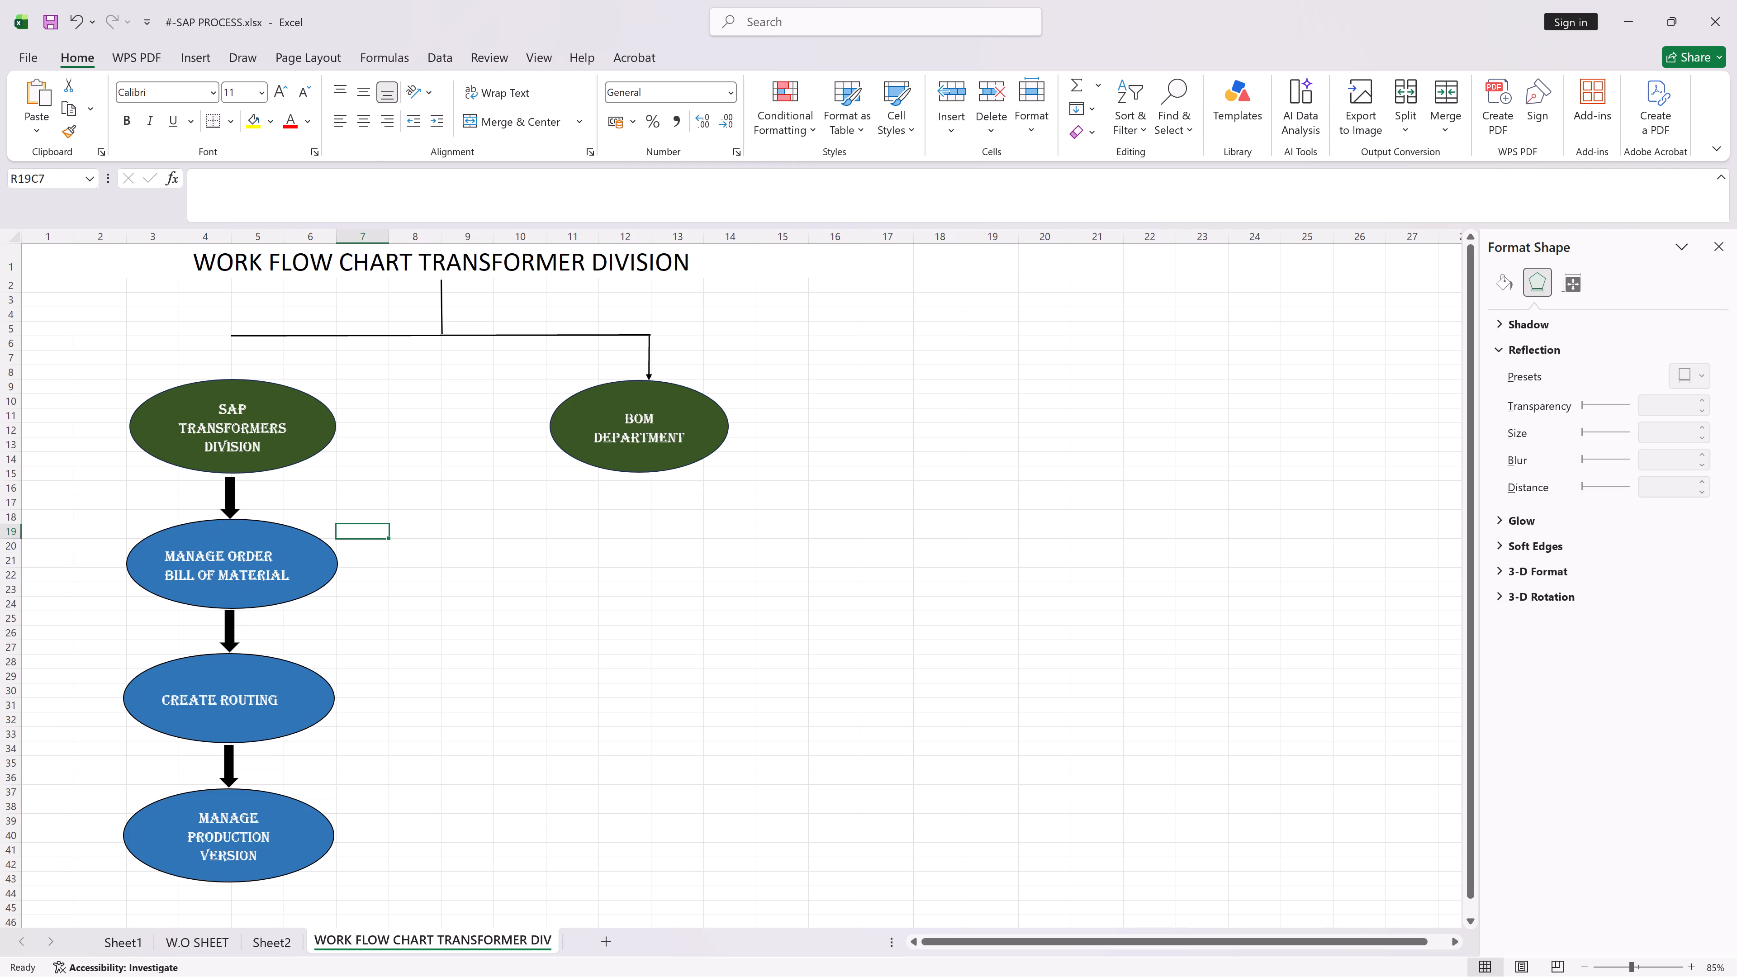
Place a copy of the black block arrow above the SAP Transformers Division oval, joining it to the end of the horizontal connector.
click(231, 487)
key(ctrl+c)
key(ctrl+v)
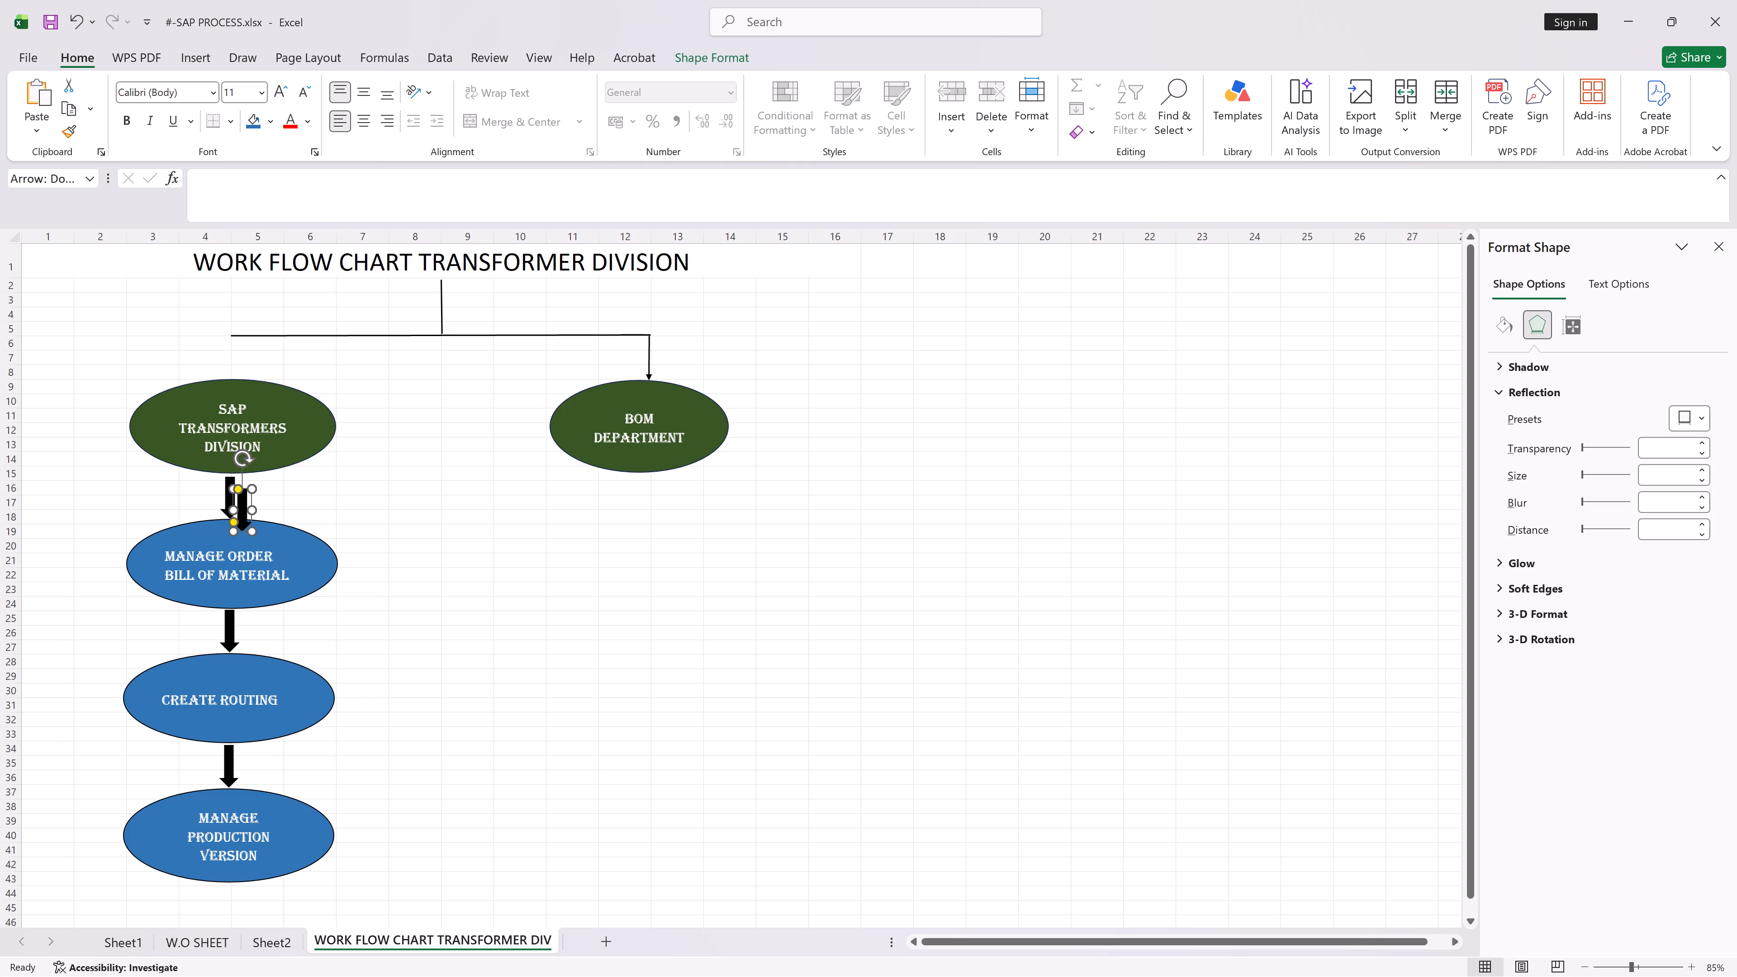
drag(240, 510, 228, 361)
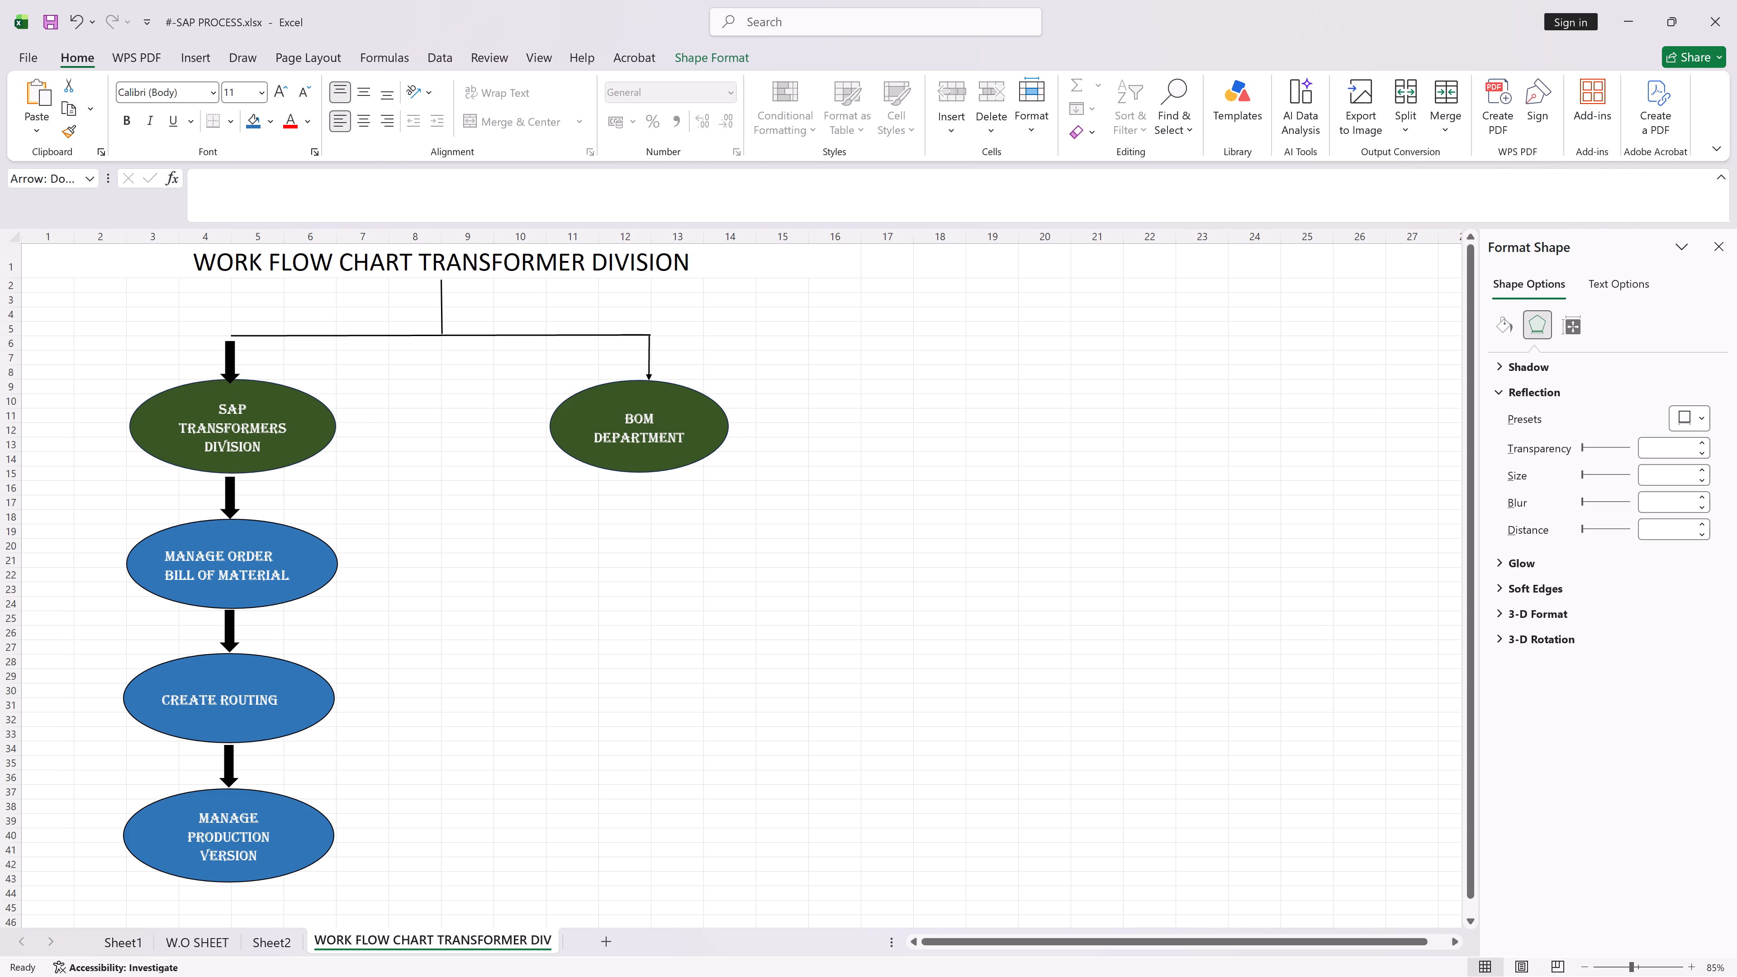
drag(228, 361, 229, 358)
drag(229, 358, 231, 357)
click(431, 403)
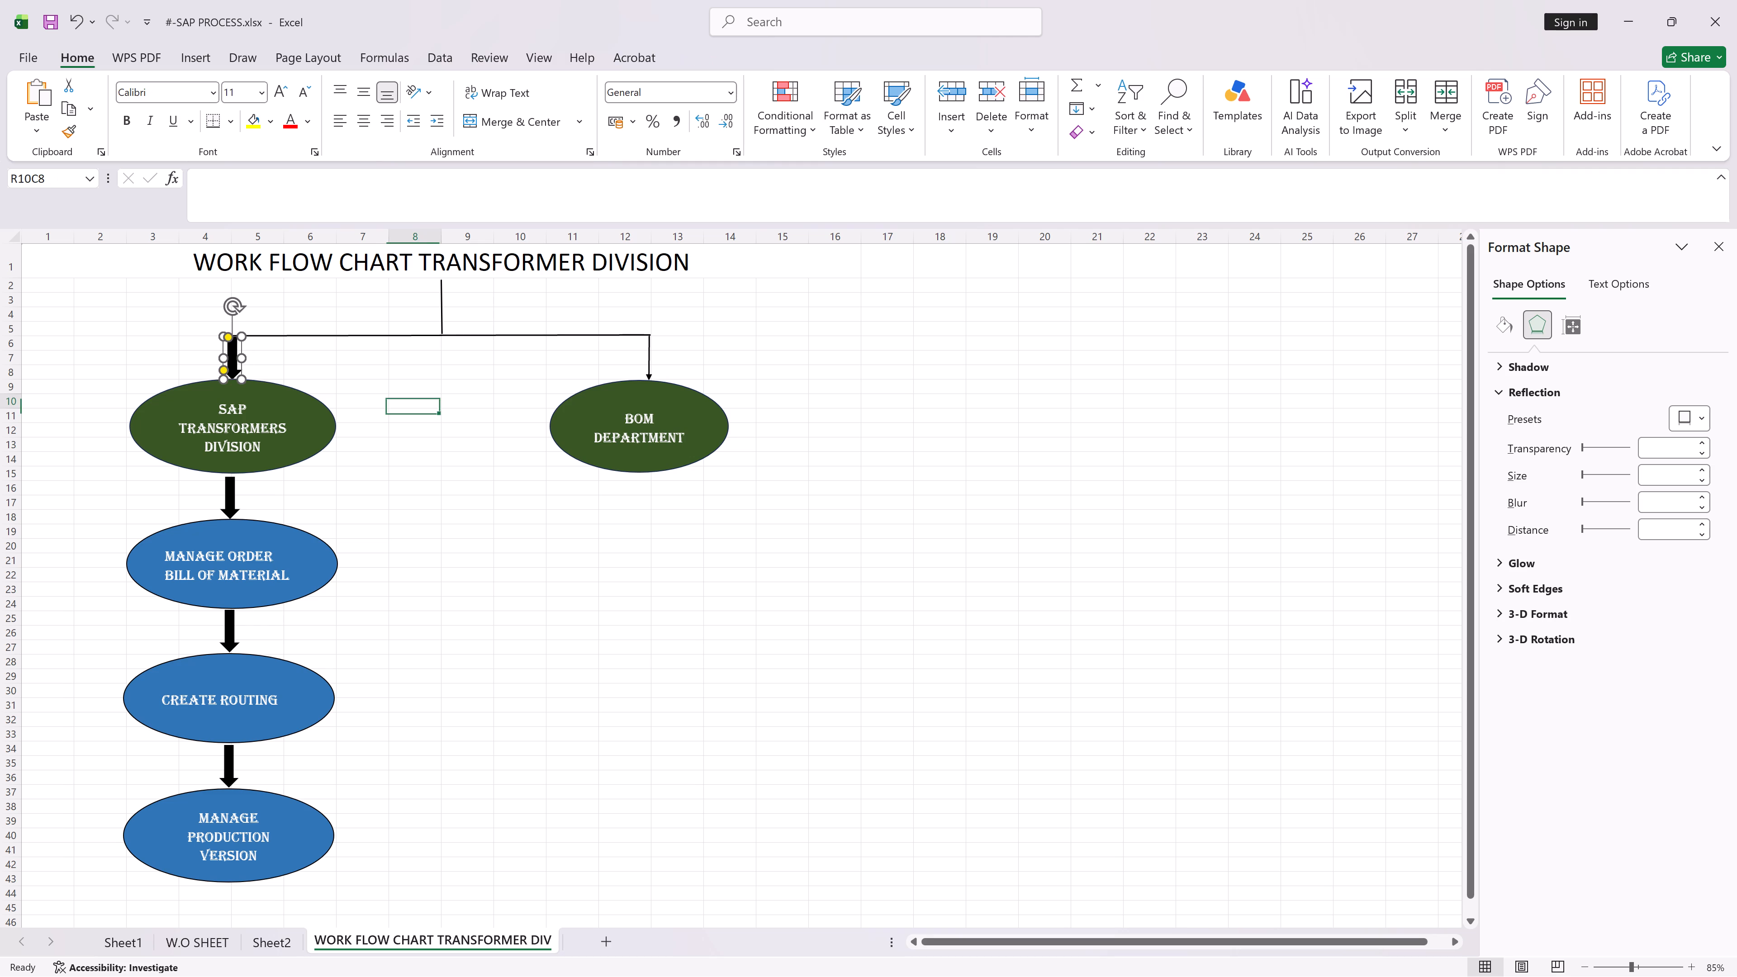
click(257, 362)
Place a copy of the black block arrow above the BOM Department oval, over the thin arrow from the horizontal connector.
click(233, 356)
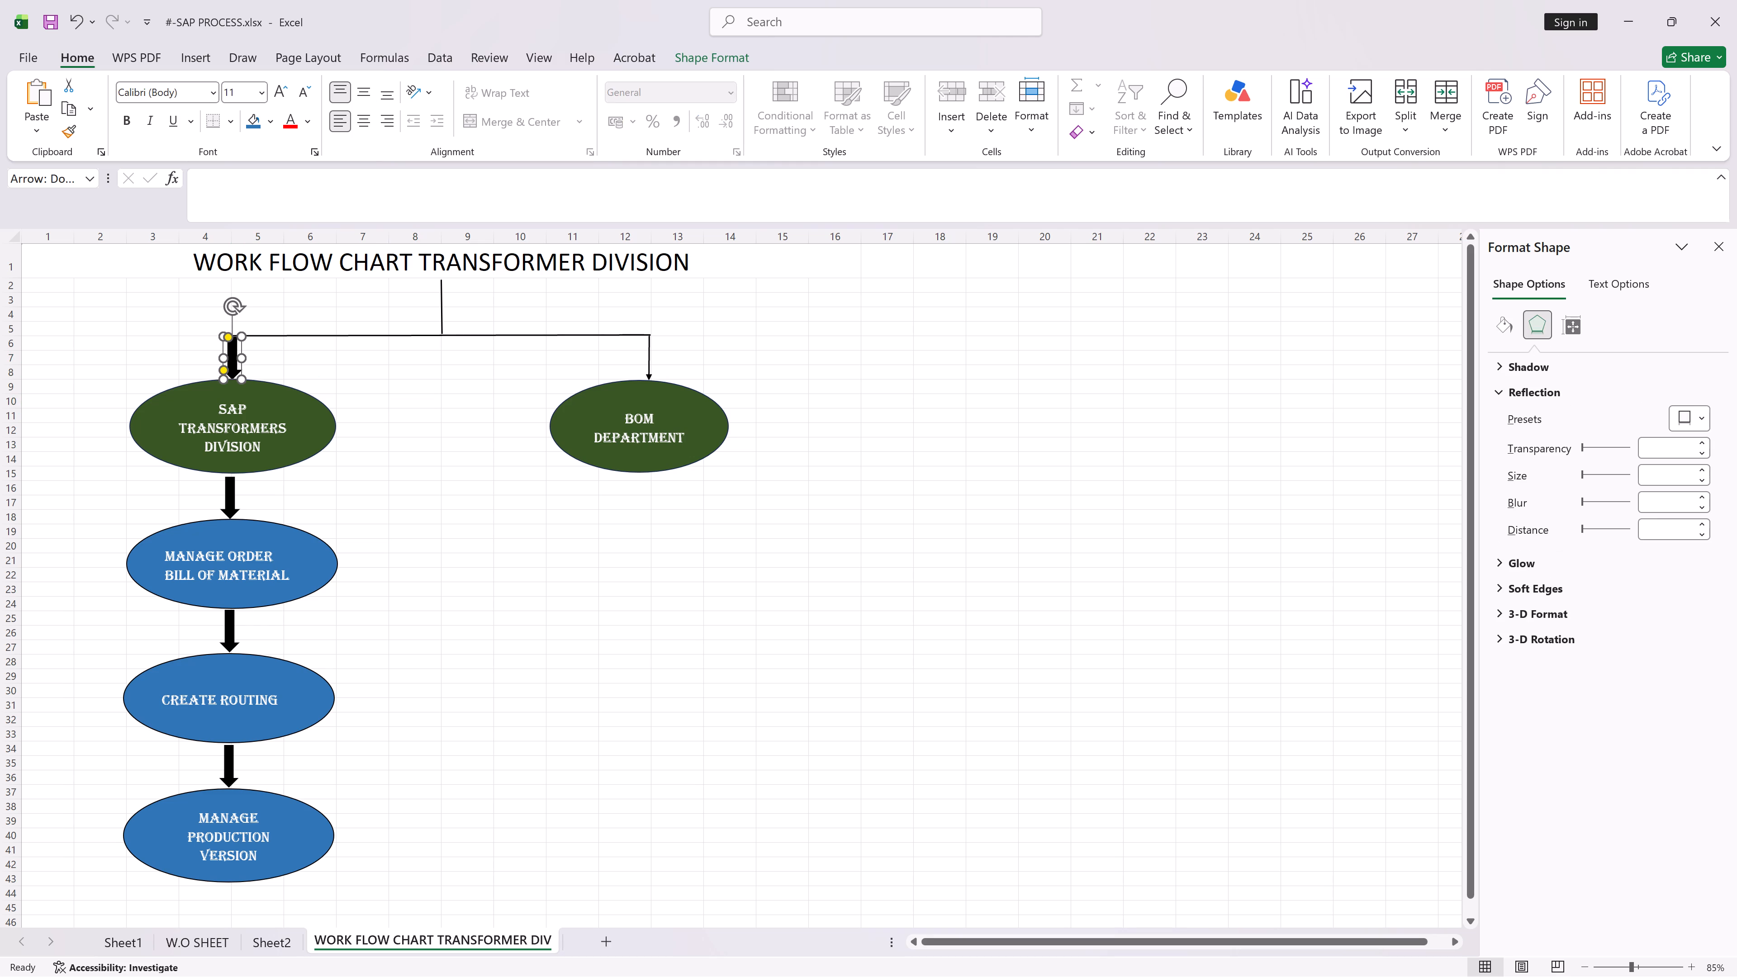
key(ctrl+c)
key(ctrl+v)
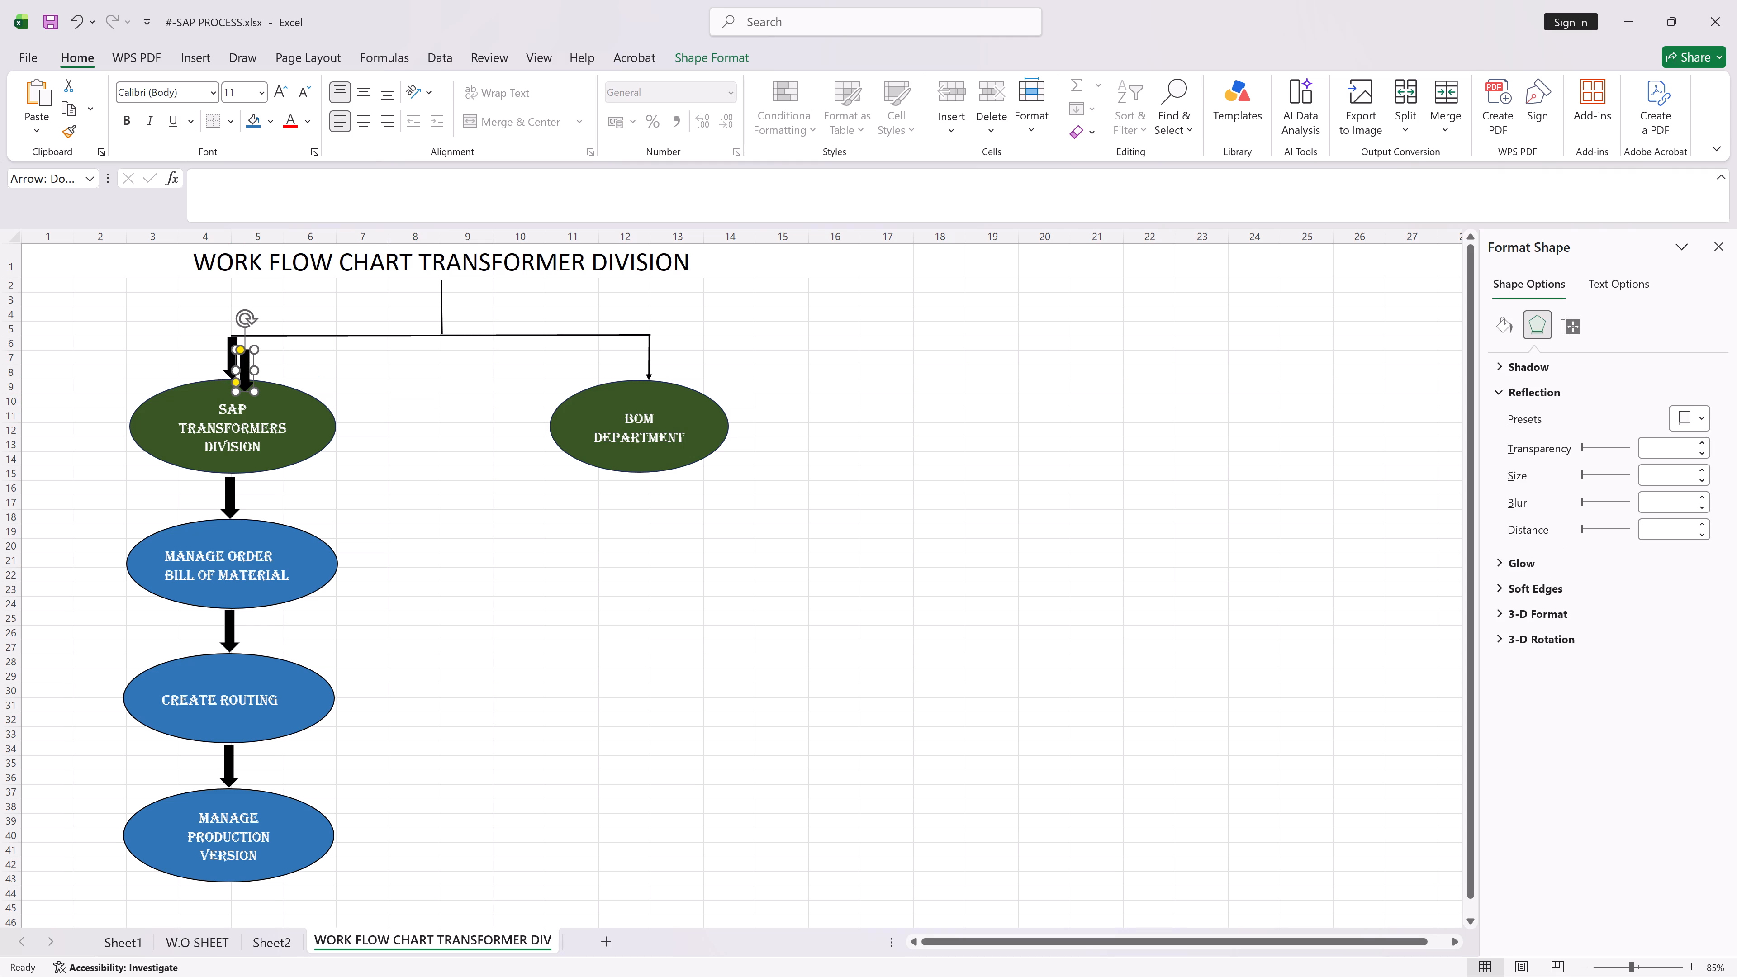
drag(246, 370, 652, 360)
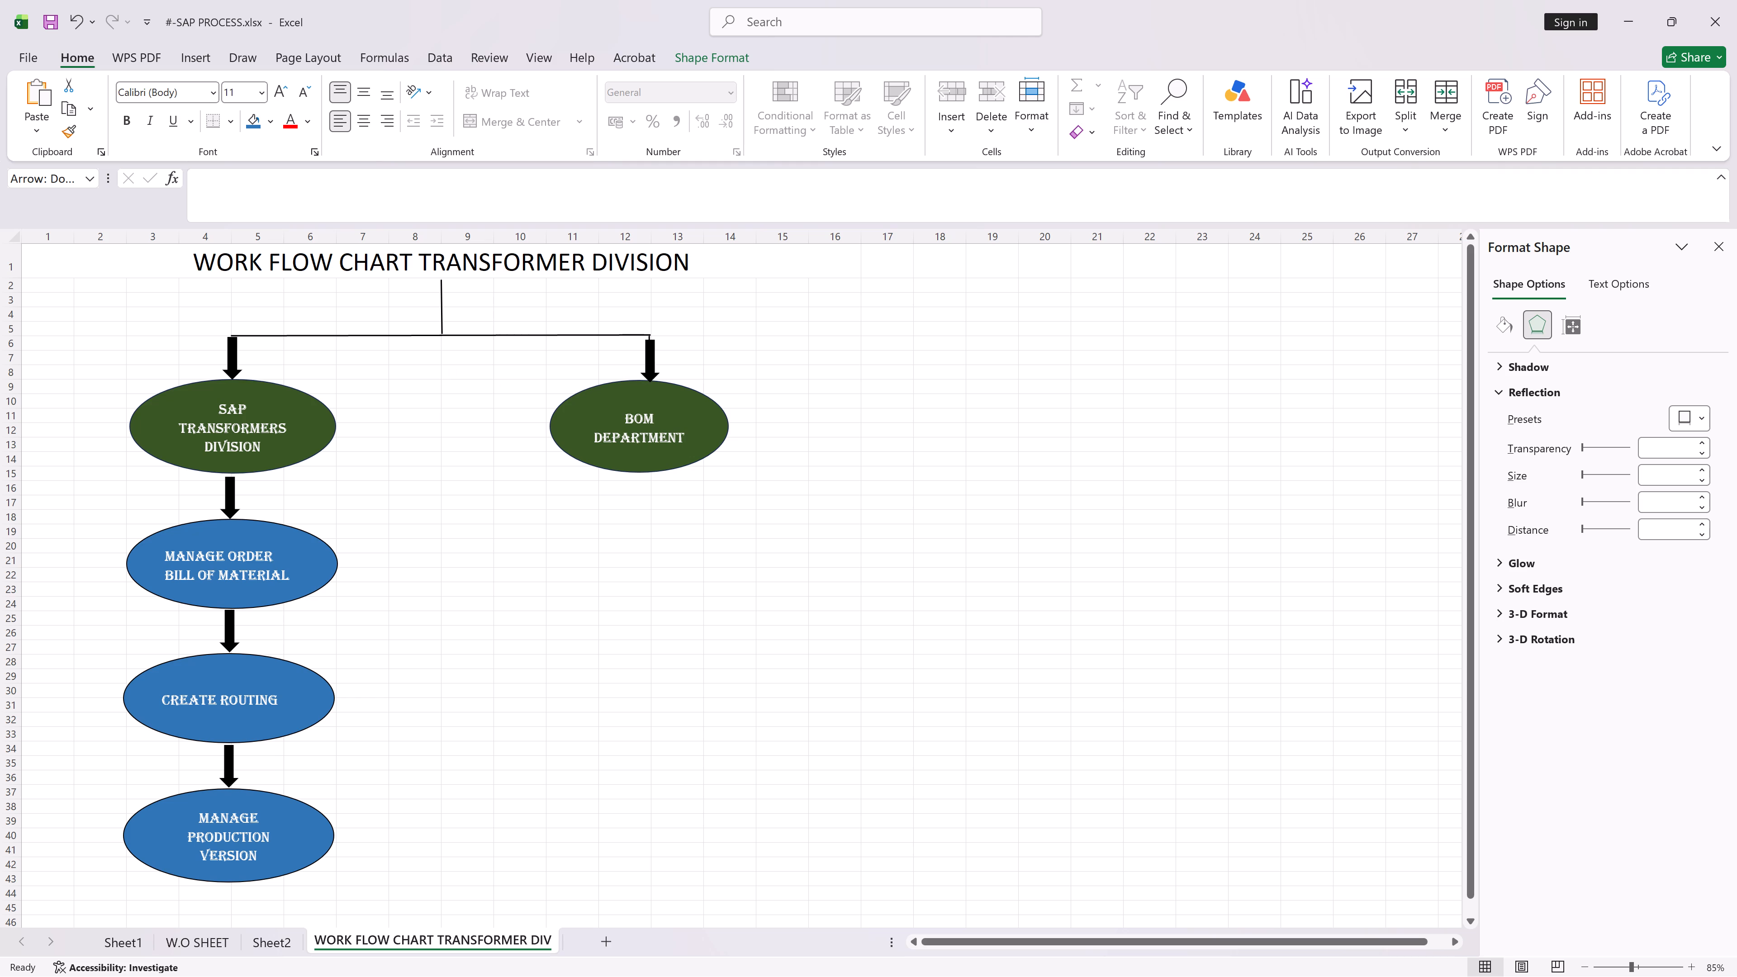
drag(652, 360, 649, 356)
drag(649, 356, 649, 356)
drag(649, 356, 650, 359)
click(683, 354)
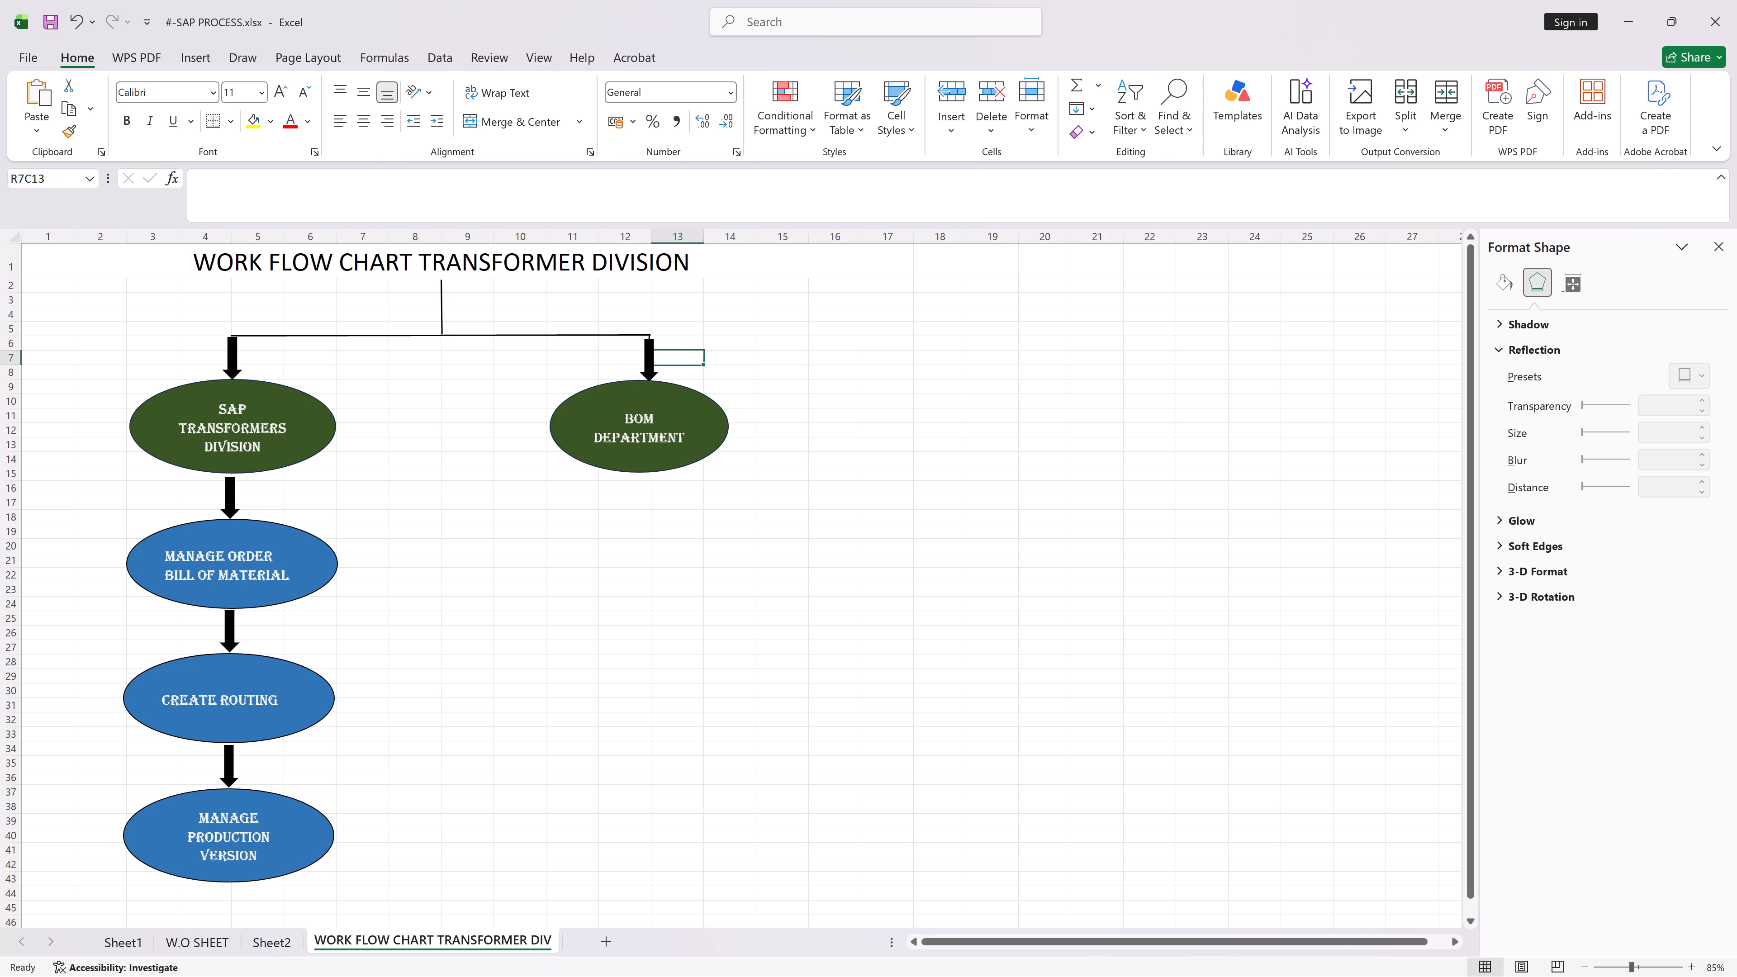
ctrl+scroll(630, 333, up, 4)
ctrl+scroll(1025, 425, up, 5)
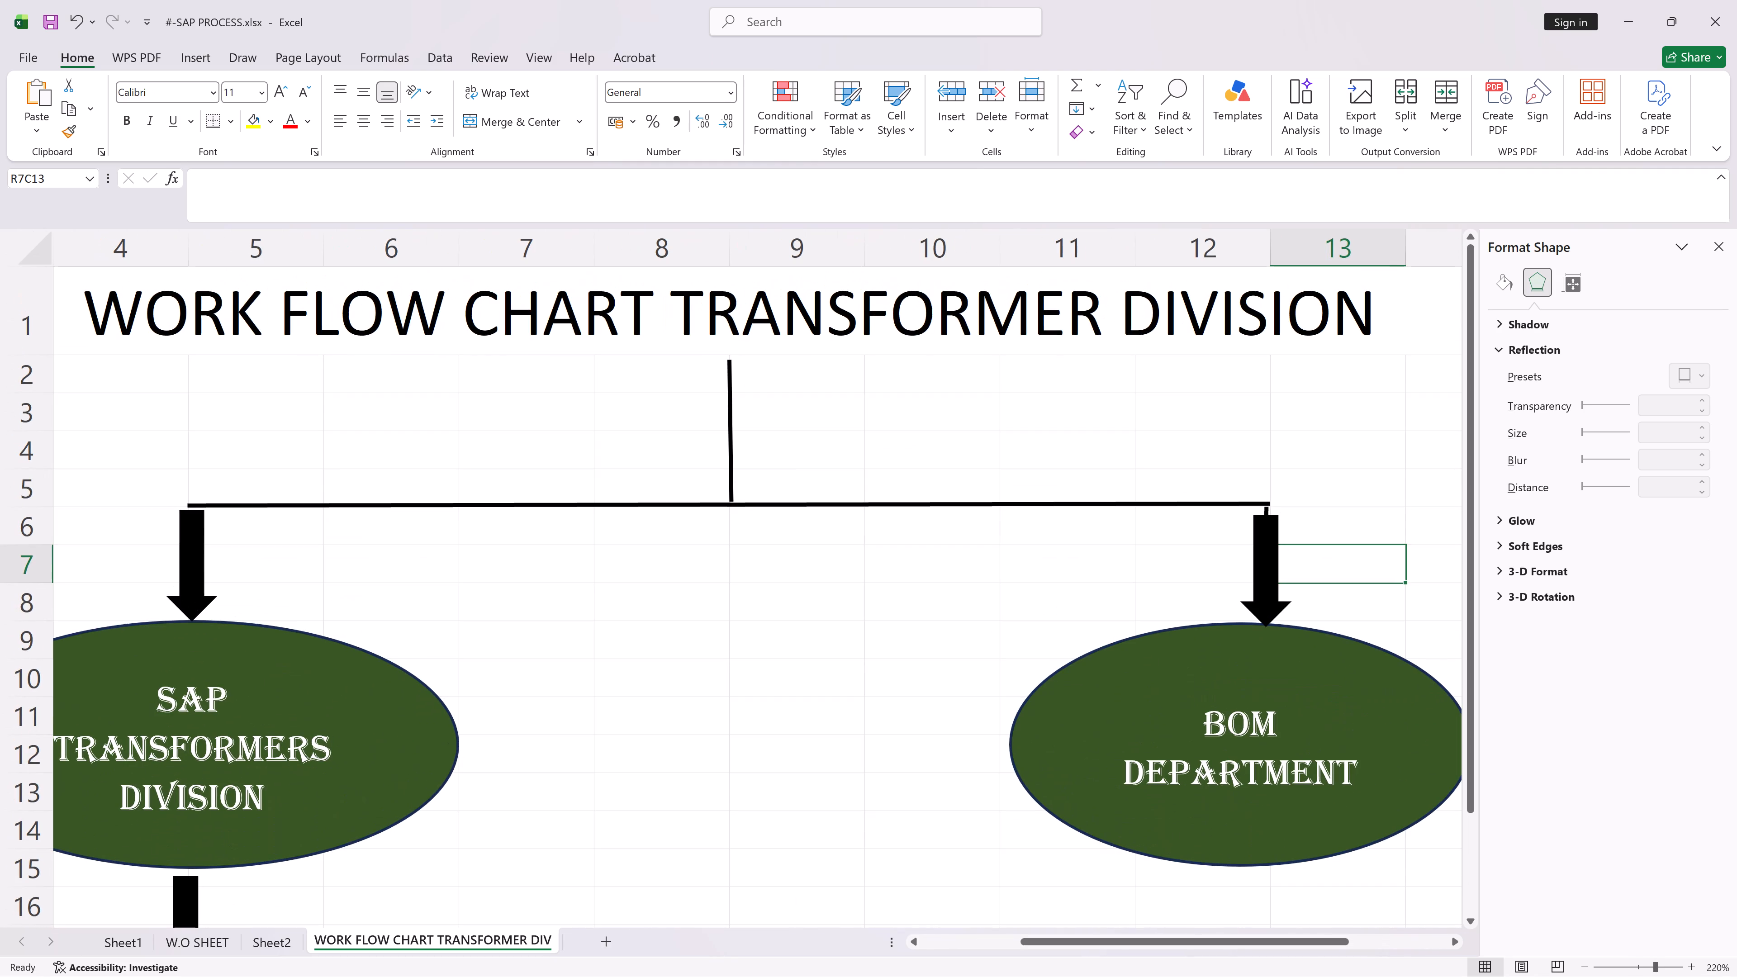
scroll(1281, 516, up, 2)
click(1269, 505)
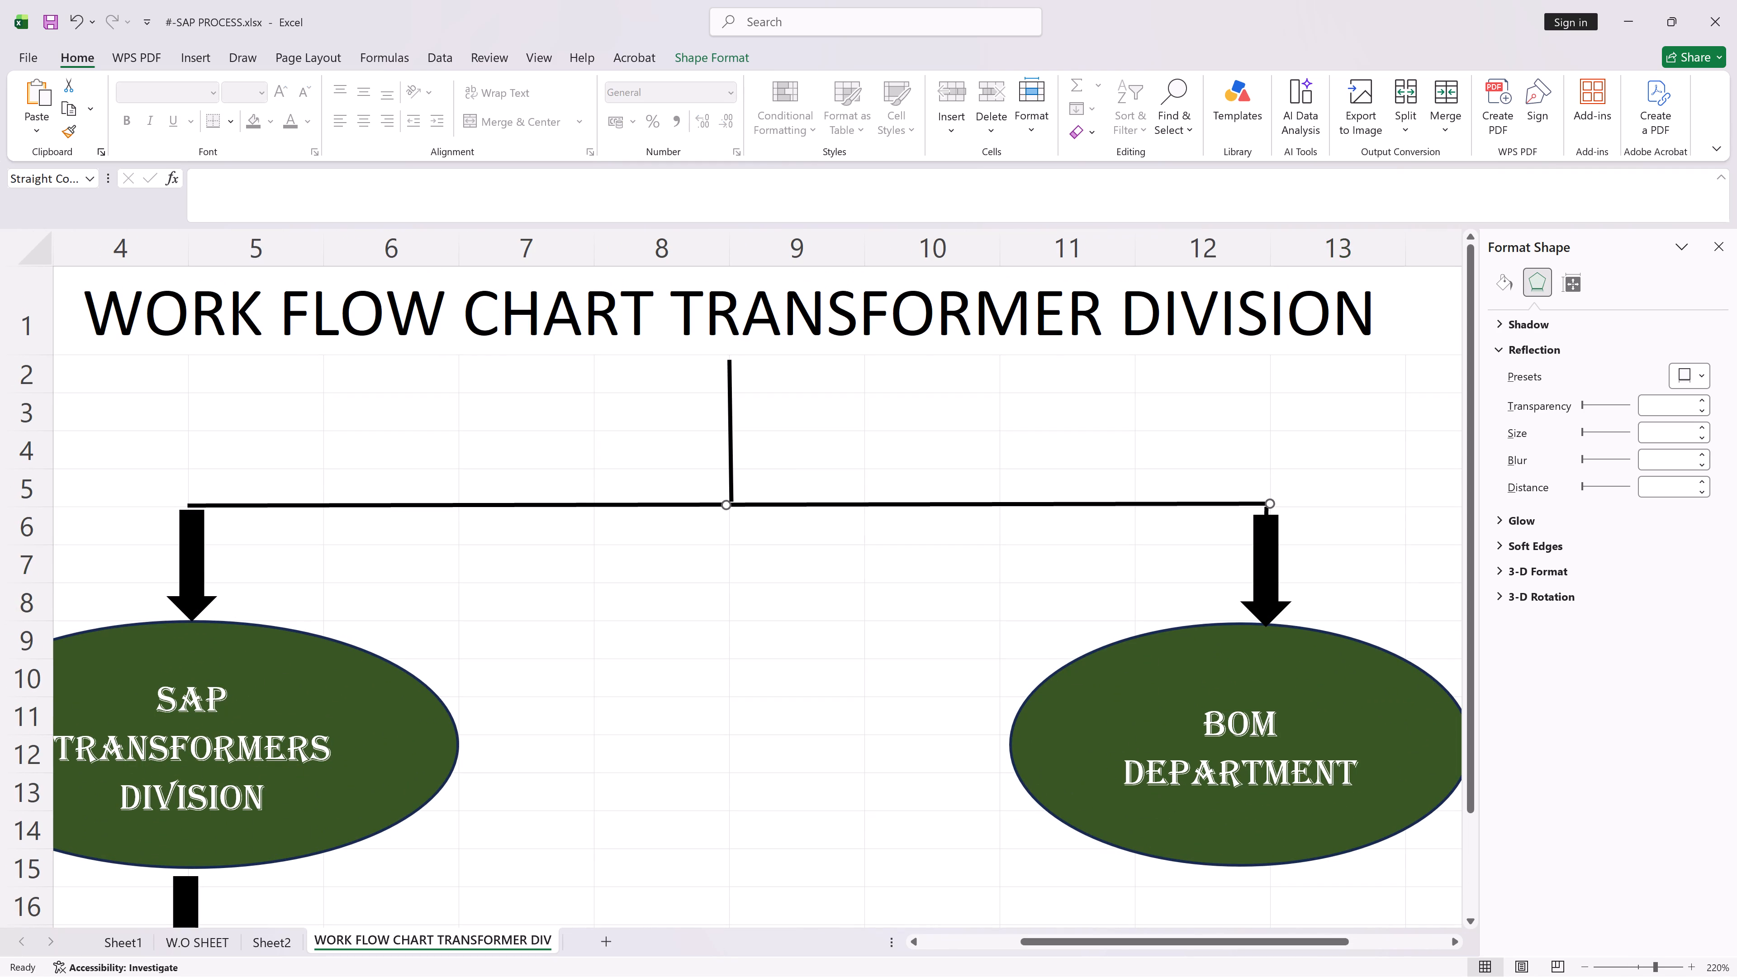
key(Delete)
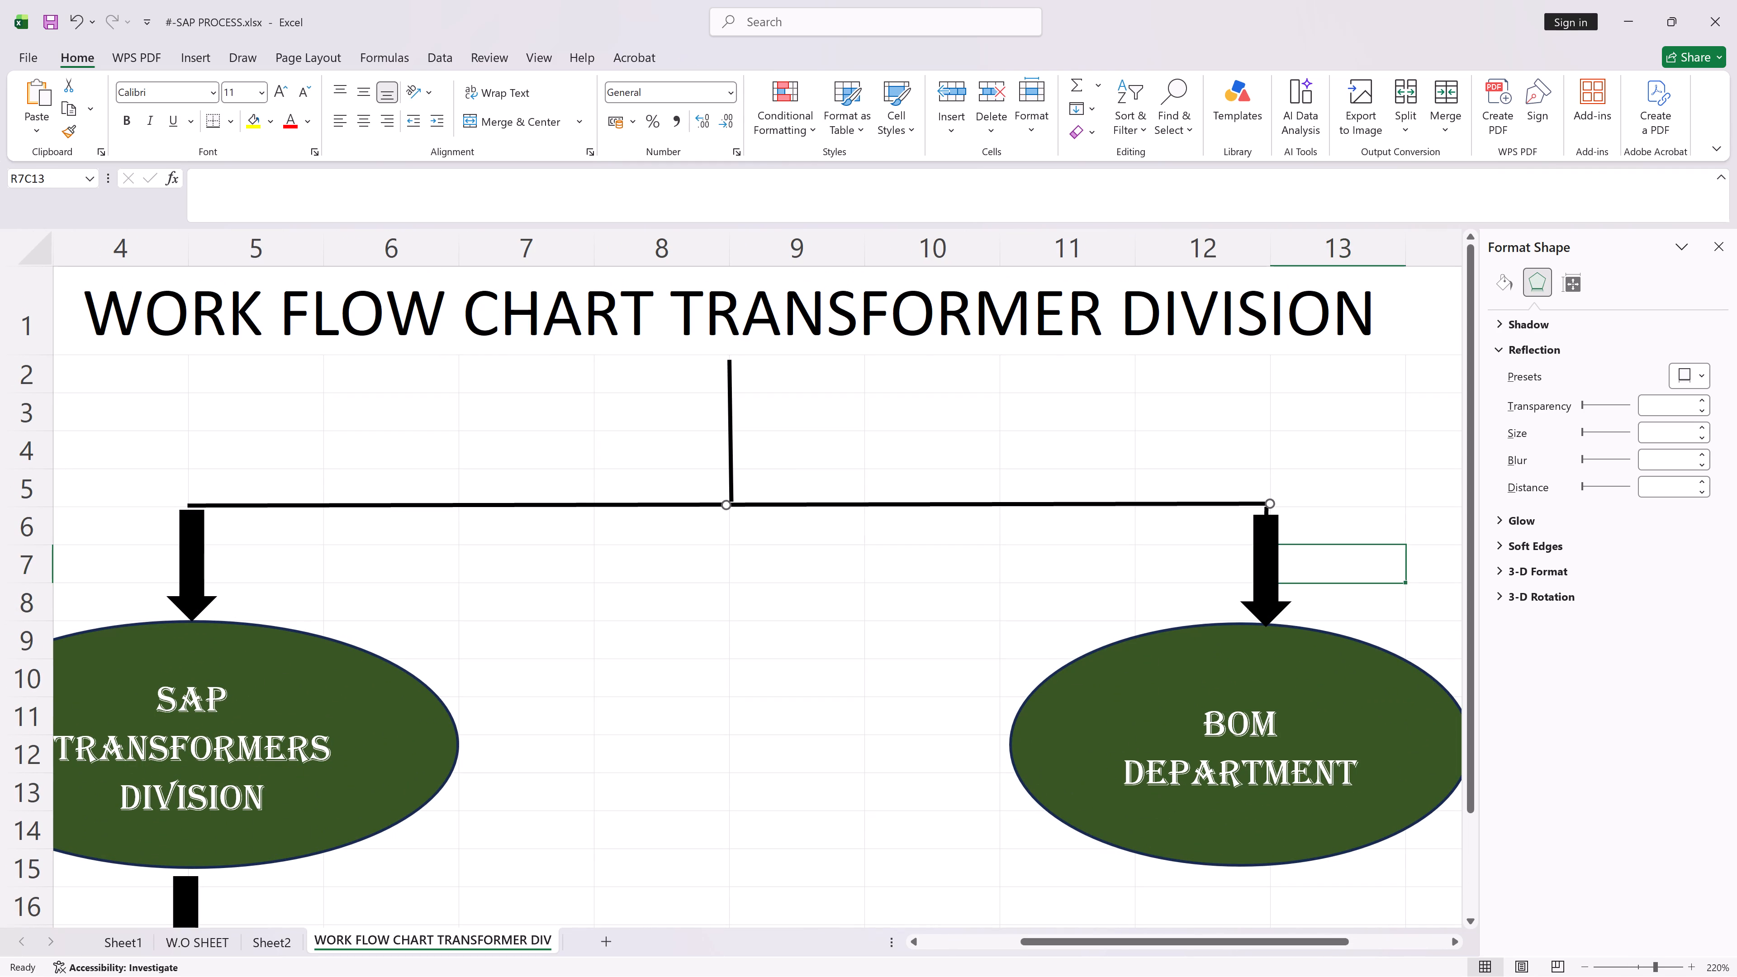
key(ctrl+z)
Delete the thin arrow behind the black block arrow above the BOM Department oval.
click(1265, 509)
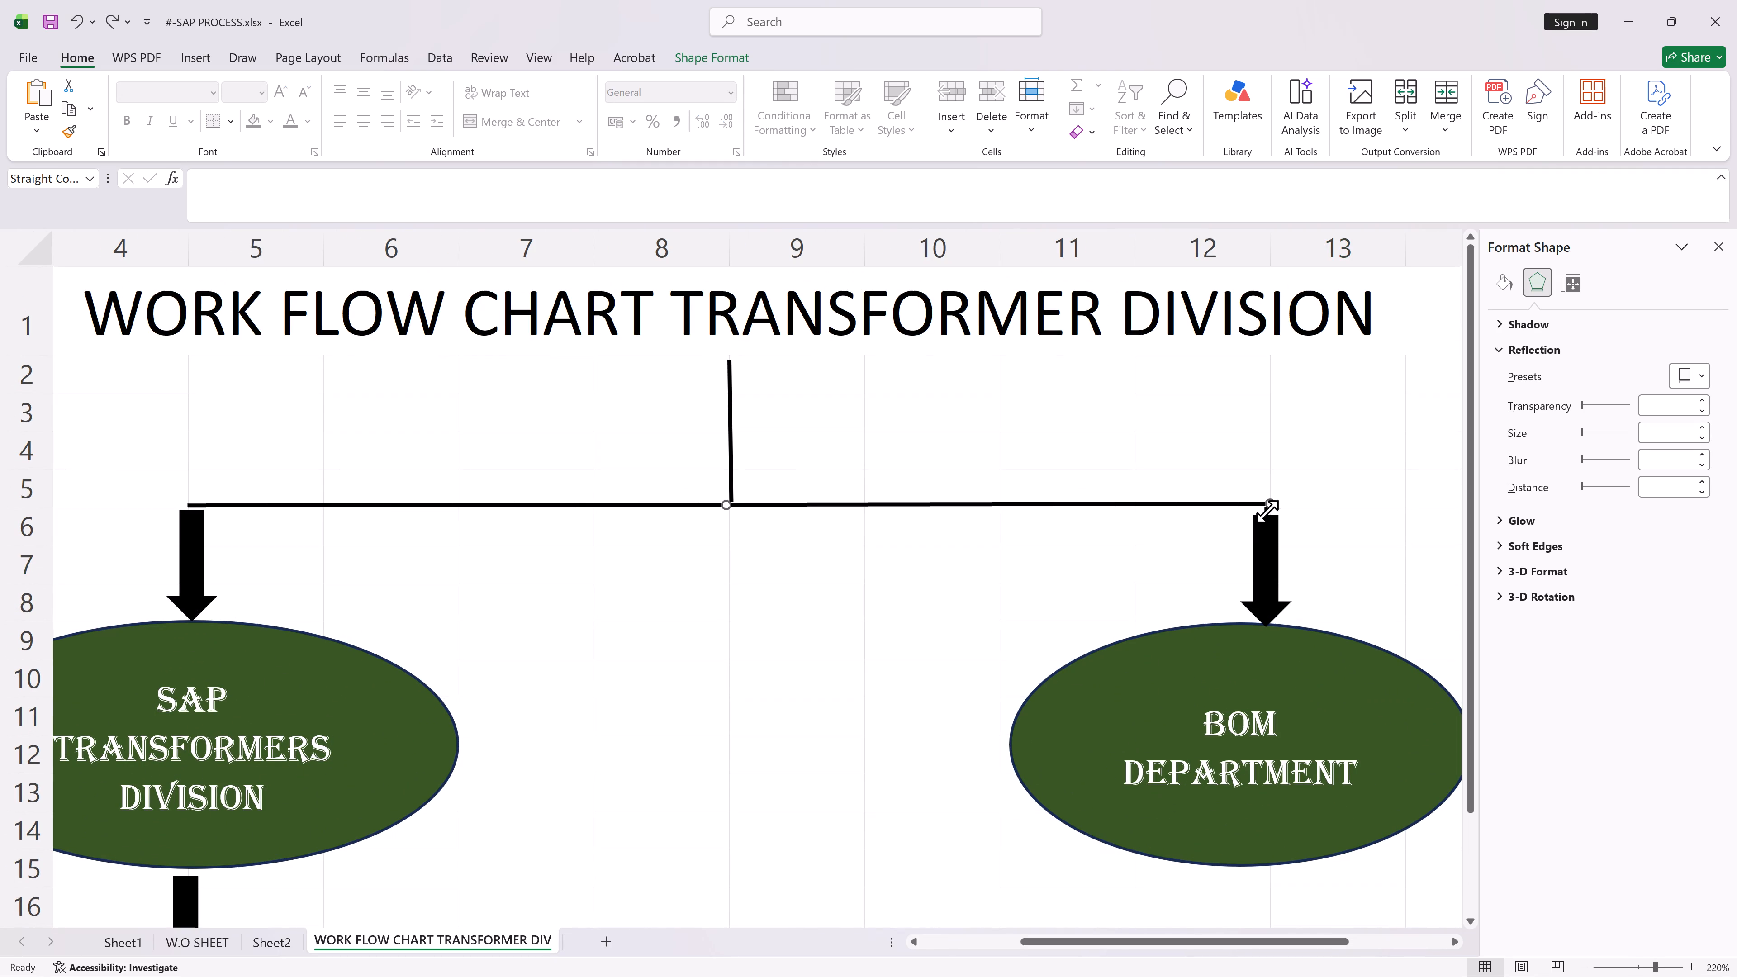
key(Delete)
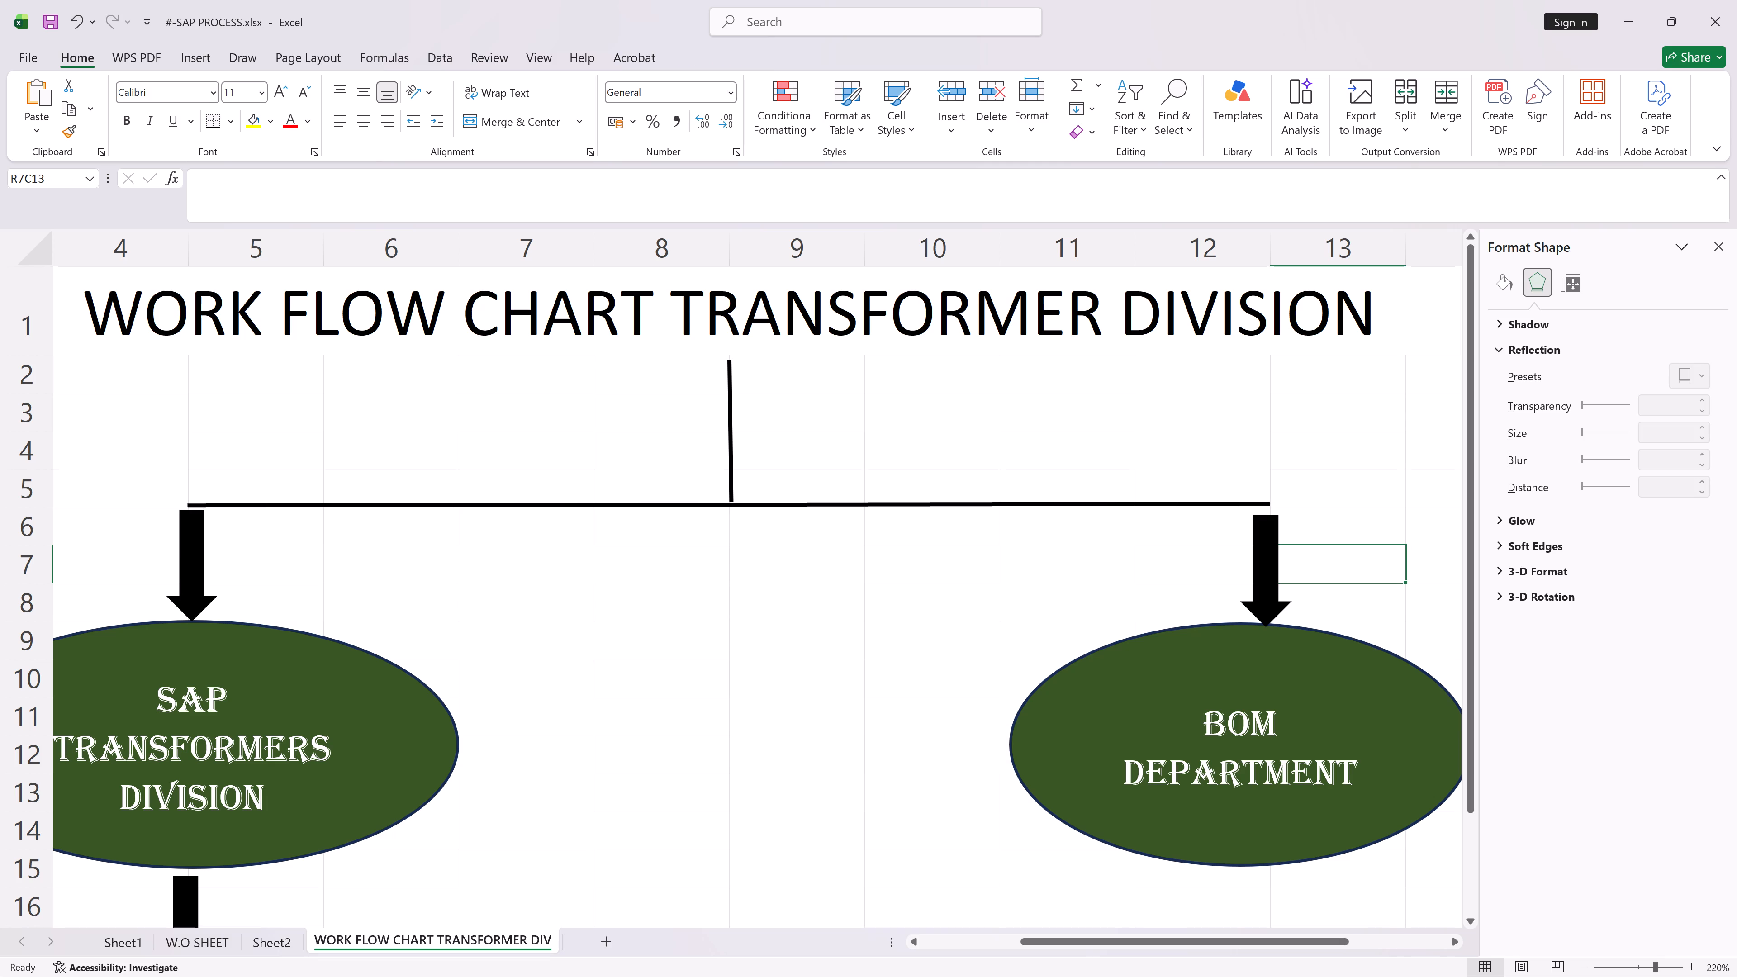
Extend the block arrow above the BOM Department oval up to the horizontal connector and pull its tip back just above the oval.
click(1274, 528)
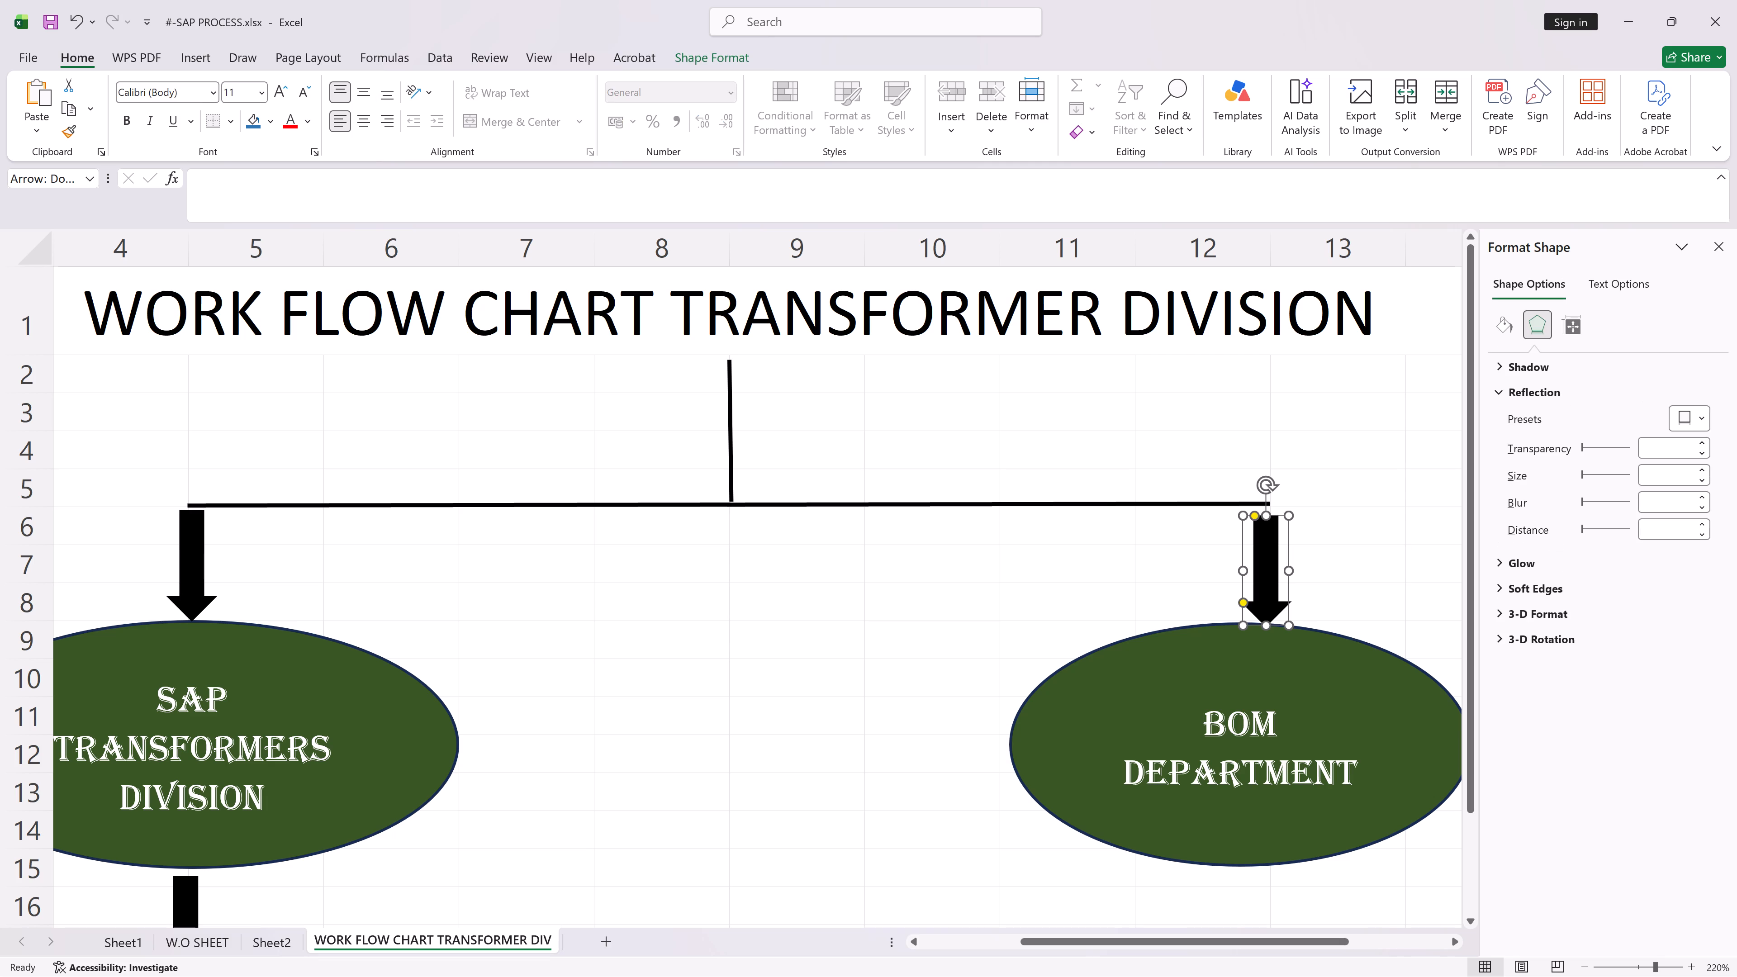
drag(1268, 512, 1267, 507)
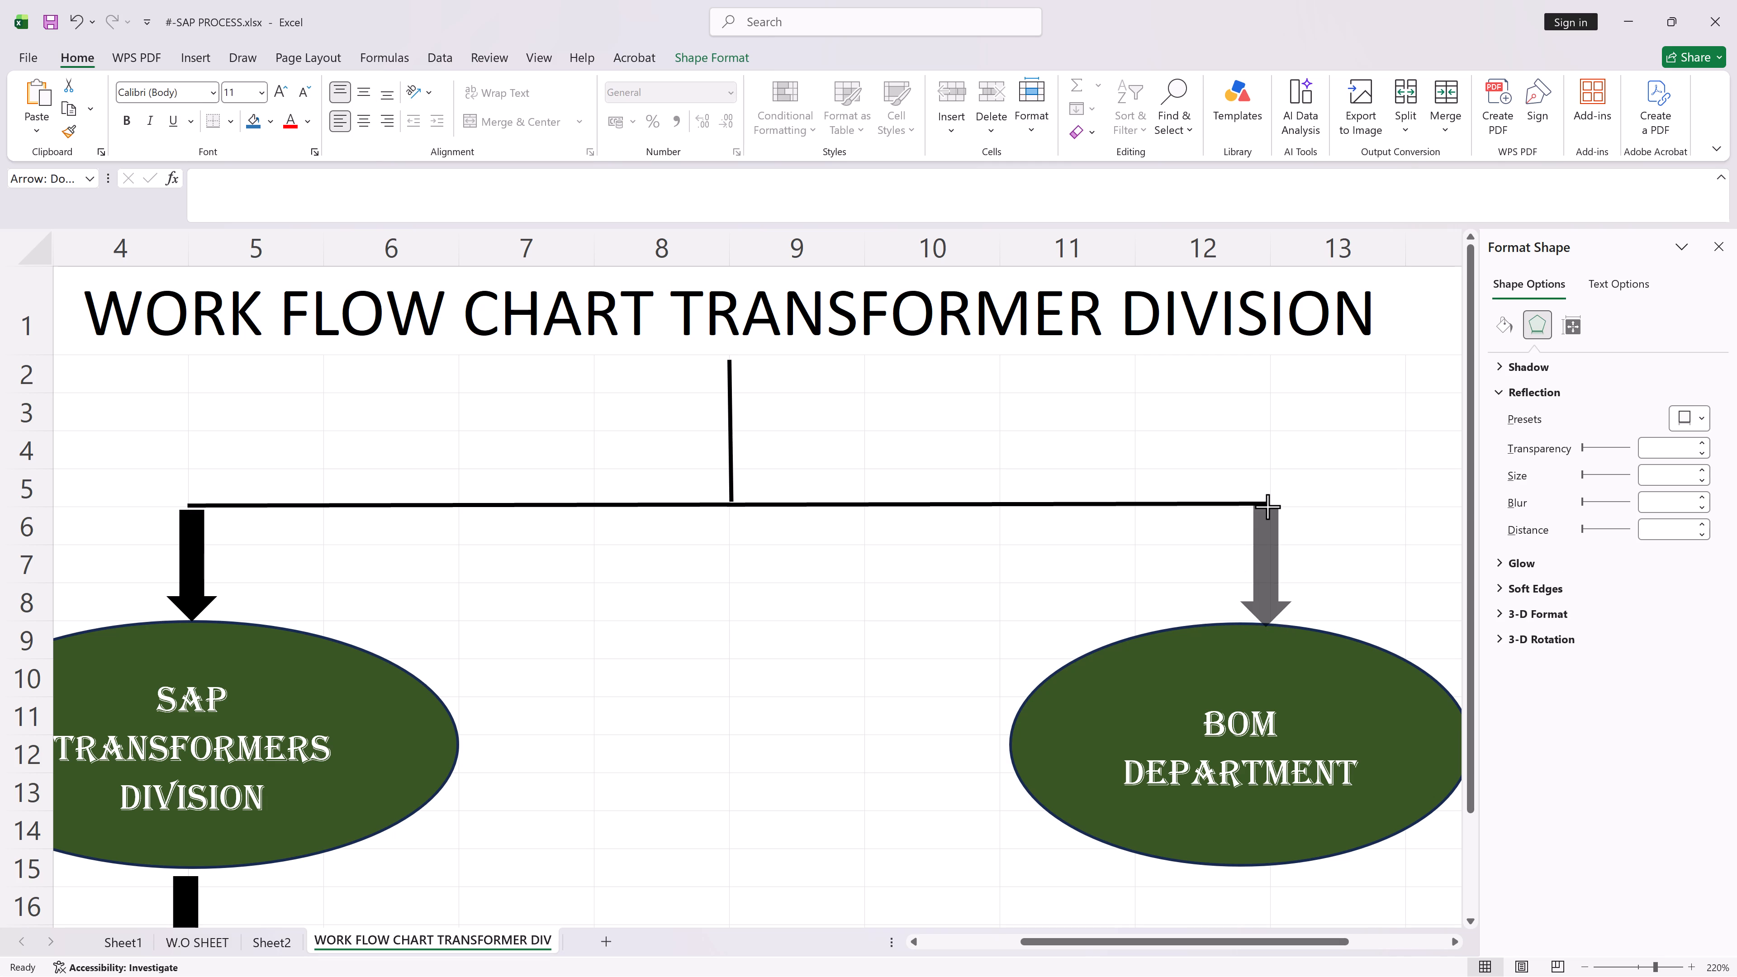
drag(1267, 507, 1267, 504)
click(1337, 553)
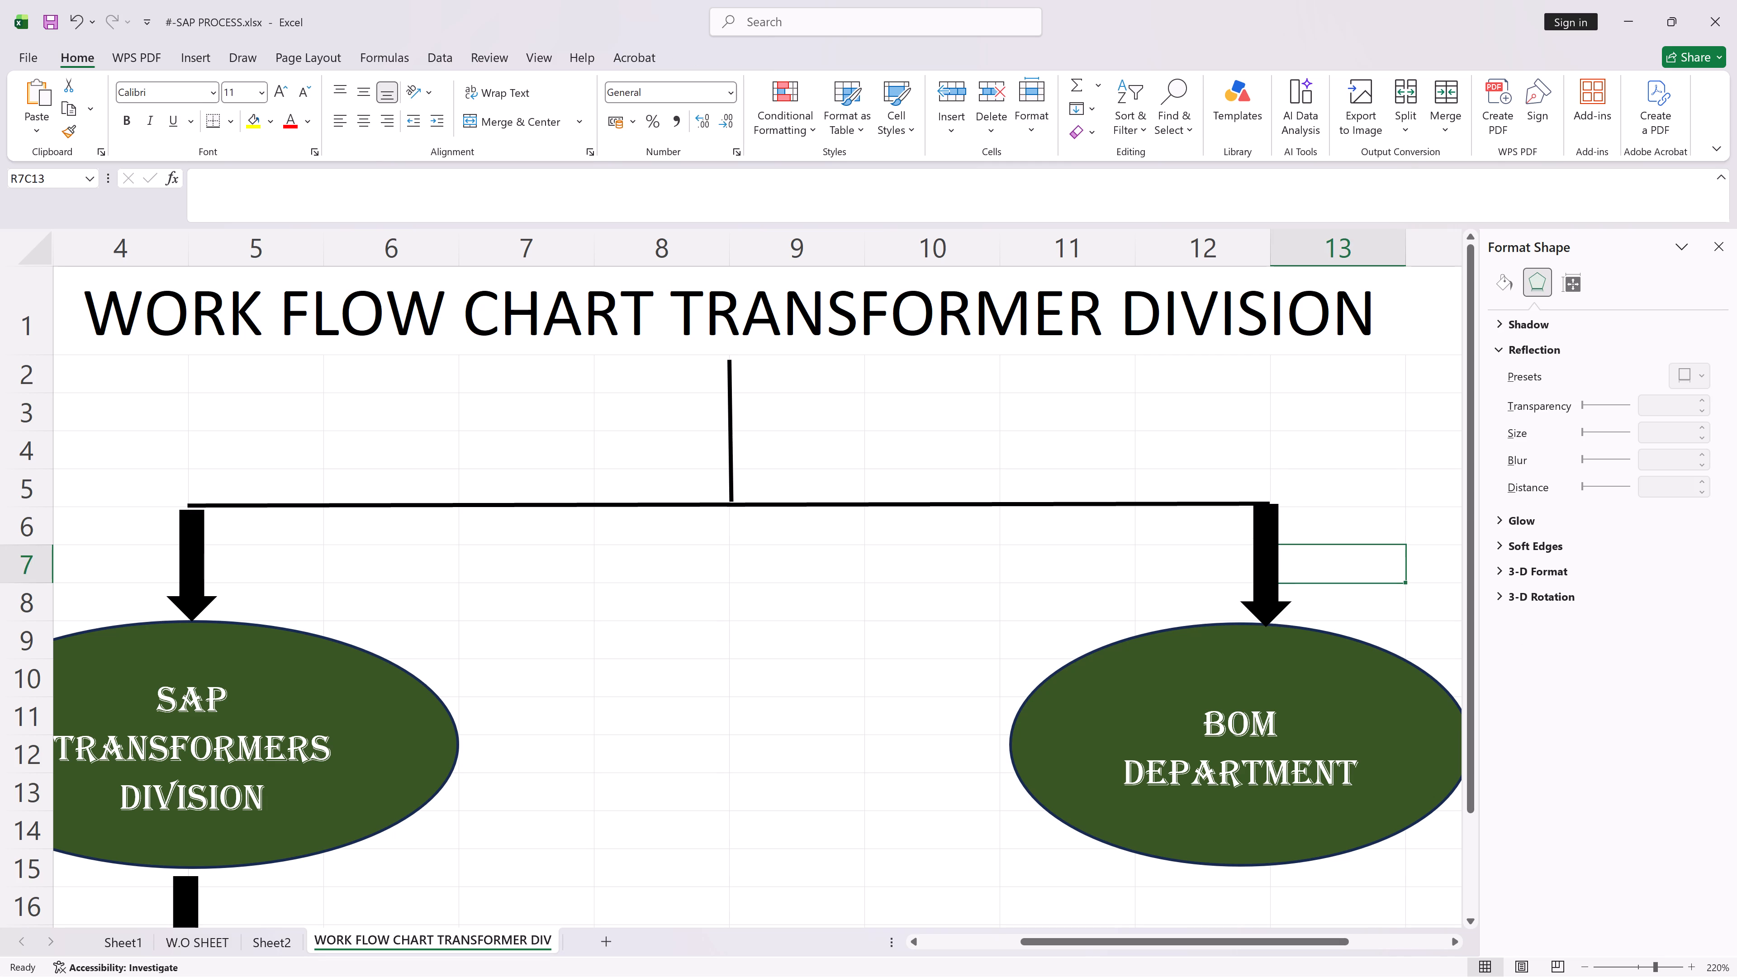
click(1268, 603)
drag(1266, 625, 1268, 617)
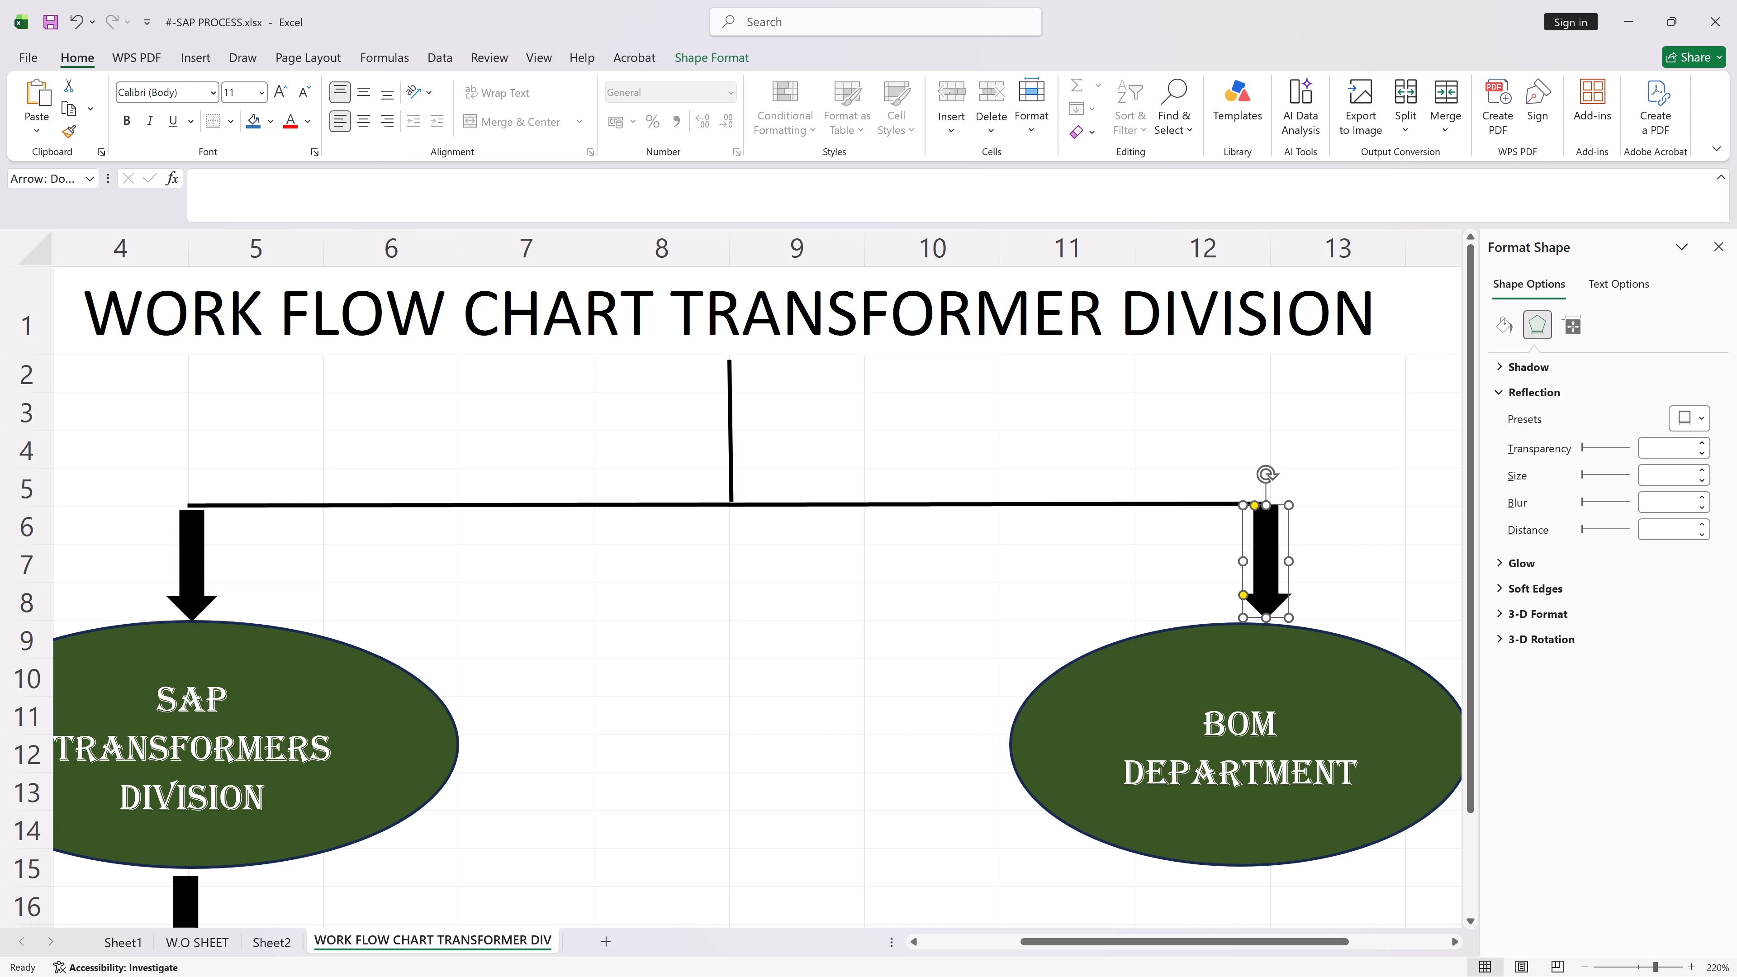
Stretch the top of the block arrow above the SAP Transformers Division oval up to meet the horizontal connector.
click(1319, 617)
click(158, 540)
click(198, 527)
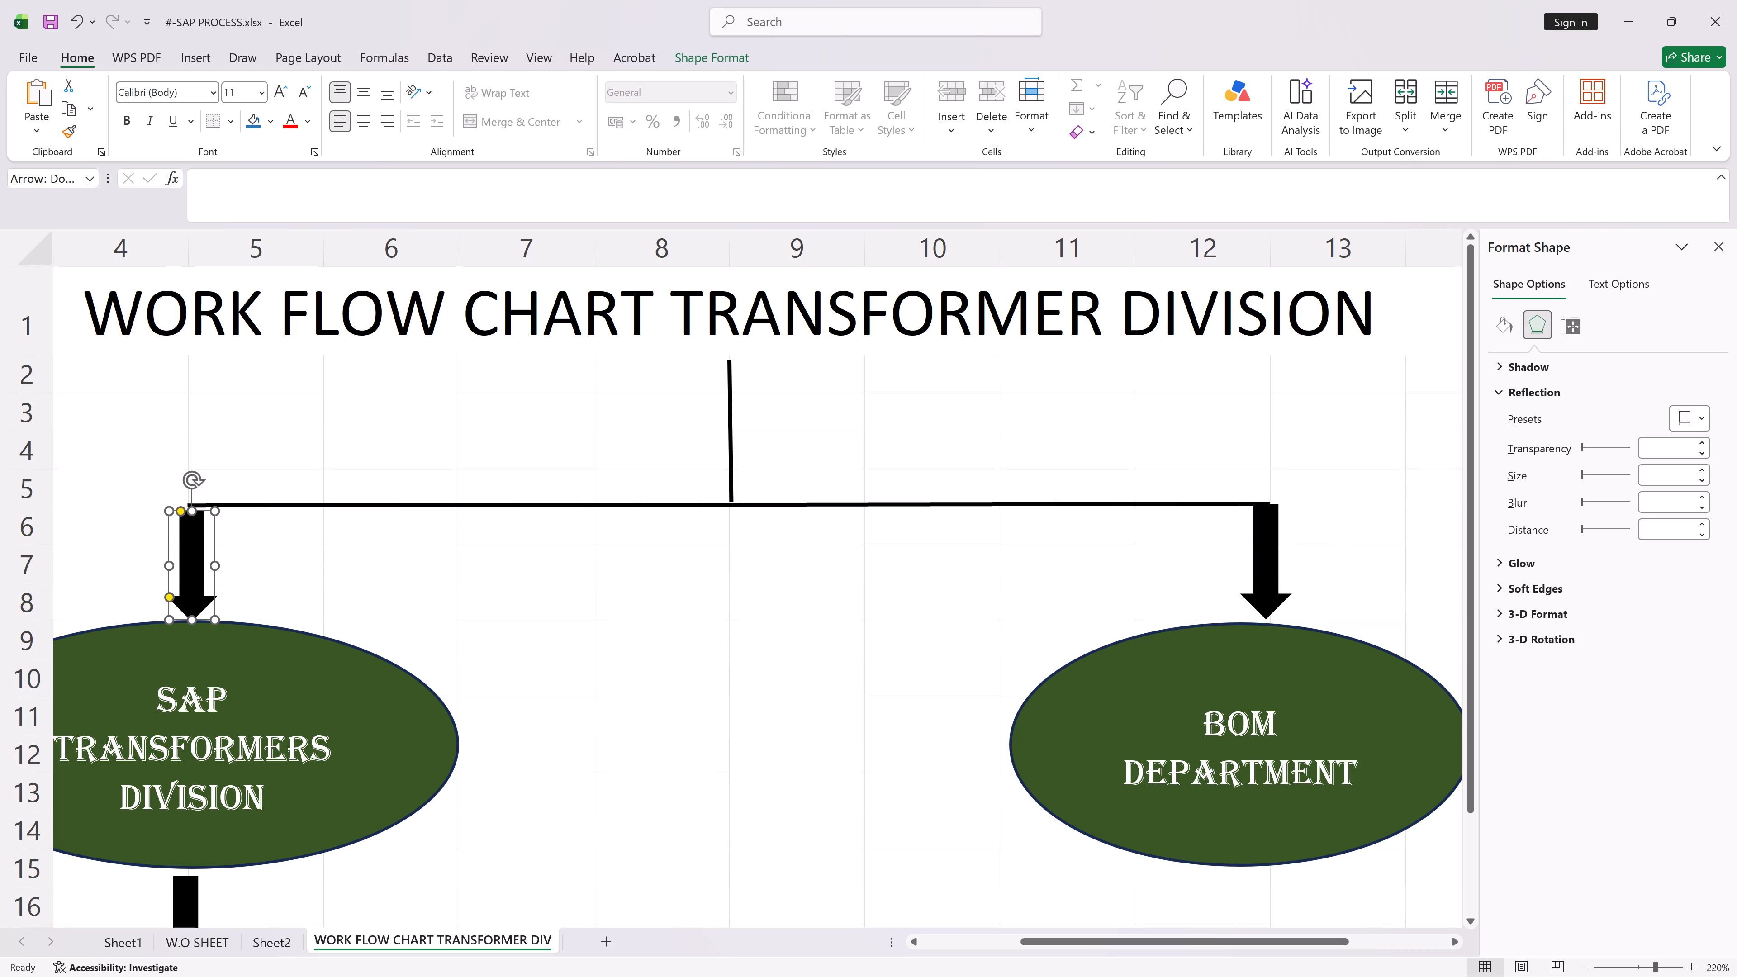
drag(194, 512, 194, 505)
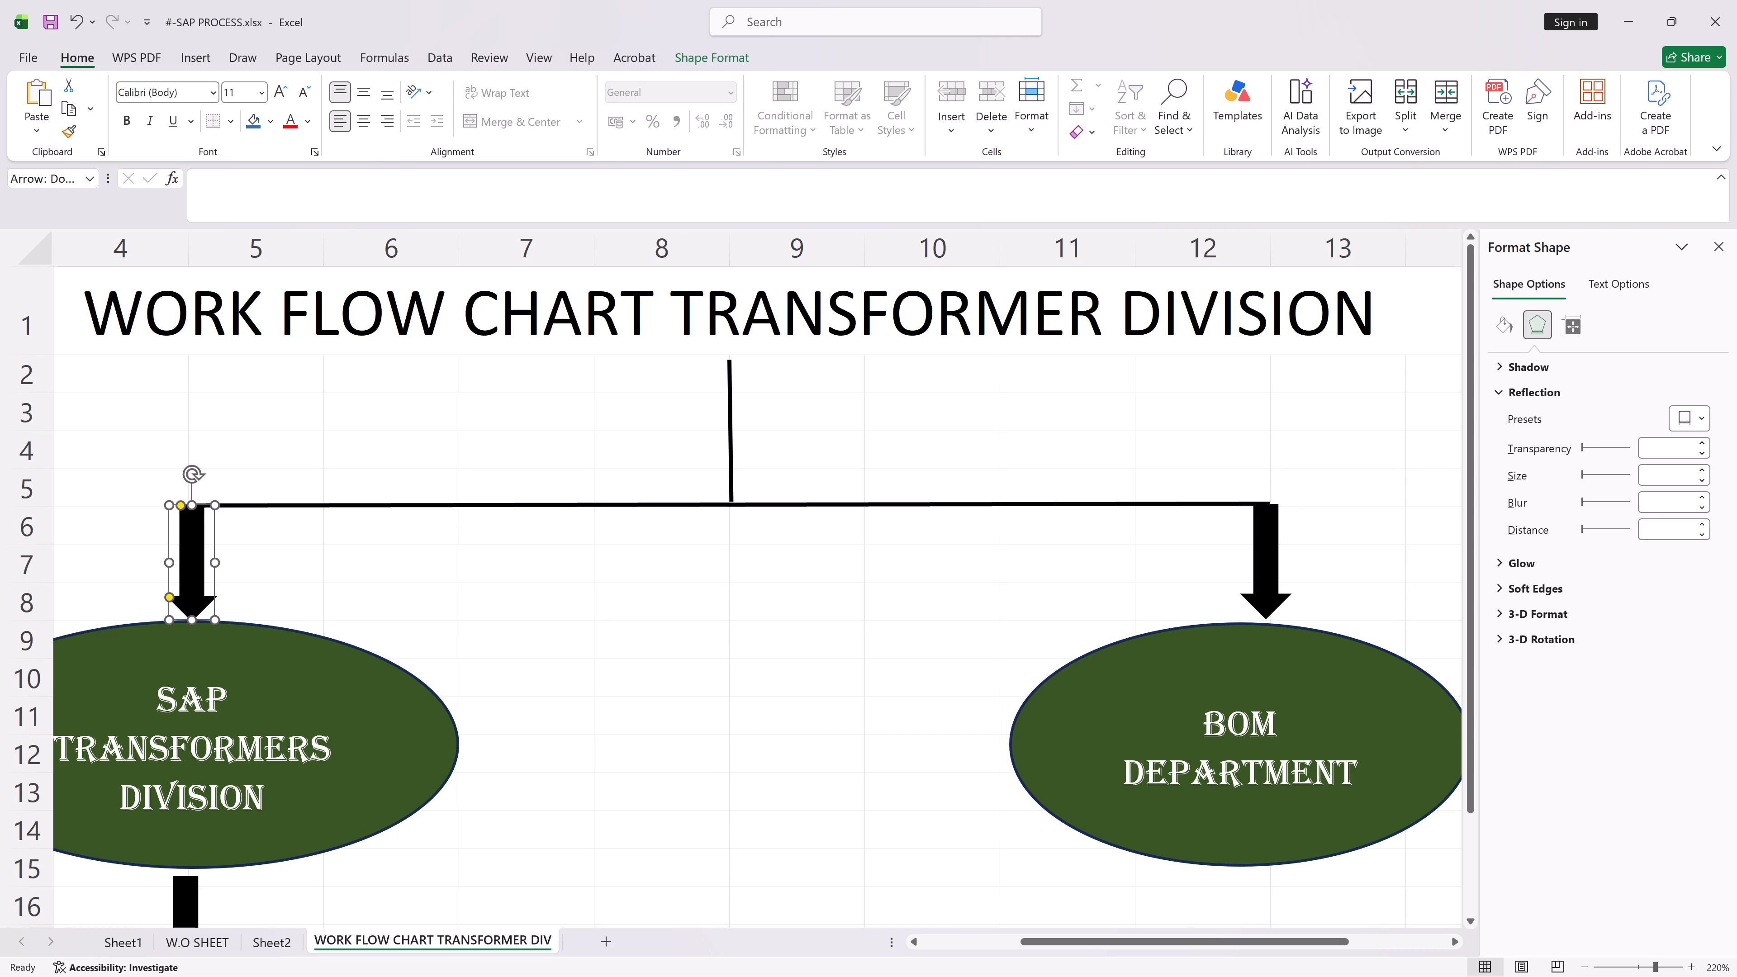
click(271, 535)
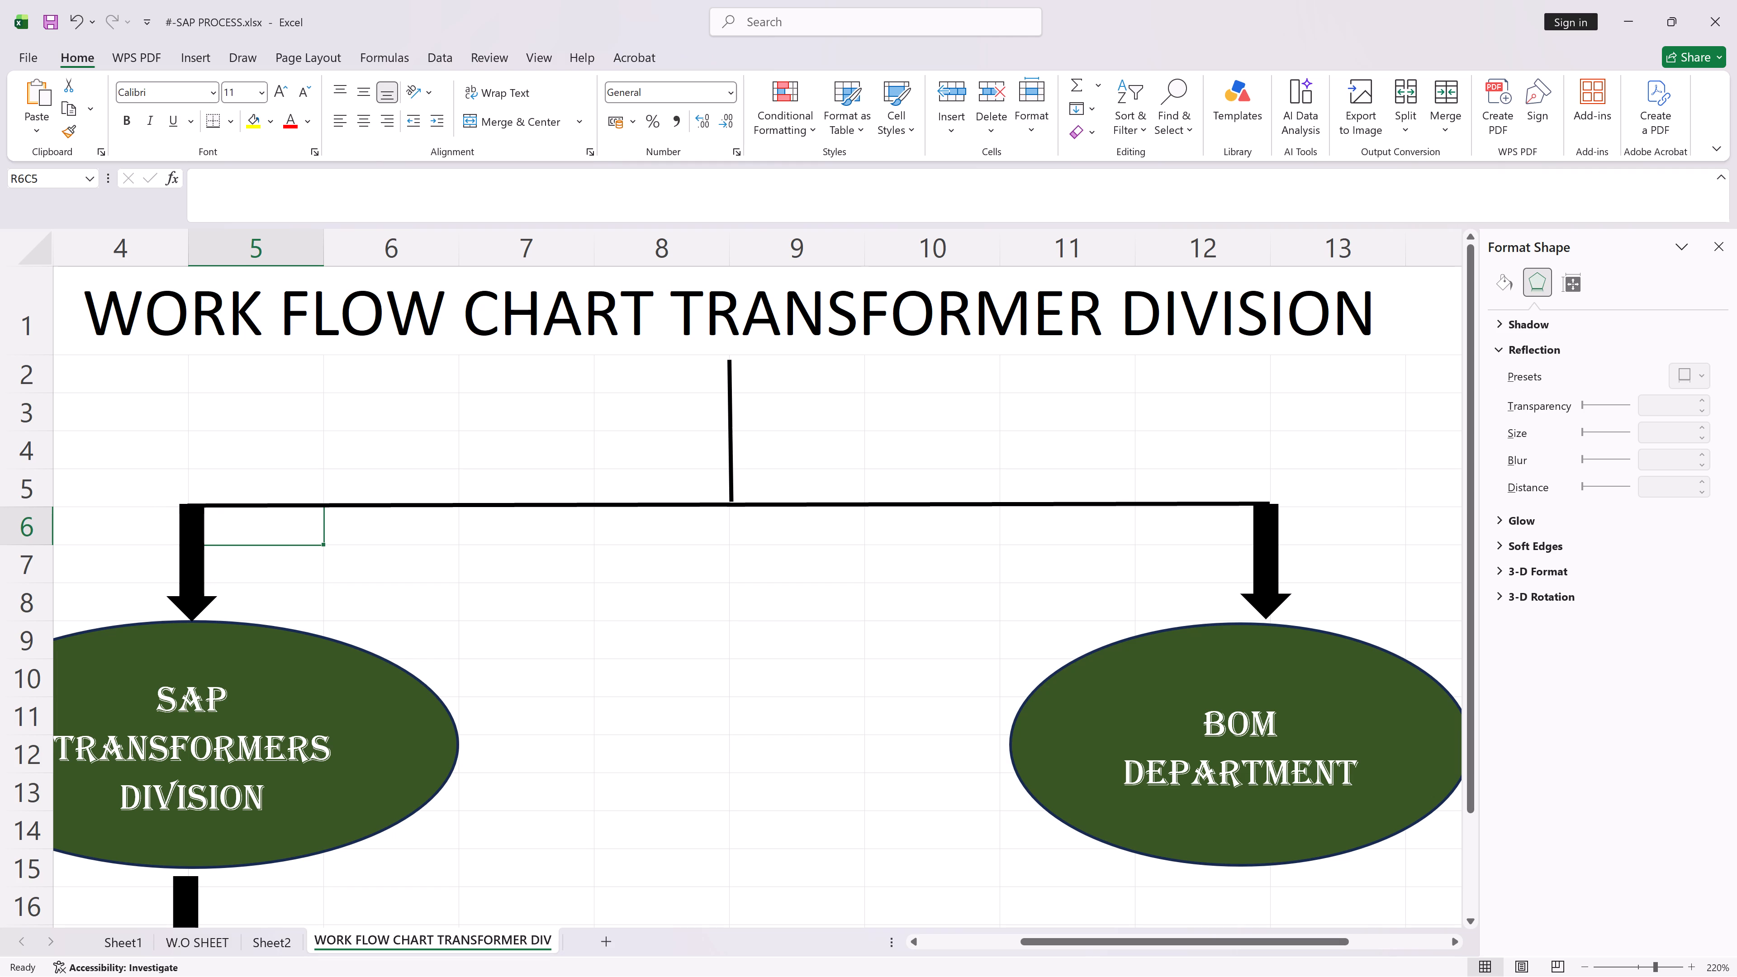
Nudge the block arrow above the BOM Department oval slightly upward so its top lines up with the horizontal connector.
ctrl+scroll(879, 444, down, 1)
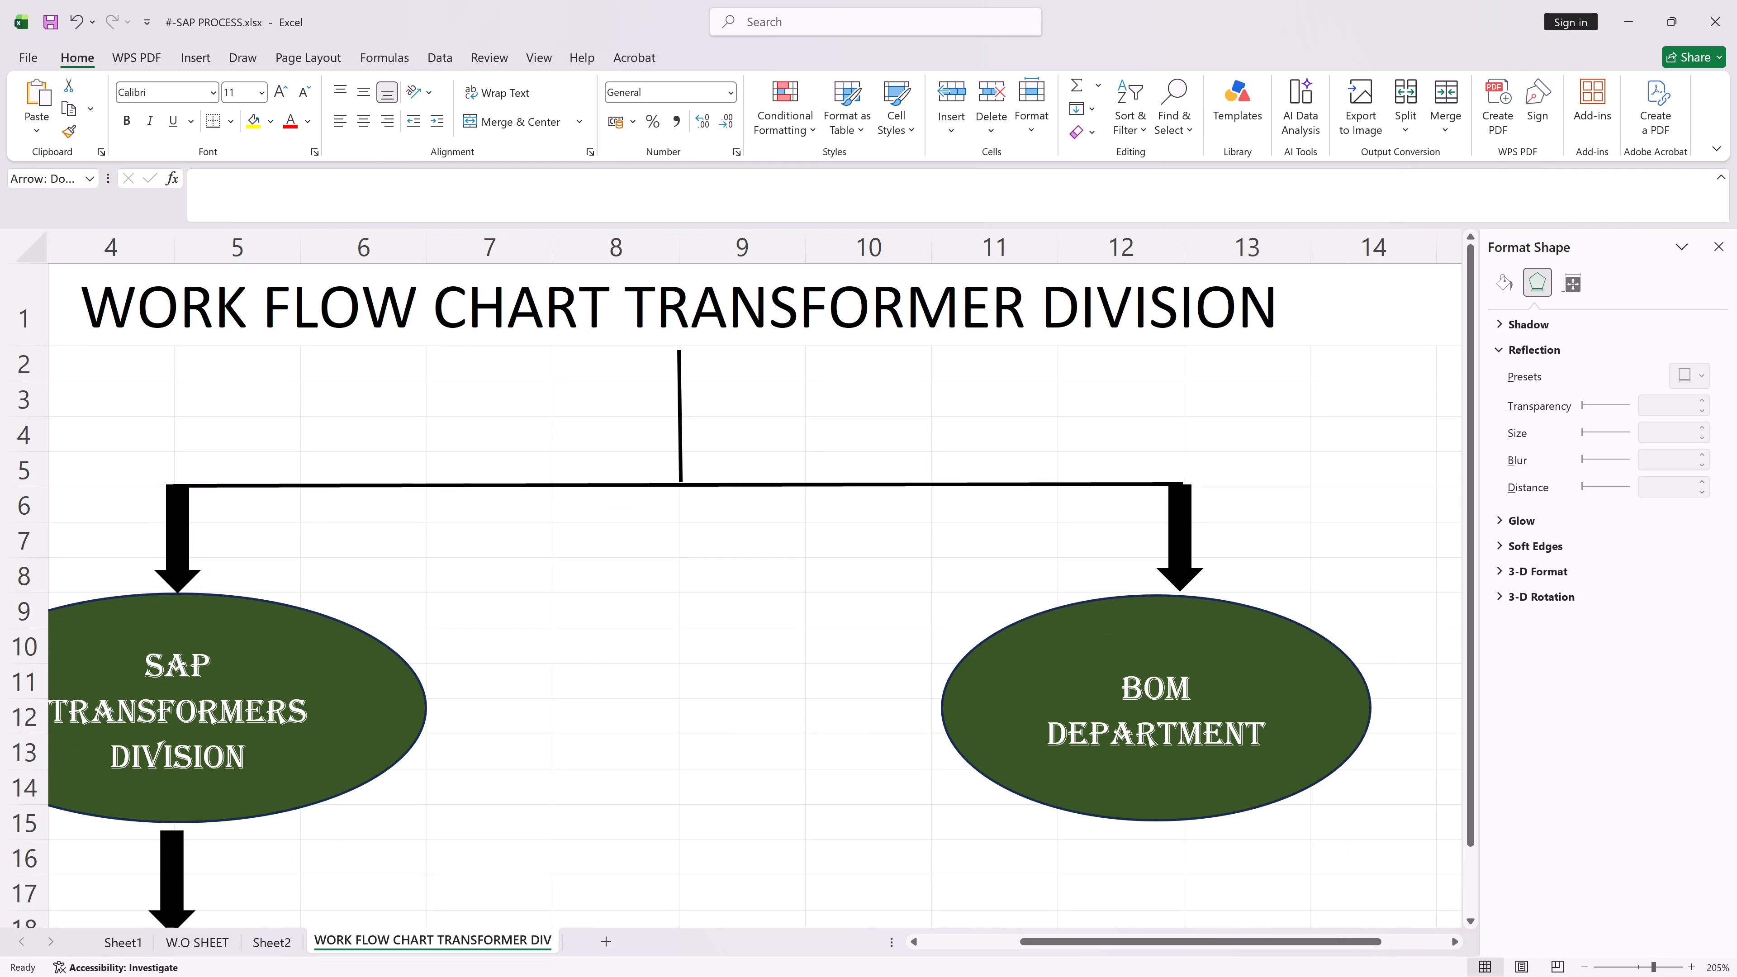
click(1185, 494)
key(Up)
key(Up)
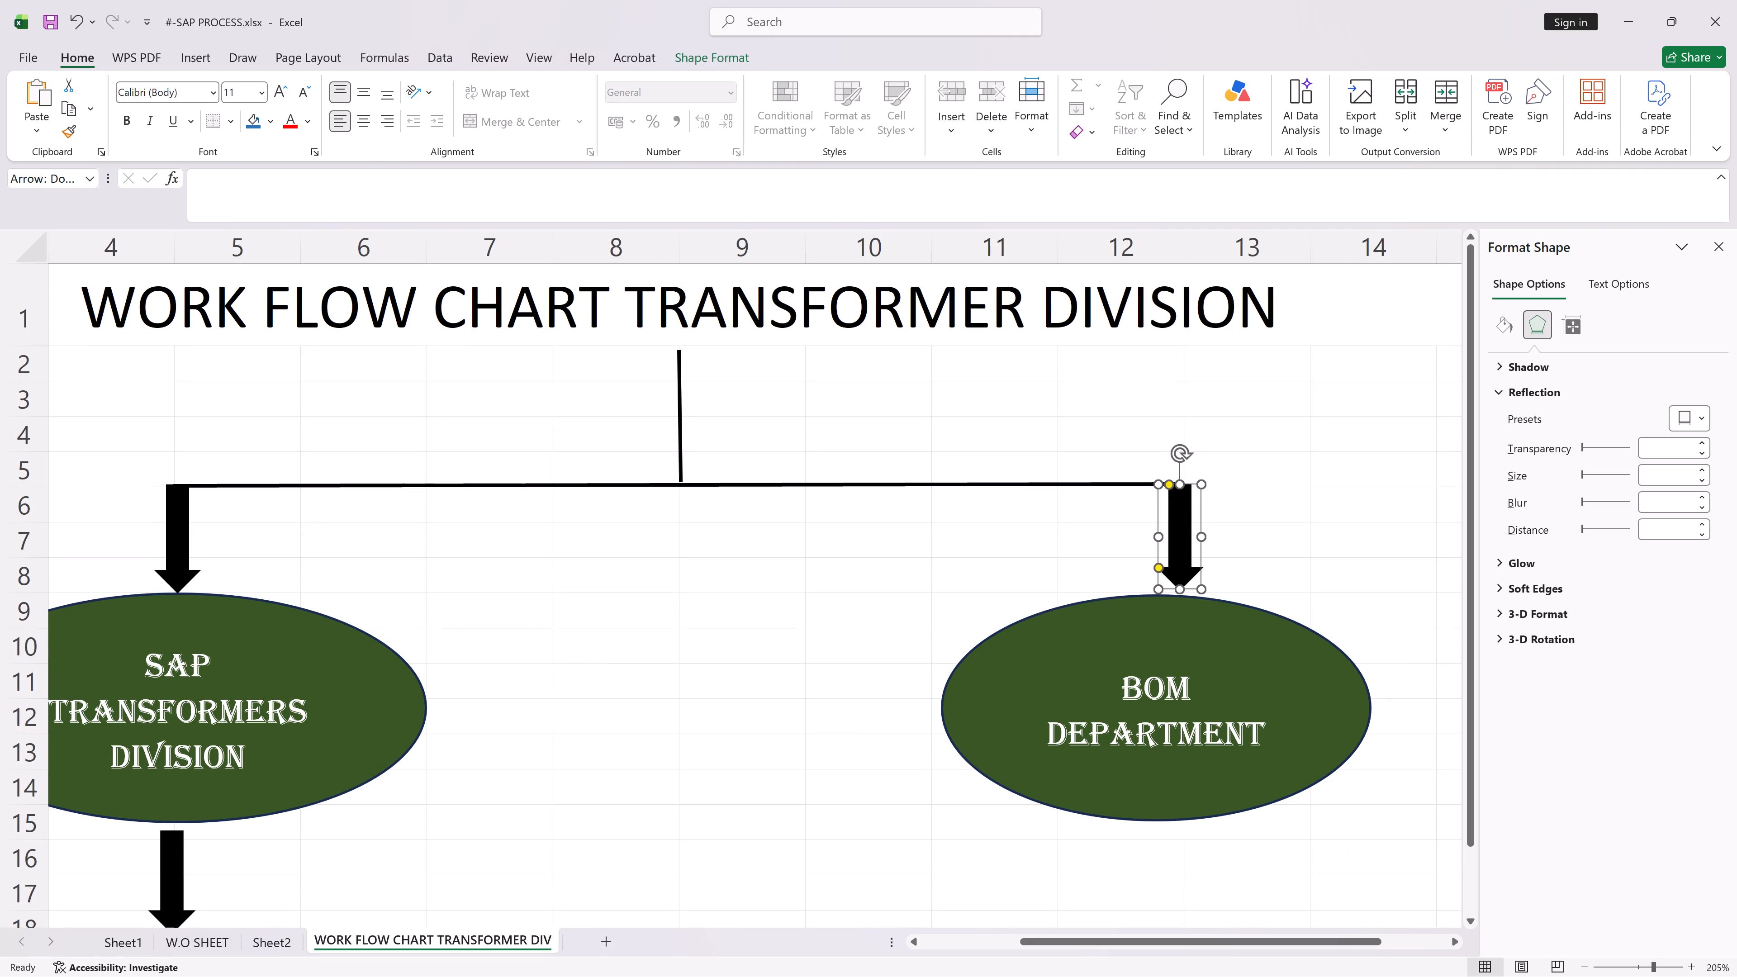
click(1291, 518)
click(1168, 511)
key(Up)
key(Up)
key(Up)
key(Up)
click(1270, 540)
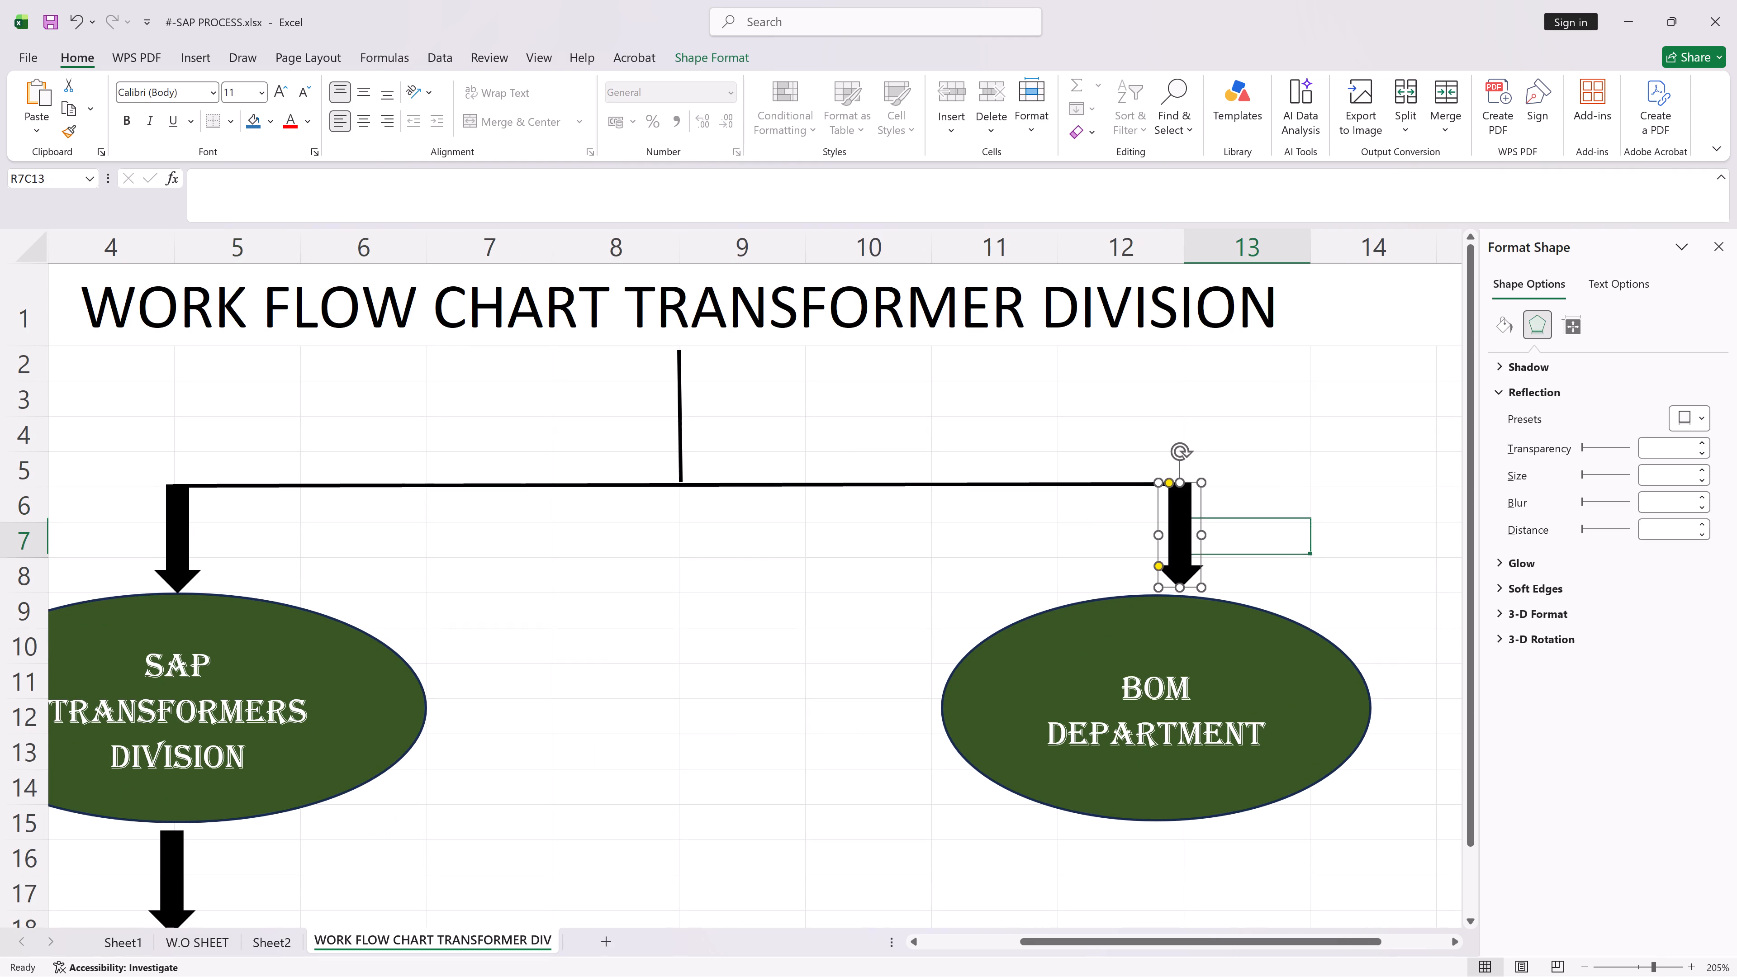
click(1308, 583)
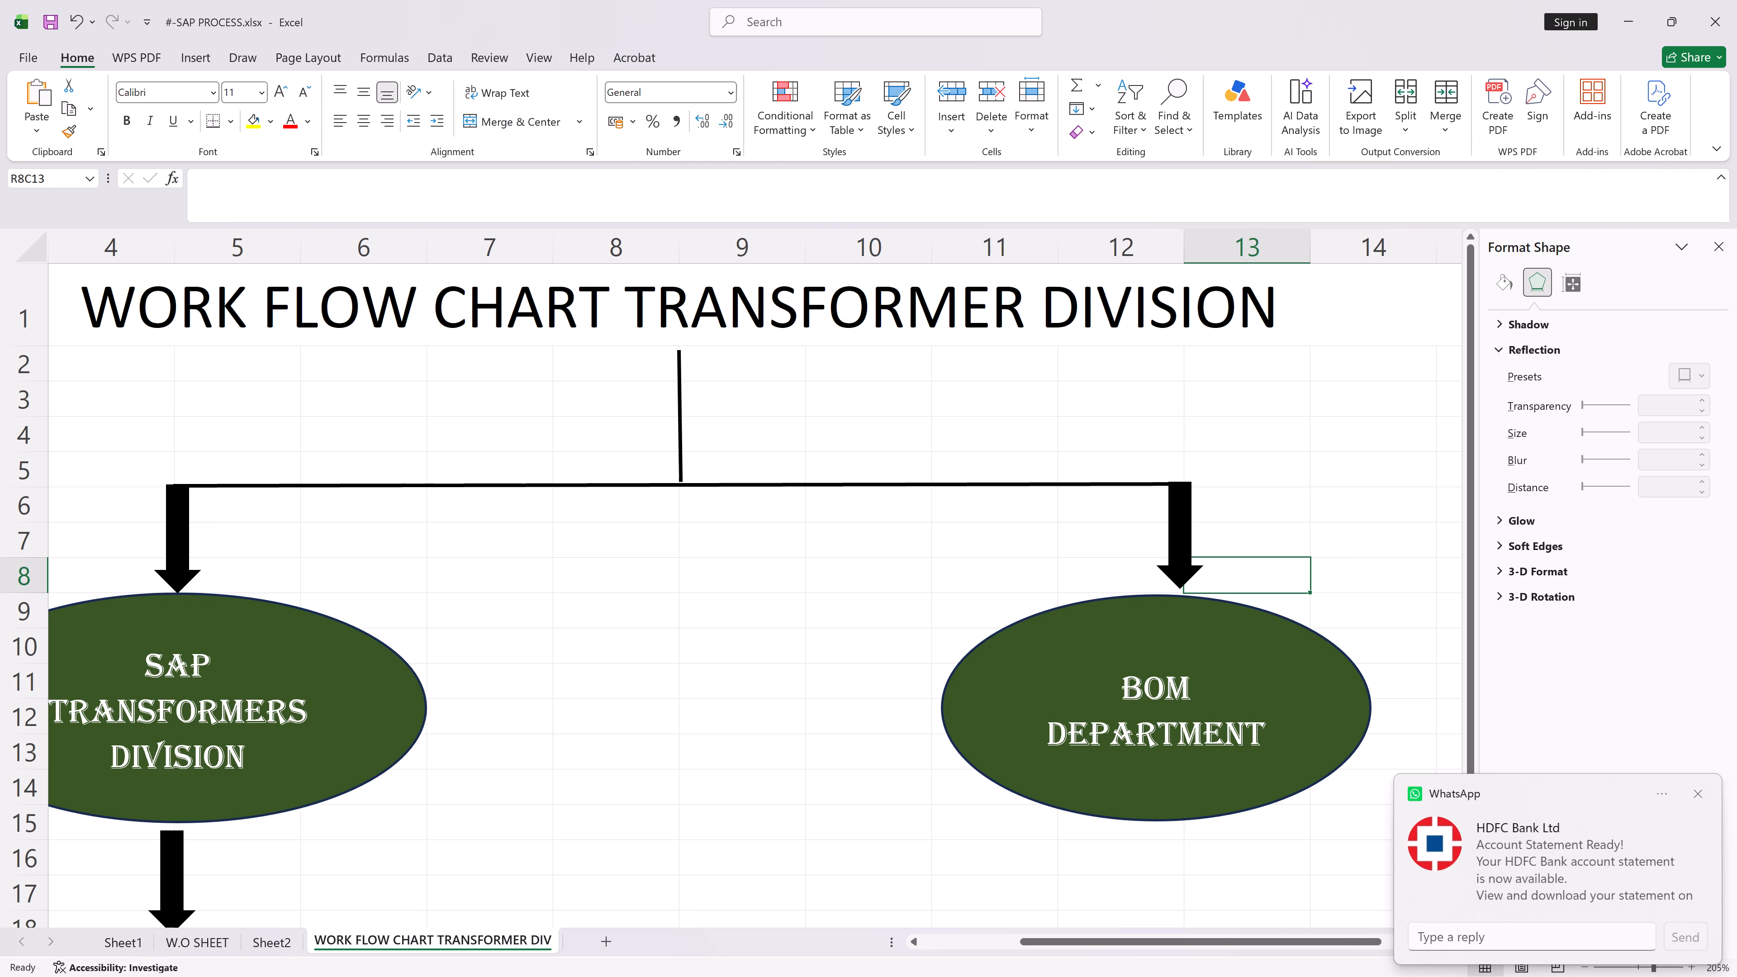
Copy the block arrow above the Manage Production Version oval and place the duplicate directly below that oval, starting at its bottom edge.
ctrl+scroll(887, 398, down, 5)
ctrl+scroll(757, 401, down, 2)
scroll(816, 419, down, 1)
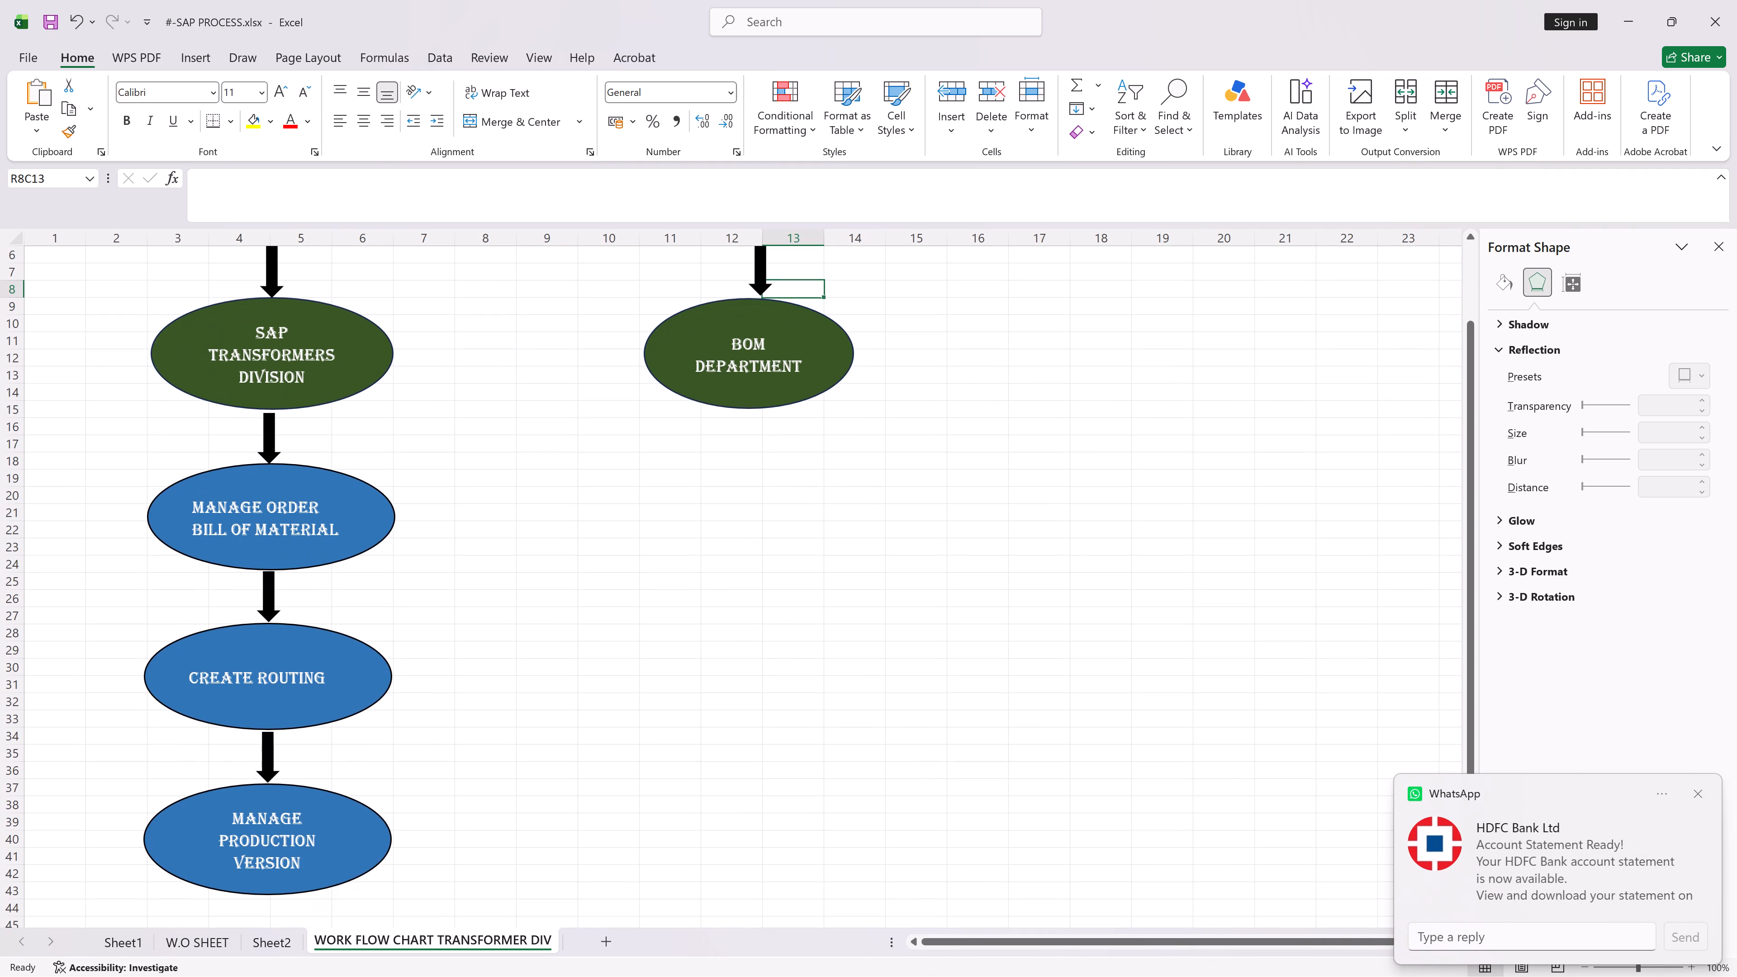
ctrl+scroll(953, 480, down, 1)
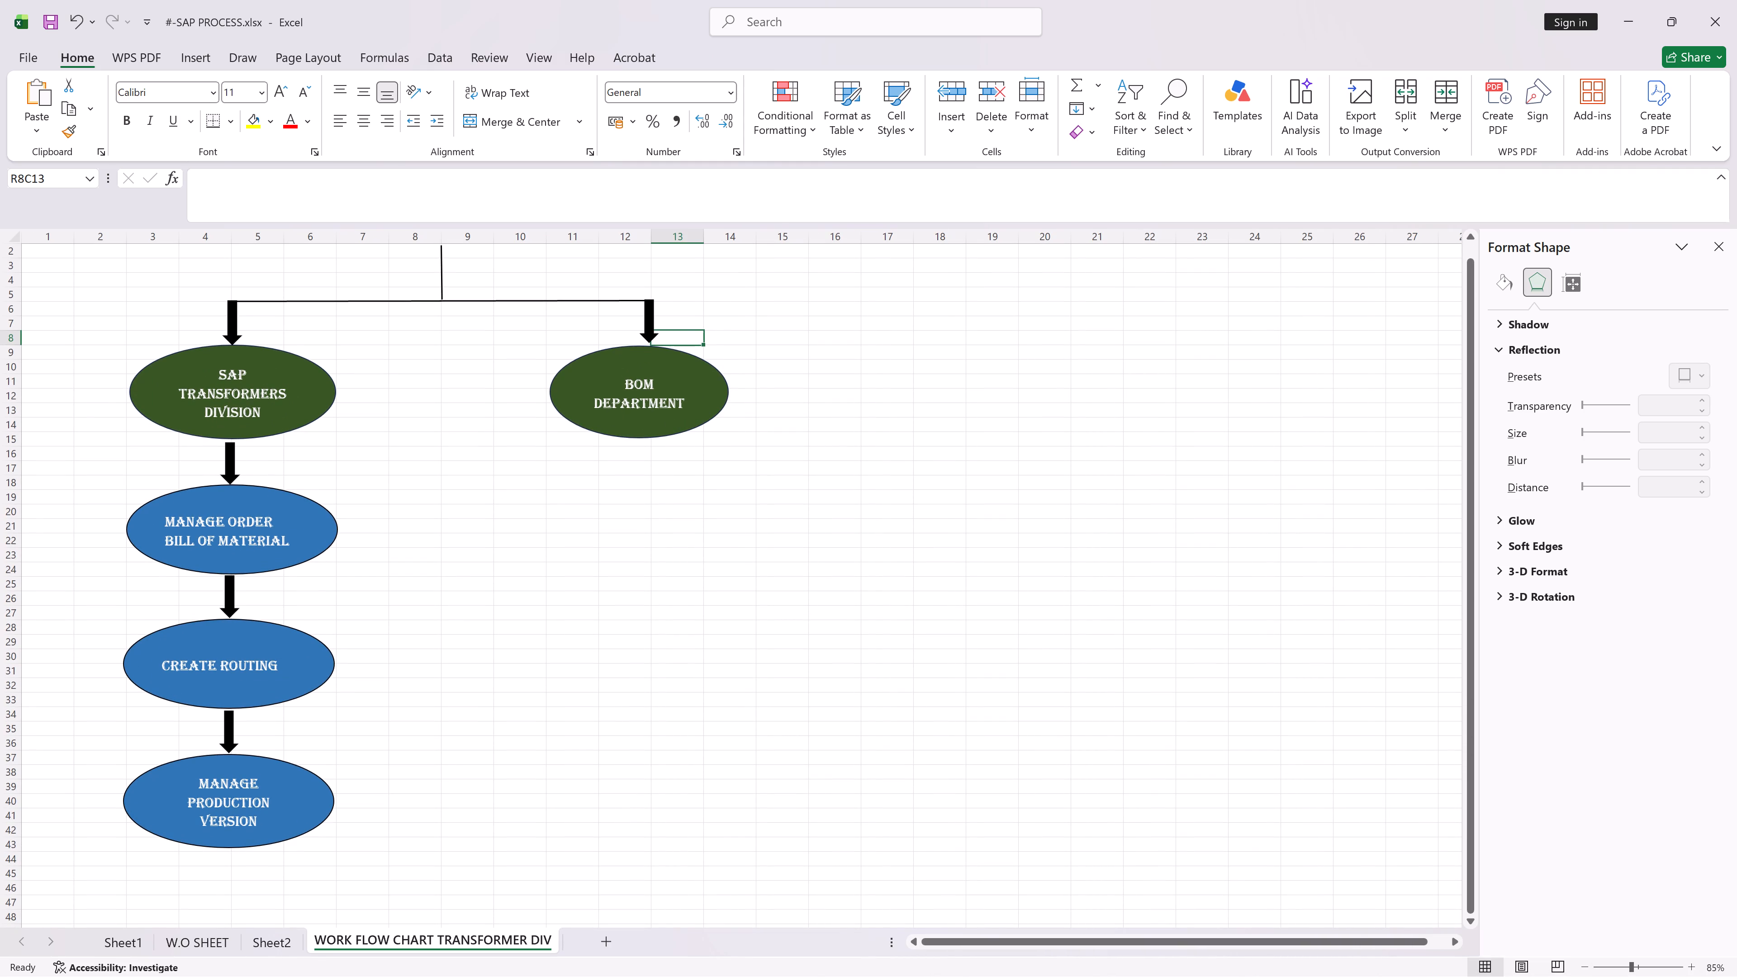
scroll(548, 443, down, 3)
scroll(526, 496, down, 1)
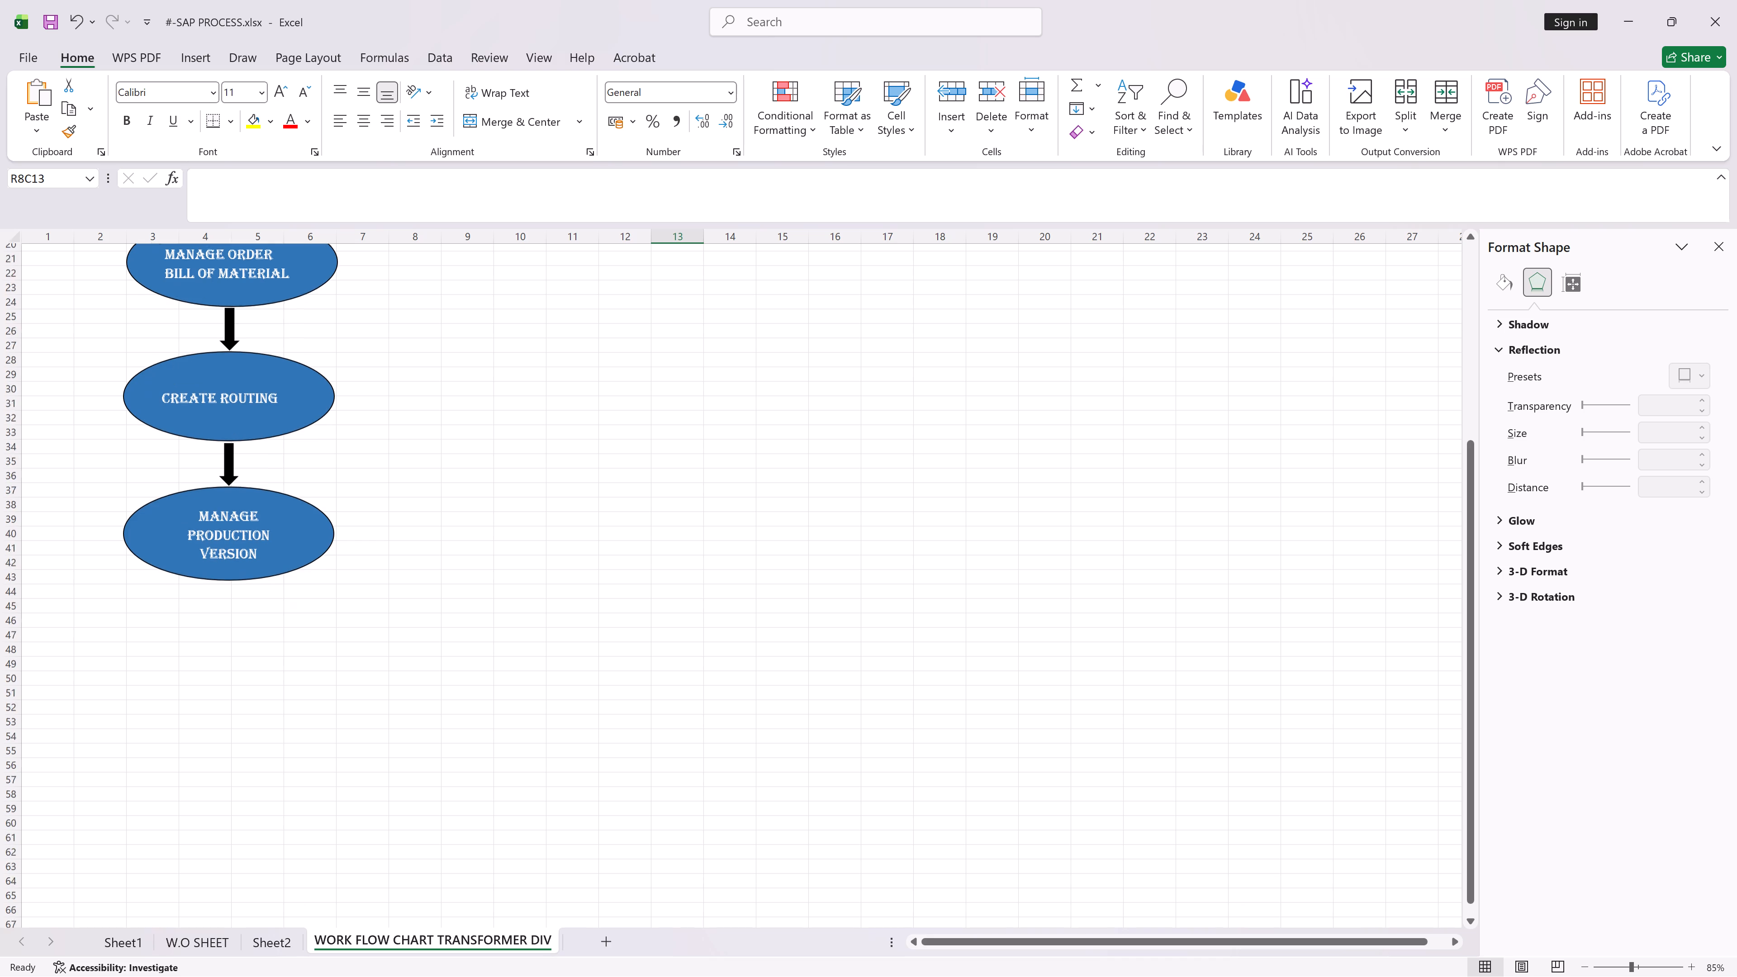
scroll(526, 496, down, 1)
ctrl+scroll(148, 486, up, 2)
scroll(281, 485, up, 1)
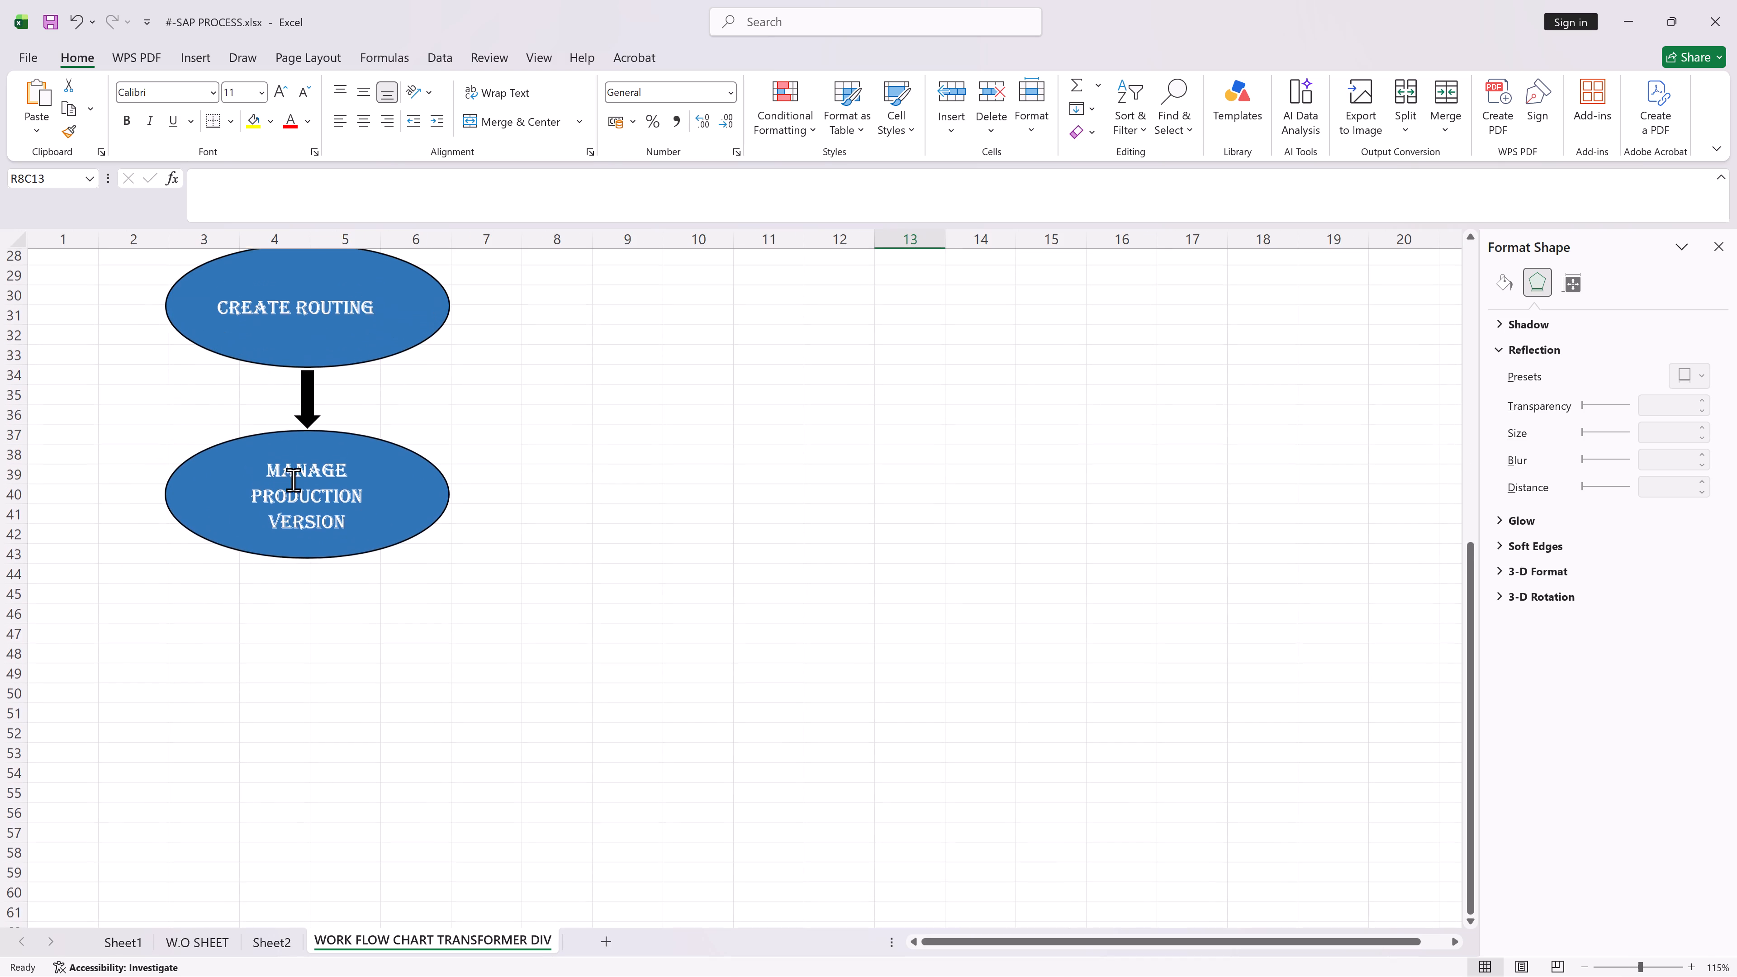
click(302, 409)
key(ctrl+c)
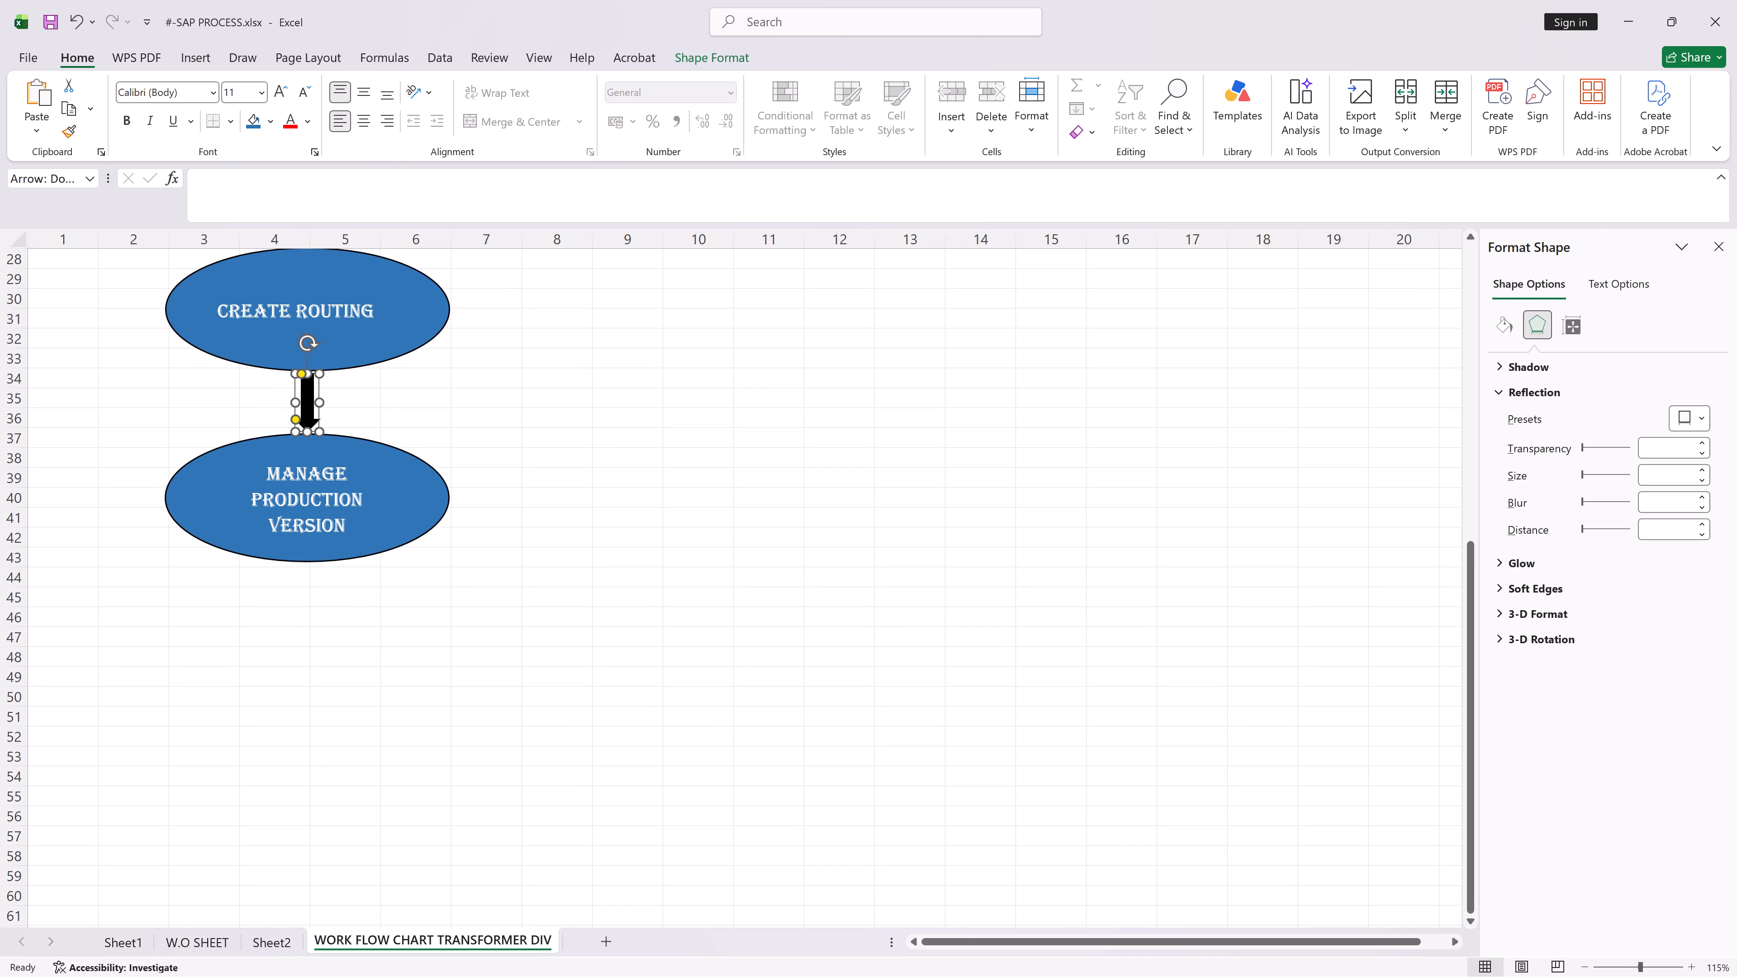
key(ctrl+v)
key(Down)
key(Down)
key(Down)
key(Down)
key(Down)
key(Down)
key(Down)
key(Down)
key(Down)
key(Down)
key(Down)
key(Down)
key(Down)
key(Down)
key(Down)
key(Down)
key(Down)
key(Down)
key(Down)
key(Down)
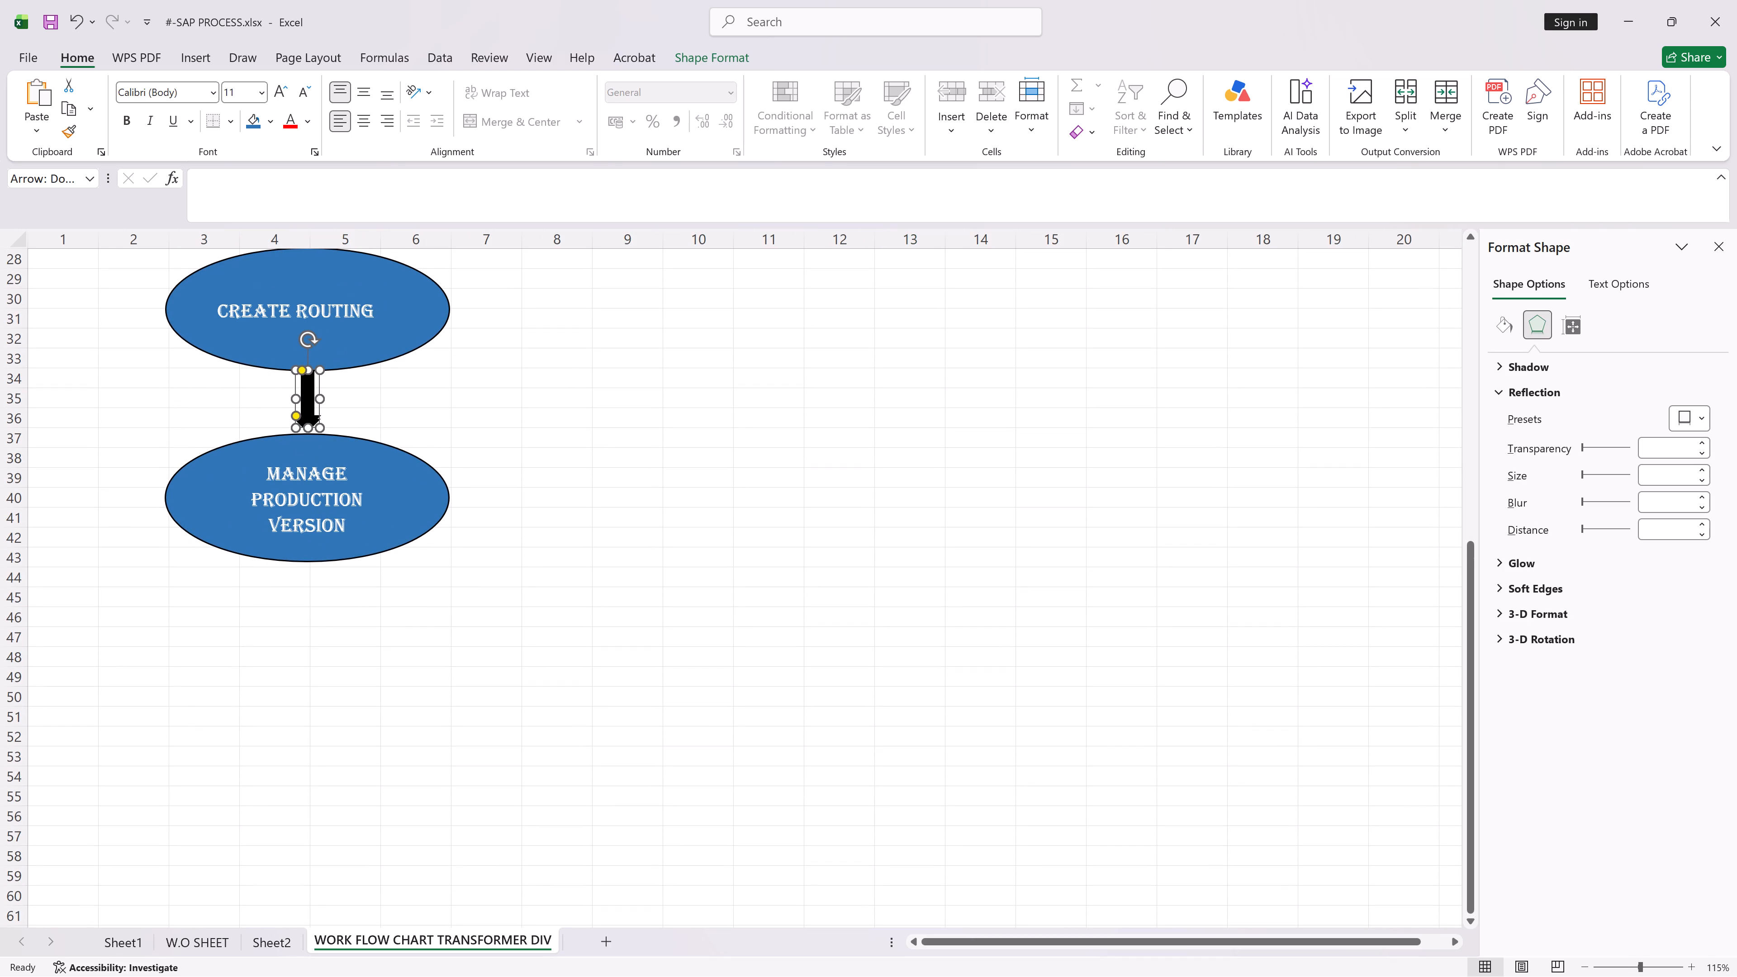
key(Down)
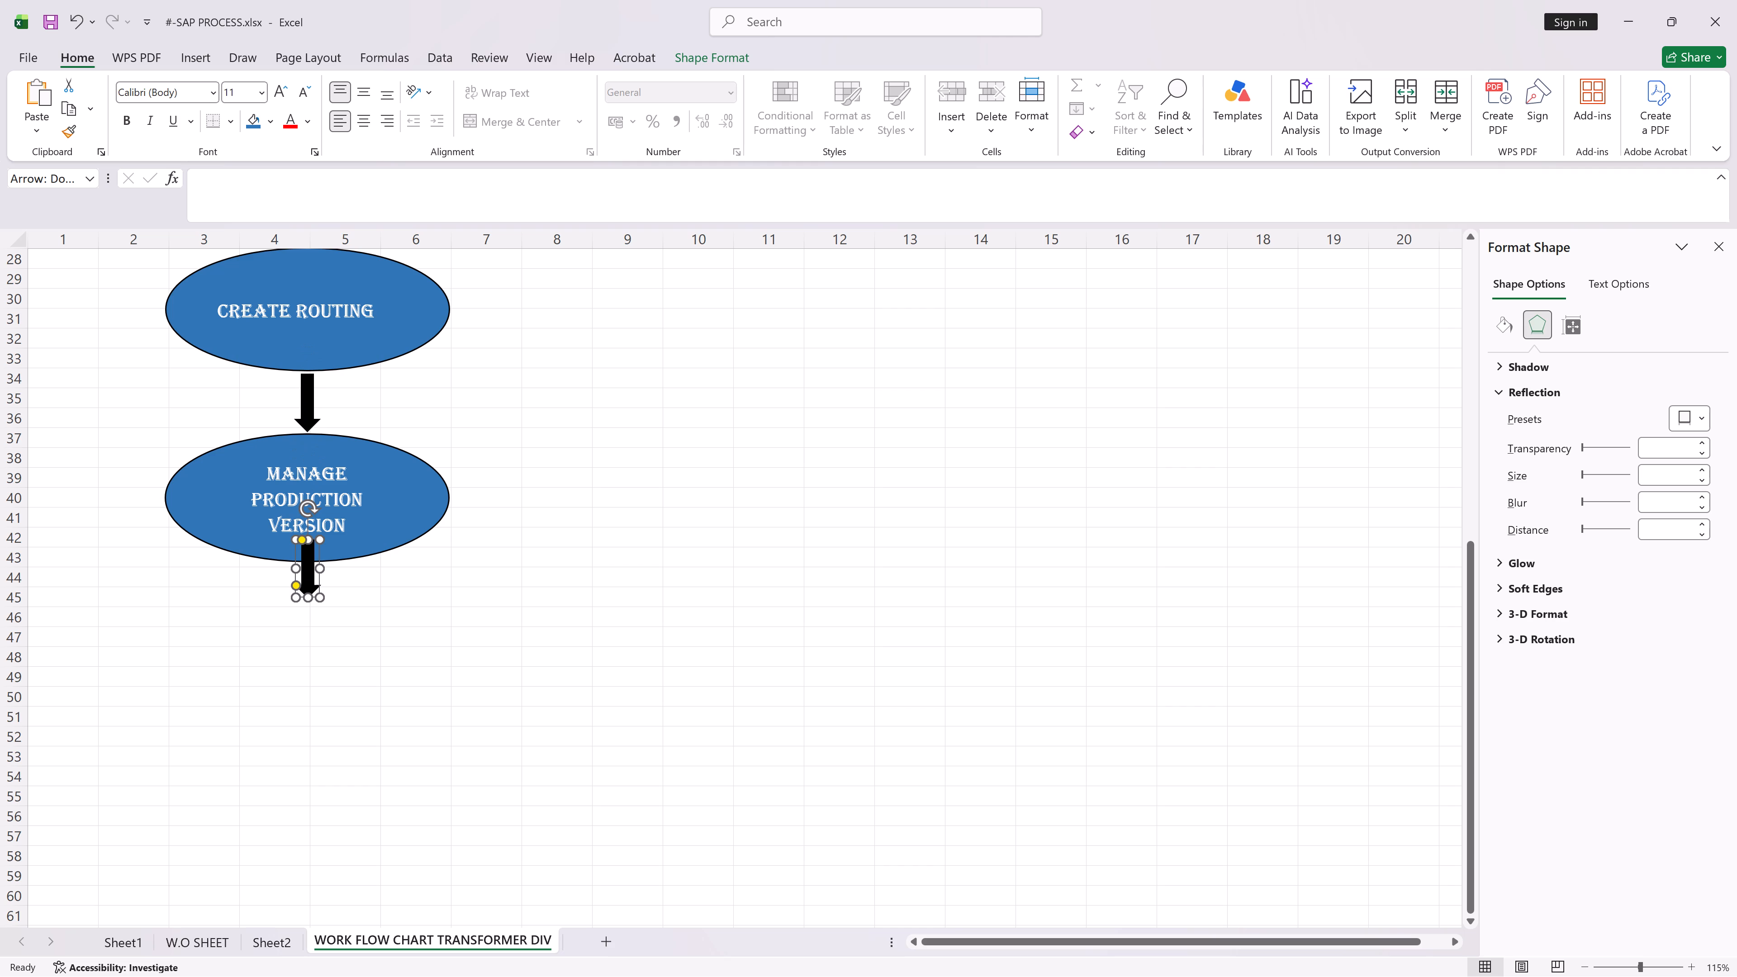
key(Down)
key(Down)
key(Down)
key(Down)
key(Down)
key(Down)
key(Down)
key(Down)
key(Down)
key(Down)
key(Down)
key(Down)
key(Down)
key(Down)
key(Down)
key(Down)
key(Down)
key(Down)
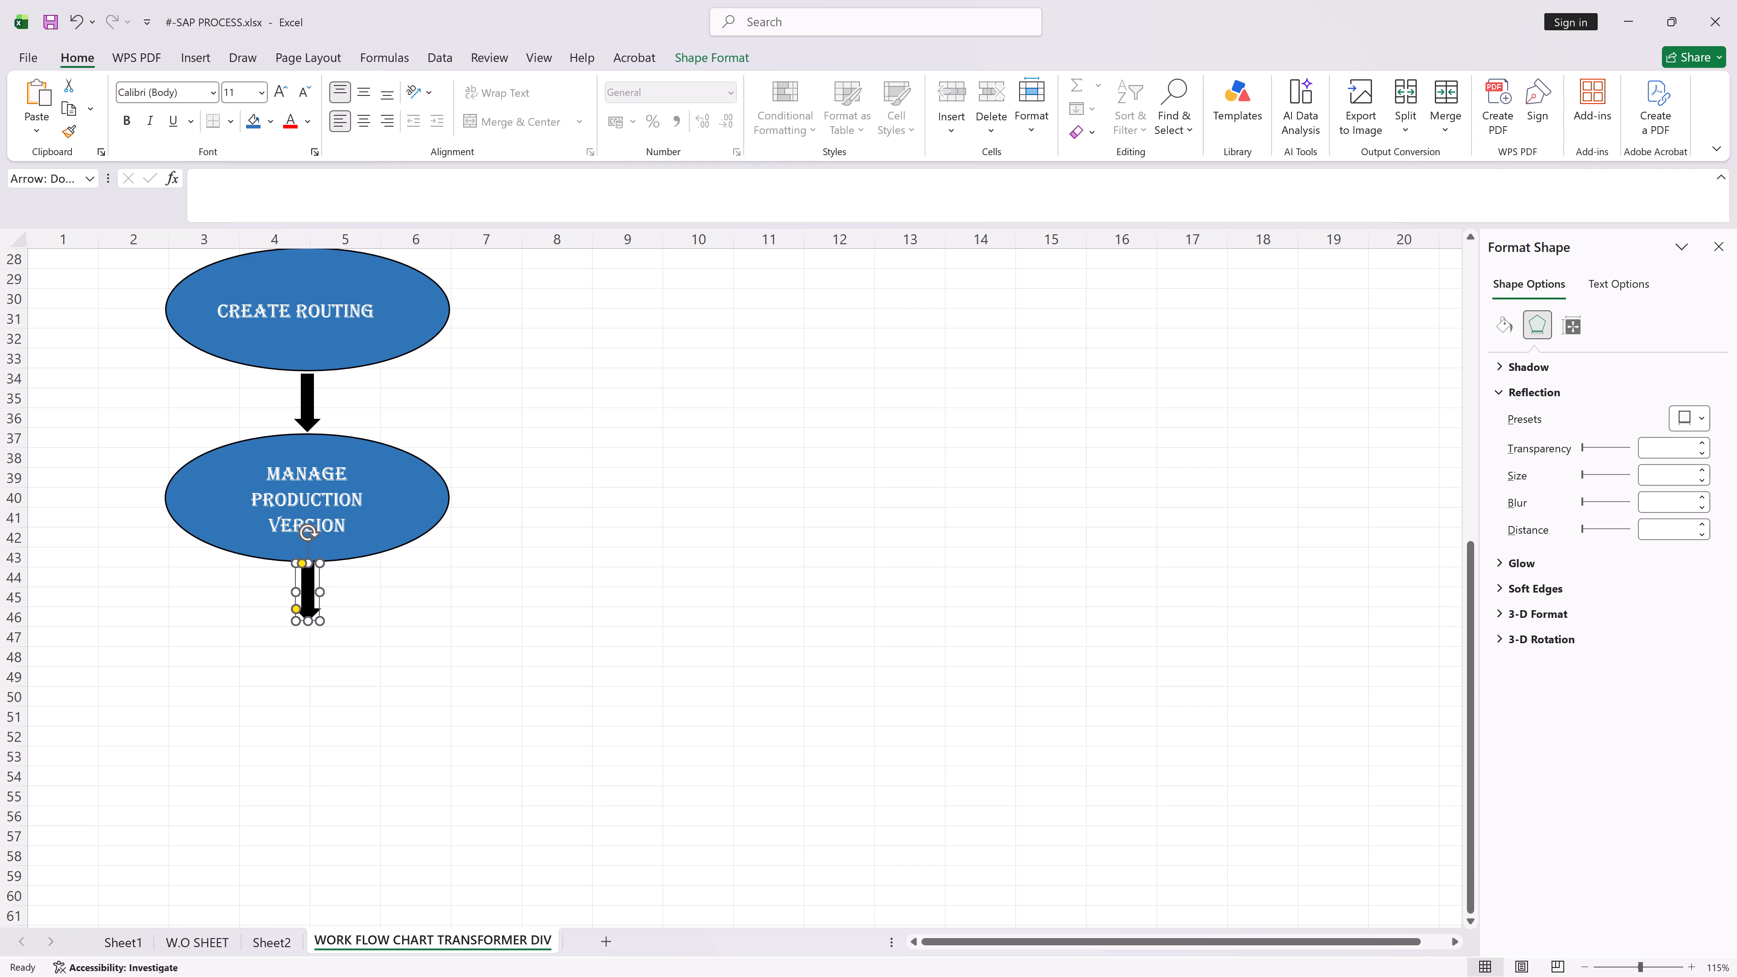
click(420, 583)
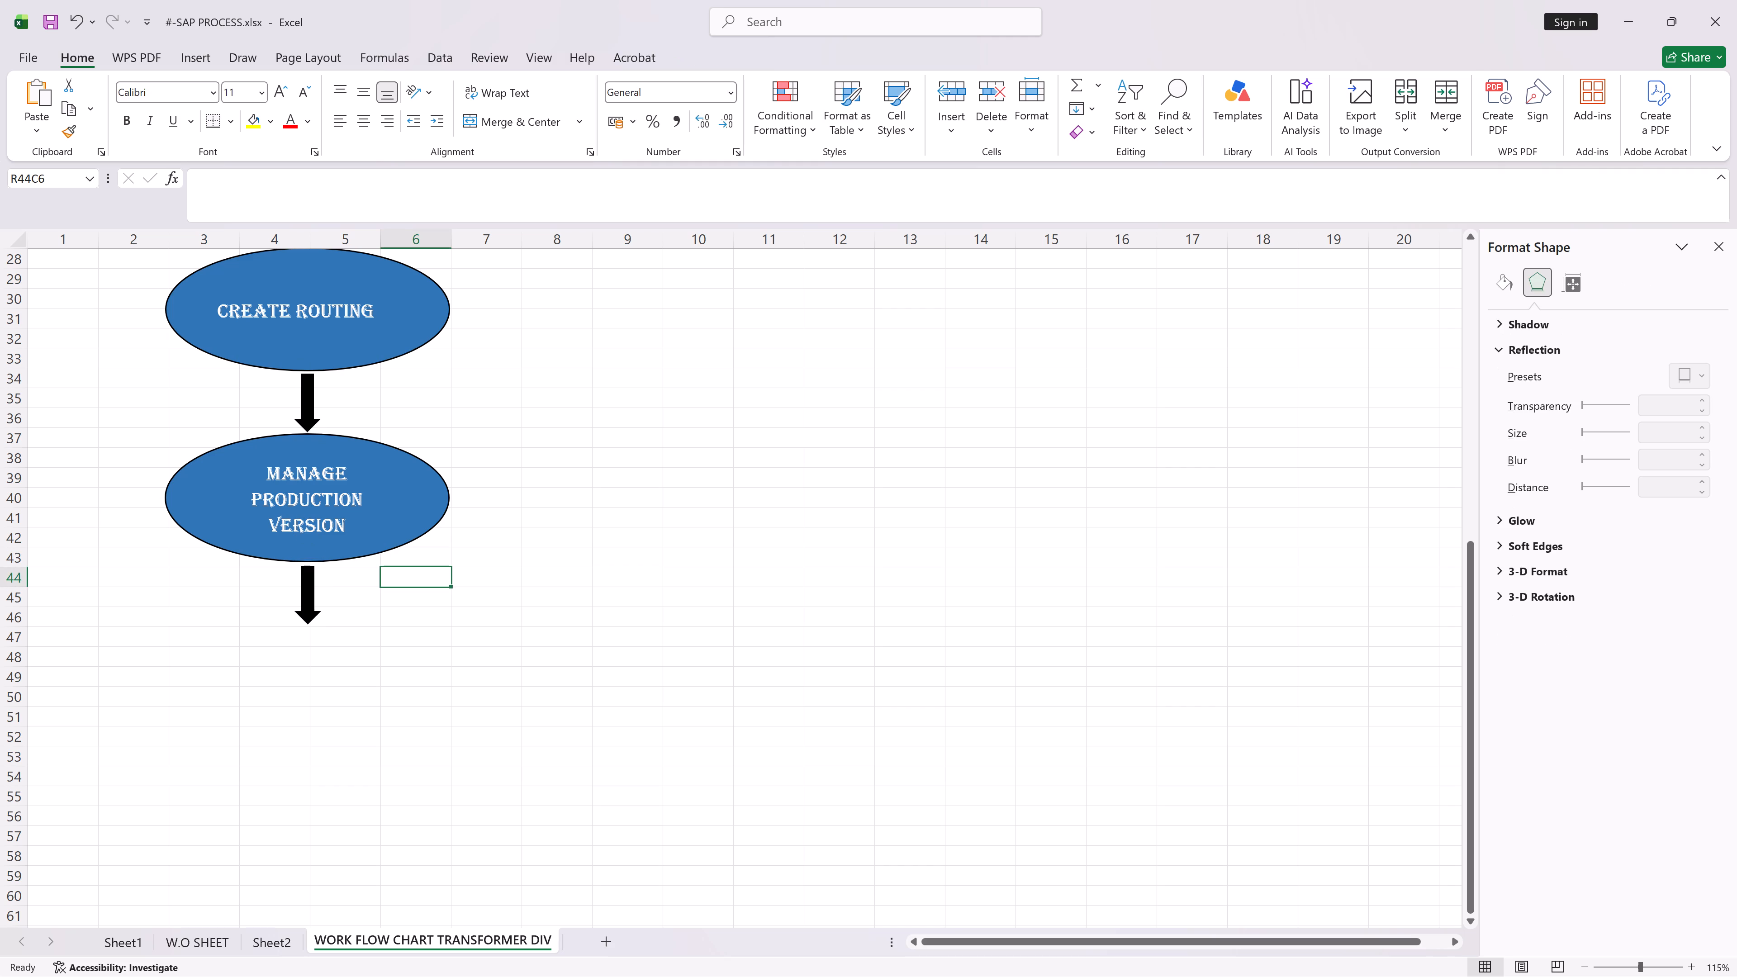
Place a copy of the Manage Production Version oval just below the lowest block arrow, aligned with the ovals above.
click(402, 532)
key(ctrl+c)
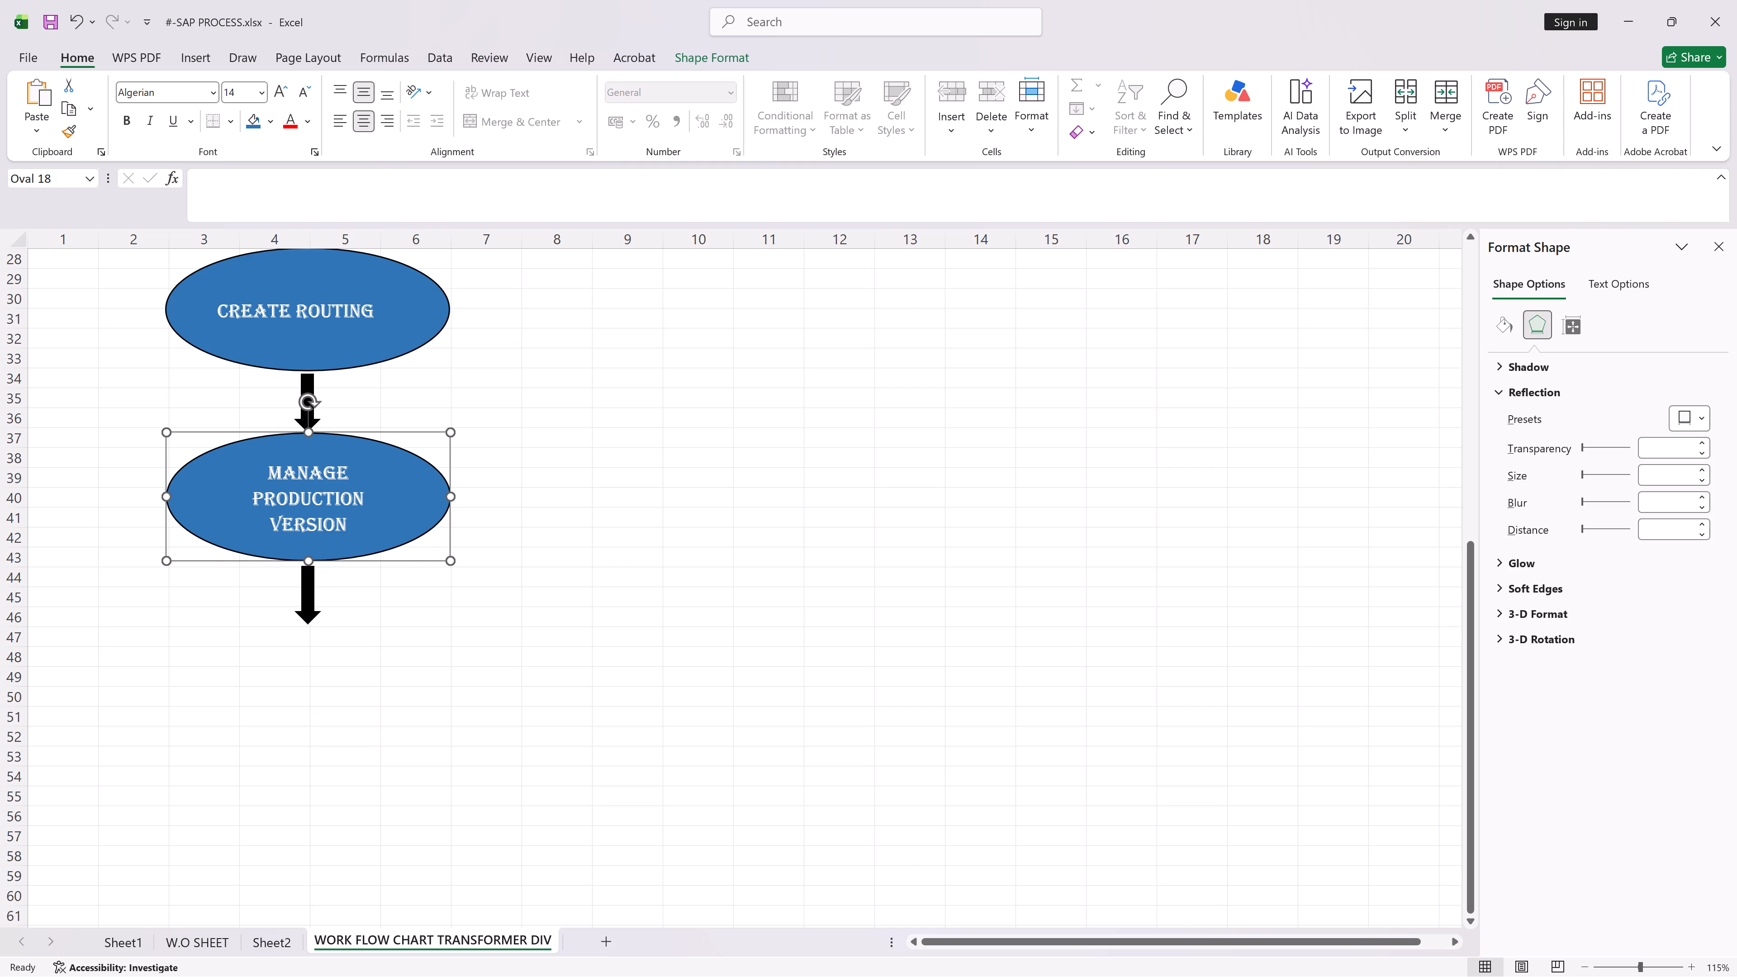
key(ctrl+v)
key(Left)
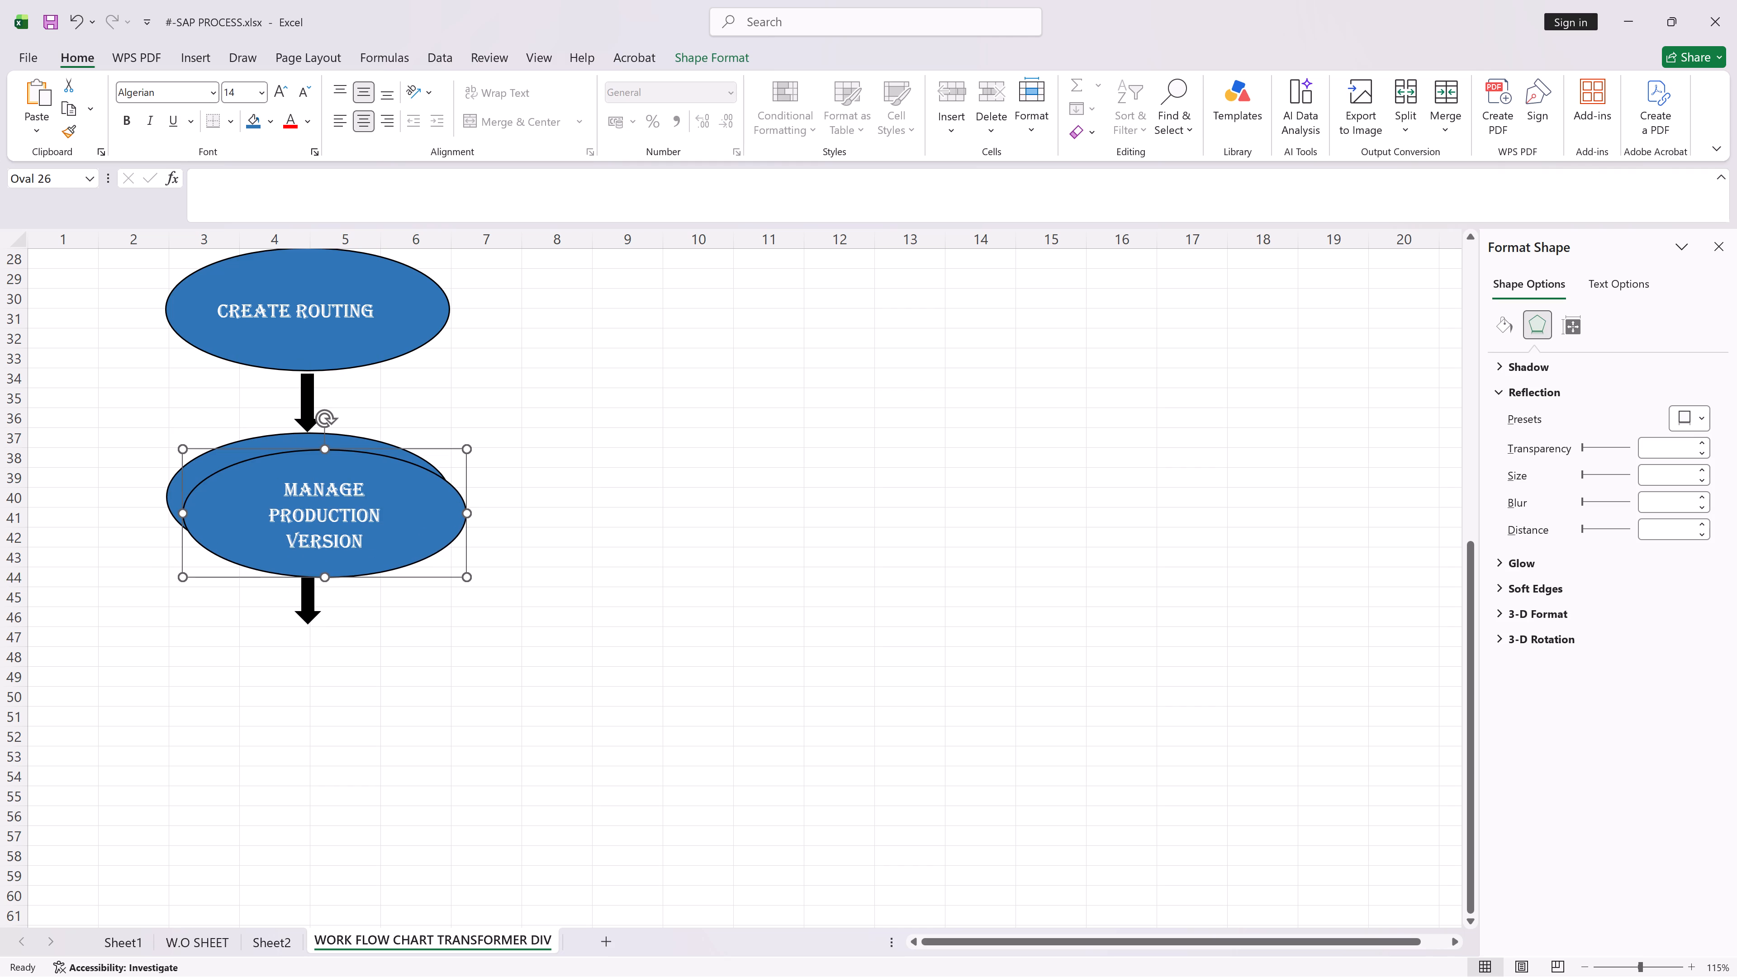
key(Left)
key(Left)
key(Left)
key(Left)
key(Left)
key(Left)
key(Left)
key(Left)
key(Left)
key(Left)
key(Left)
key(Left)
key(Left)
key(Left)
key(Left)
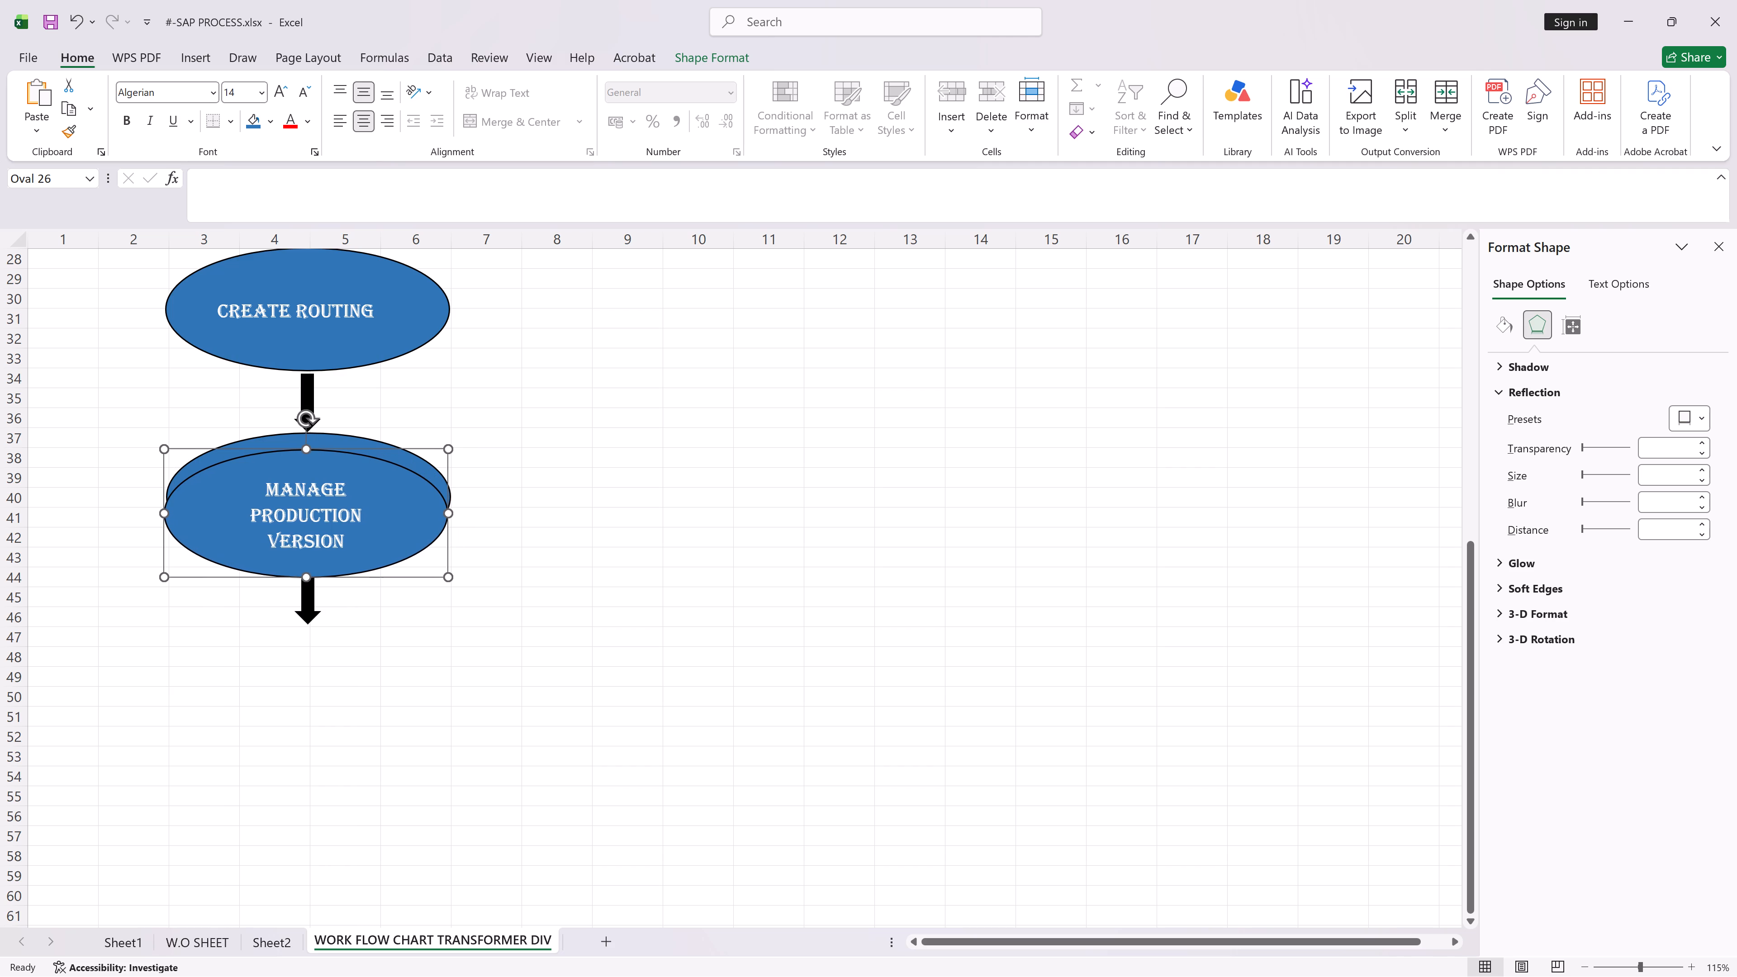
key(Right)
key(Right)
key(Right)
key(Right)
key(Right)
key(Right)
key(Down)
key(Down)
key(Down)
key(Down)
key(Down)
key(Down)
key(Down)
key(Down)
key(Down)
key(Down)
key(Down)
key(Down)
key(Down)
key(Down)
key(Down)
key(Down)
key(Down)
key(Down)
key(Down)
key(Down)
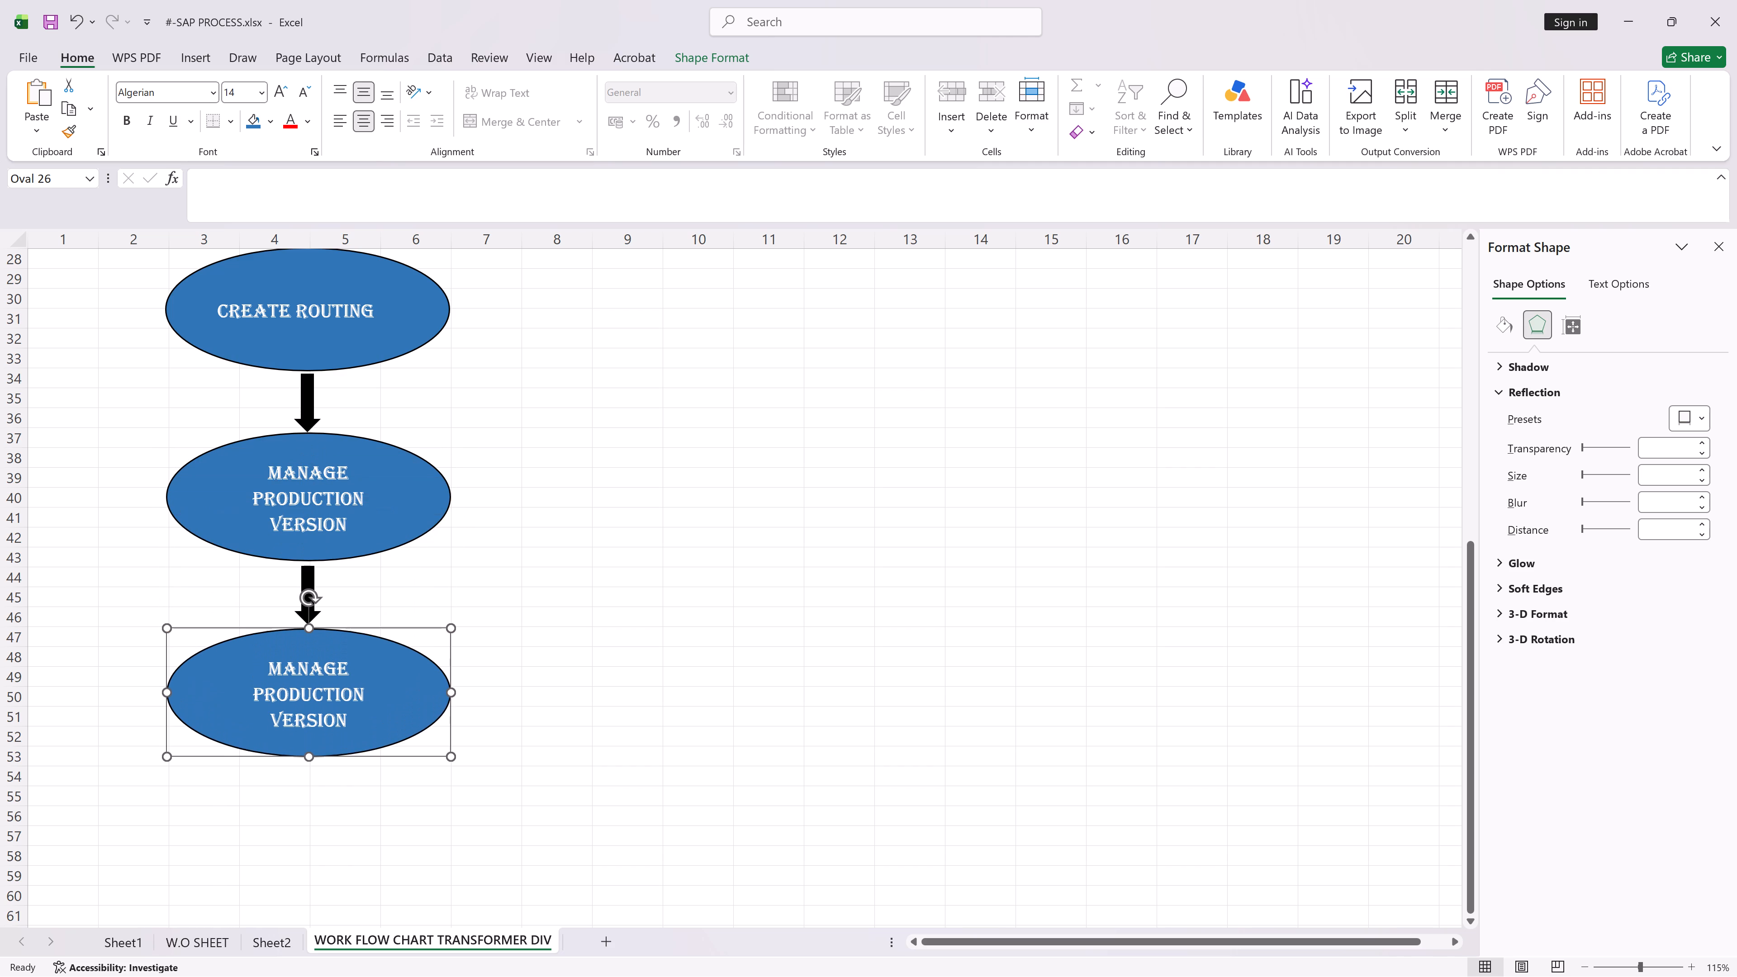
key(Down)
key(Up)
key(Up)
key(Up)
key(Up)
key(Up)
key(Up)
key(Up)
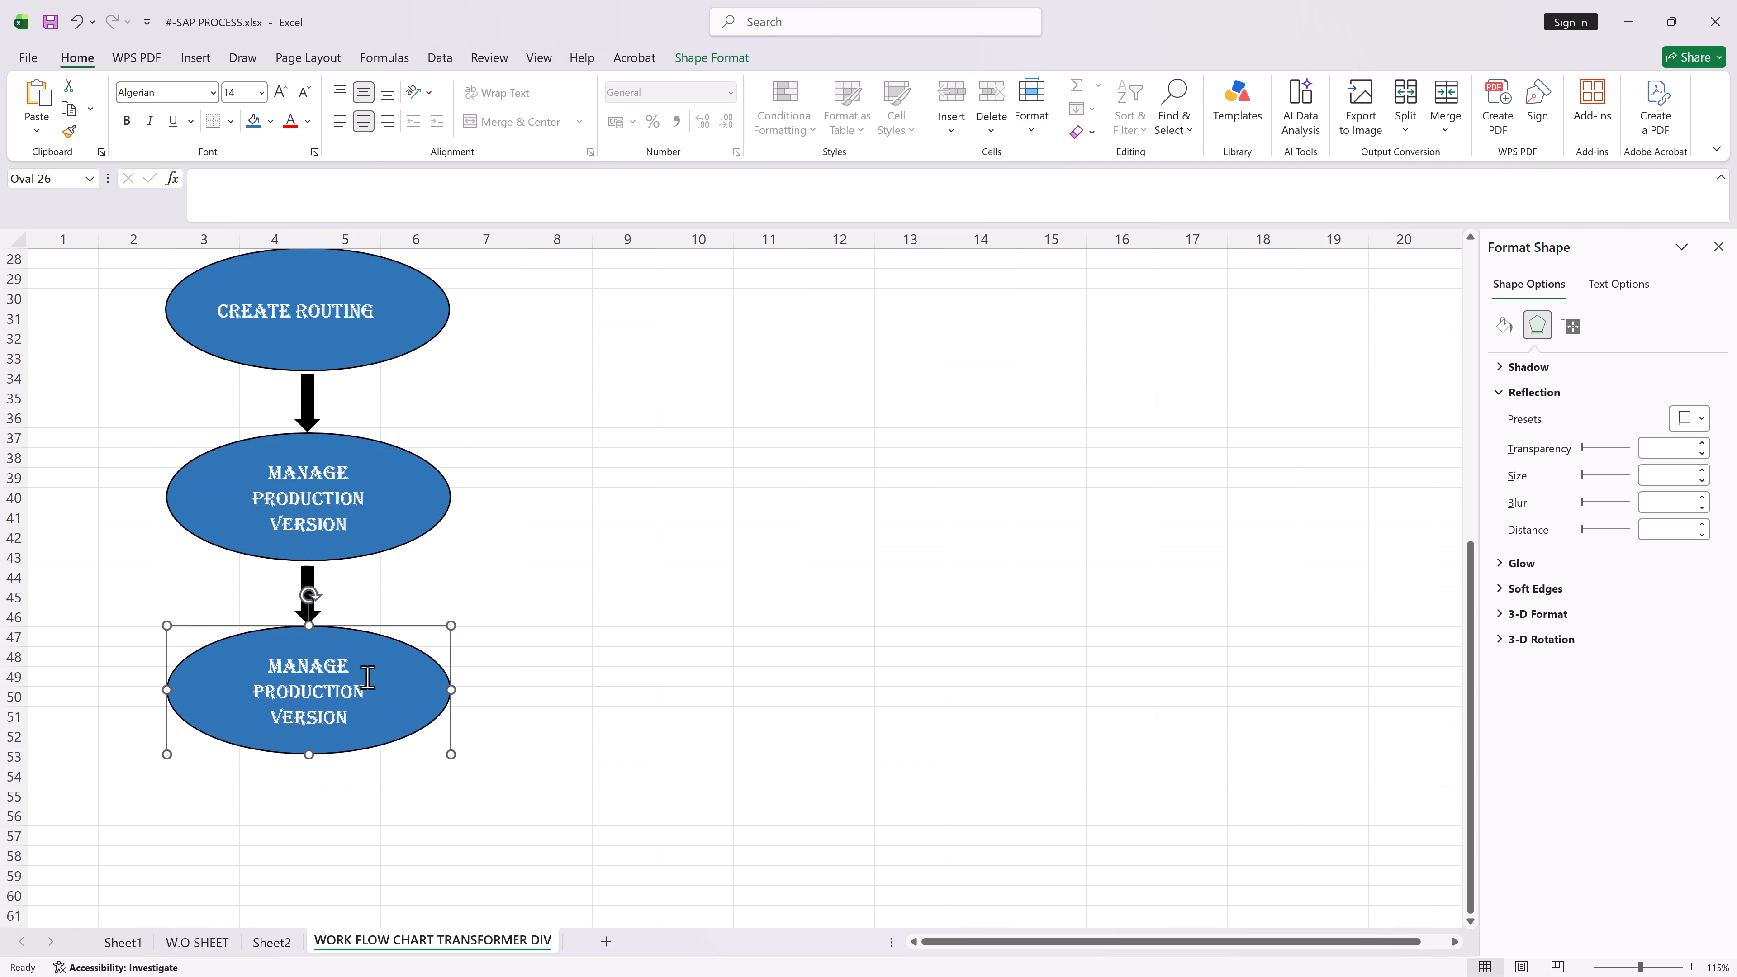
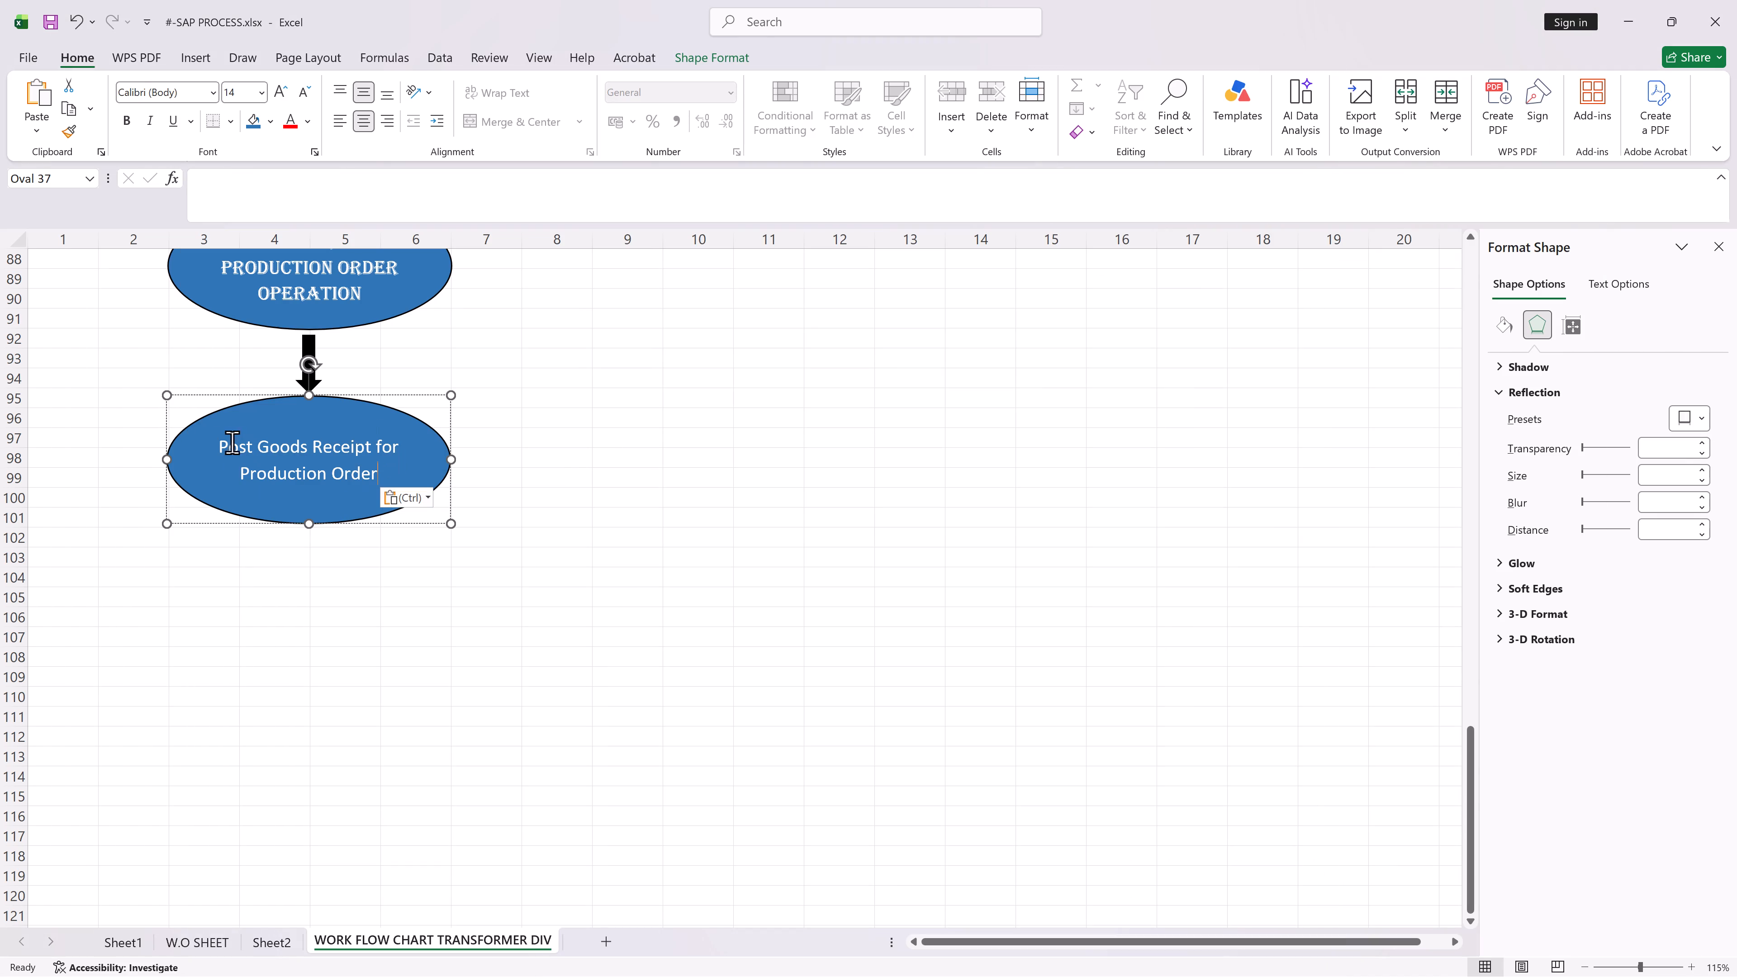
Set the Post Goods Receipt for Production Order label's font to Algerian.
drag(219, 442, 383, 472)
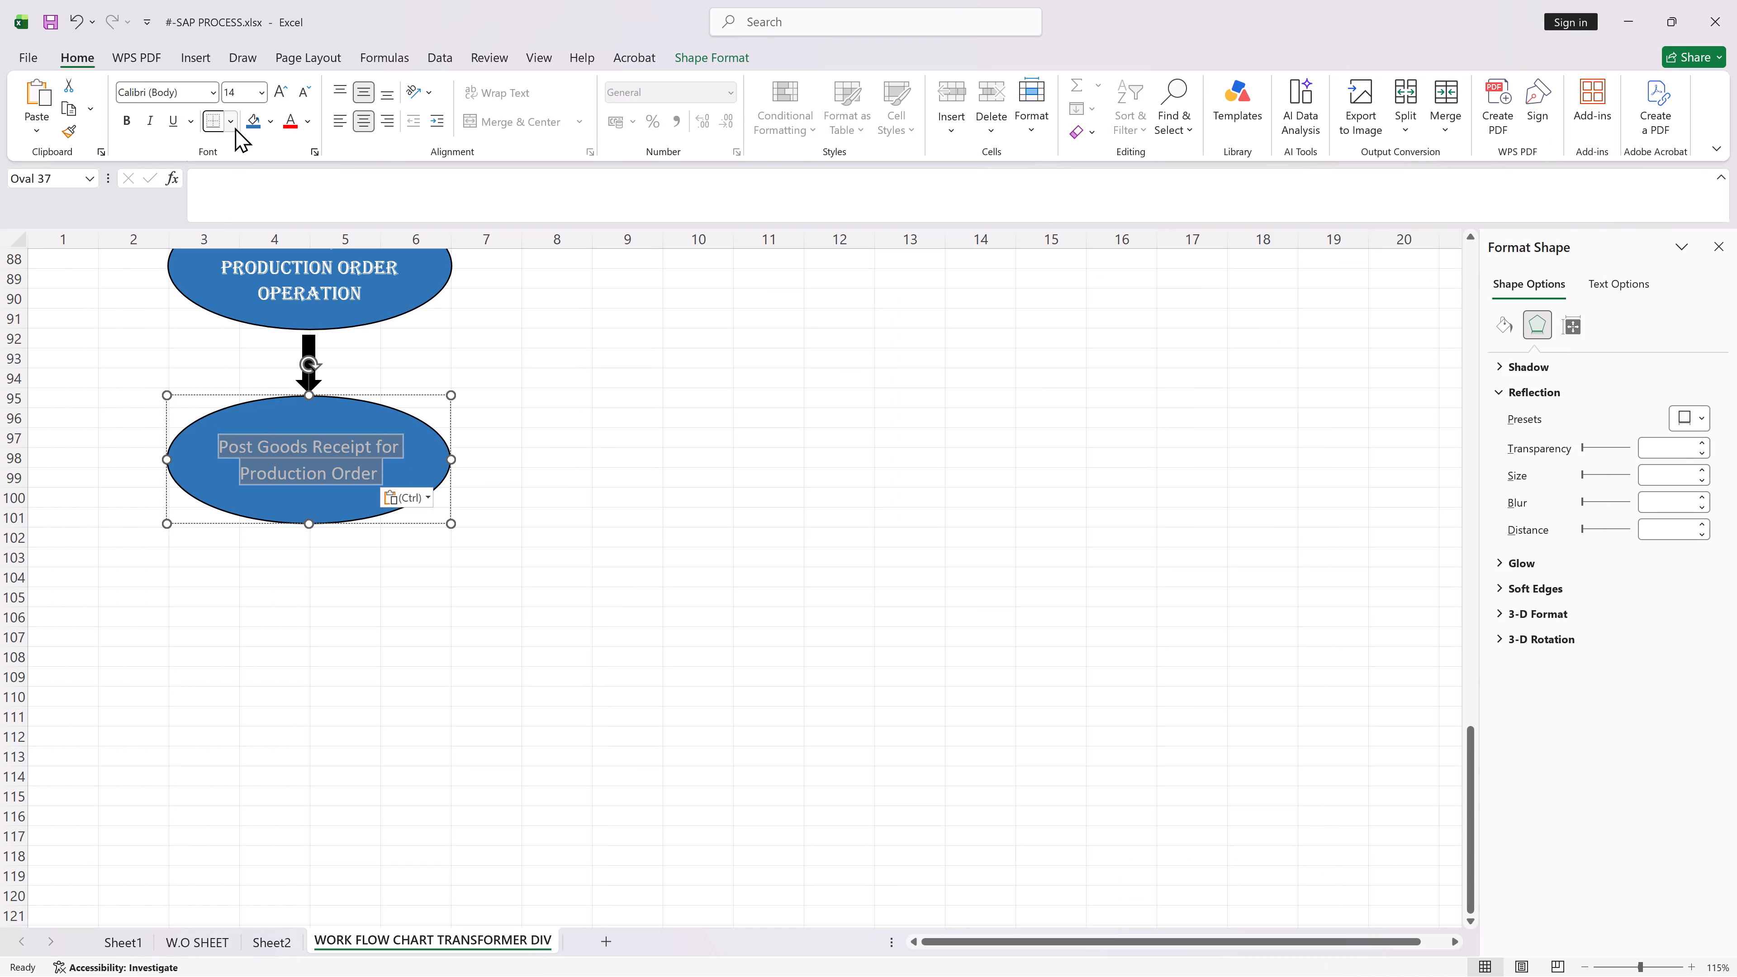
click(214, 94)
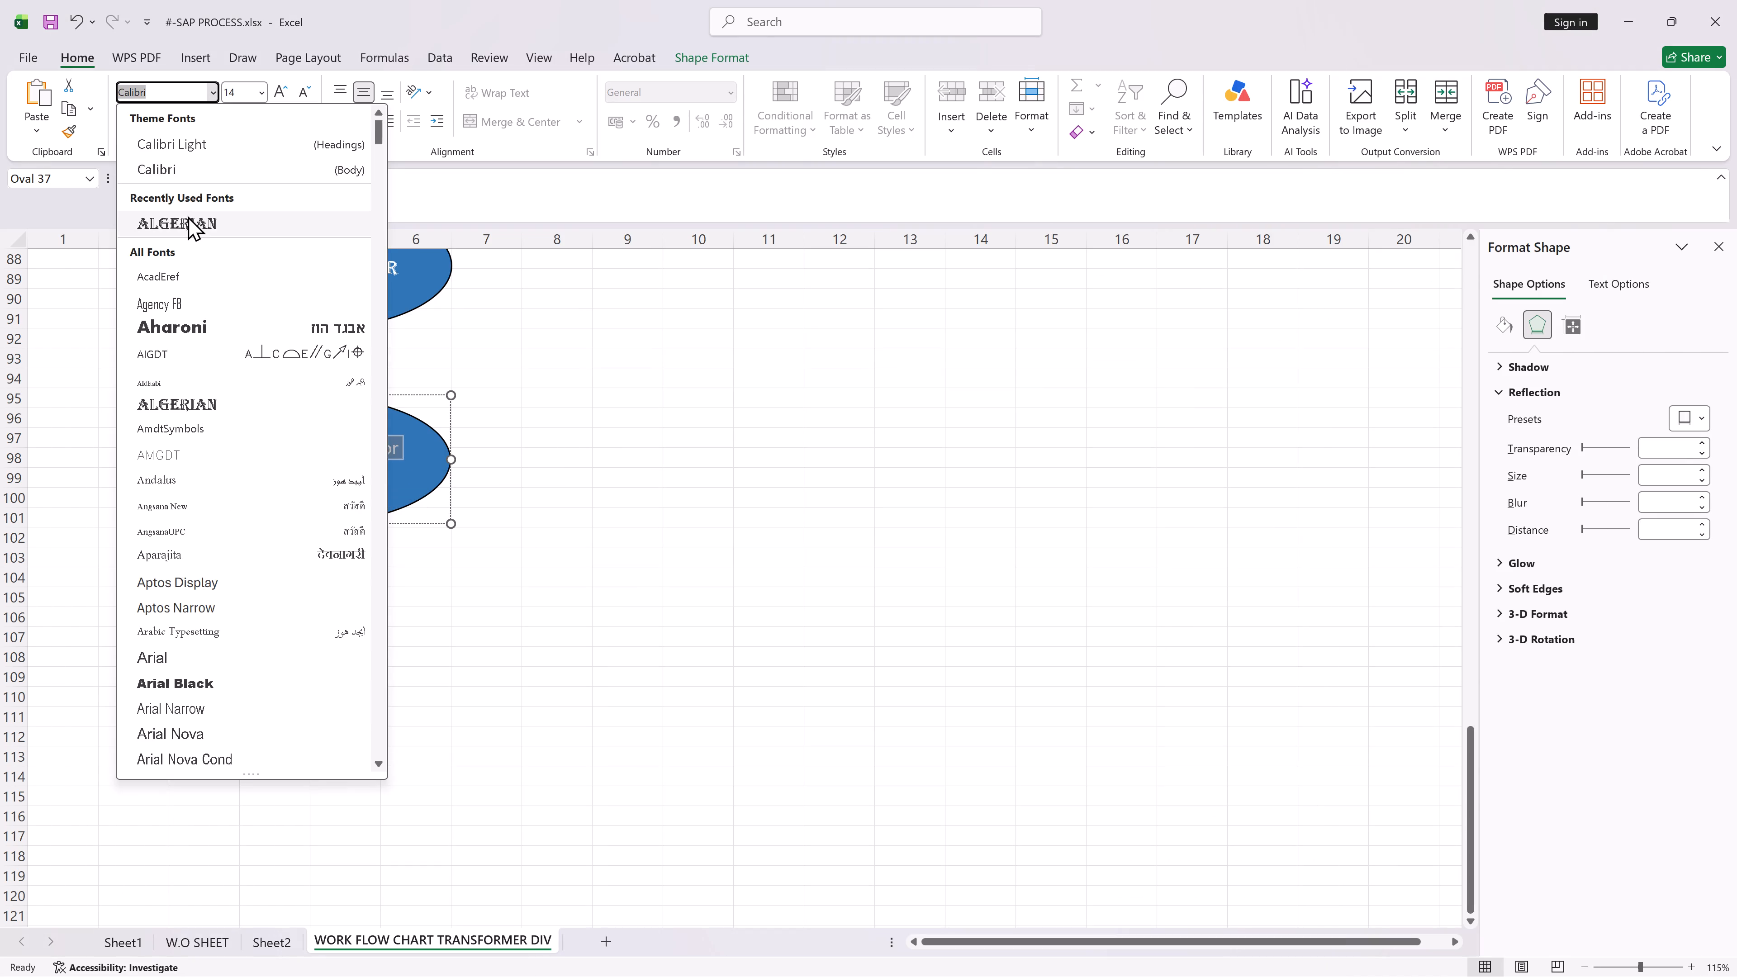
click(187, 217)
click(327, 625)
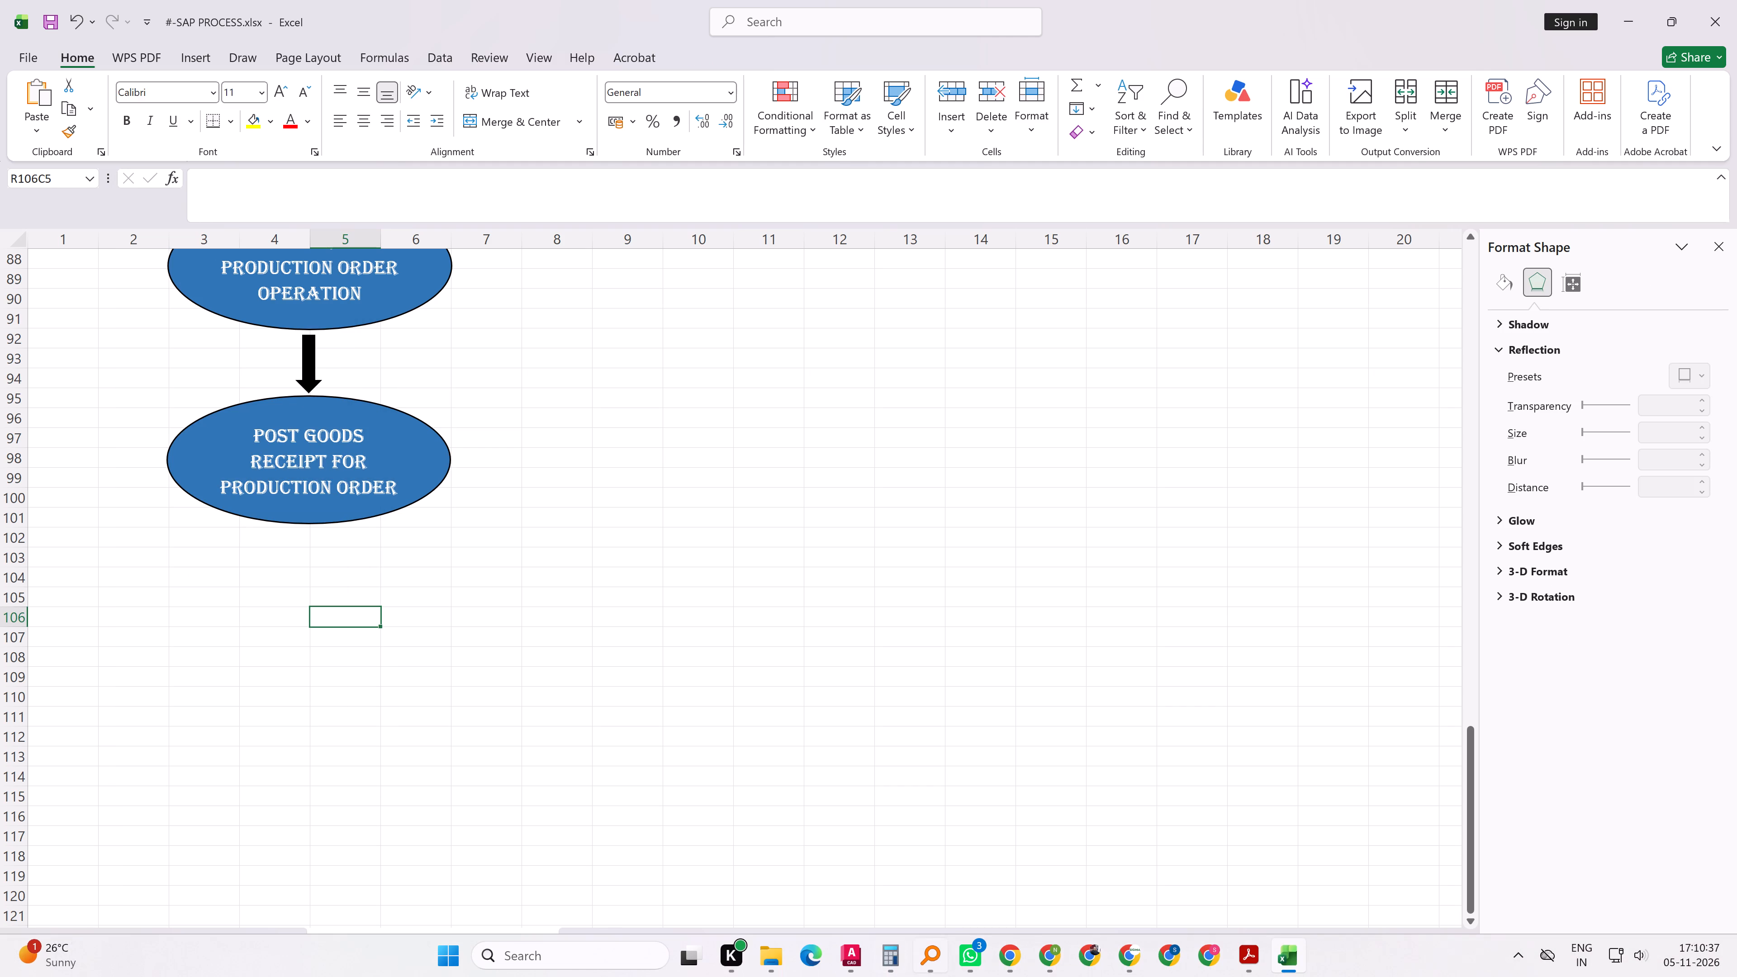
Check the ChatGPT process list and review the flow chart's ovals and arrows from SAP Transformers Division down to the last oval.
click(1057, 960)
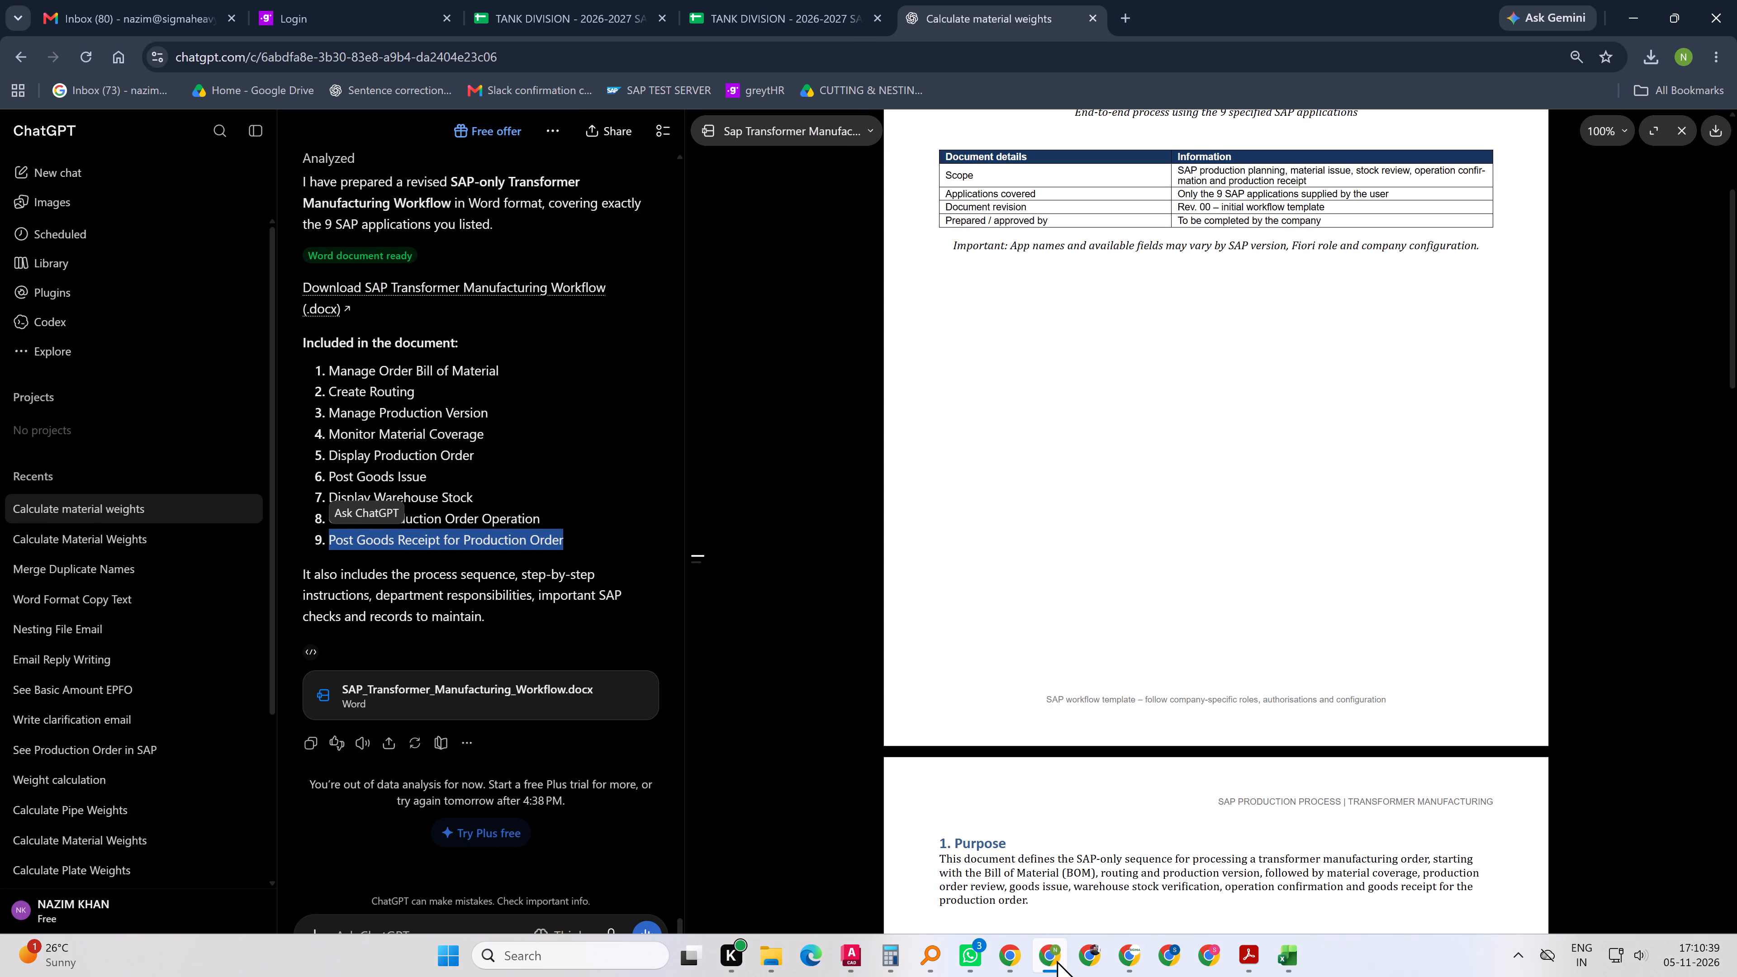
click(1057, 960)
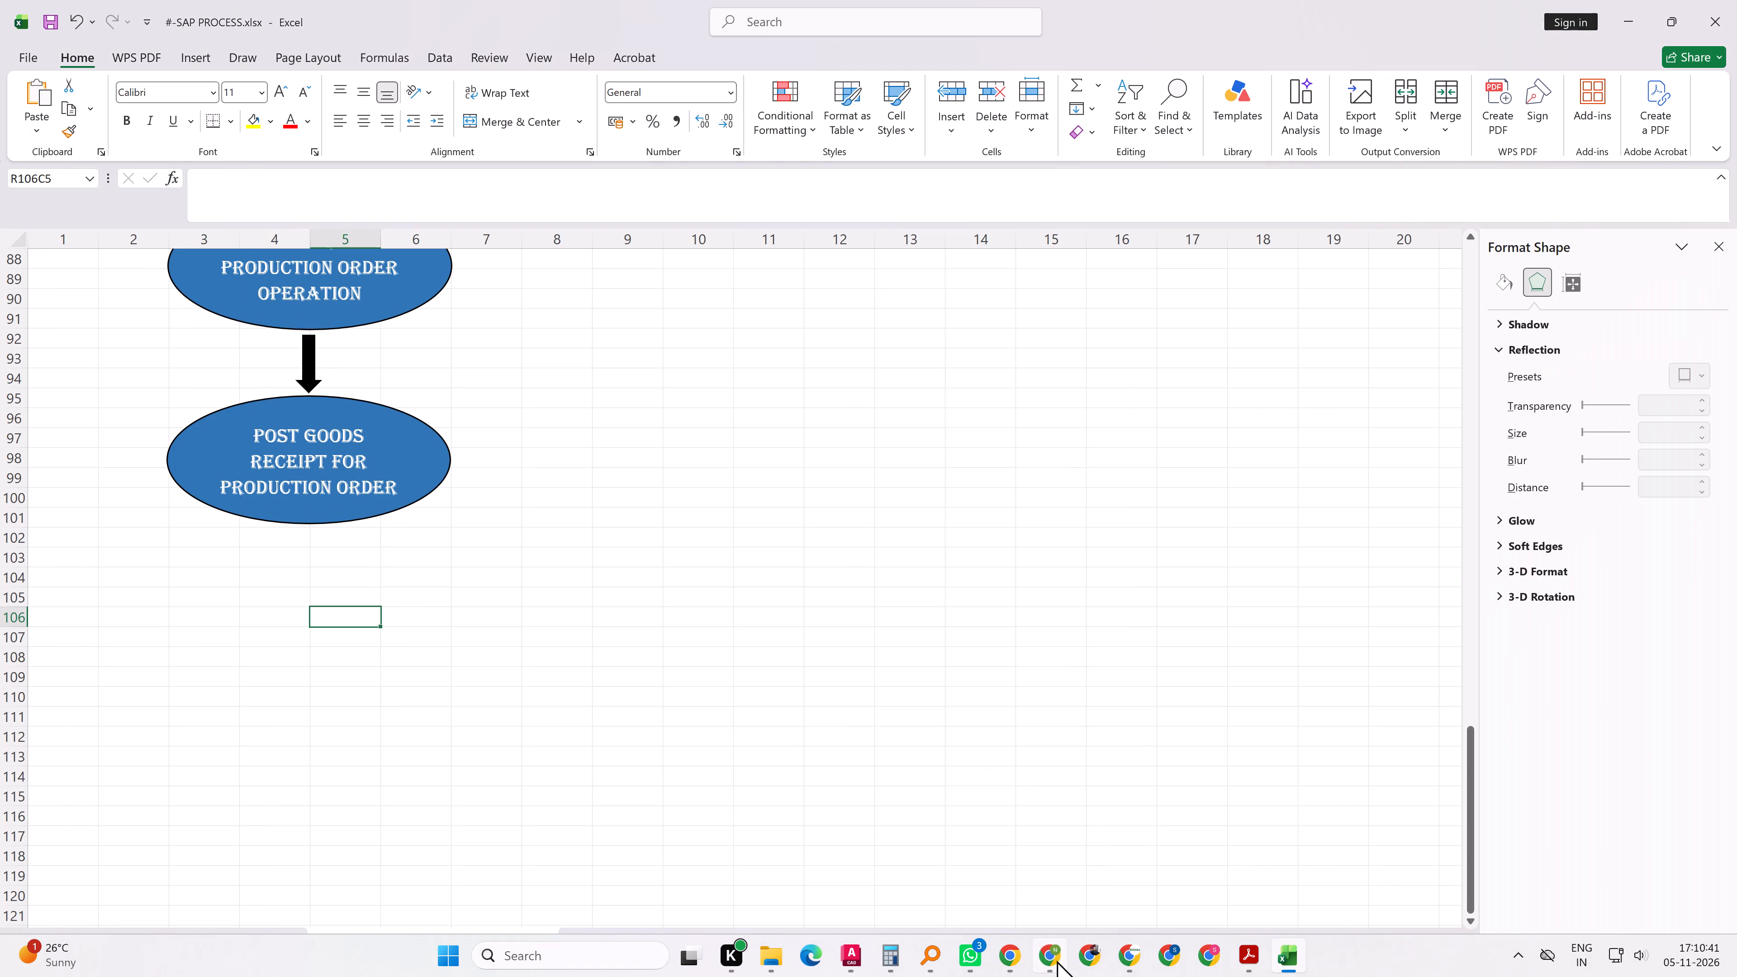
scroll(394, 672, up, 8)
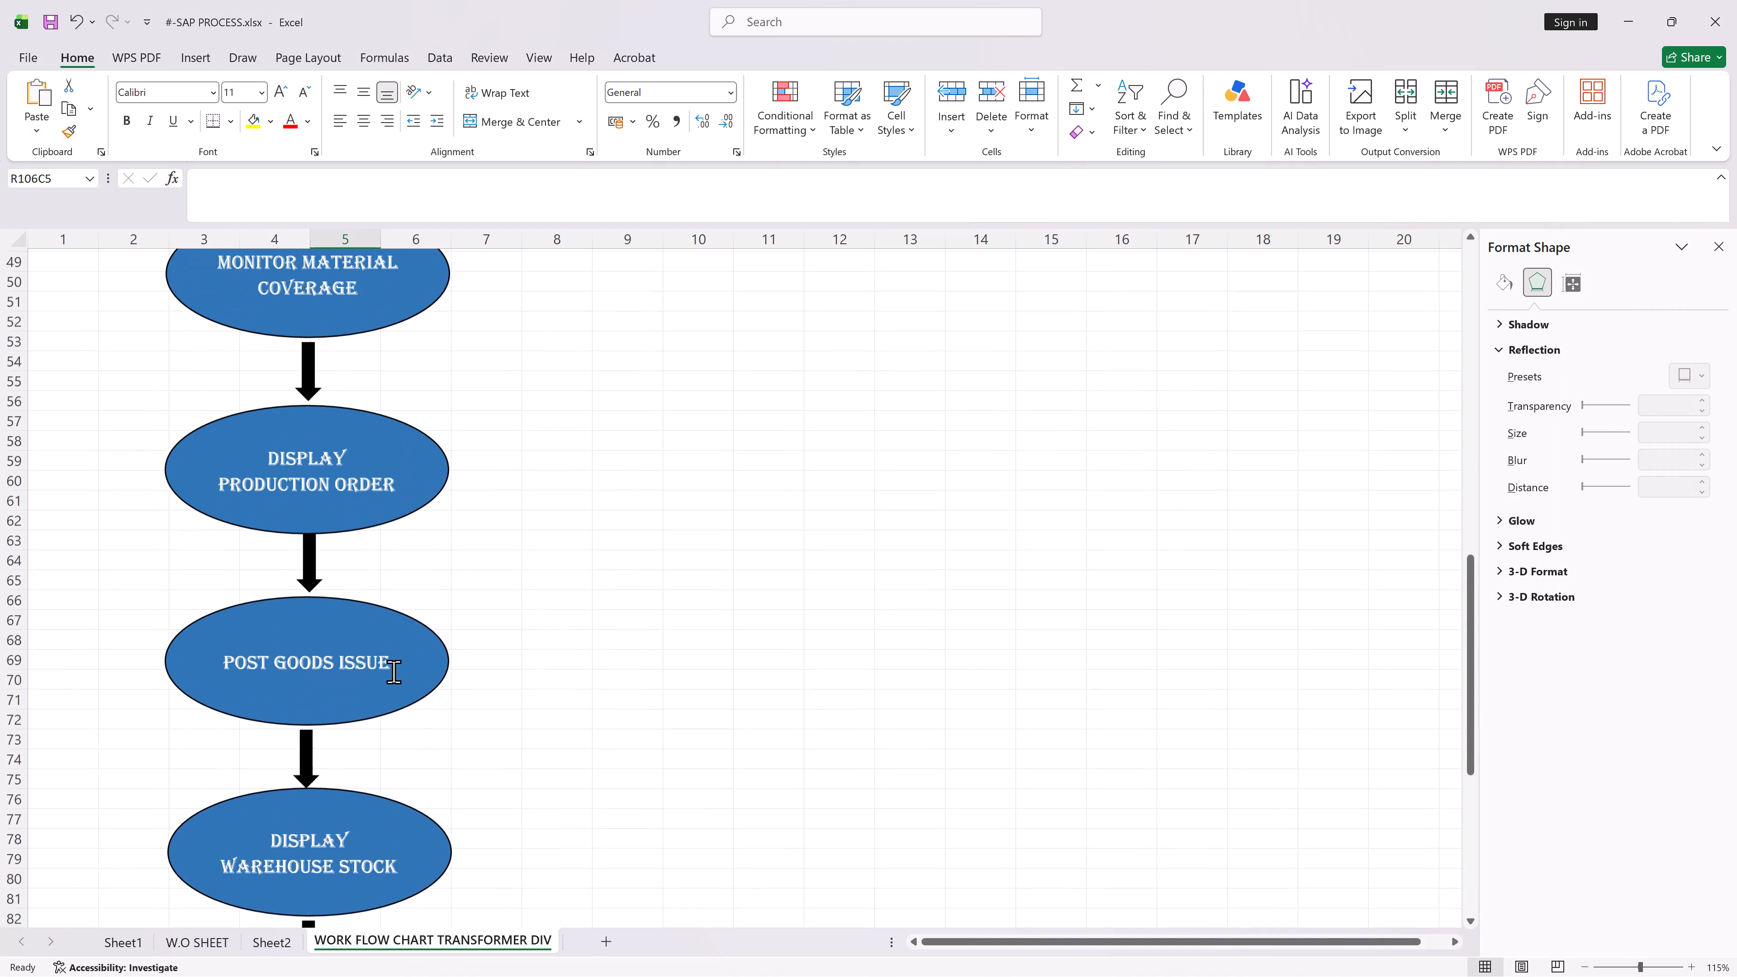
scroll(394, 672, up, 8)
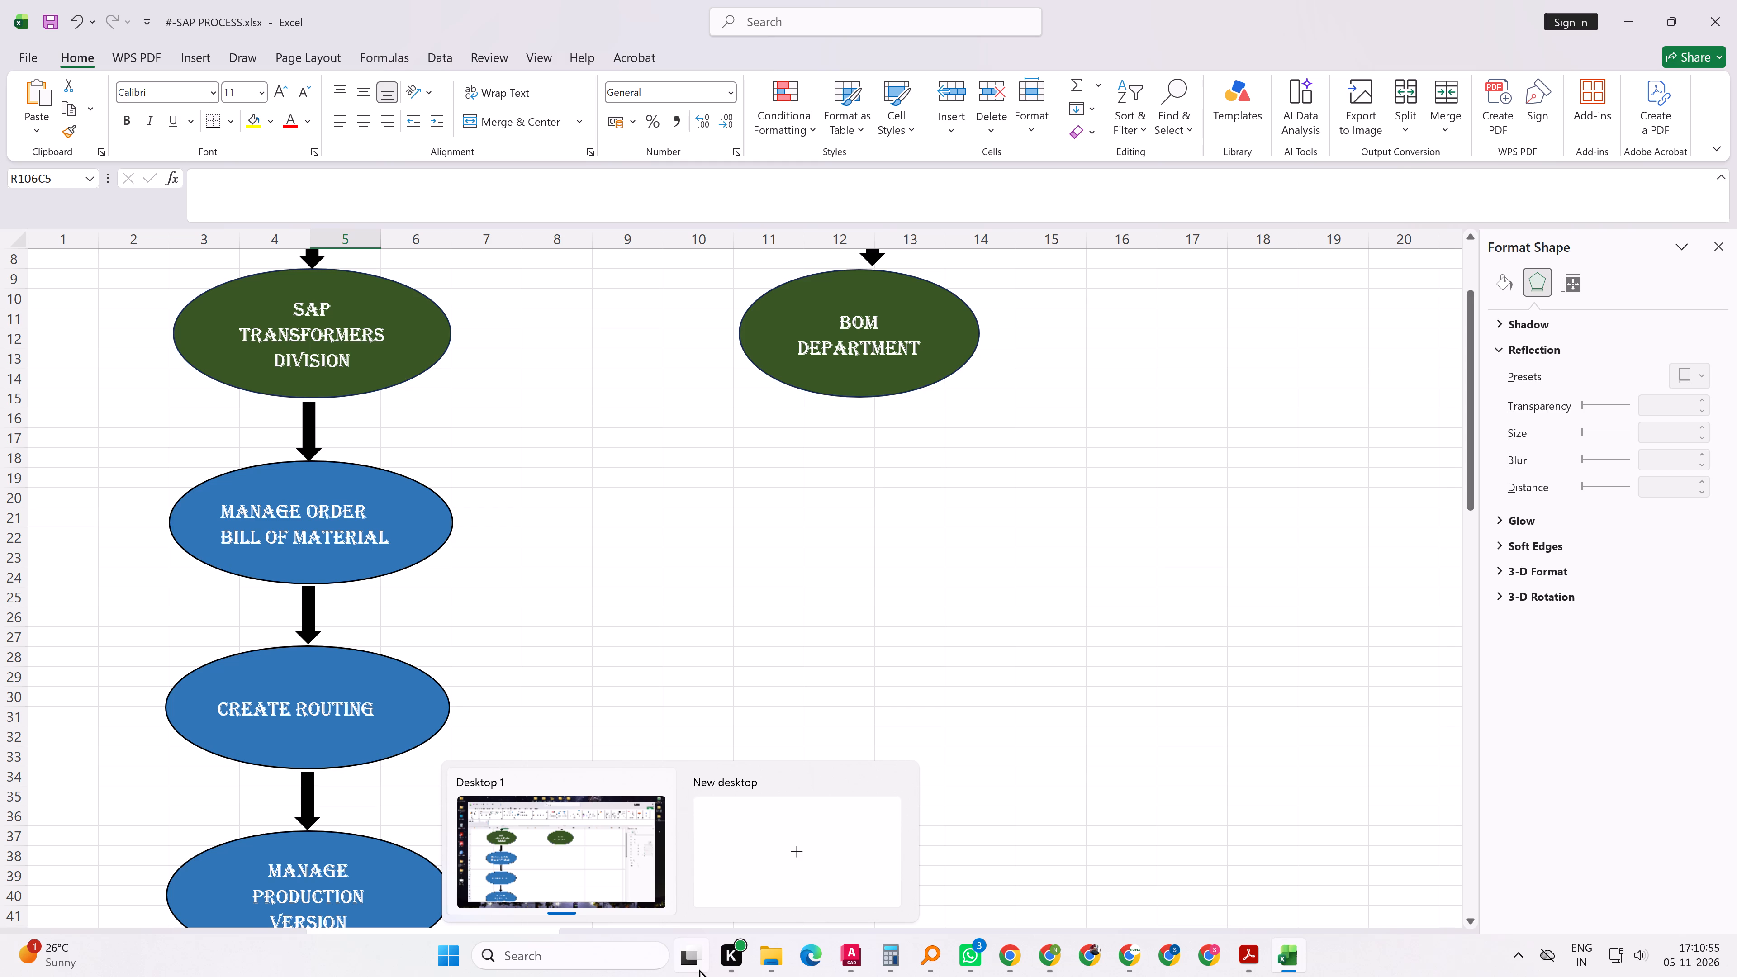
drag(525, 500, 327, 777)
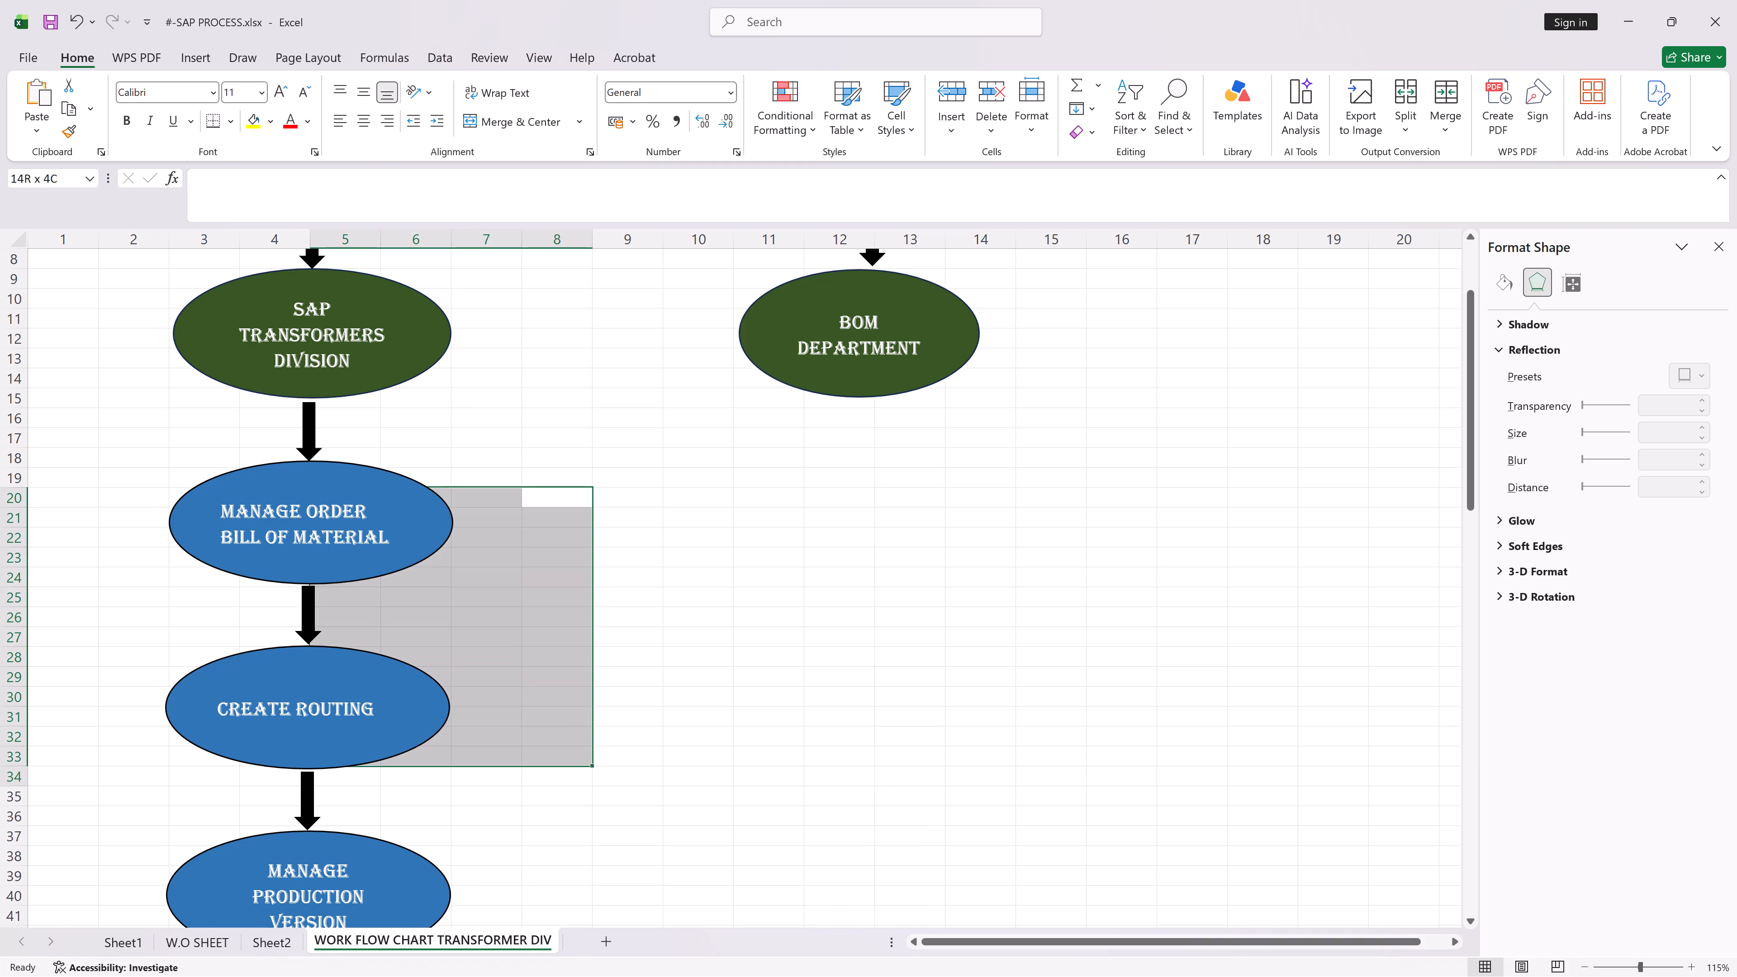
drag(327, 777, 324, 791)
click(429, 503)
click(313, 614)
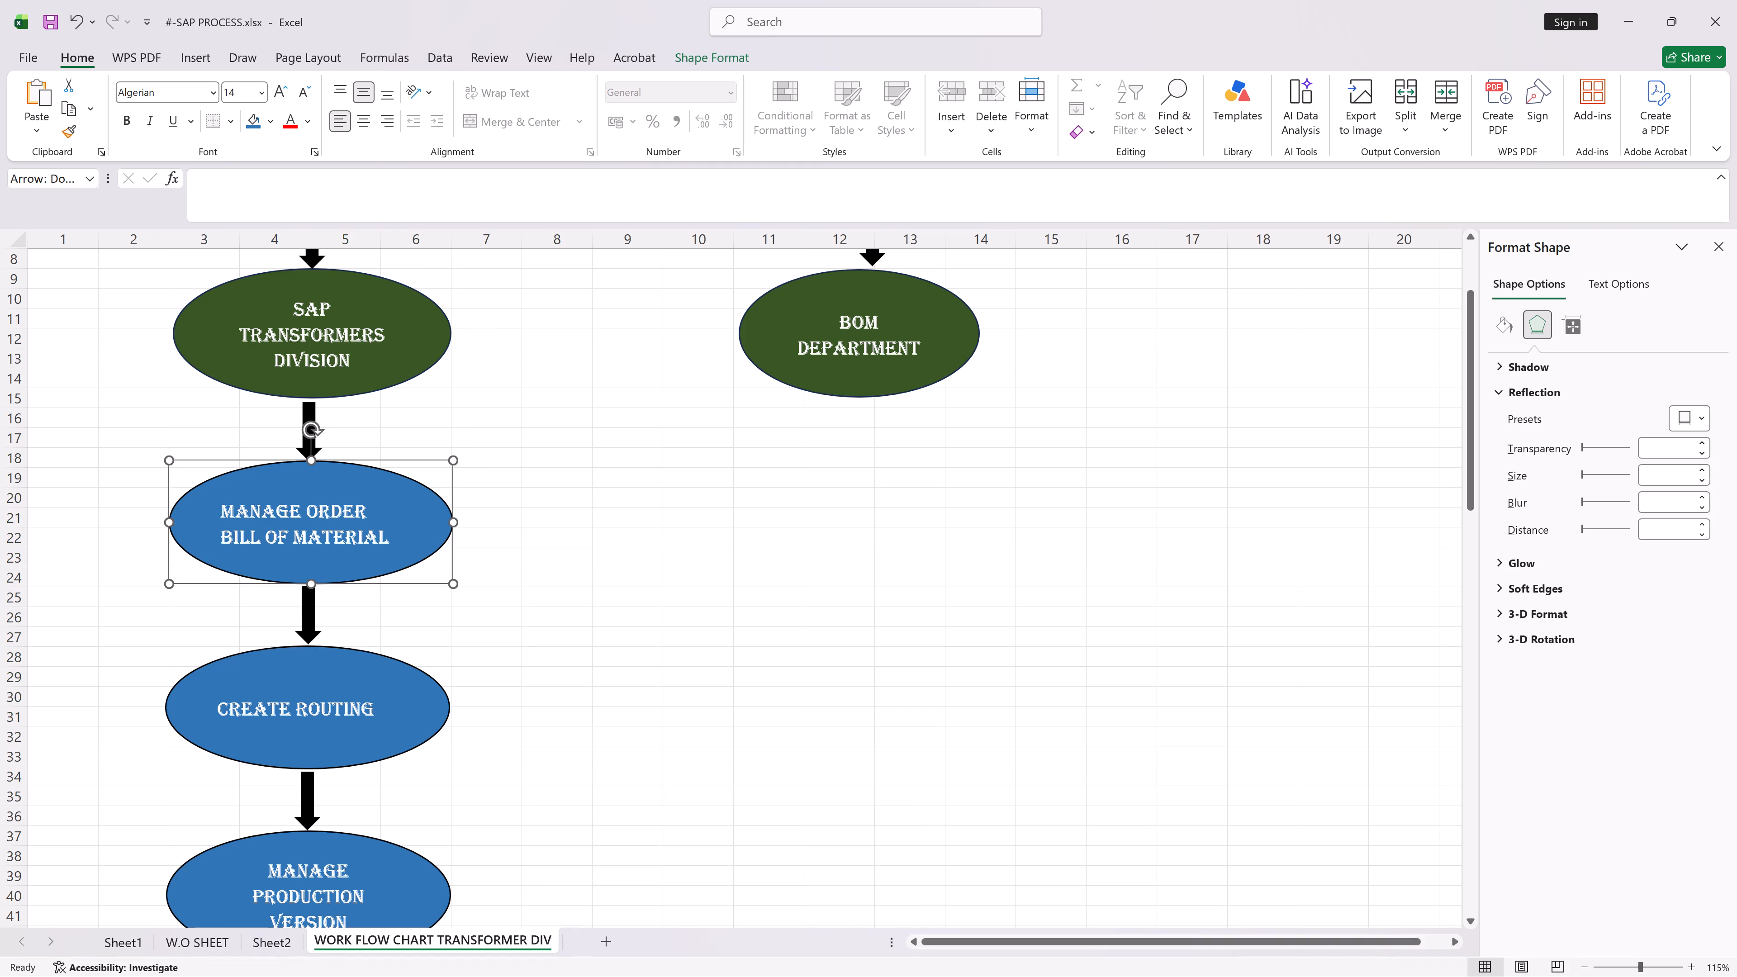
click(412, 523)
scroll(498, 501, down, 2)
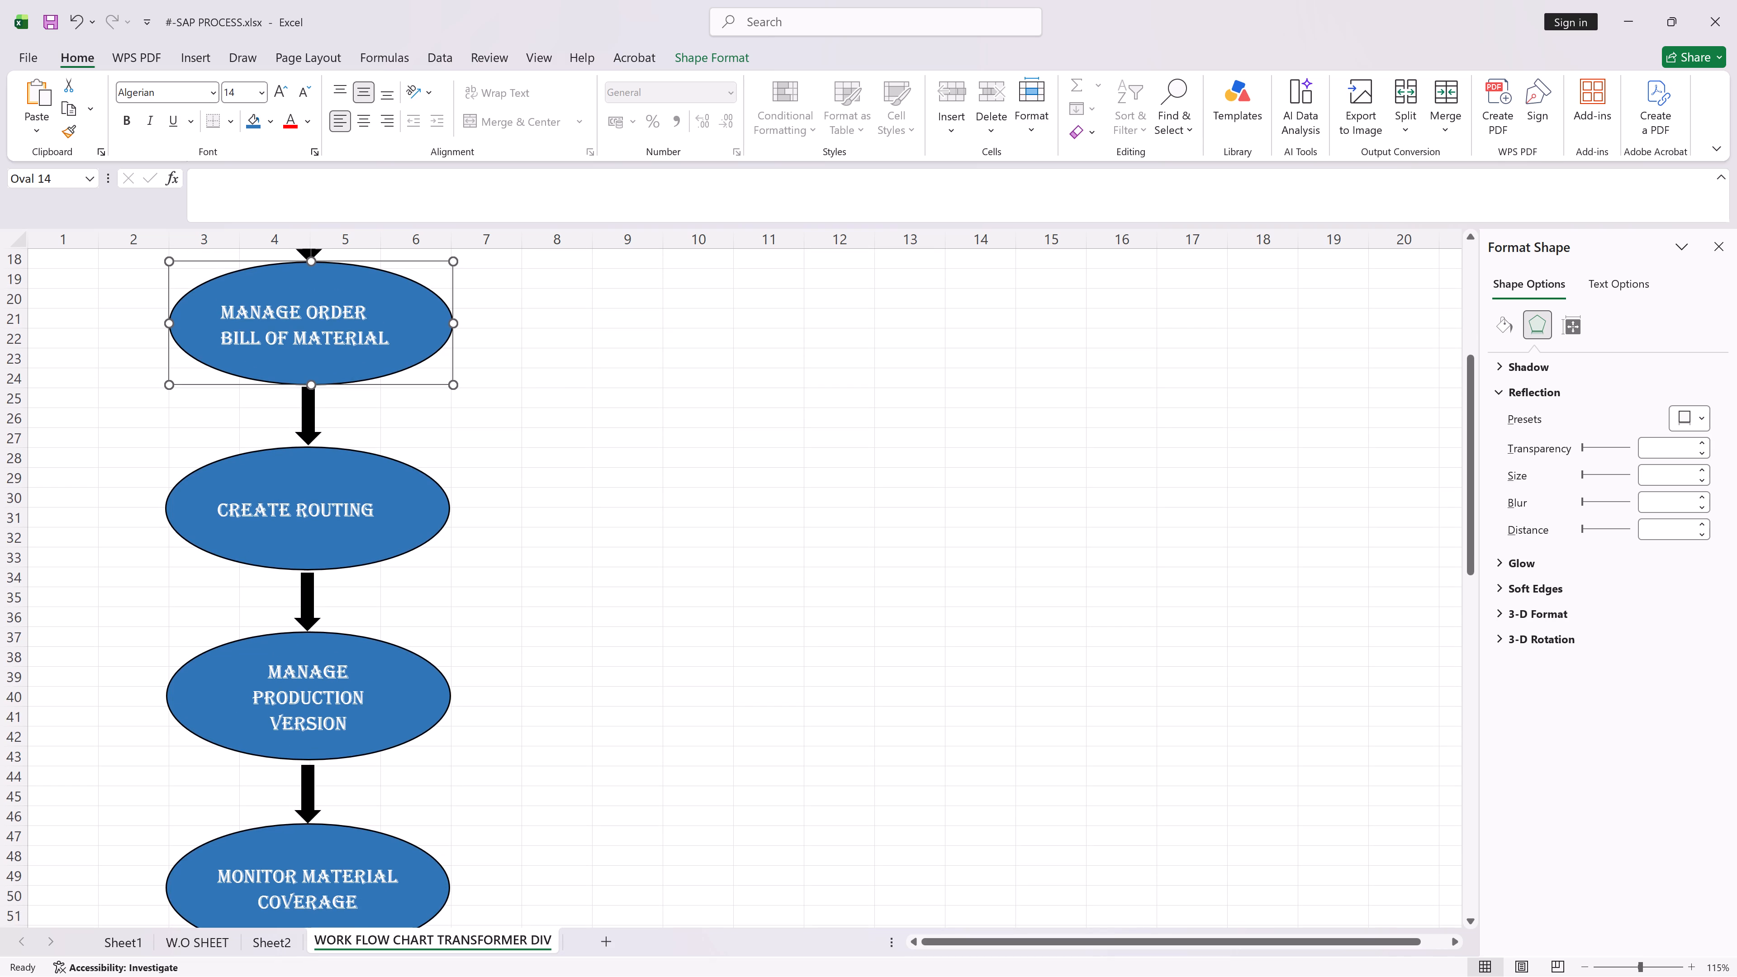
scroll(498, 501, down, 2)
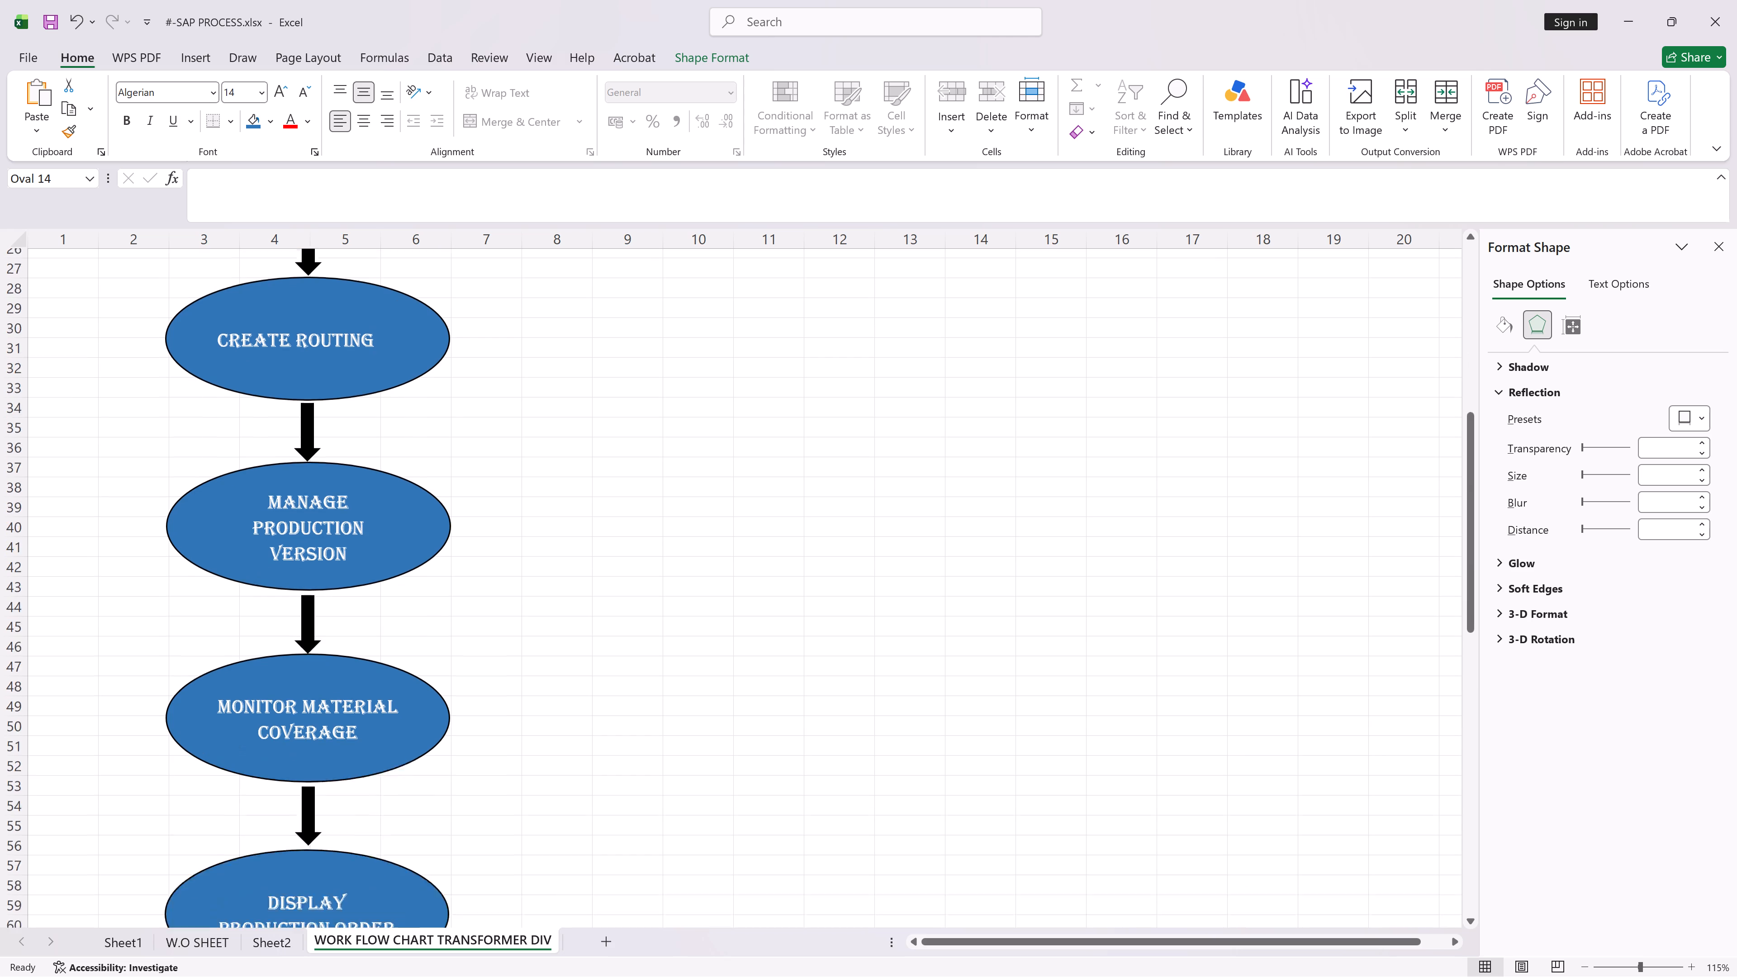
scroll(498, 501, down, 9)
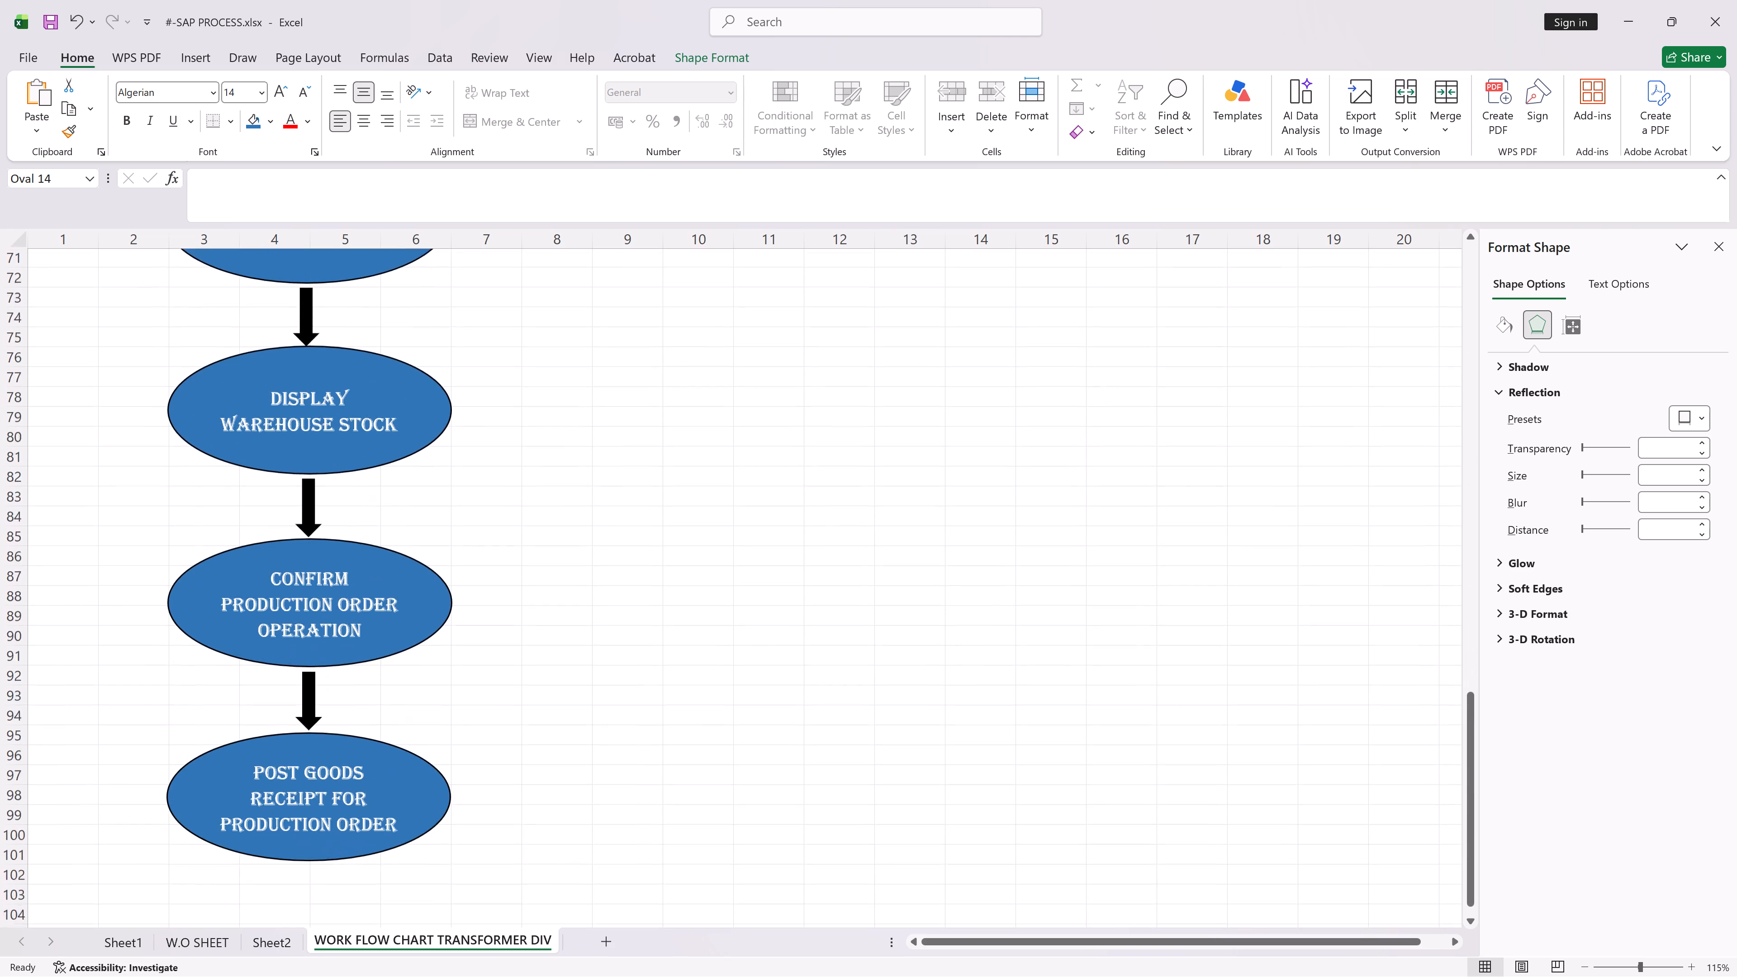
scroll(498, 501, down, 2)
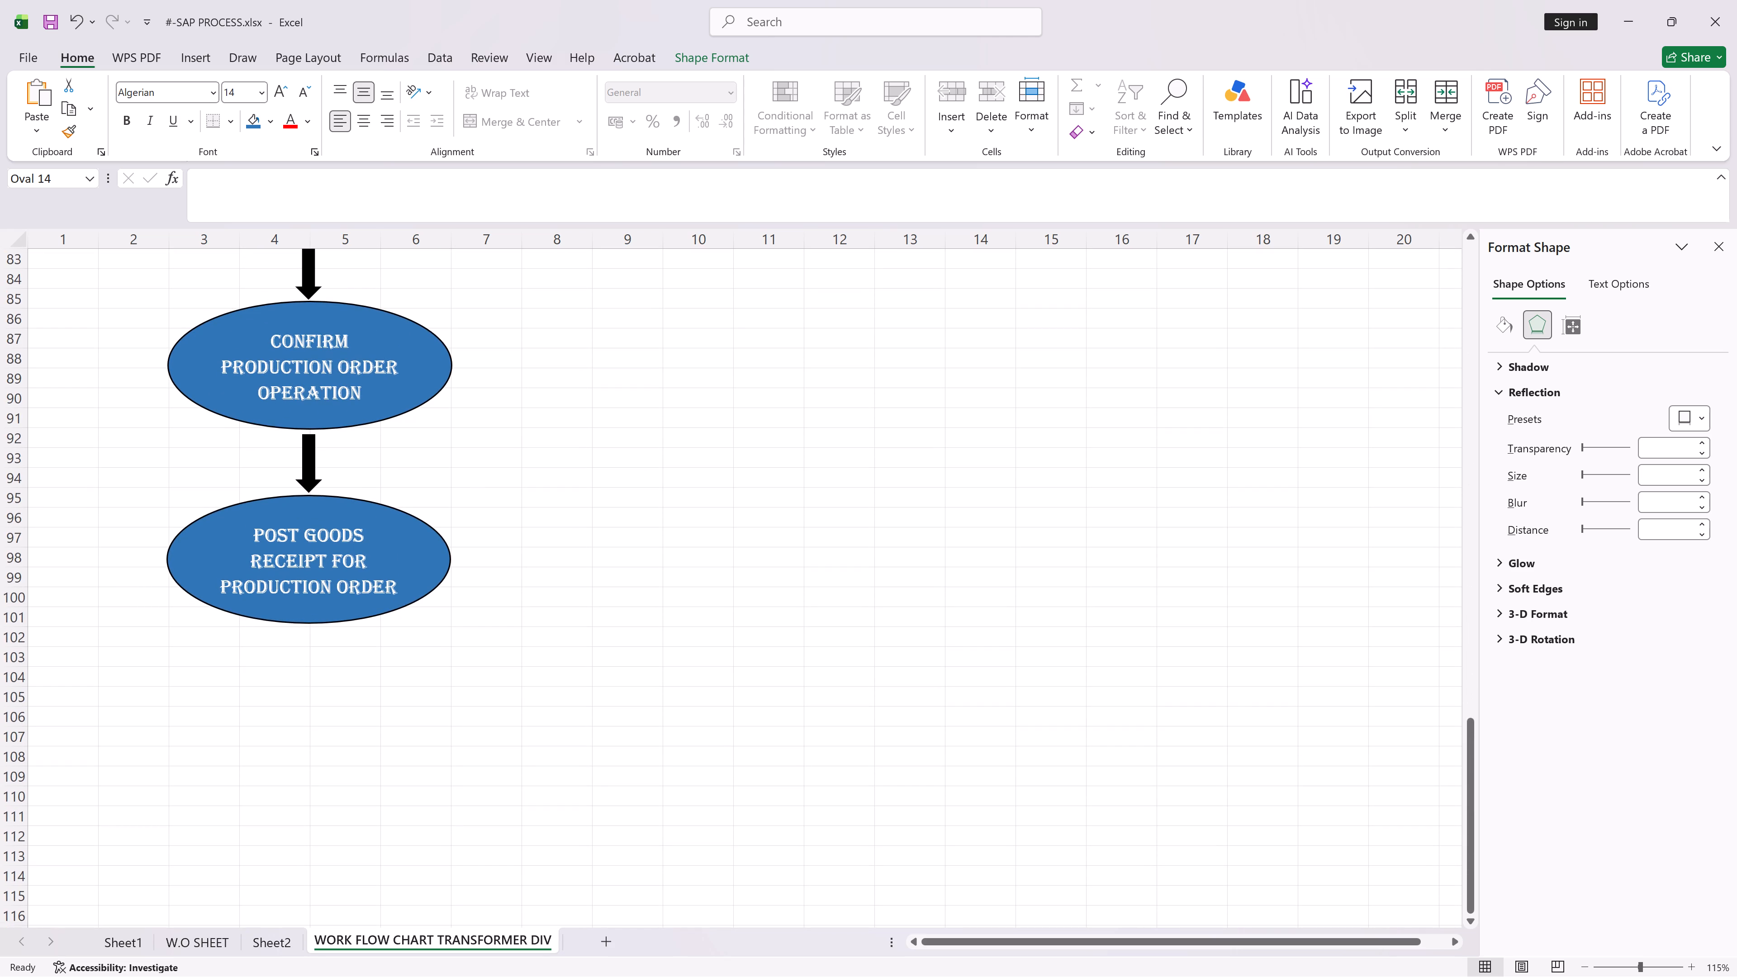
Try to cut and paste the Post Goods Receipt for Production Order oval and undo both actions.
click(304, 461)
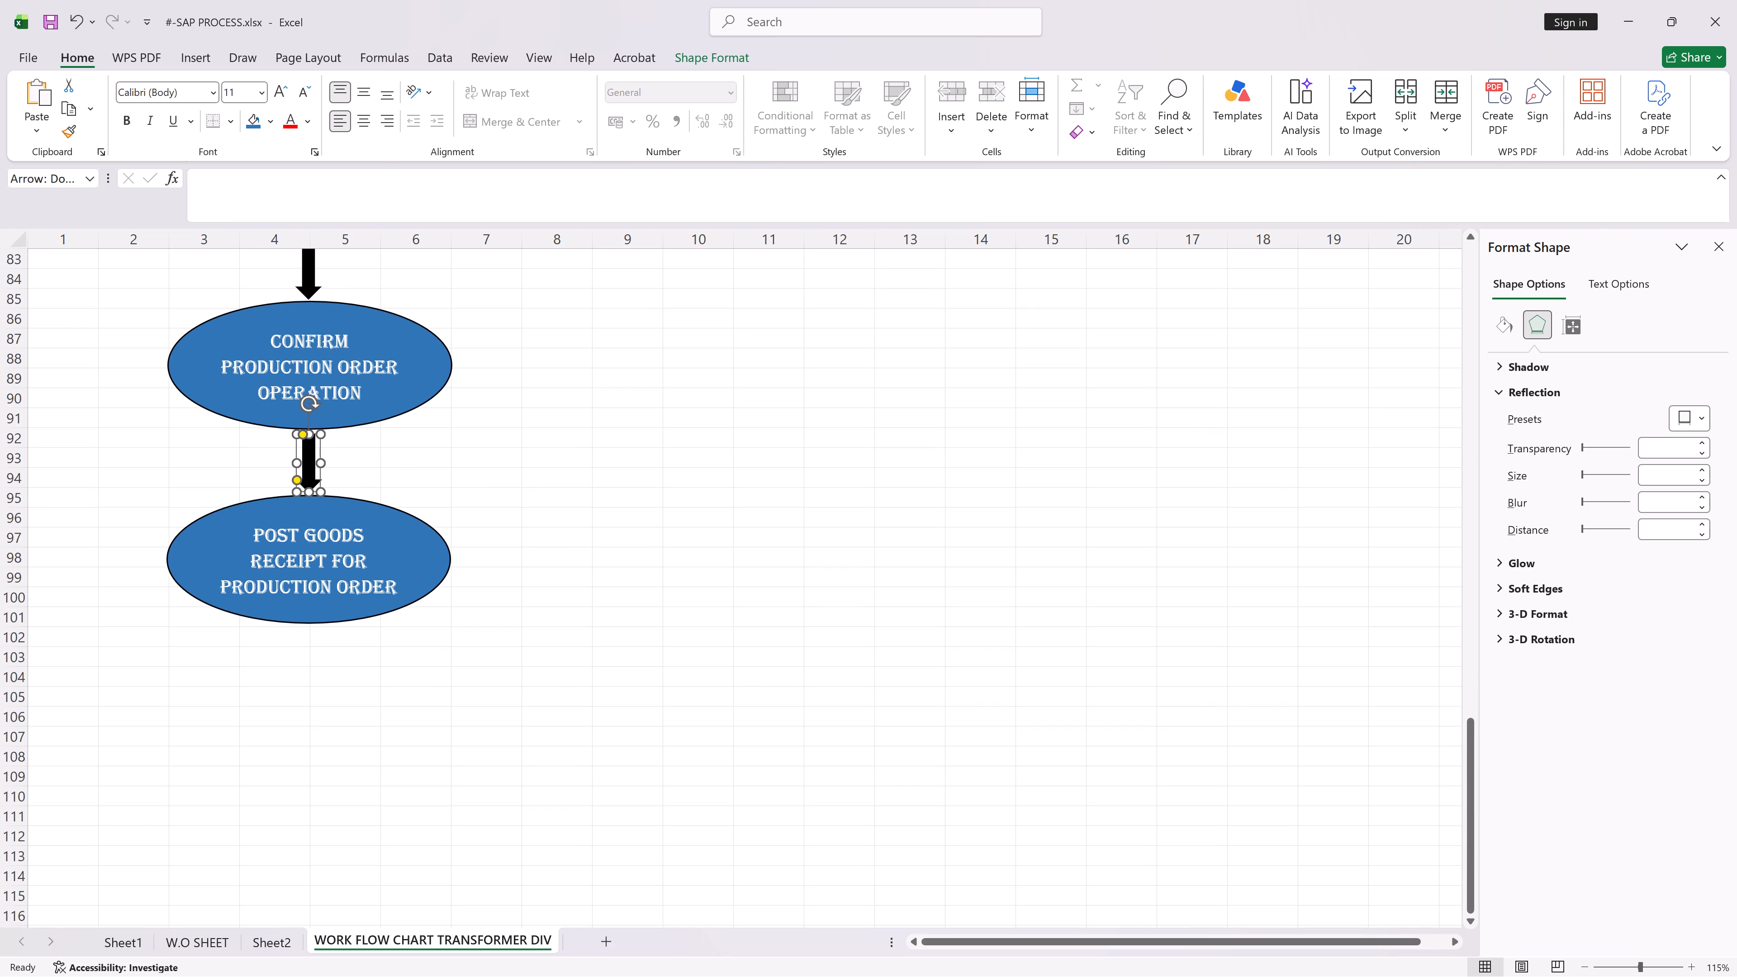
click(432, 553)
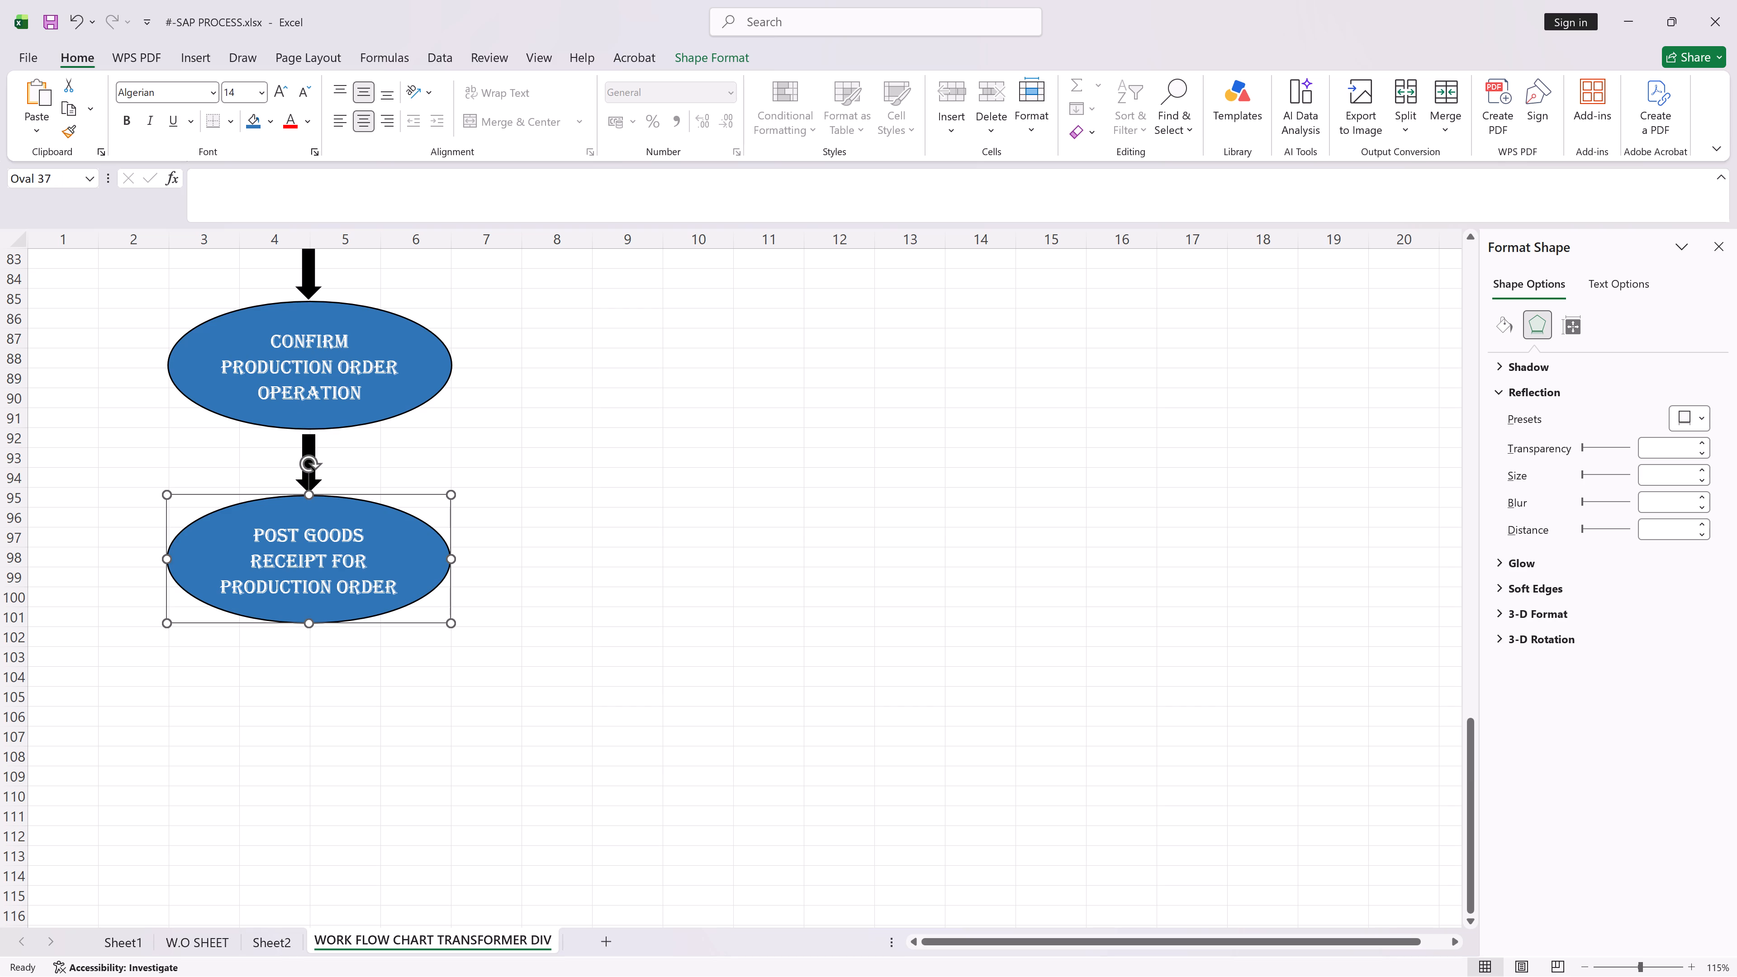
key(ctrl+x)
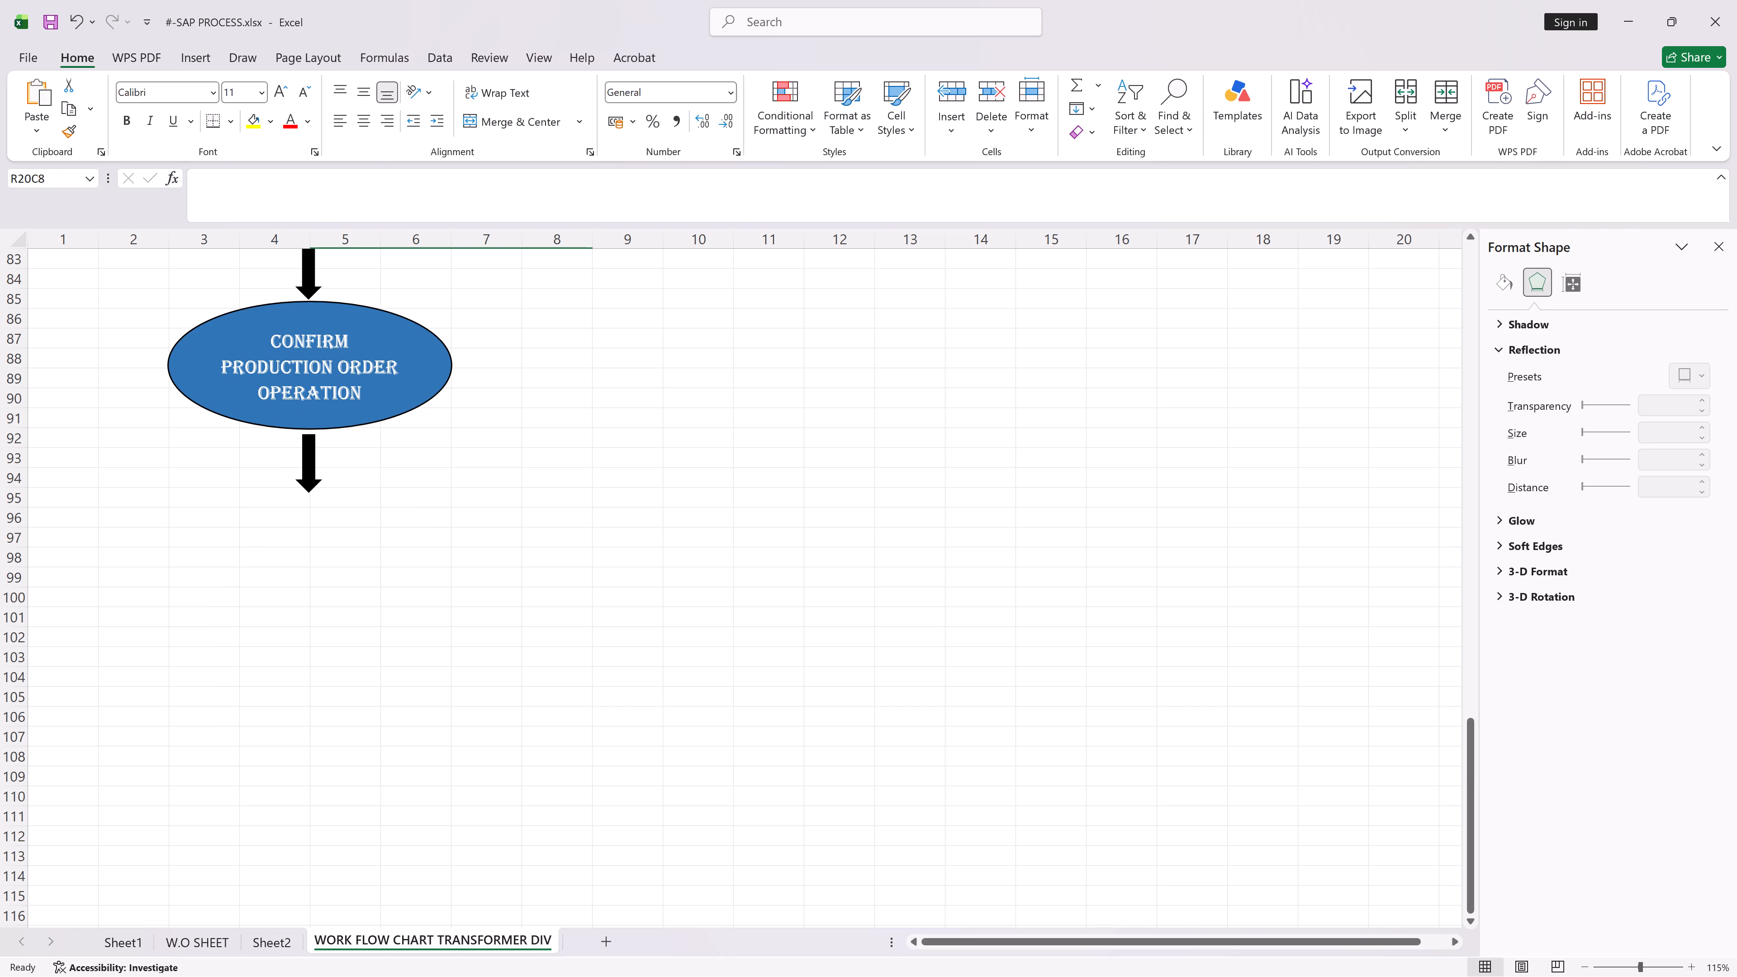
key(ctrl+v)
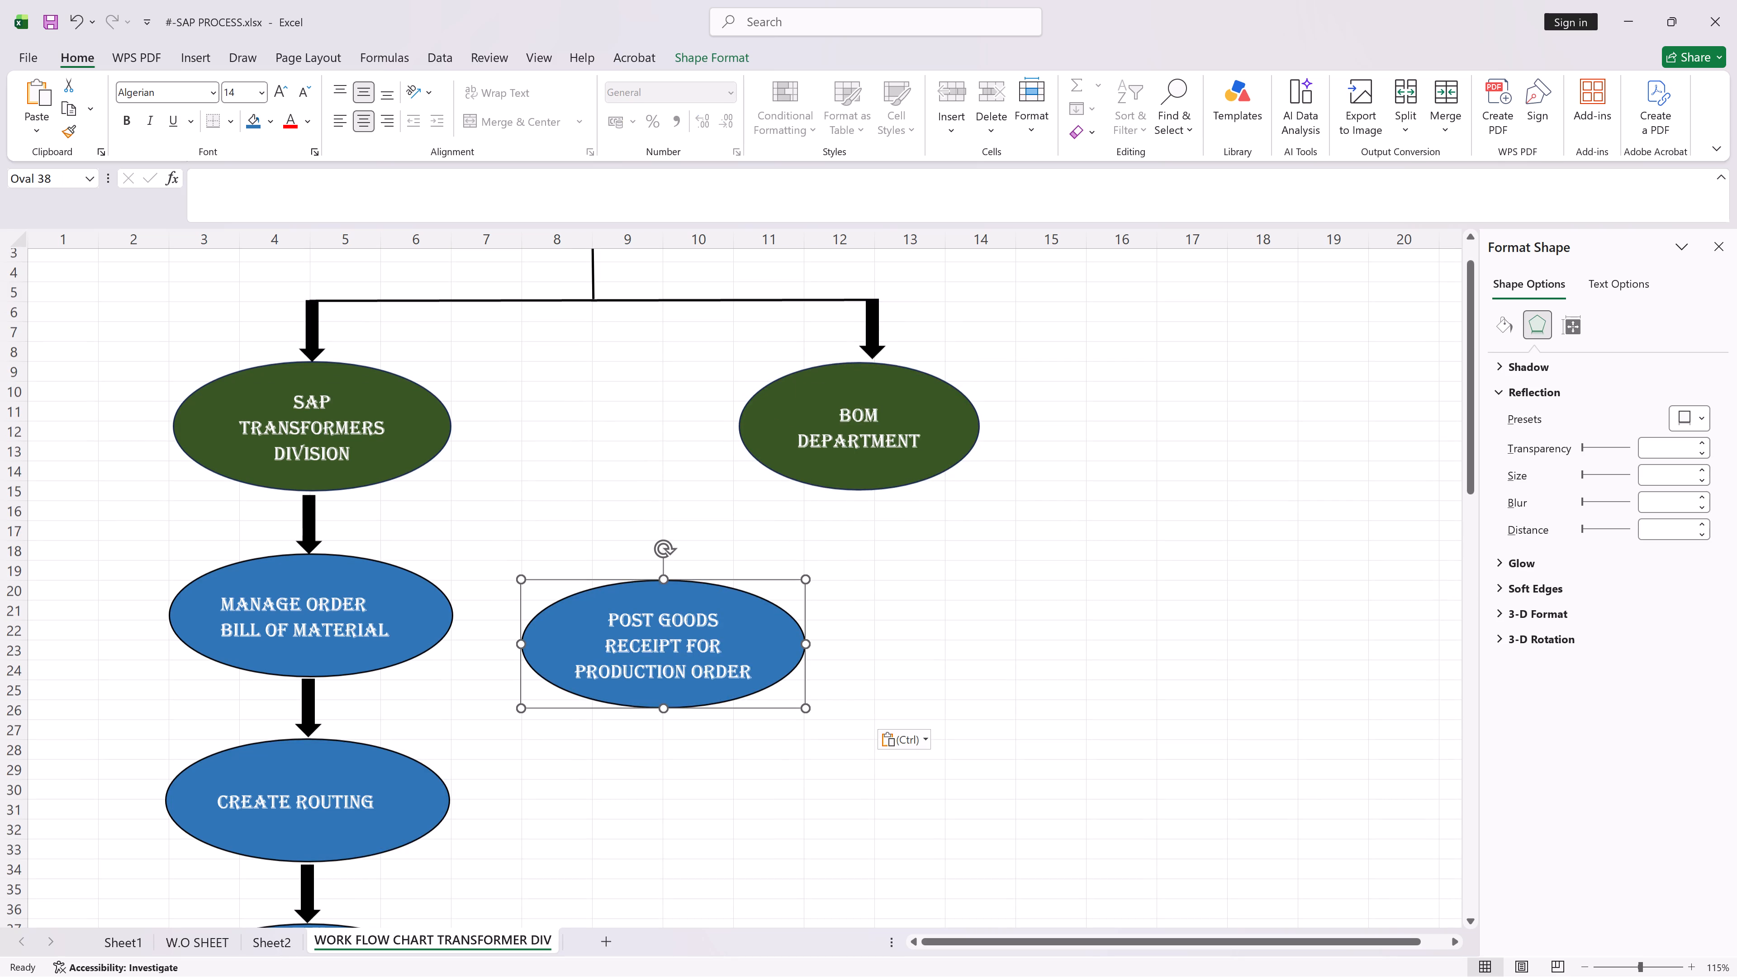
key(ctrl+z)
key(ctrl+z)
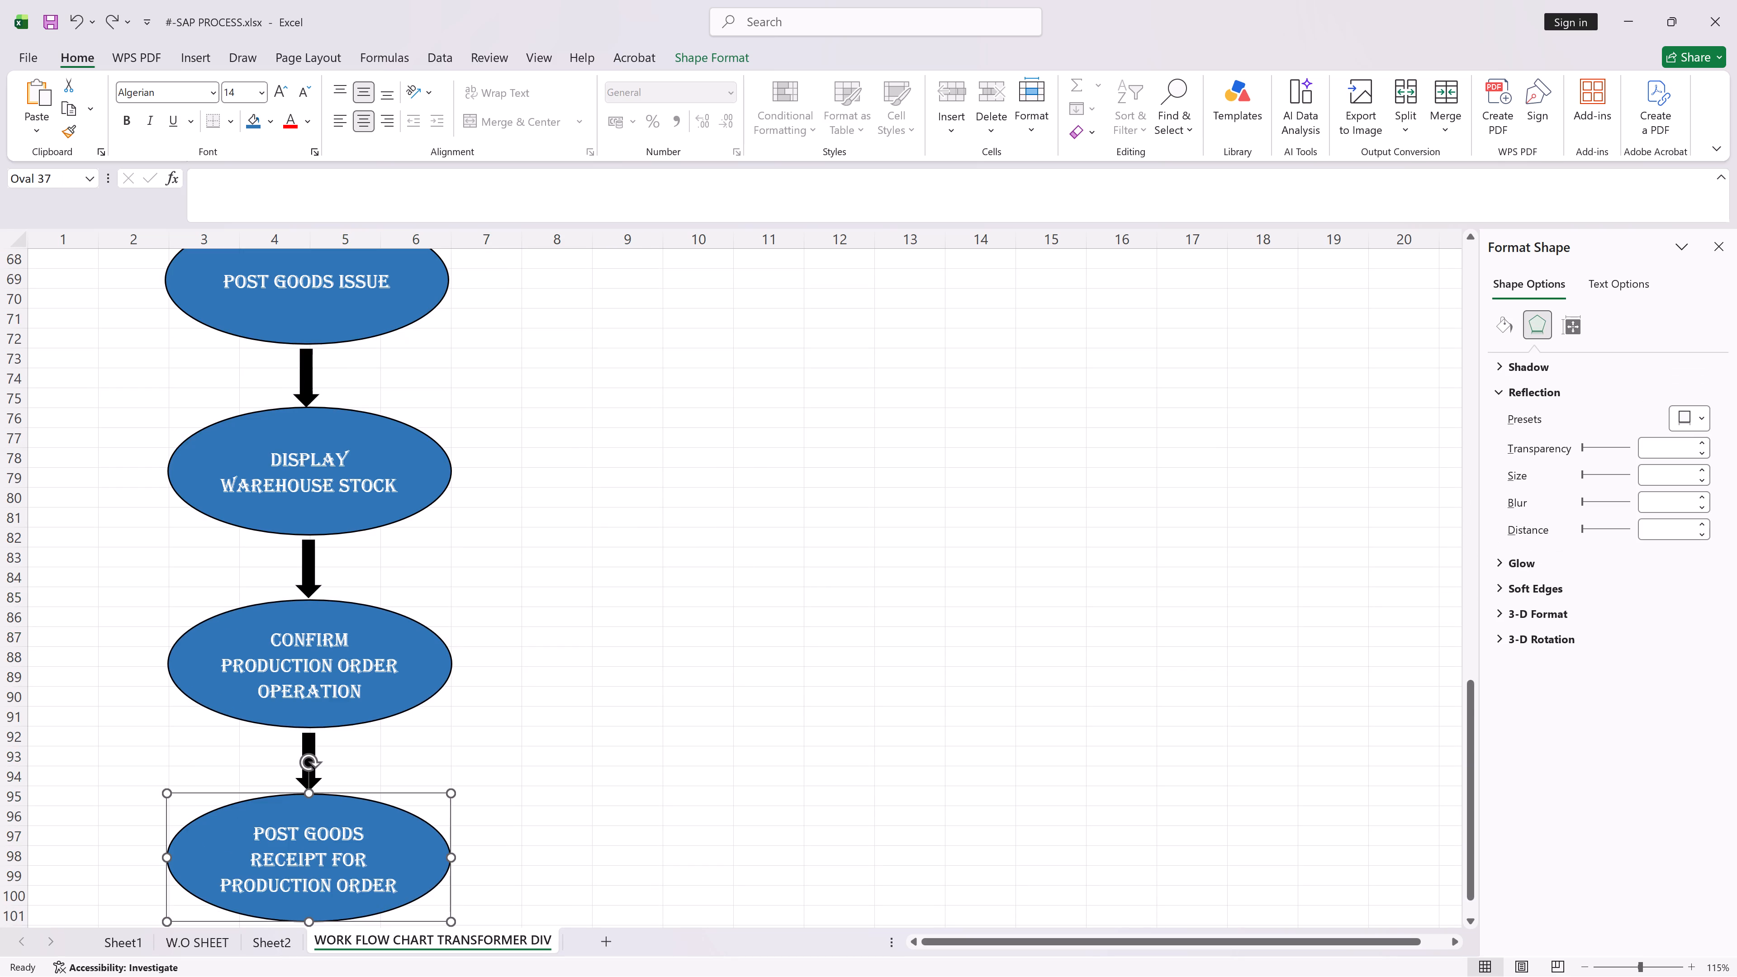
Deselect the bottom oval and save the workbook.
scroll(545, 569, down, 2)
click(557, 586)
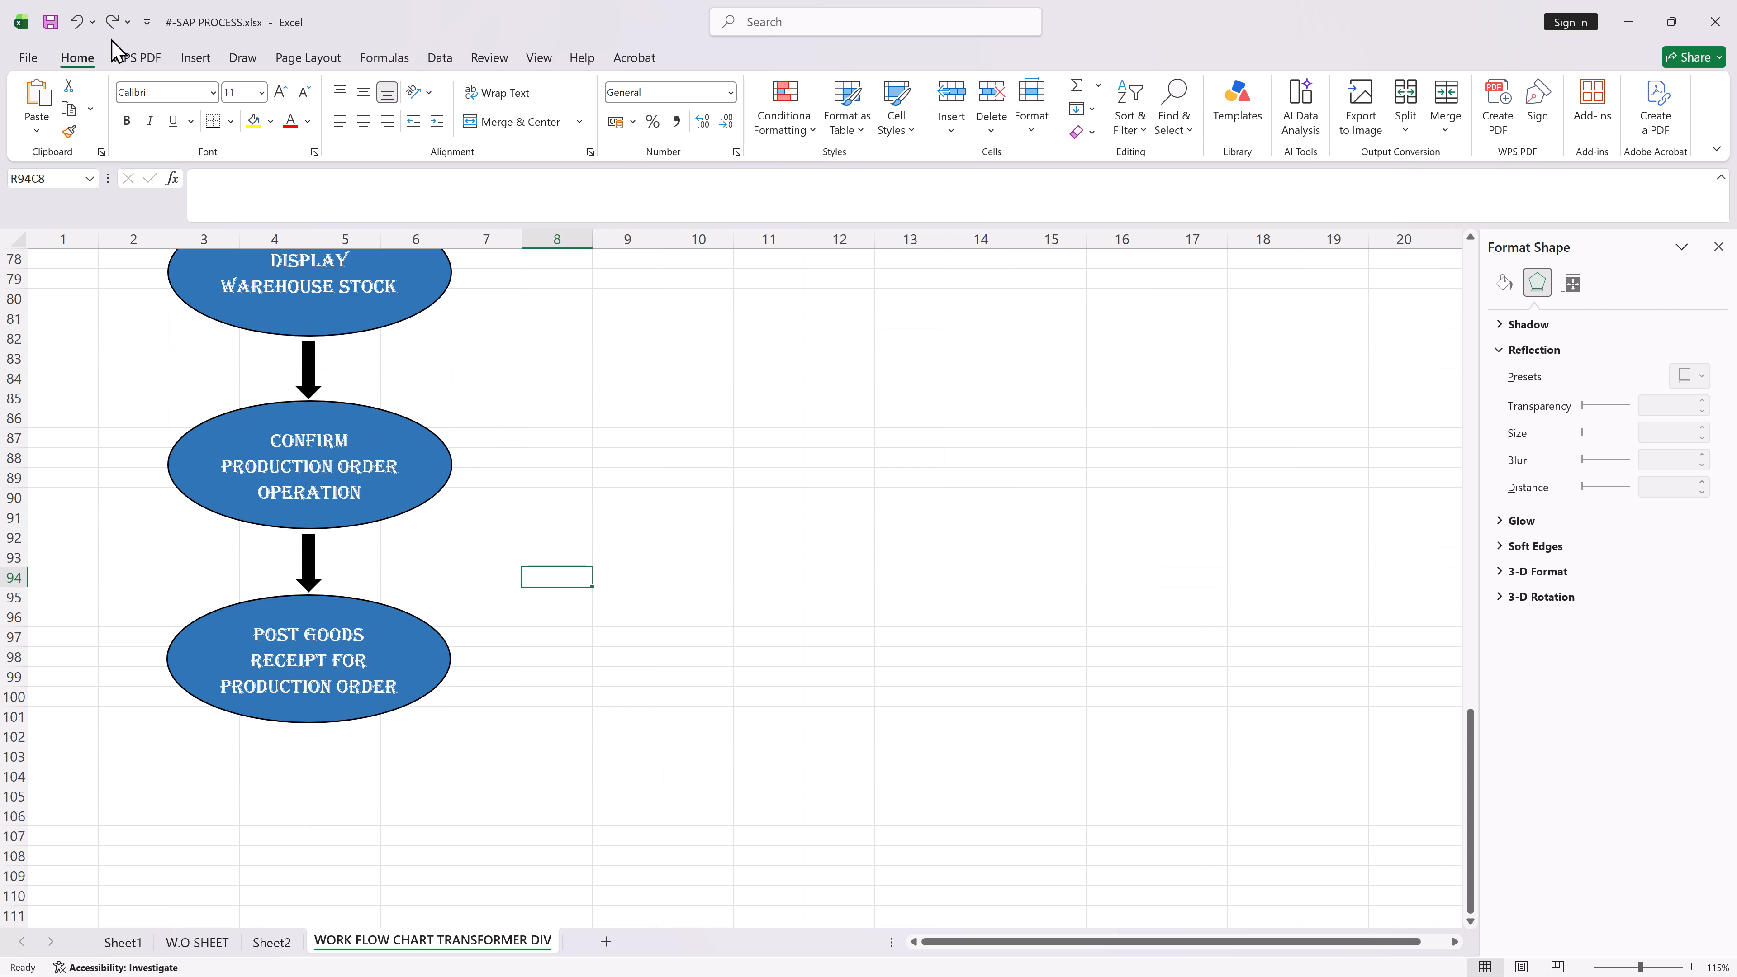
triple_click(51, 27)
Duplicate the Manage Order Bill of Material oval in the SAP Transformers Division column.
scroll(504, 550, up, 2)
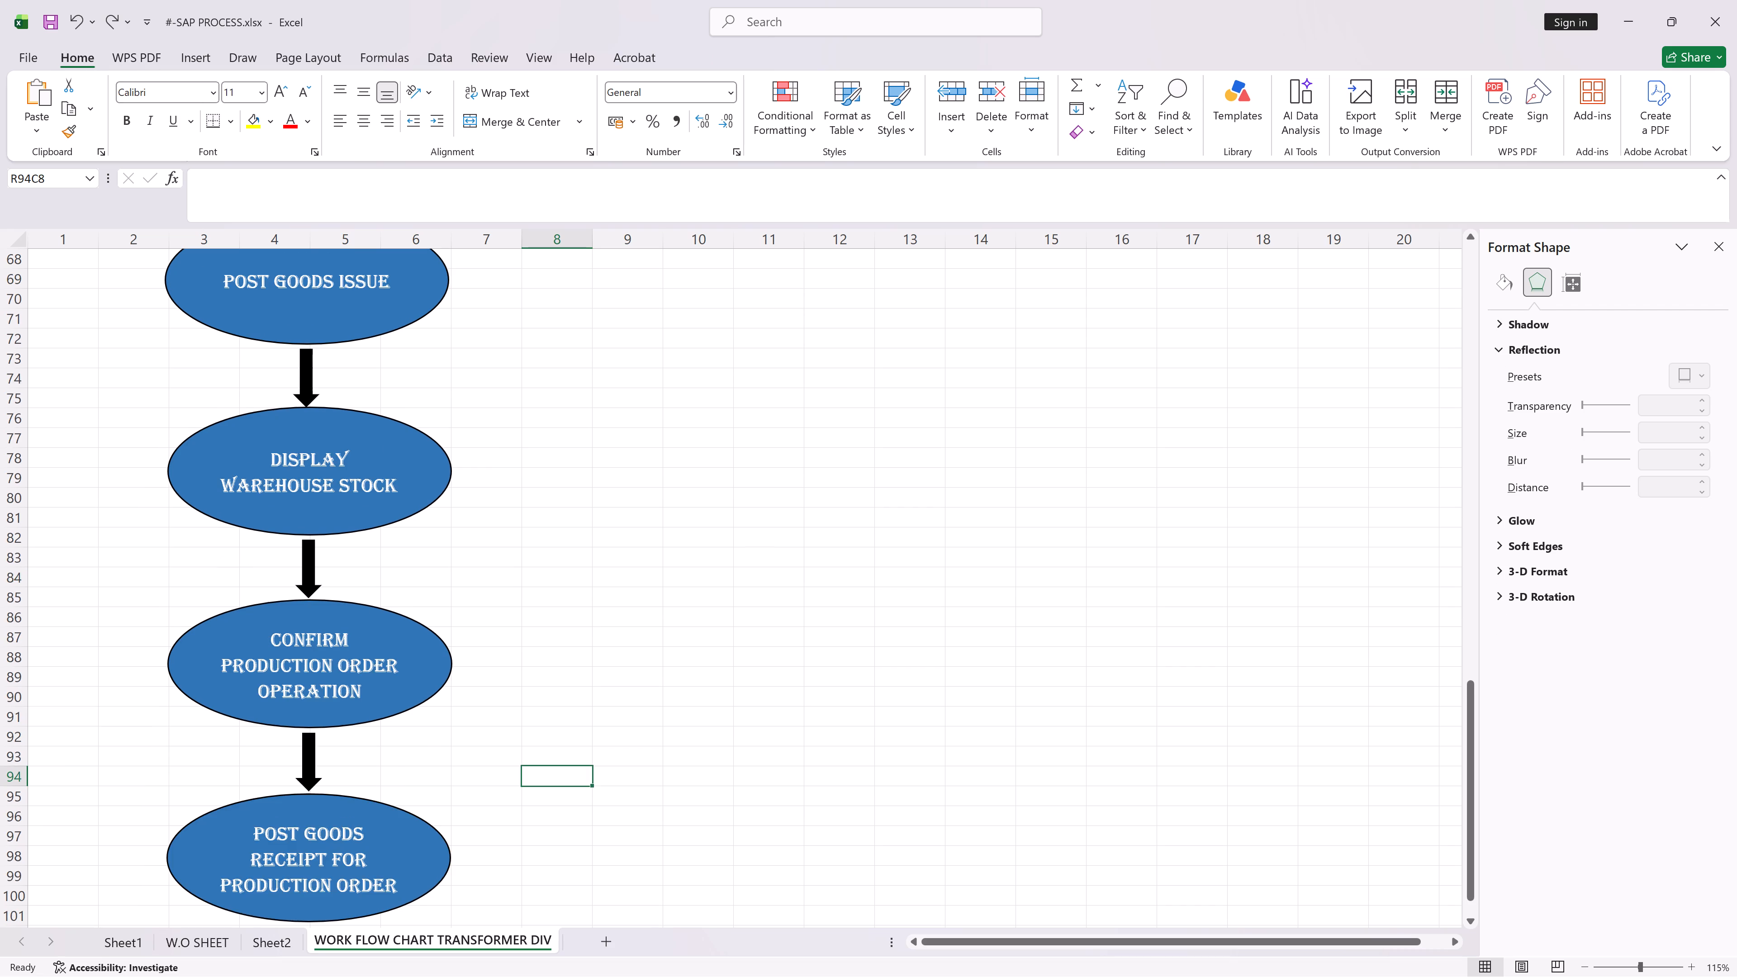
scroll(504, 550, up, 6)
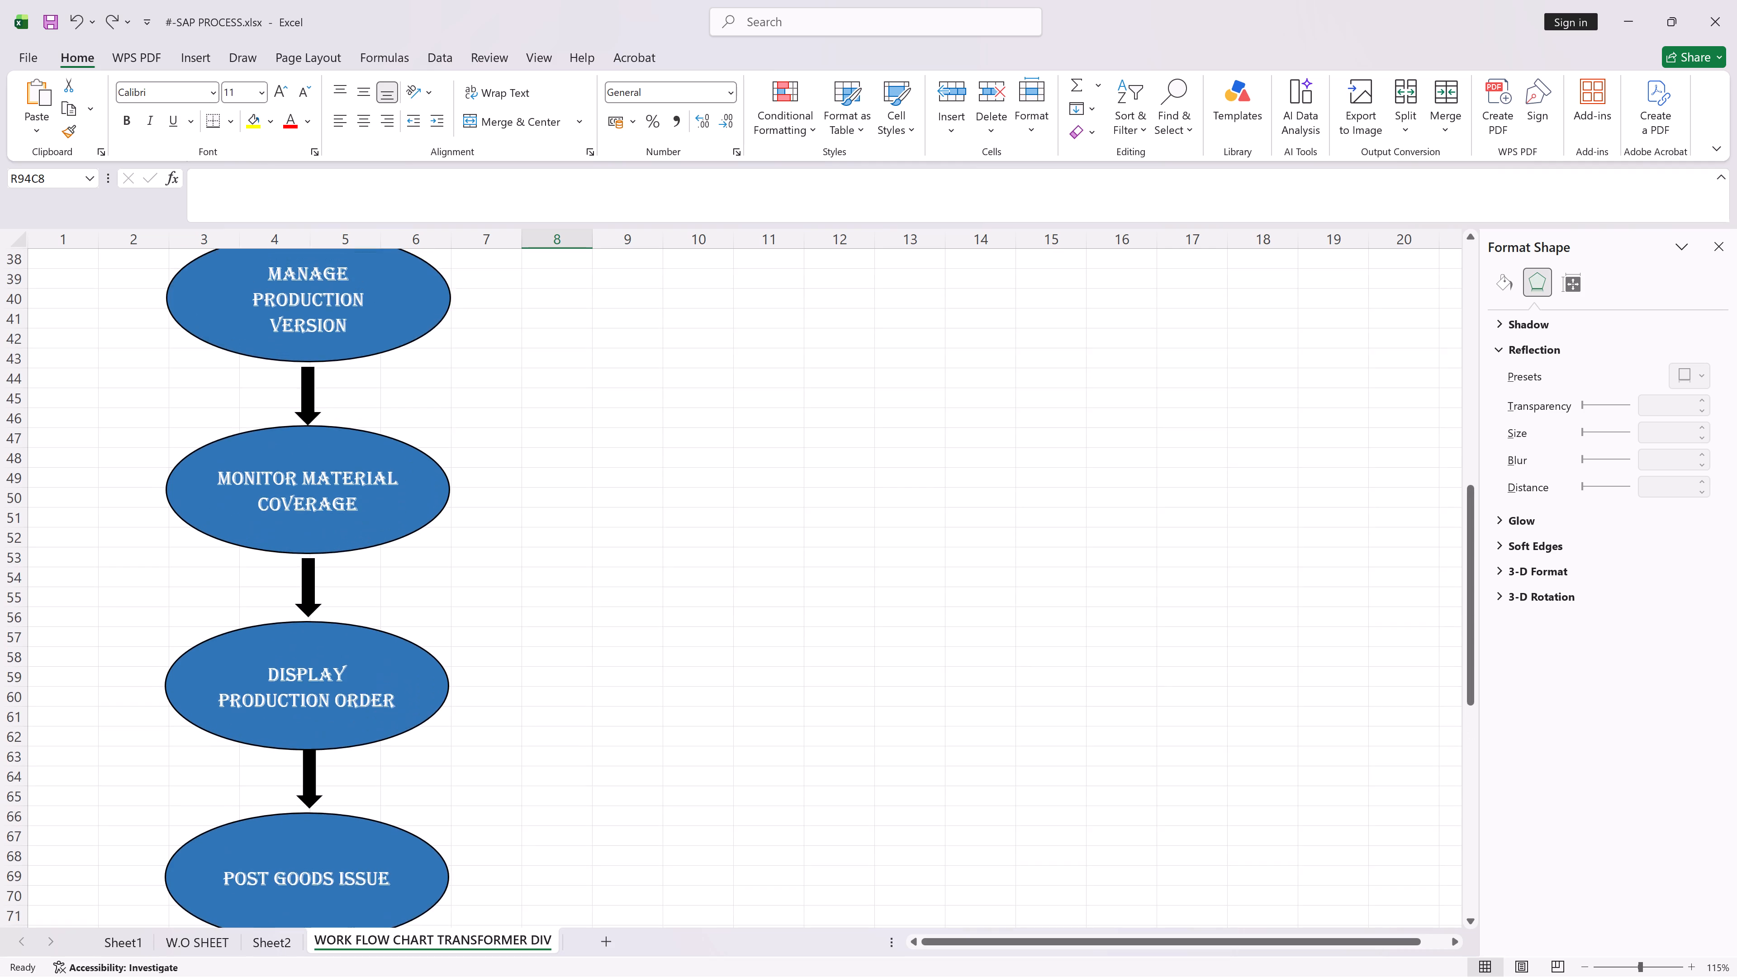
scroll(504, 550, up, 5)
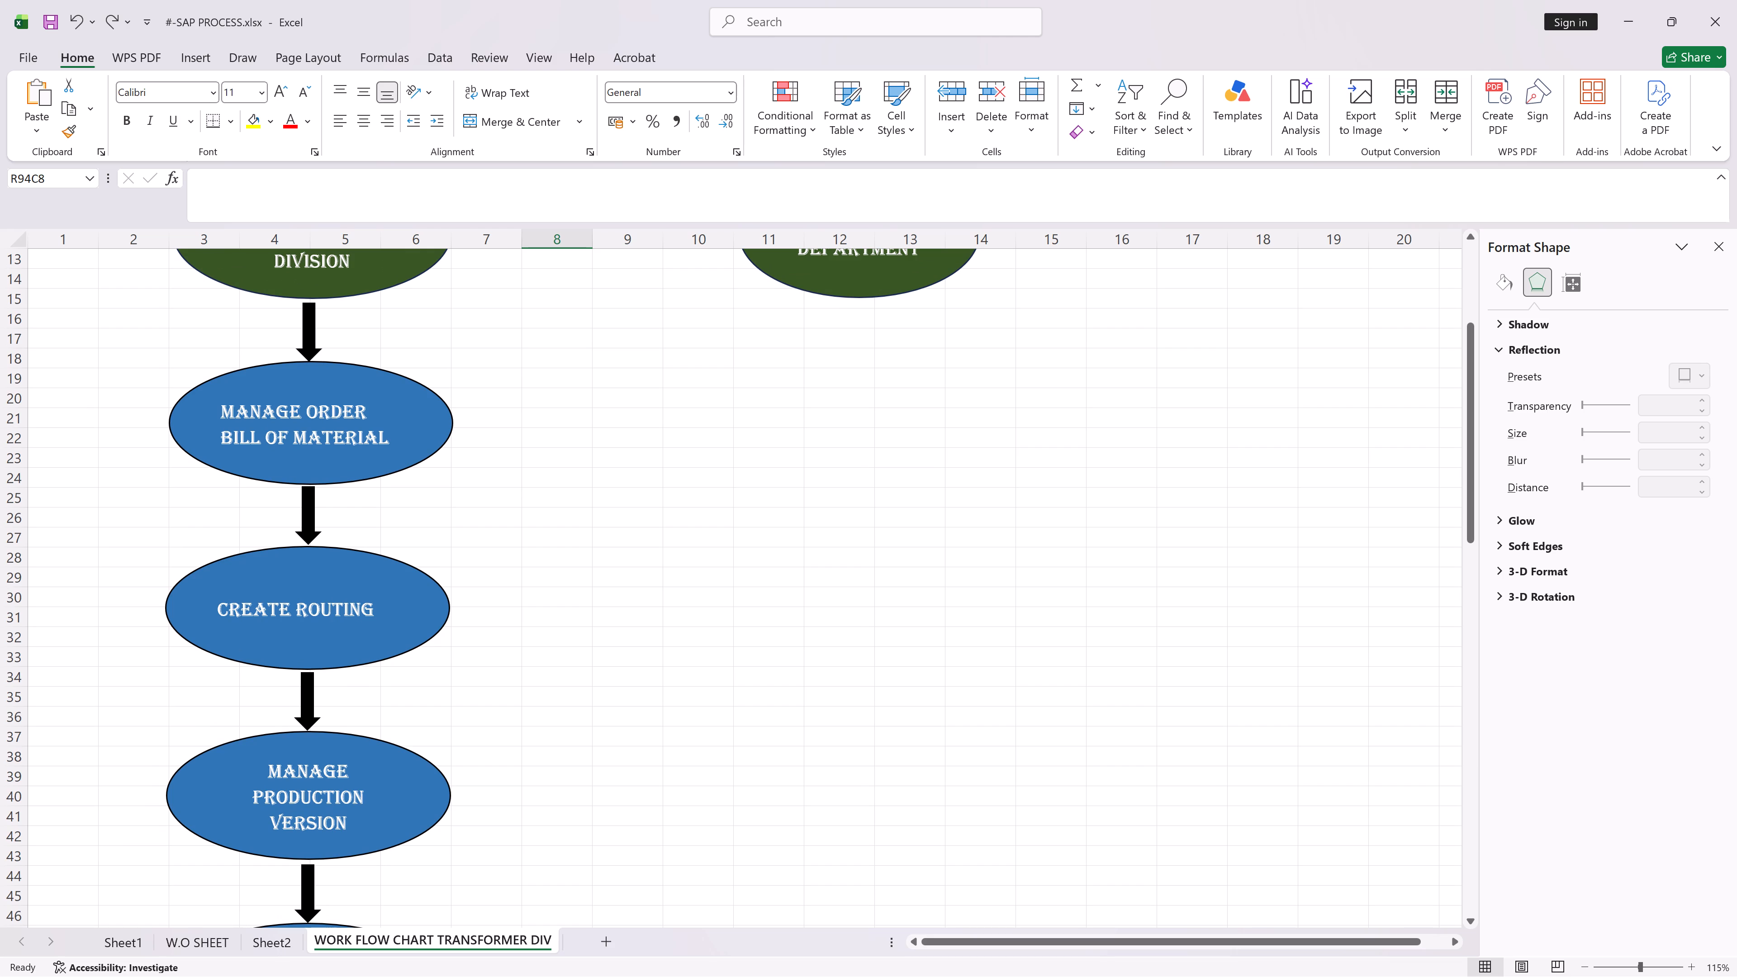
click(415, 427)
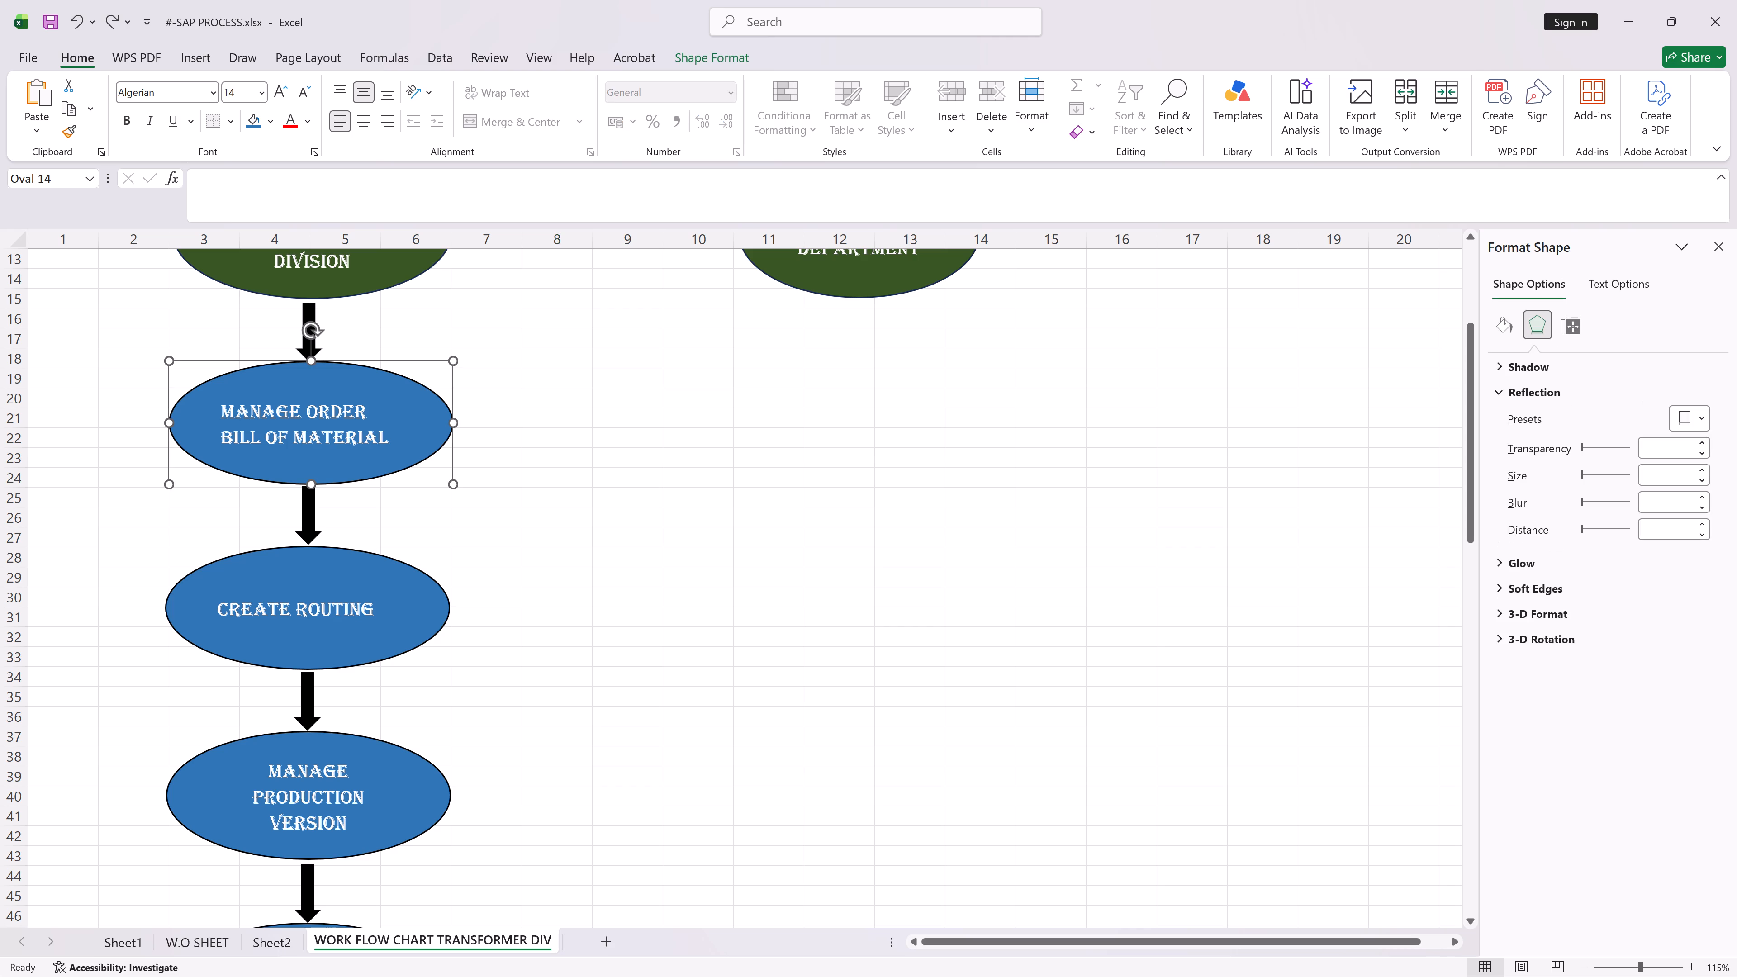
key(ctrl+c)
key(ctrl+v)
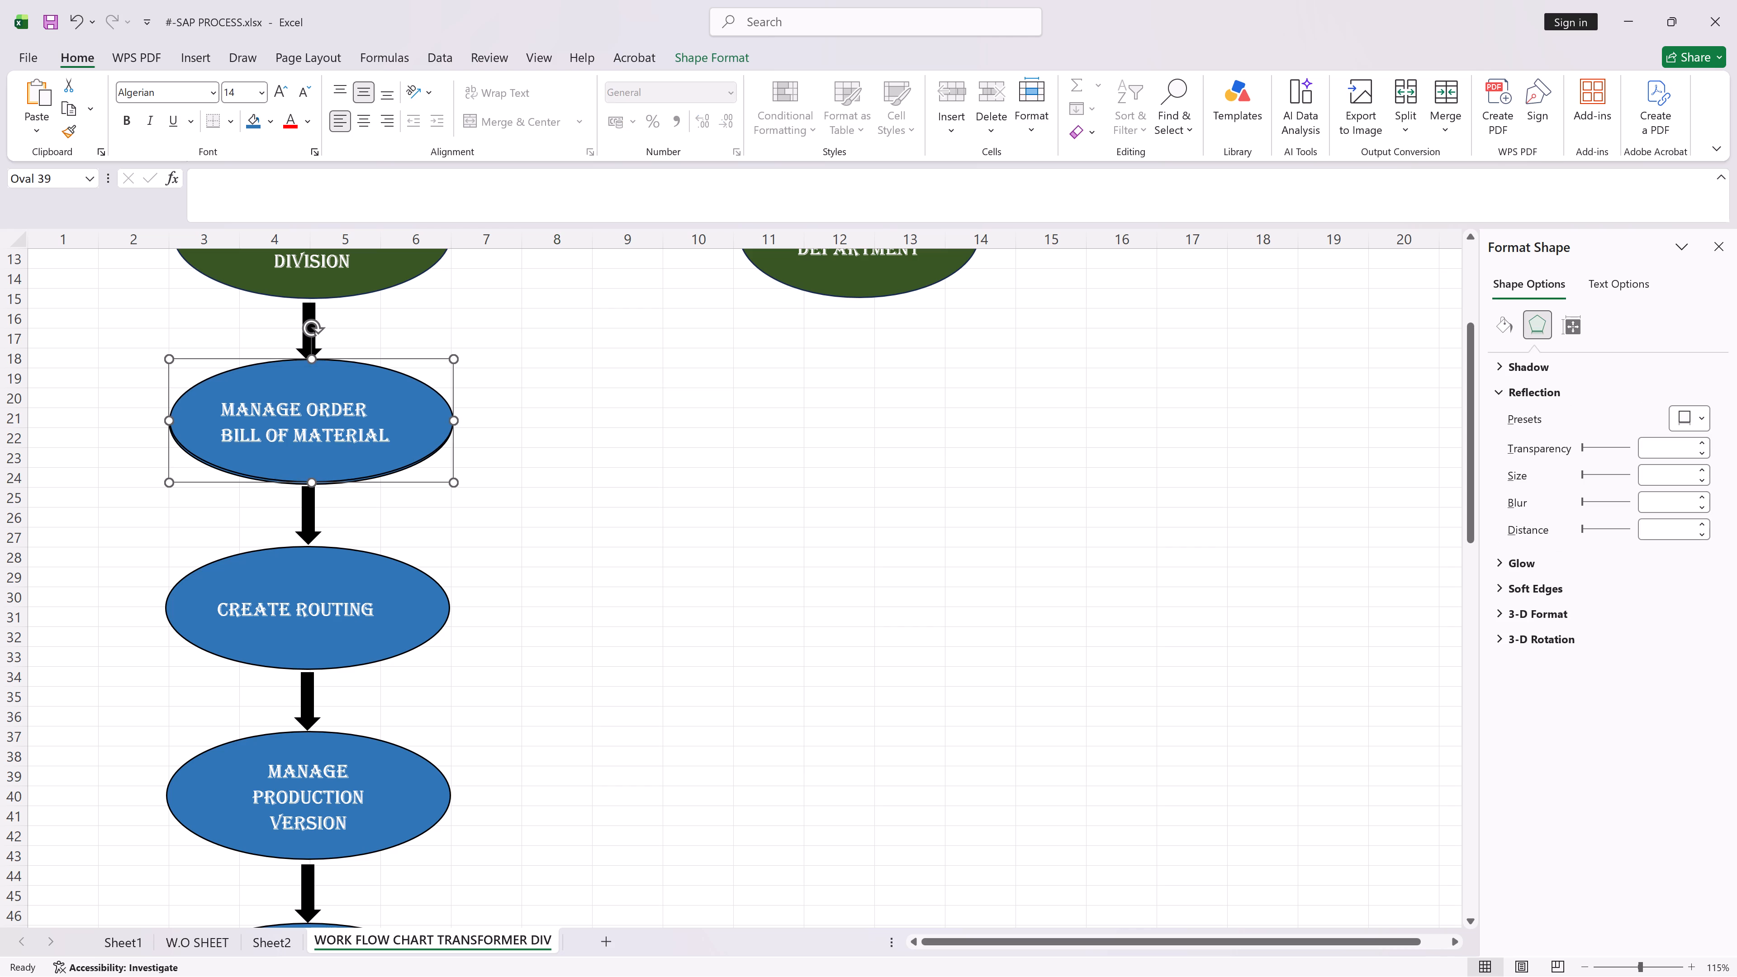
Move the copied oval horizontally to the right until it sits clear beside the original, at columns 7 to 10.
key(Right)
key(Right)
key(Right)
key(Right)
key(Right)
key(Right)
key(Right)
key(Right)
key(Right)
key(Right)
key(Right)
key(Right)
key(Right)
key(Right)
key(Right)
key(Right)
key(Right)
key(Right)
key(Right)
key(Right)
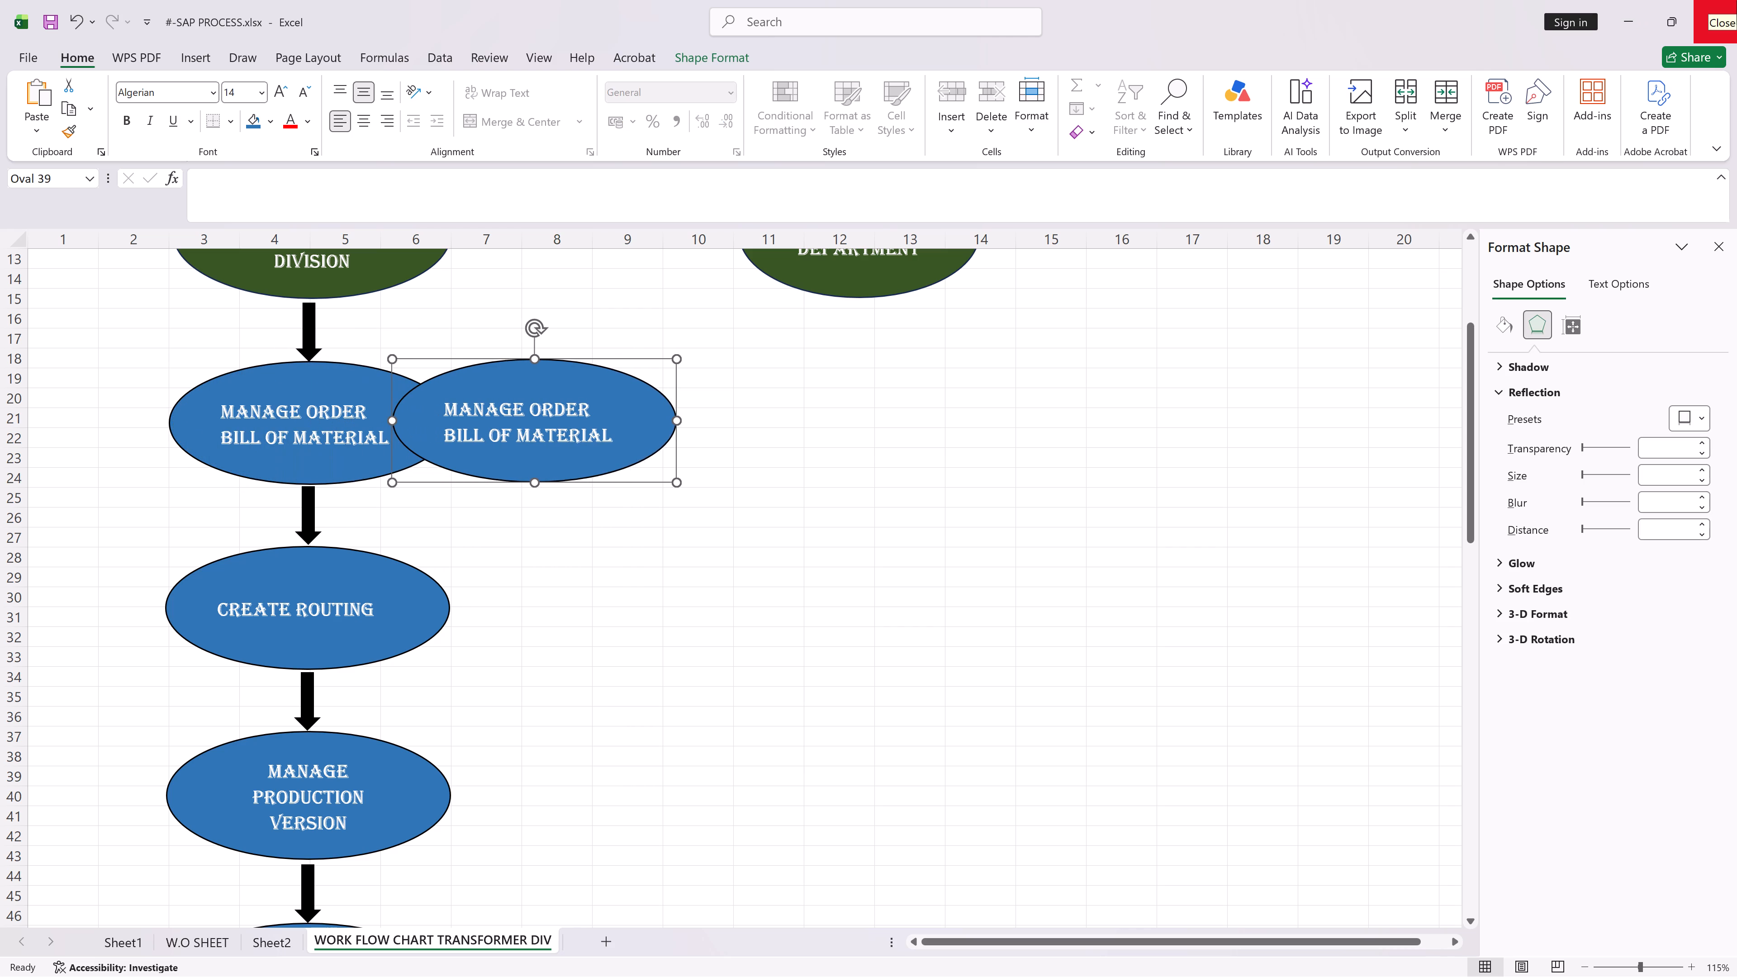
key(Right)
key(Right)
key(Right)
key(Right)
key(Right)
key(Right)
key(Right)
key(Right)
key(Right)
key(Right)
key(Right)
key(Right)
key(Right)
key(Right)
key(Right)
key(Right)
key(Right)
key(Right)
key(Right)
key(Right)
key(Right)
key(Right)
key(Right)
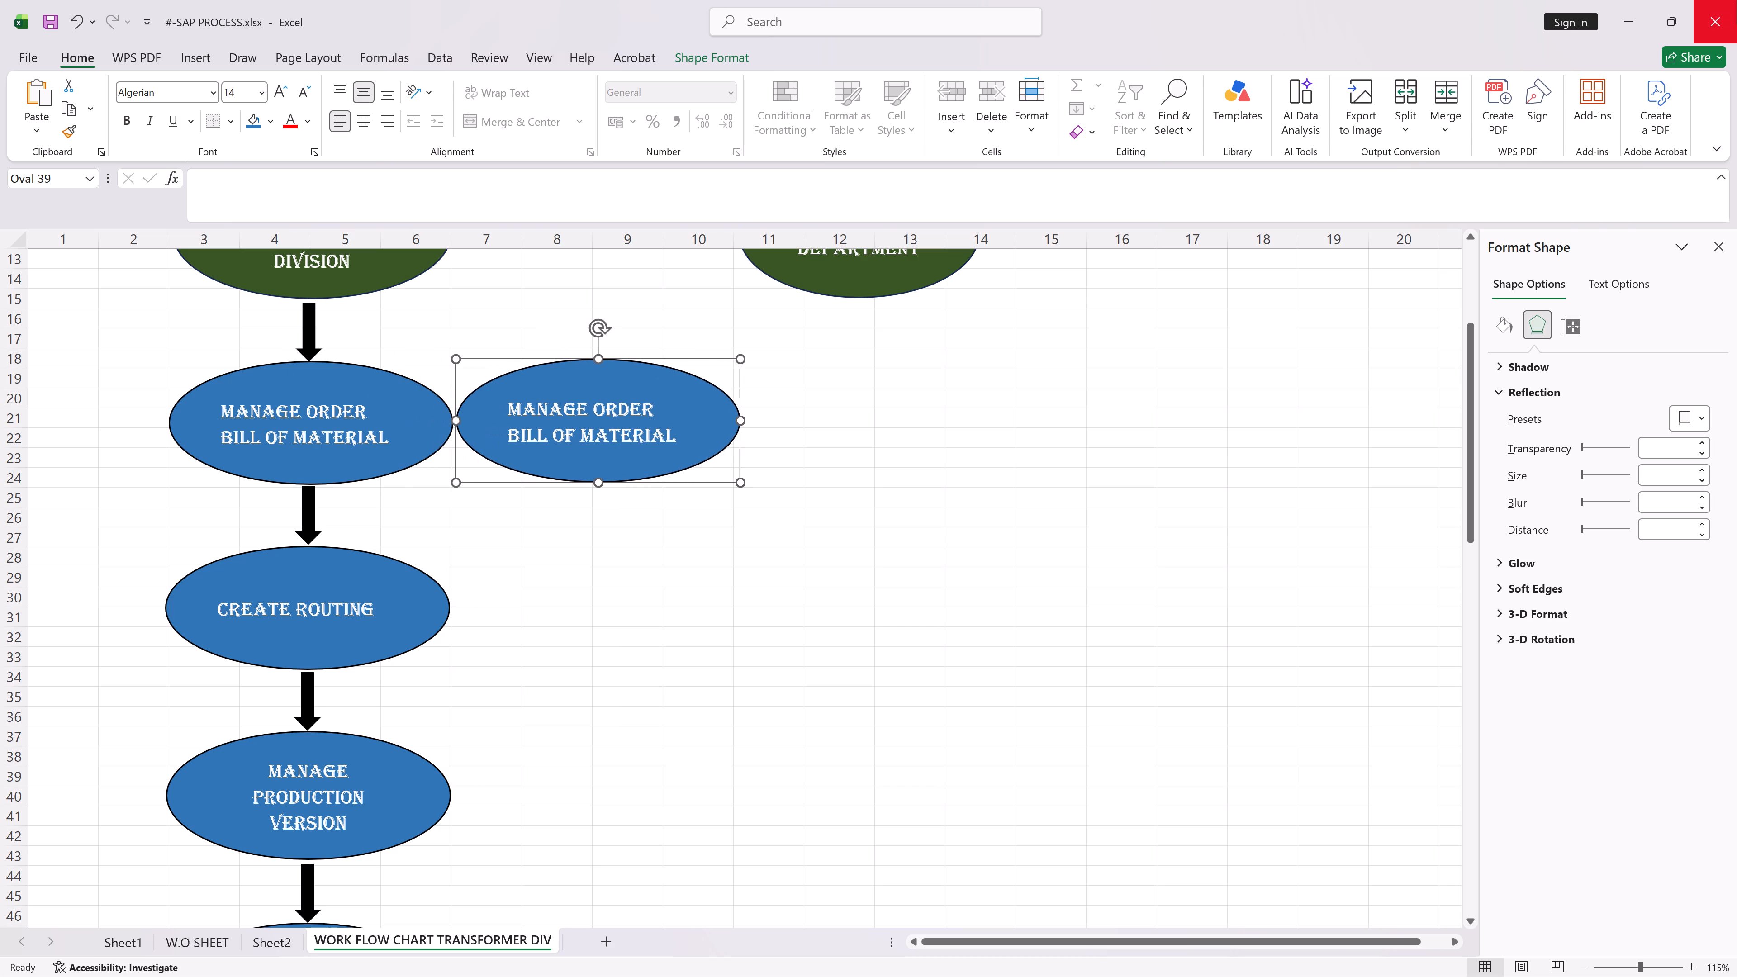
key(Right)
key(Right)
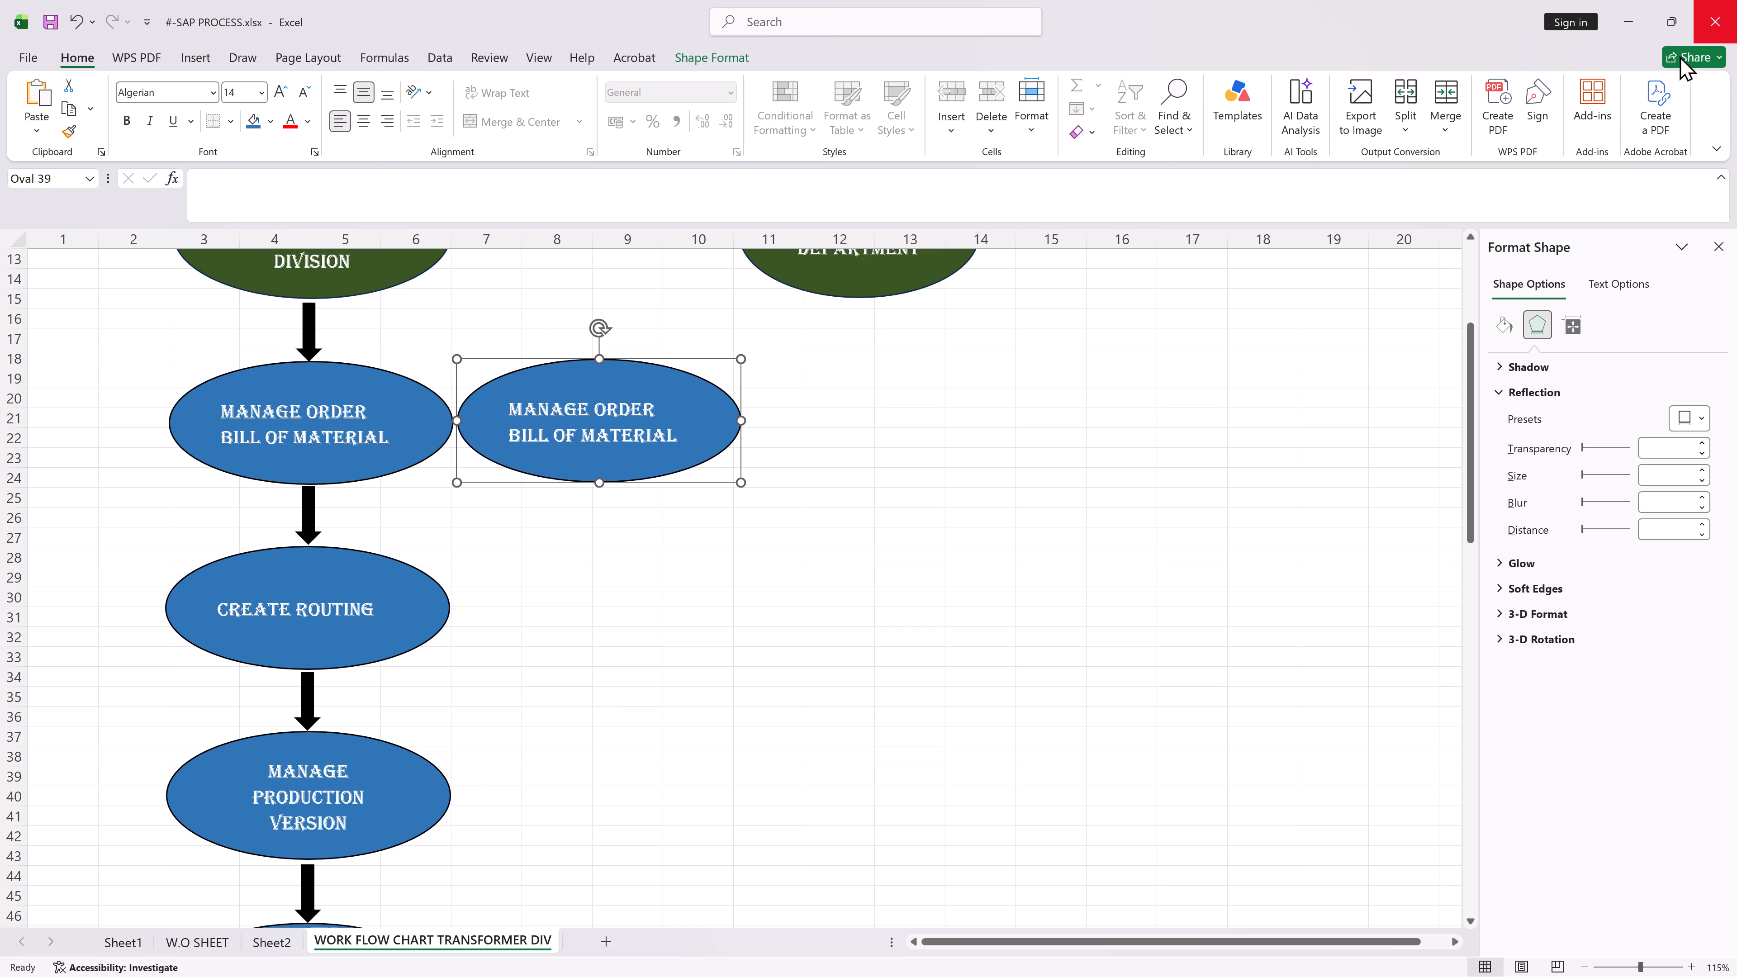
Replace the copied oval's Manage Order Bill of Material label with text starting with CREATE.
click(497, 412)
double_click(513, 407)
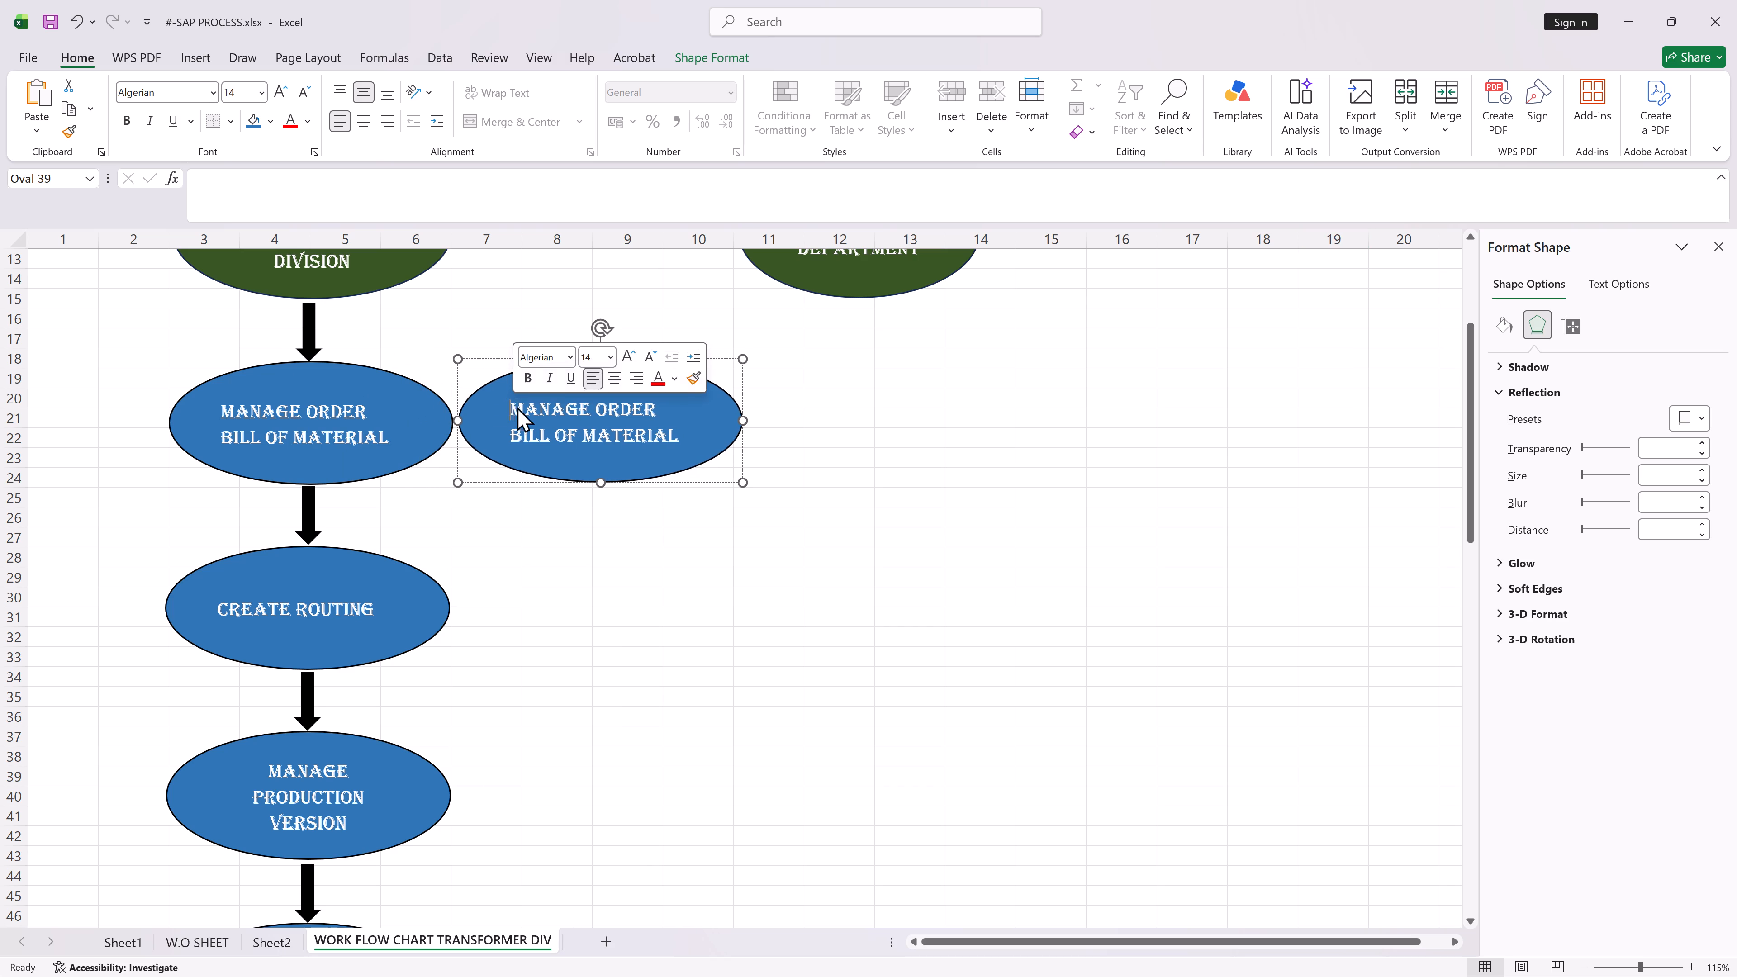
click(572, 432)
drag(513, 405, 659, 436)
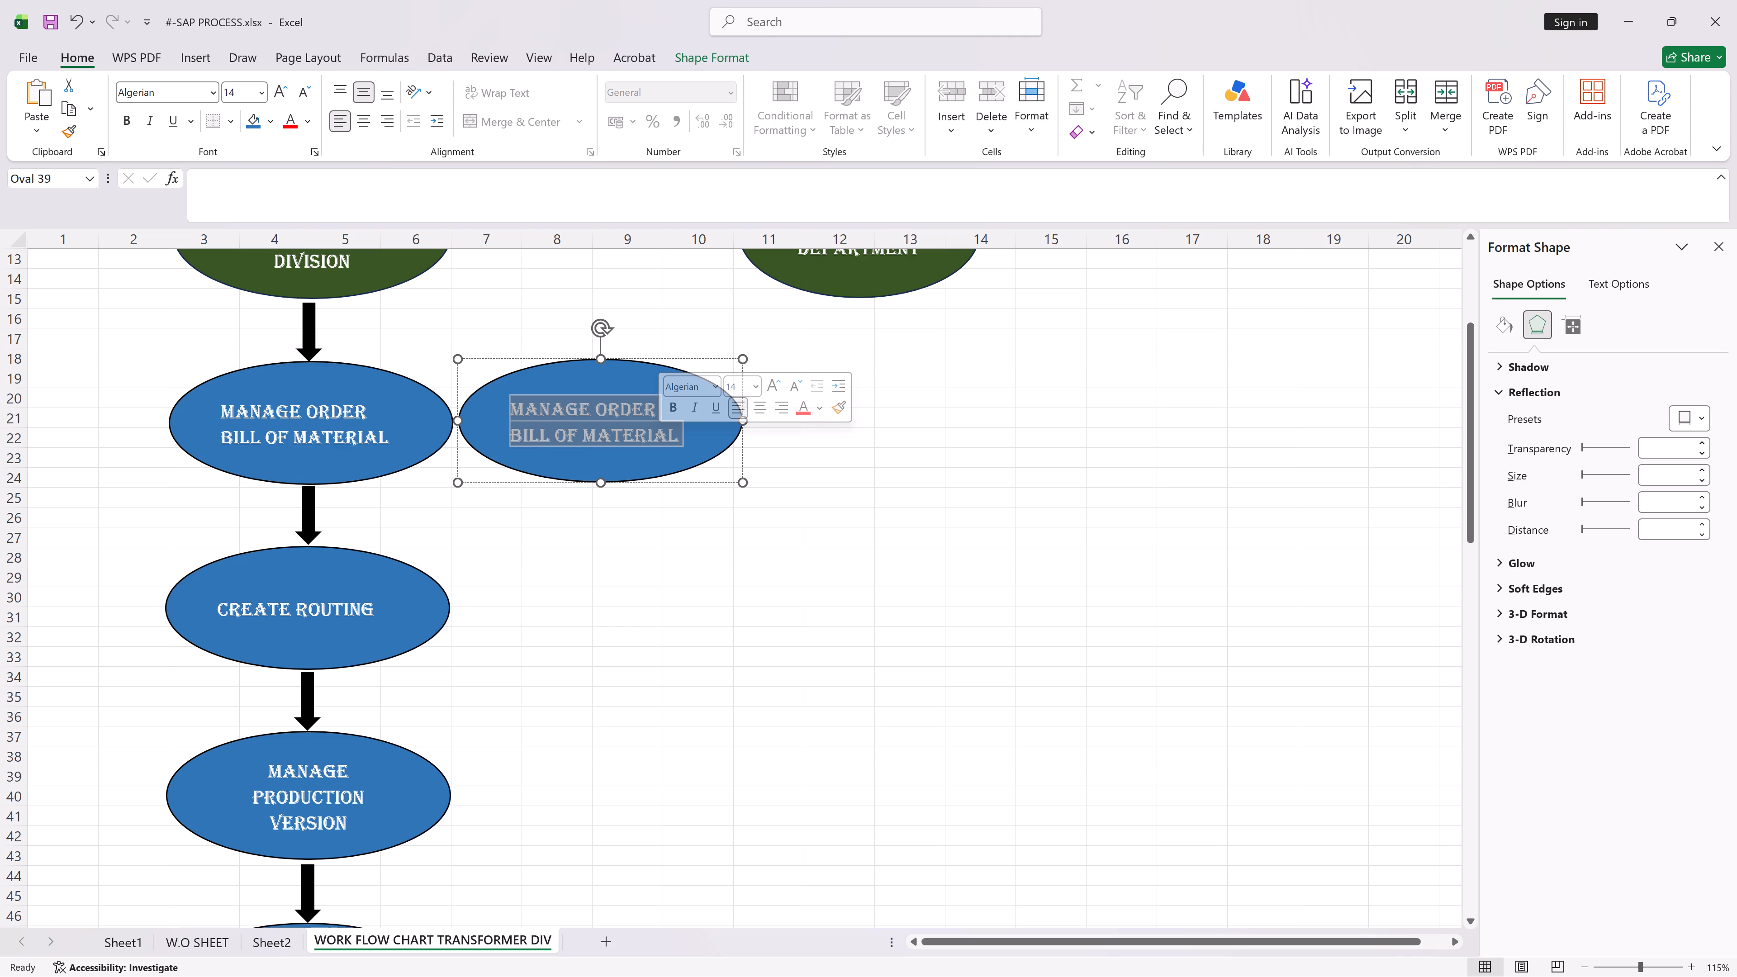
key(c)
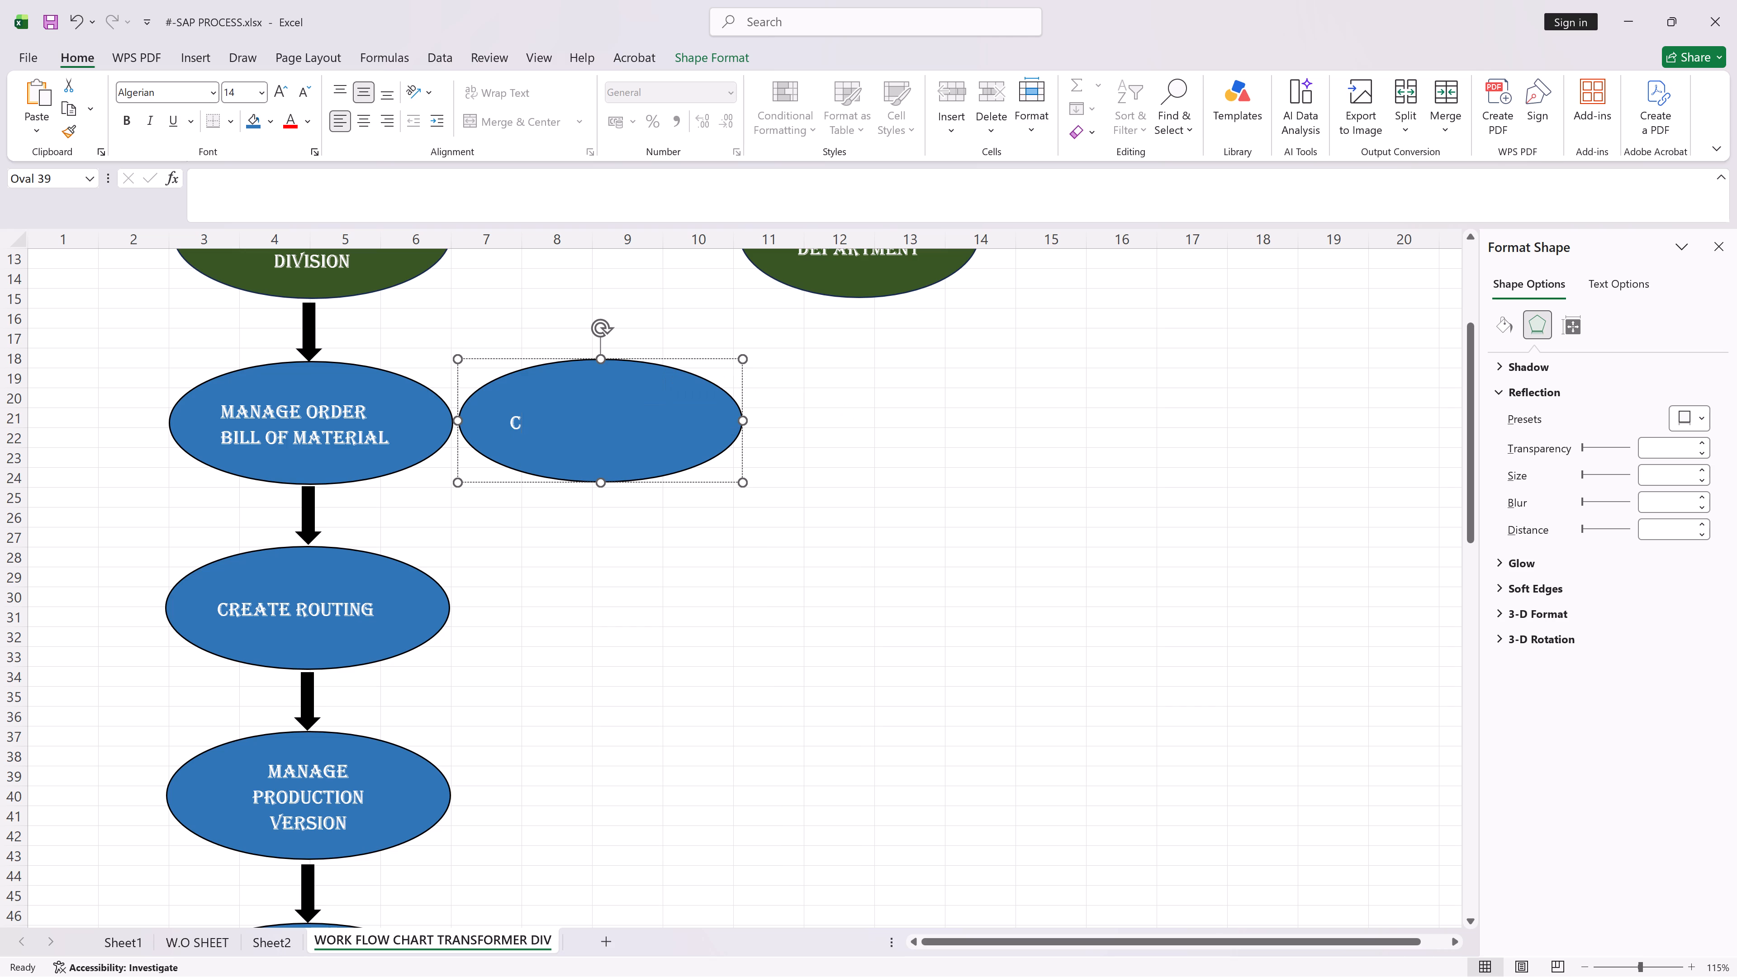
text(REATE)
key(space)
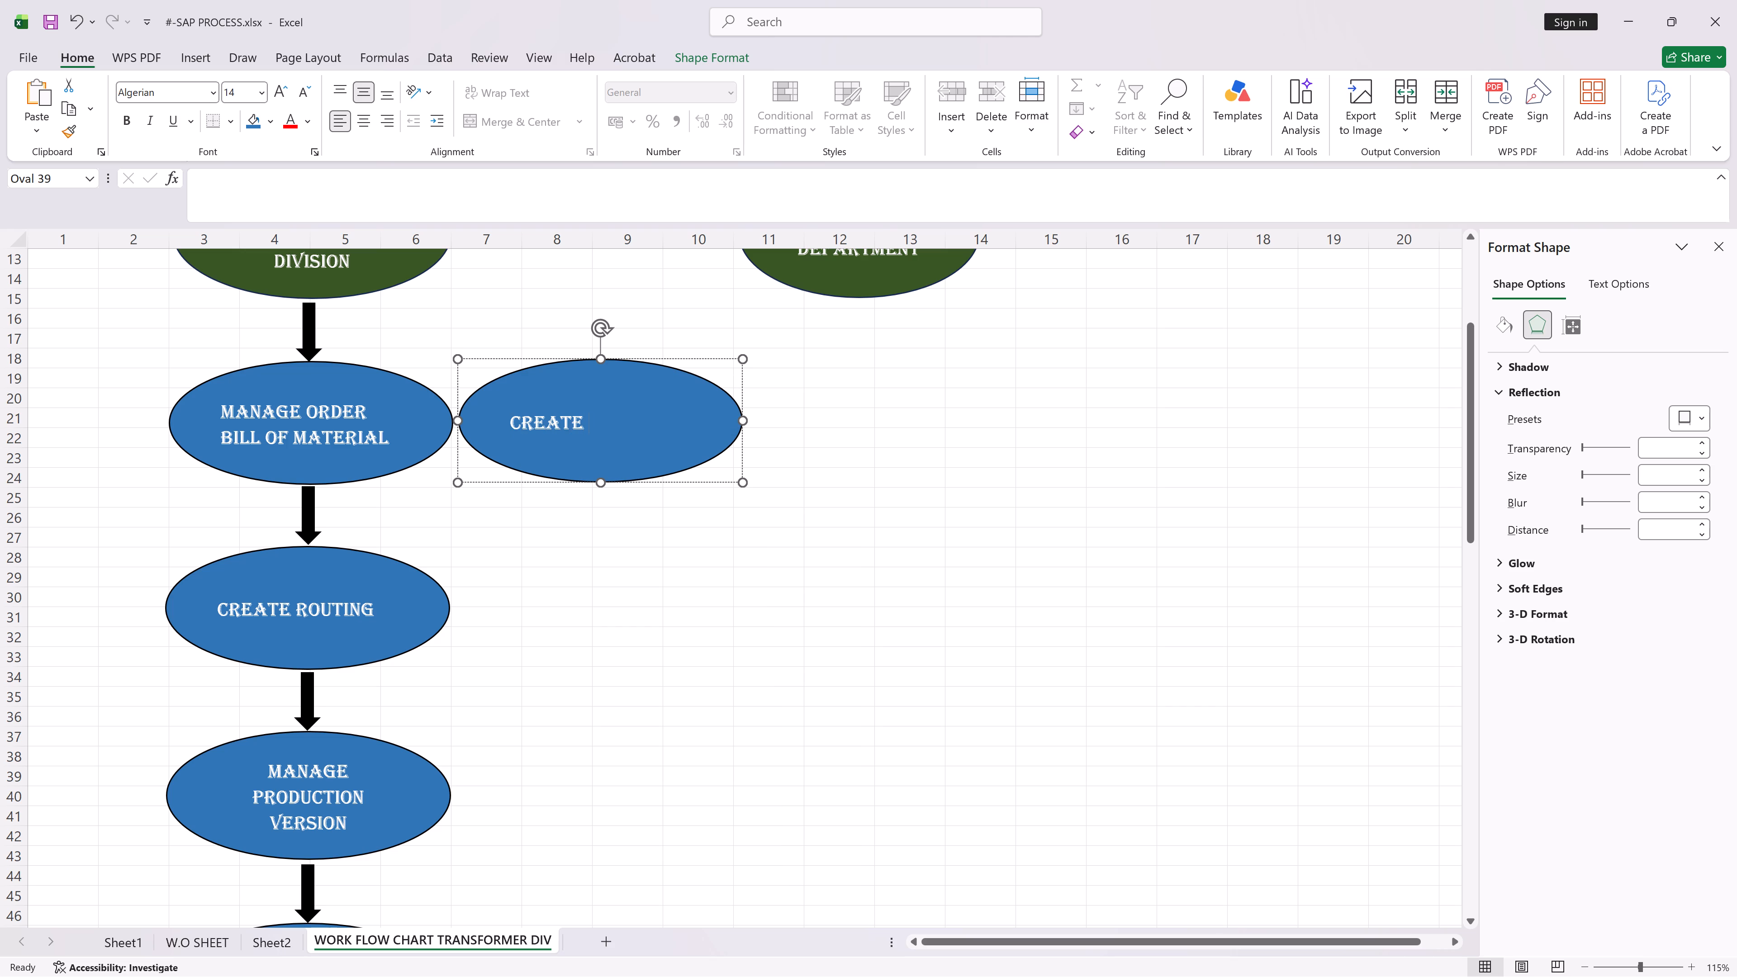
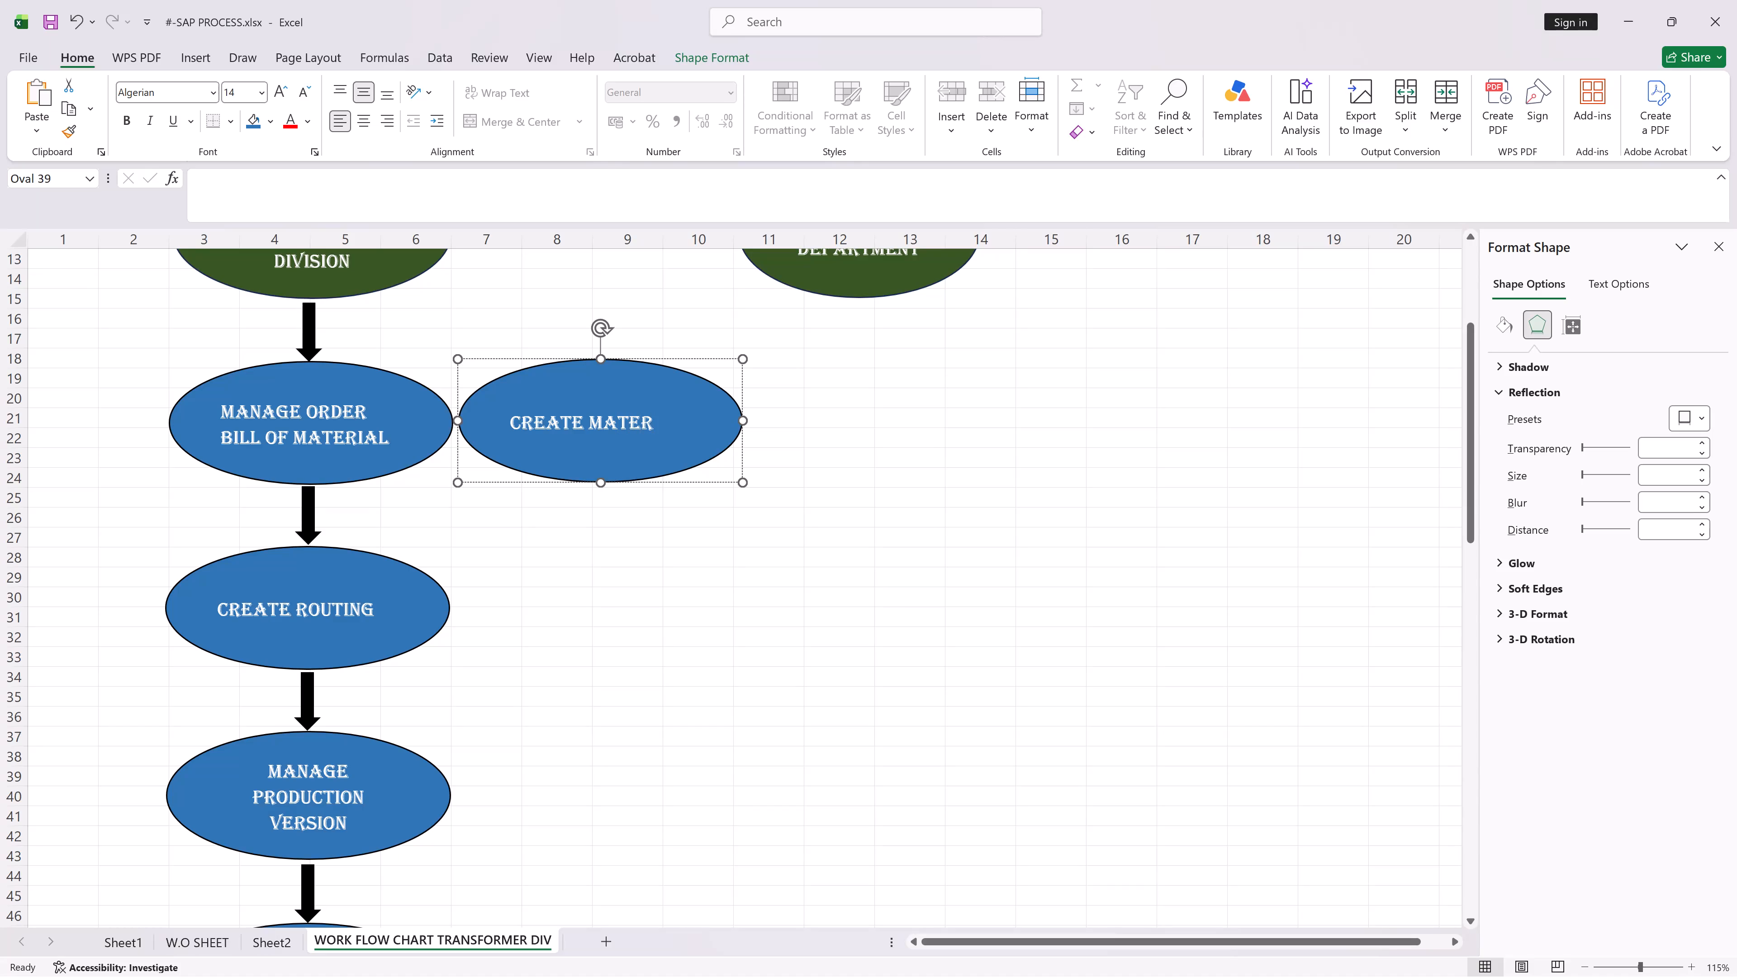
Complete the side oval's label as CREATE MATERIAL, adding an extra space between the two words.
text(IAL)
click(587, 420)
key(space)
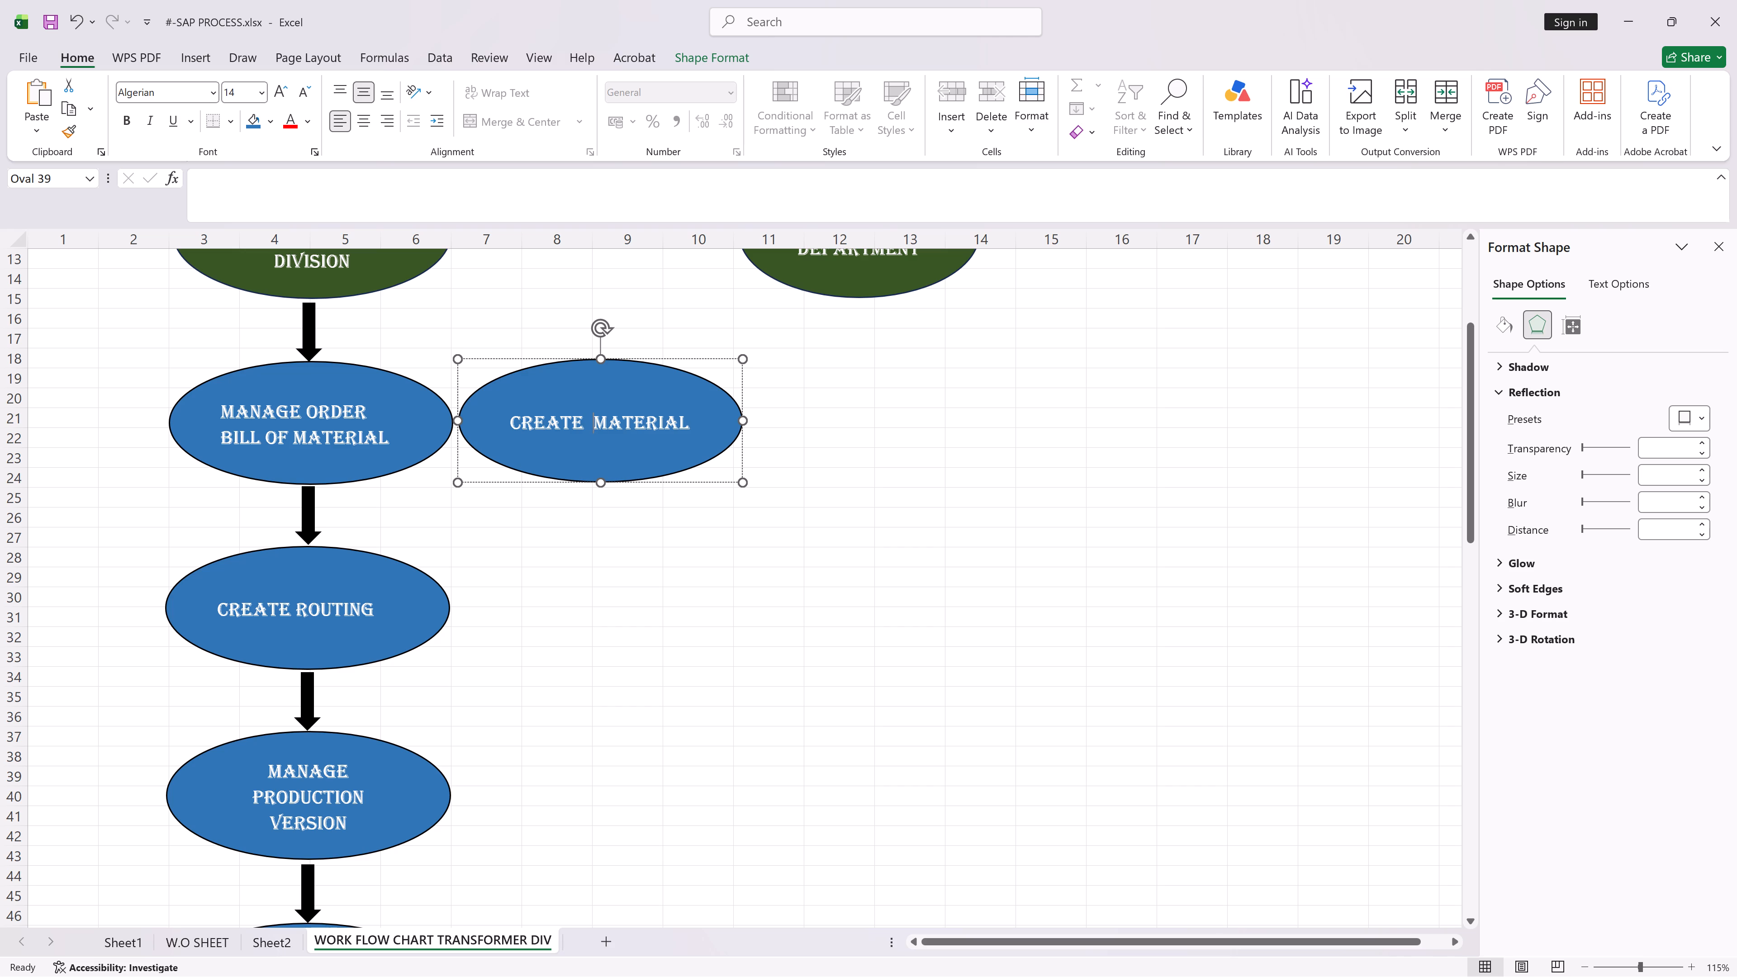
click(593, 521)
click(615, 451)
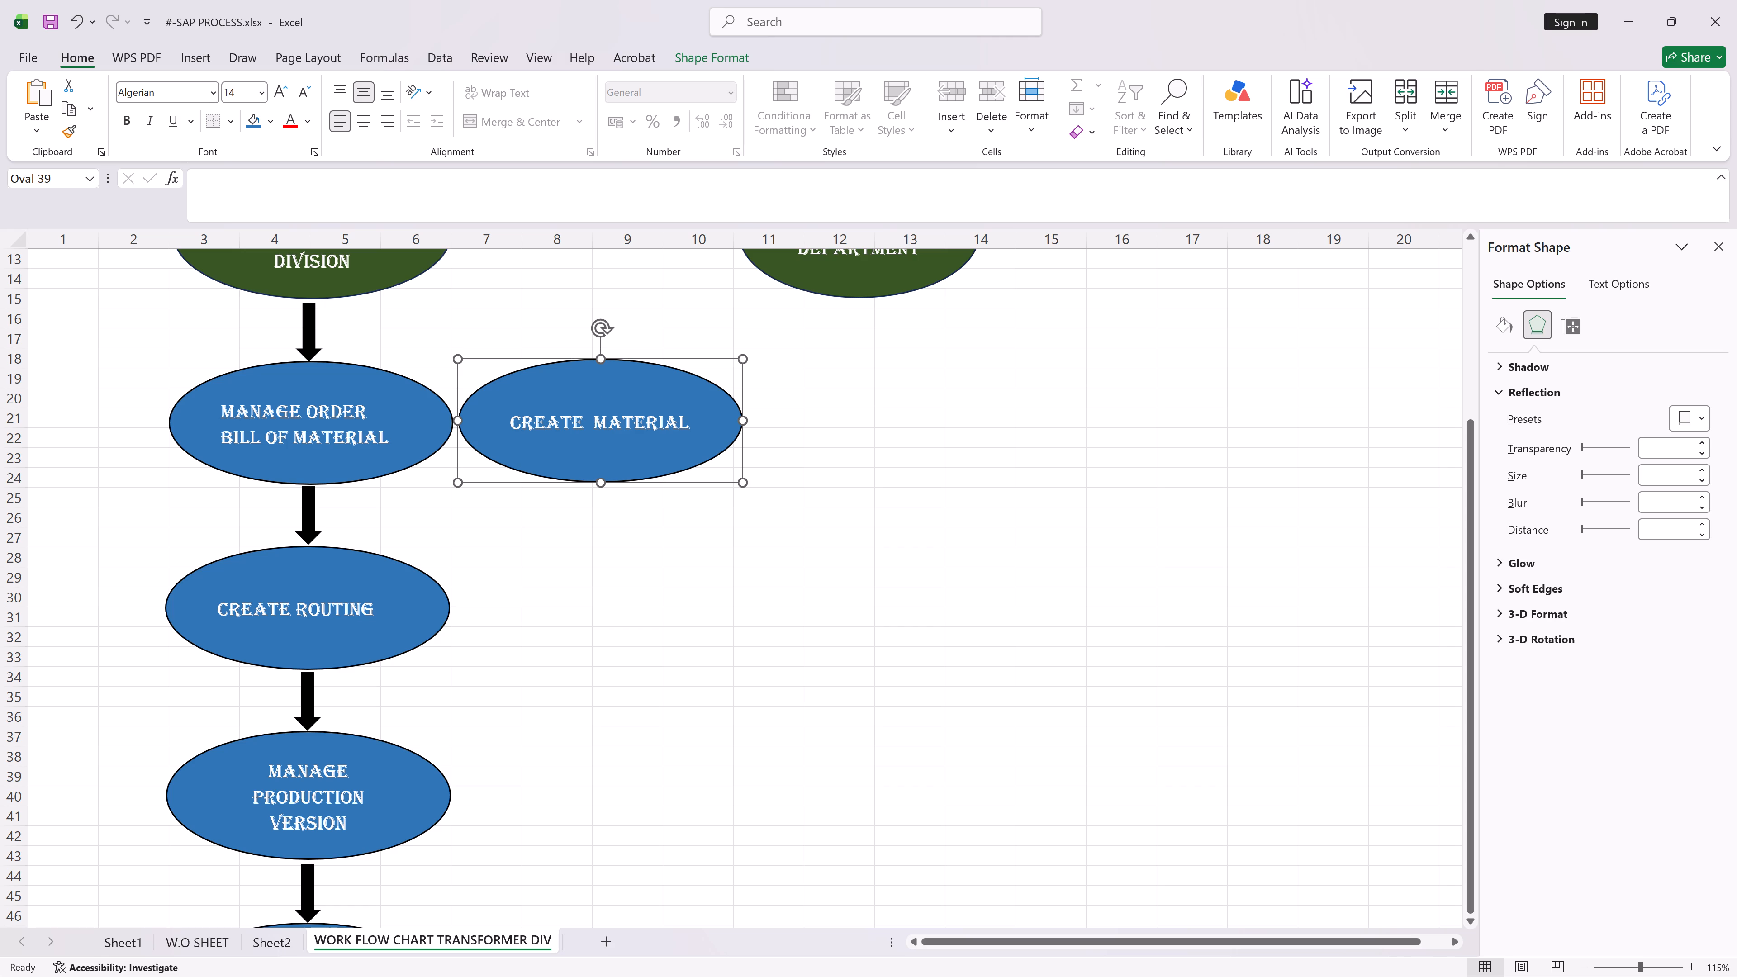
click(658, 522)
click(655, 375)
Duplicate the block arrow between the Confirm Production Order Operation and Post Goods Receipt for Production Order ovals.
scroll(495, 431, down, 9)
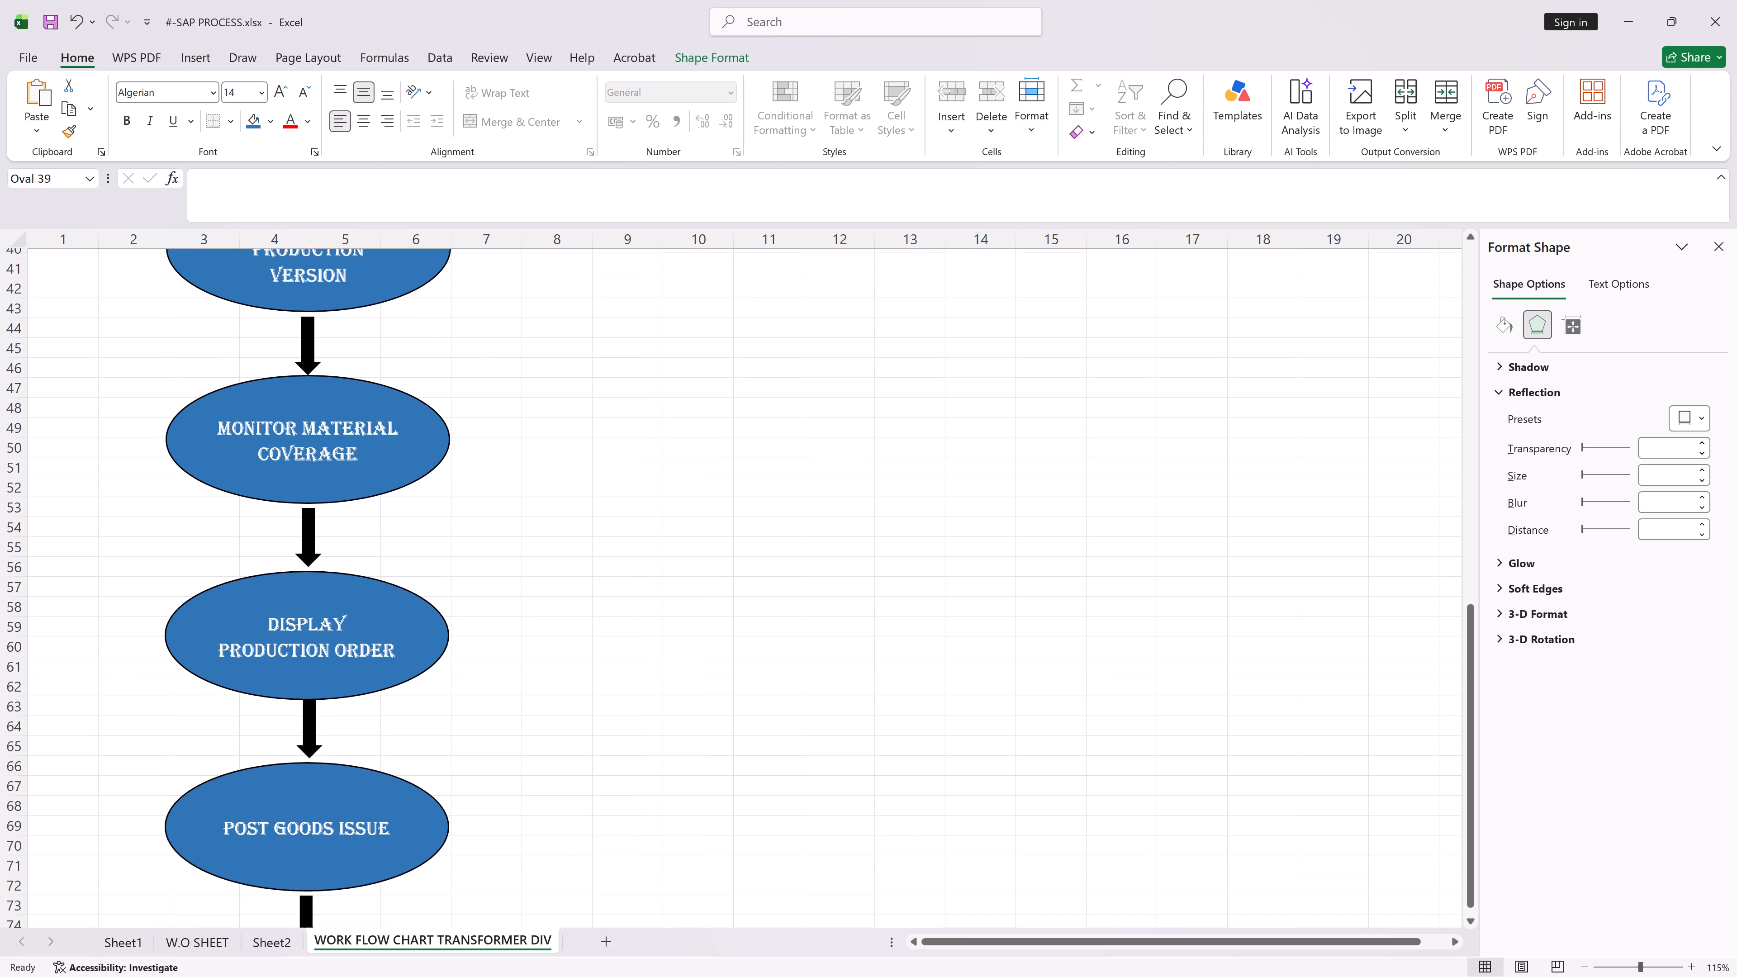
scroll(496, 430, down, 5)
click(299, 464)
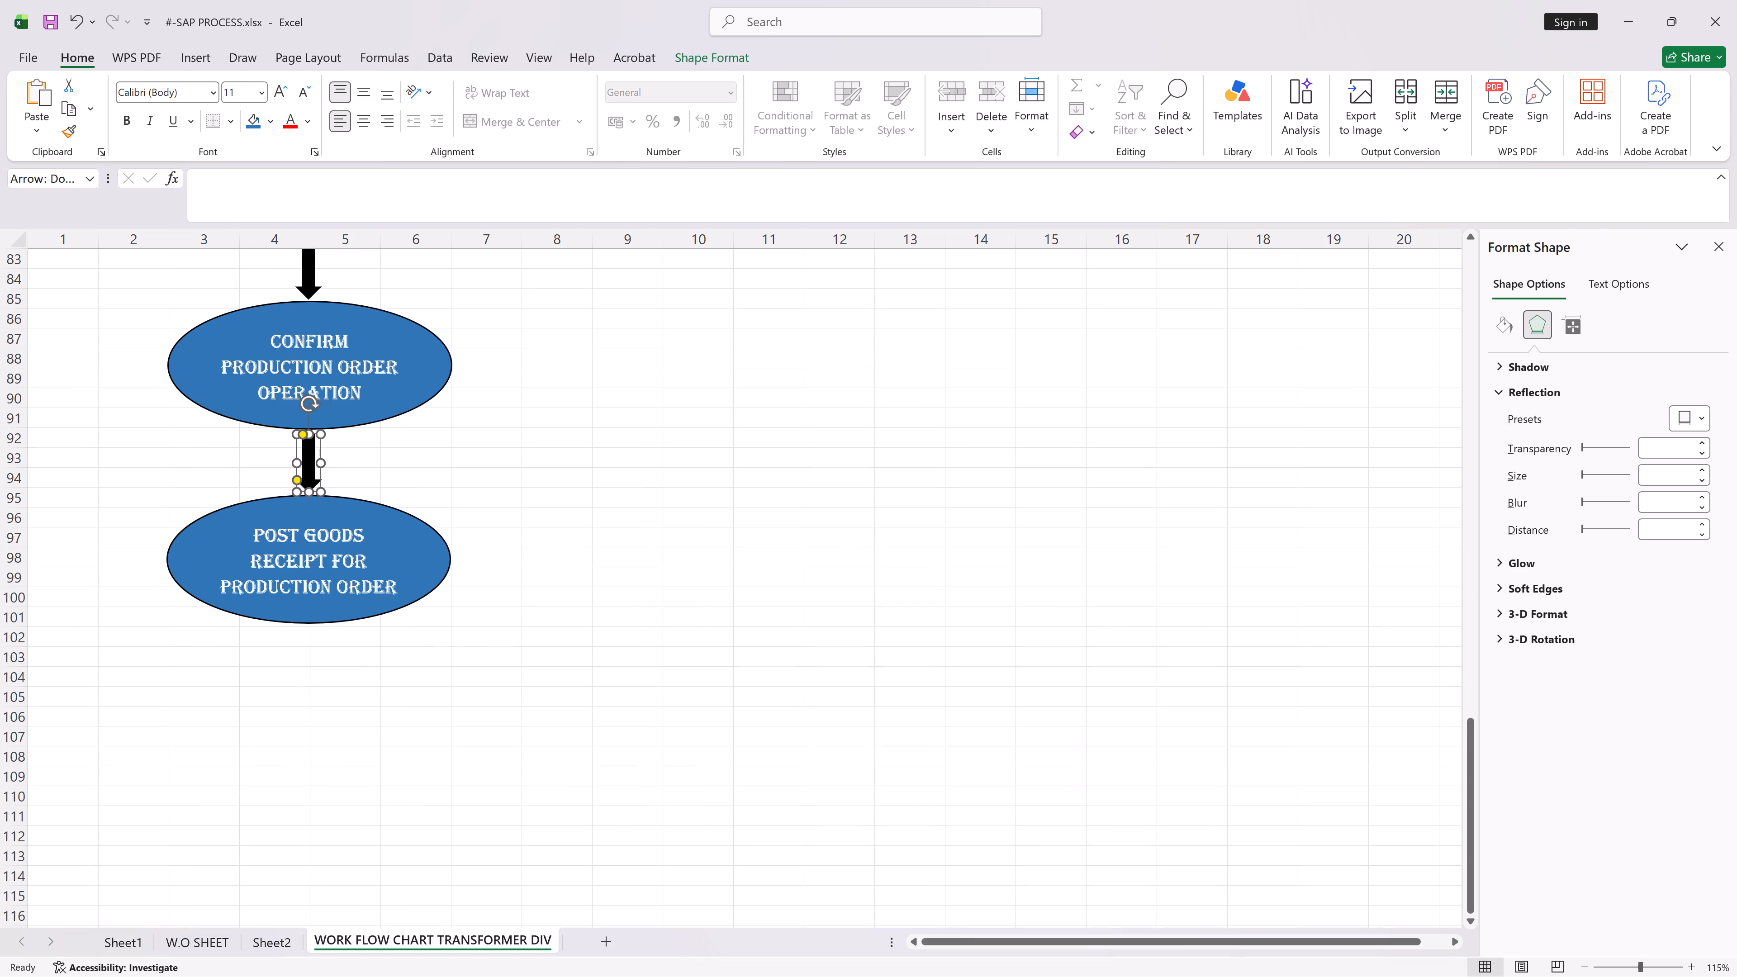
key(ctrl+c)
key(ctrl+v)
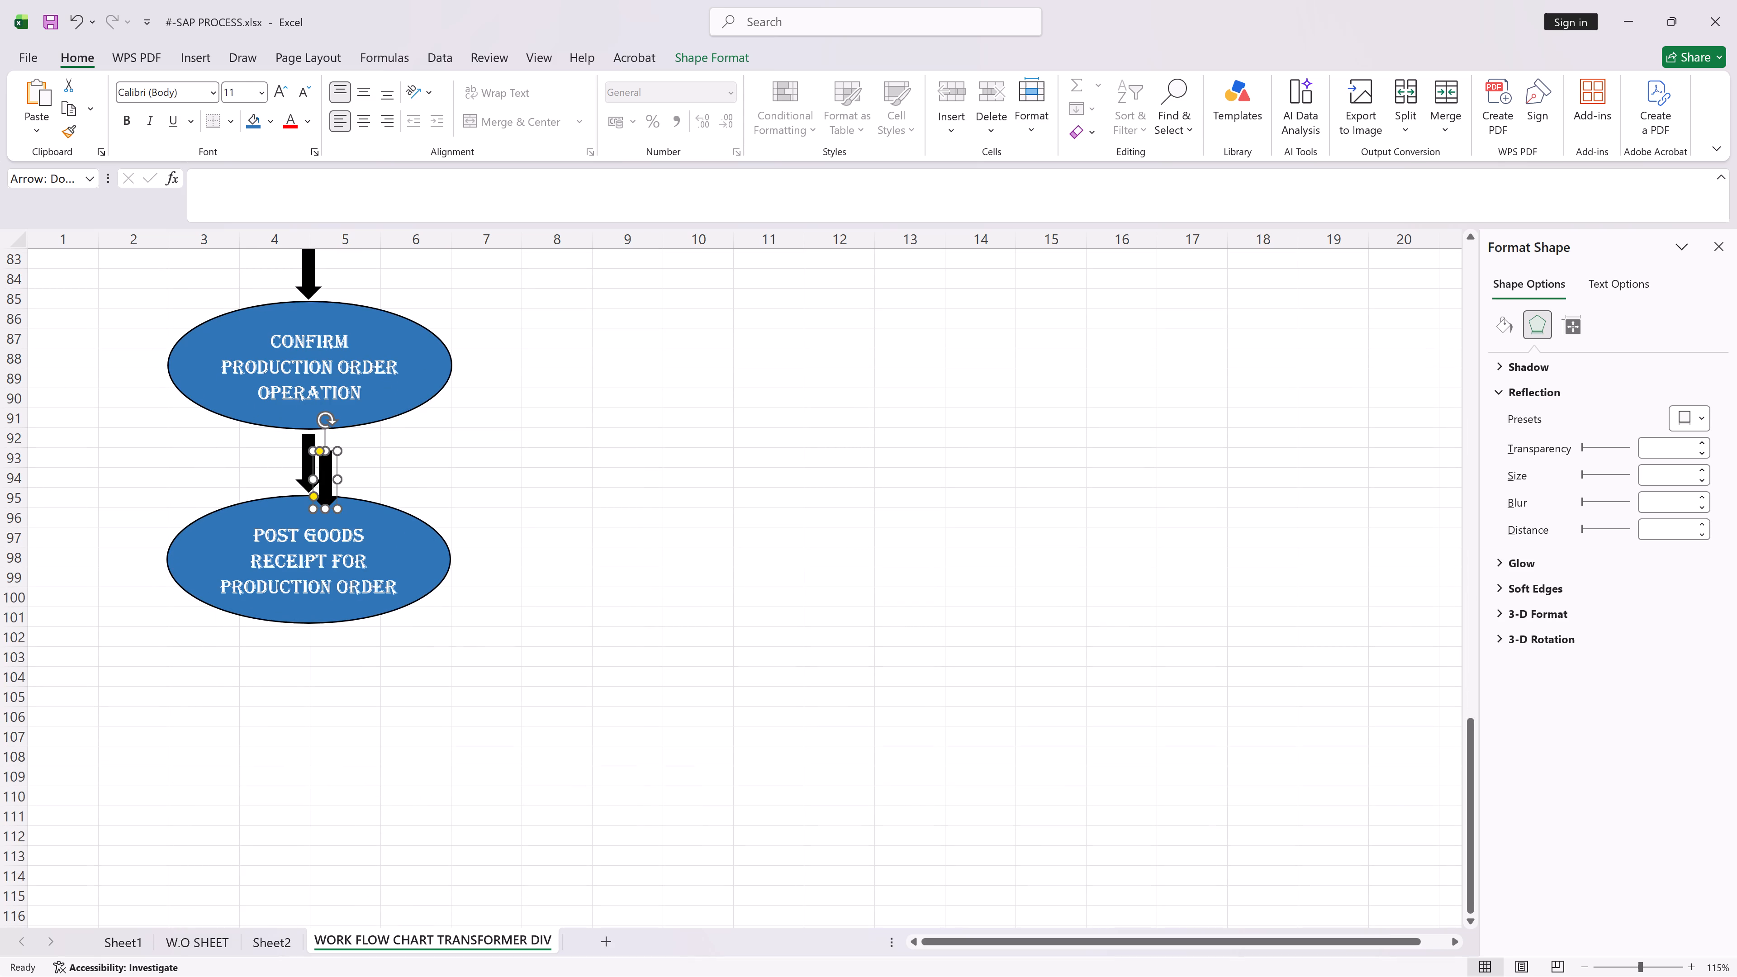
Move the copied arrow to sit centred just below the Post Goods Receipt for Production Order oval, at rows 102 to 104.
key(Left)
key(Left)
key(Left)
key(Left)
key(Left)
key(Left)
key(Left)
key(Left)
key(Left)
key(Left)
key(Left)
key(Left)
key(Left)
key(Left)
key(Left)
key(Left)
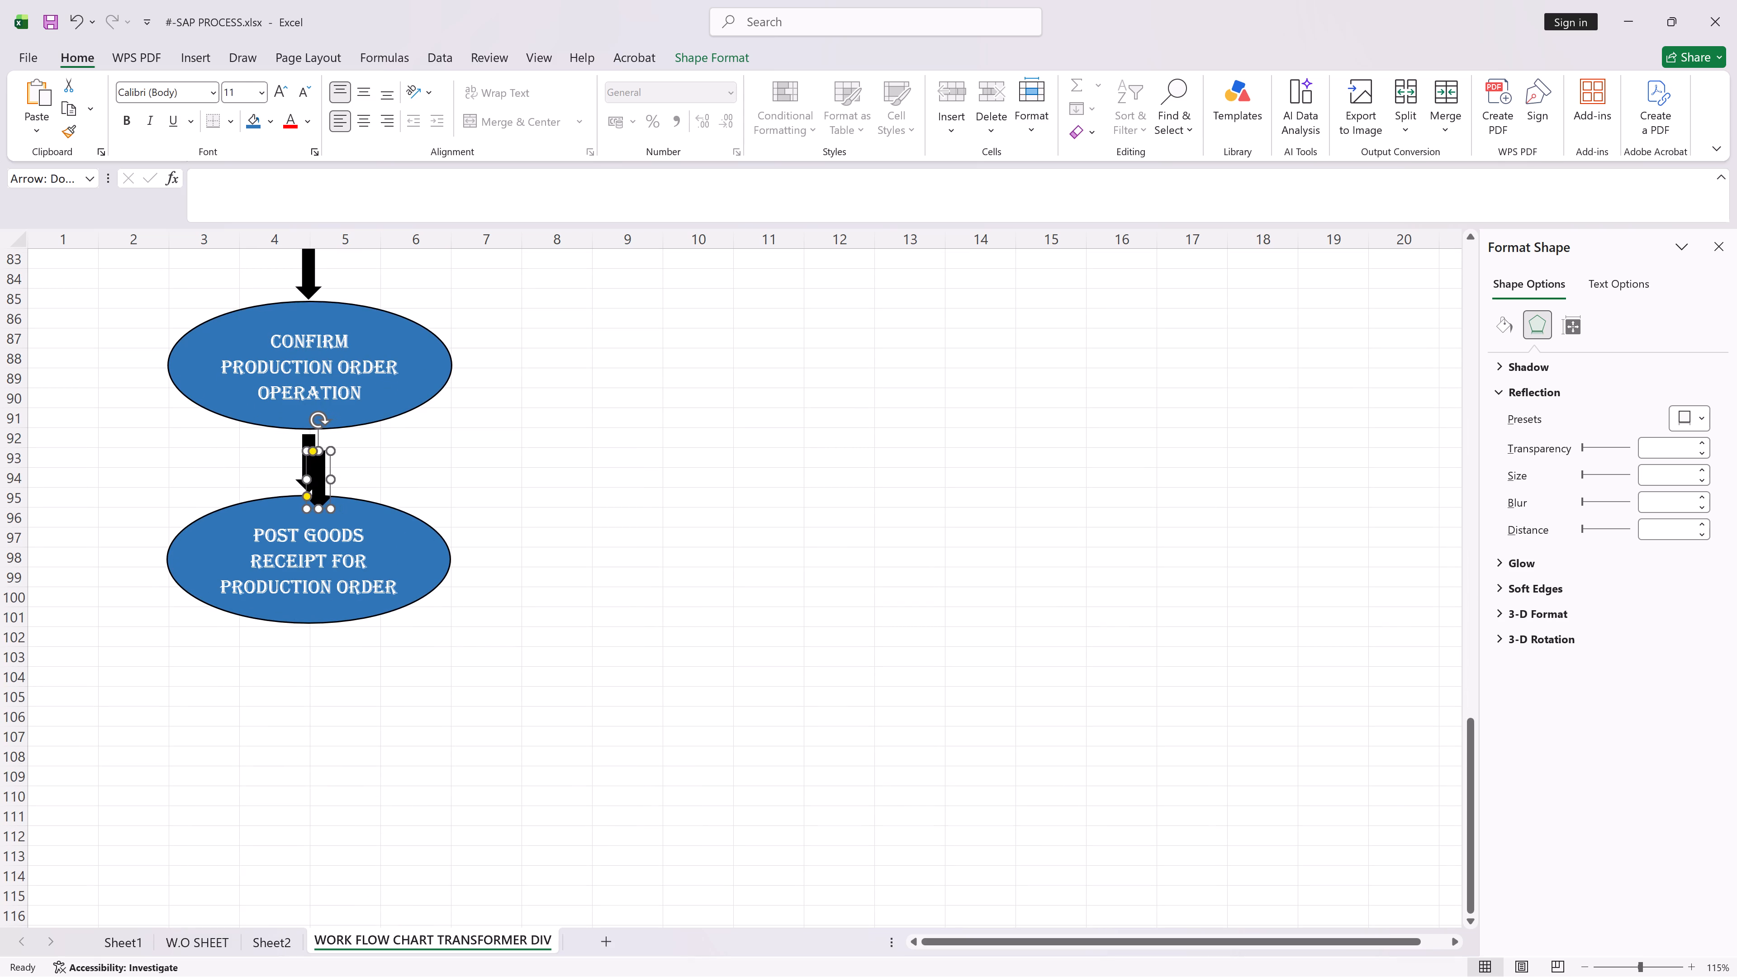
key(Left)
key(Left)
key(Left)
key(Left)
key(Left)
key(Left)
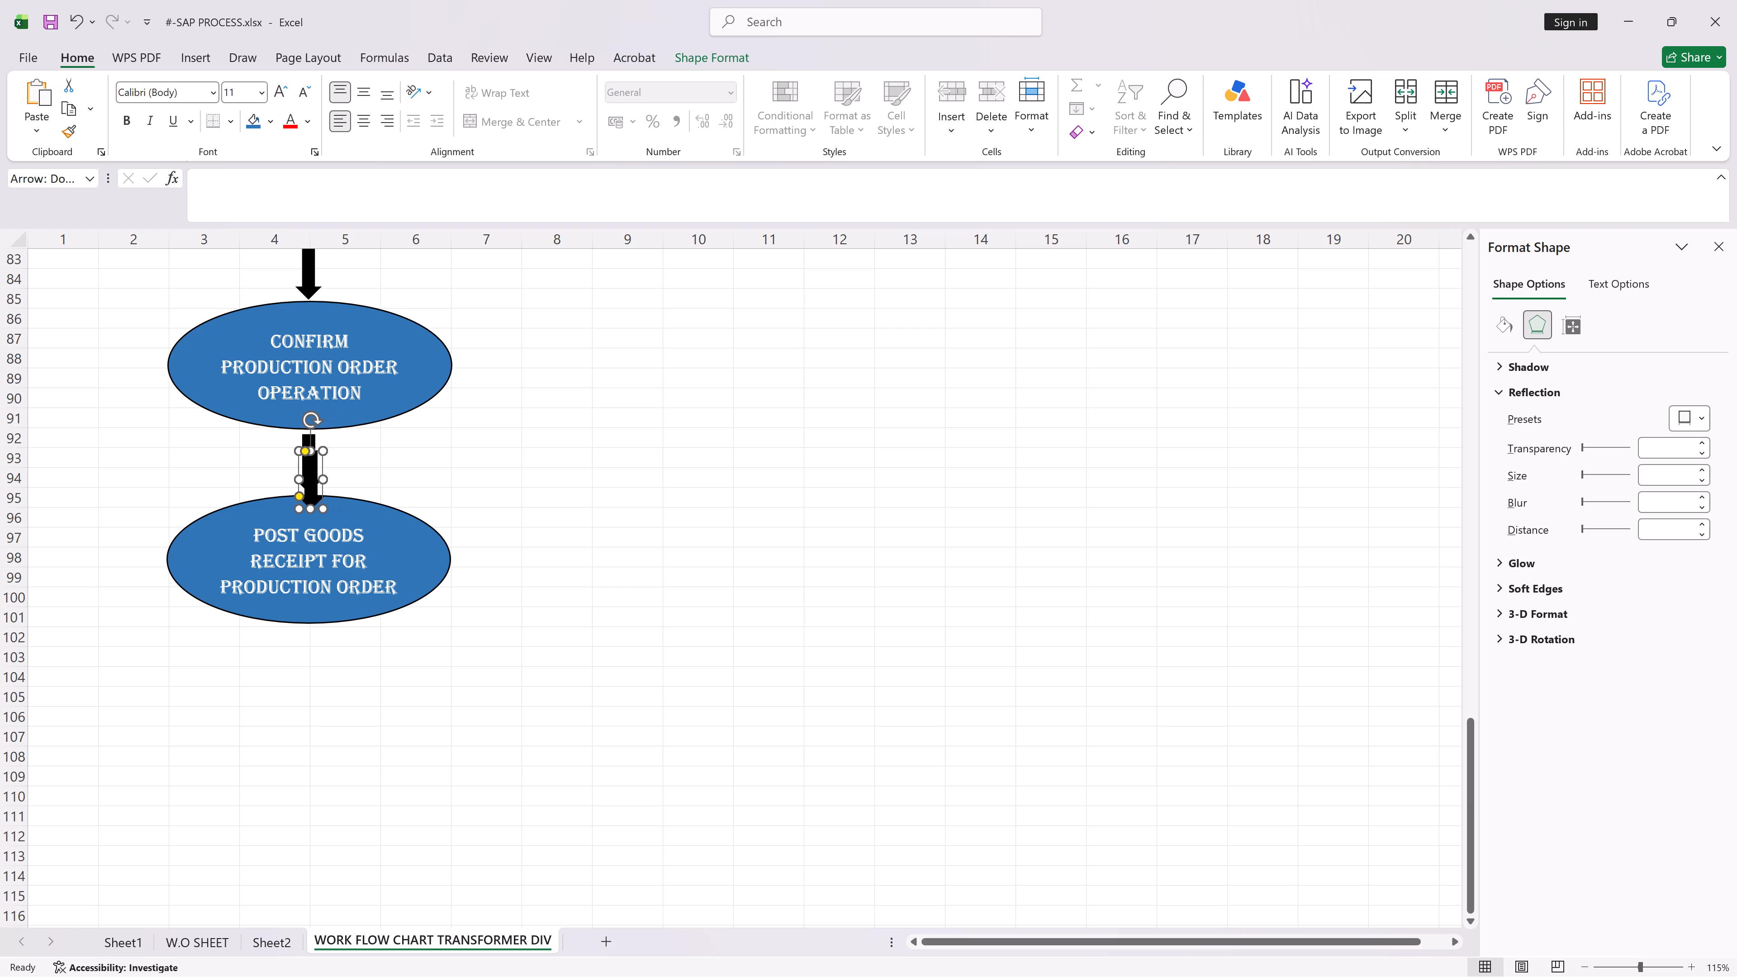
key(Down)
key(Down)
key(Down)
key(Down)
key(Down)
key(Down)
key(Down)
key(Down)
key(Down)
key(Down)
key(Down)
key(Down)
key(Down)
key(Down)
key(Down)
key(Down)
key(Down)
key(Down)
key(Down)
key(Down)
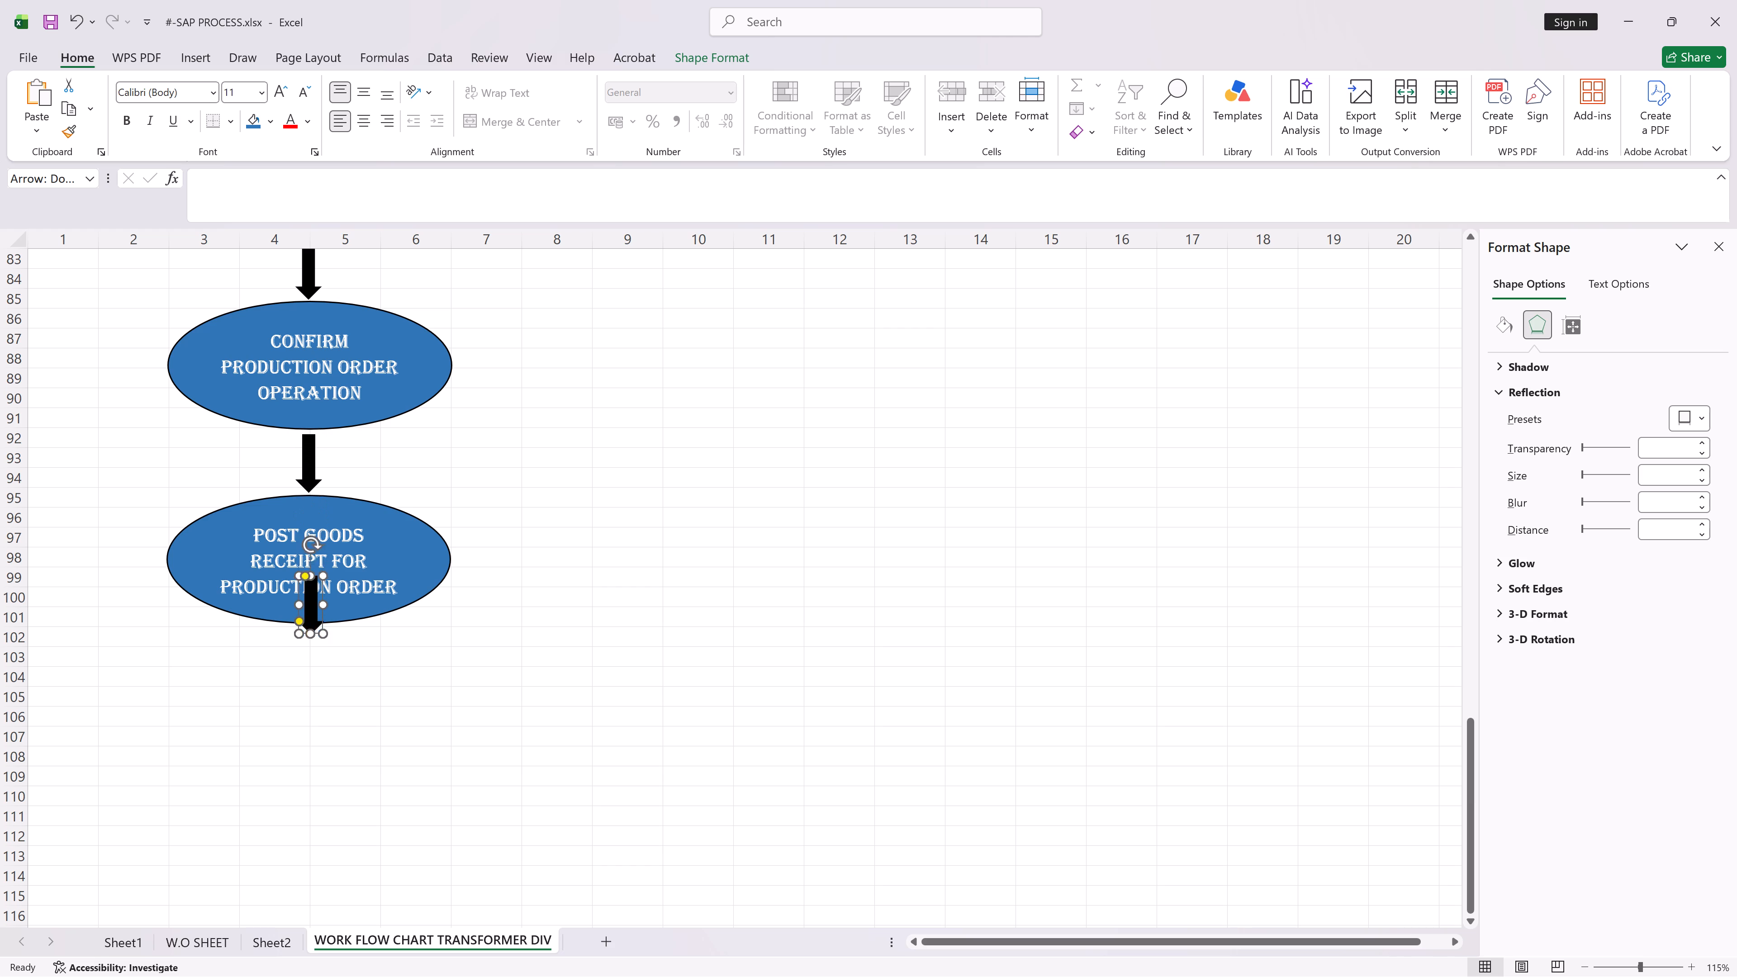
key(Up)
key(Up)
key(Up)
key(Up)
key(Up)
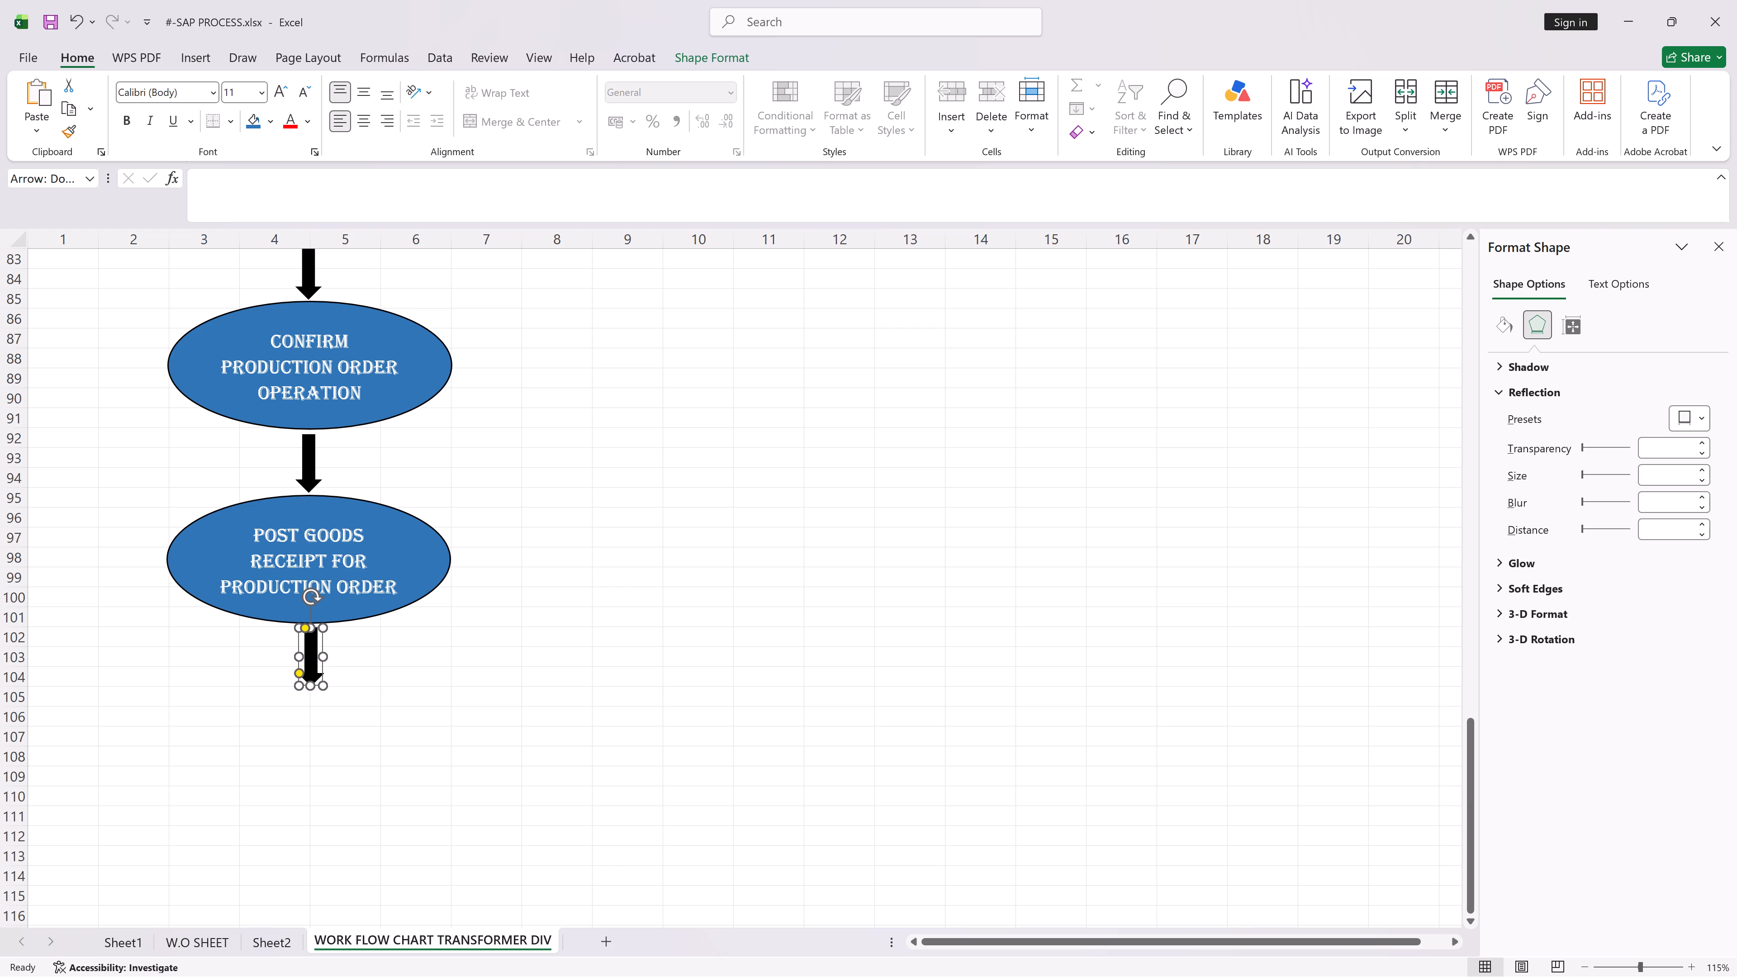
Duplicate the Post Goods Receipt for Production Order oval.
click(410, 561)
key(ctrl+c)
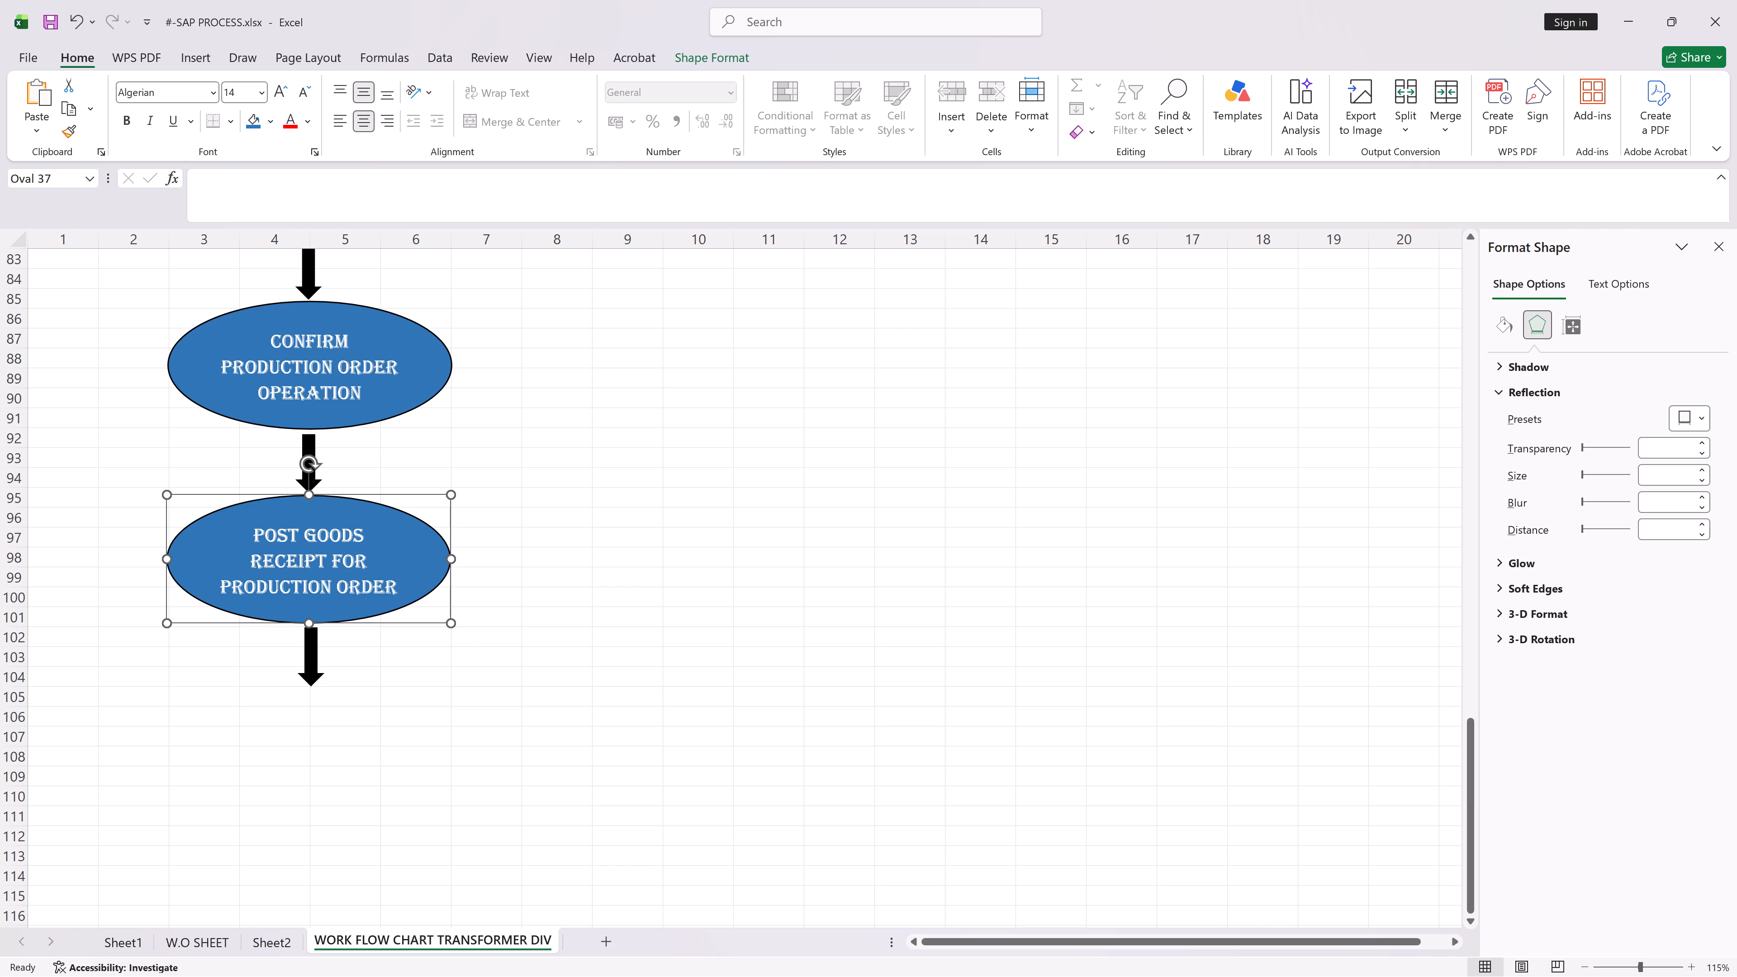
key(ctrl+v)
Move the copied oval below the new bottom arrow, aligned with the column at rows 105 to 111, and deselect it.
key(Left)
key(Left)
key(Left)
key(Left)
key(Left)
key(Left)
key(Left)
key(Left)
key(Left)
key(Left)
key(Left)
key(Left)
key(Left)
key(Left)
key(Left)
key(Left)
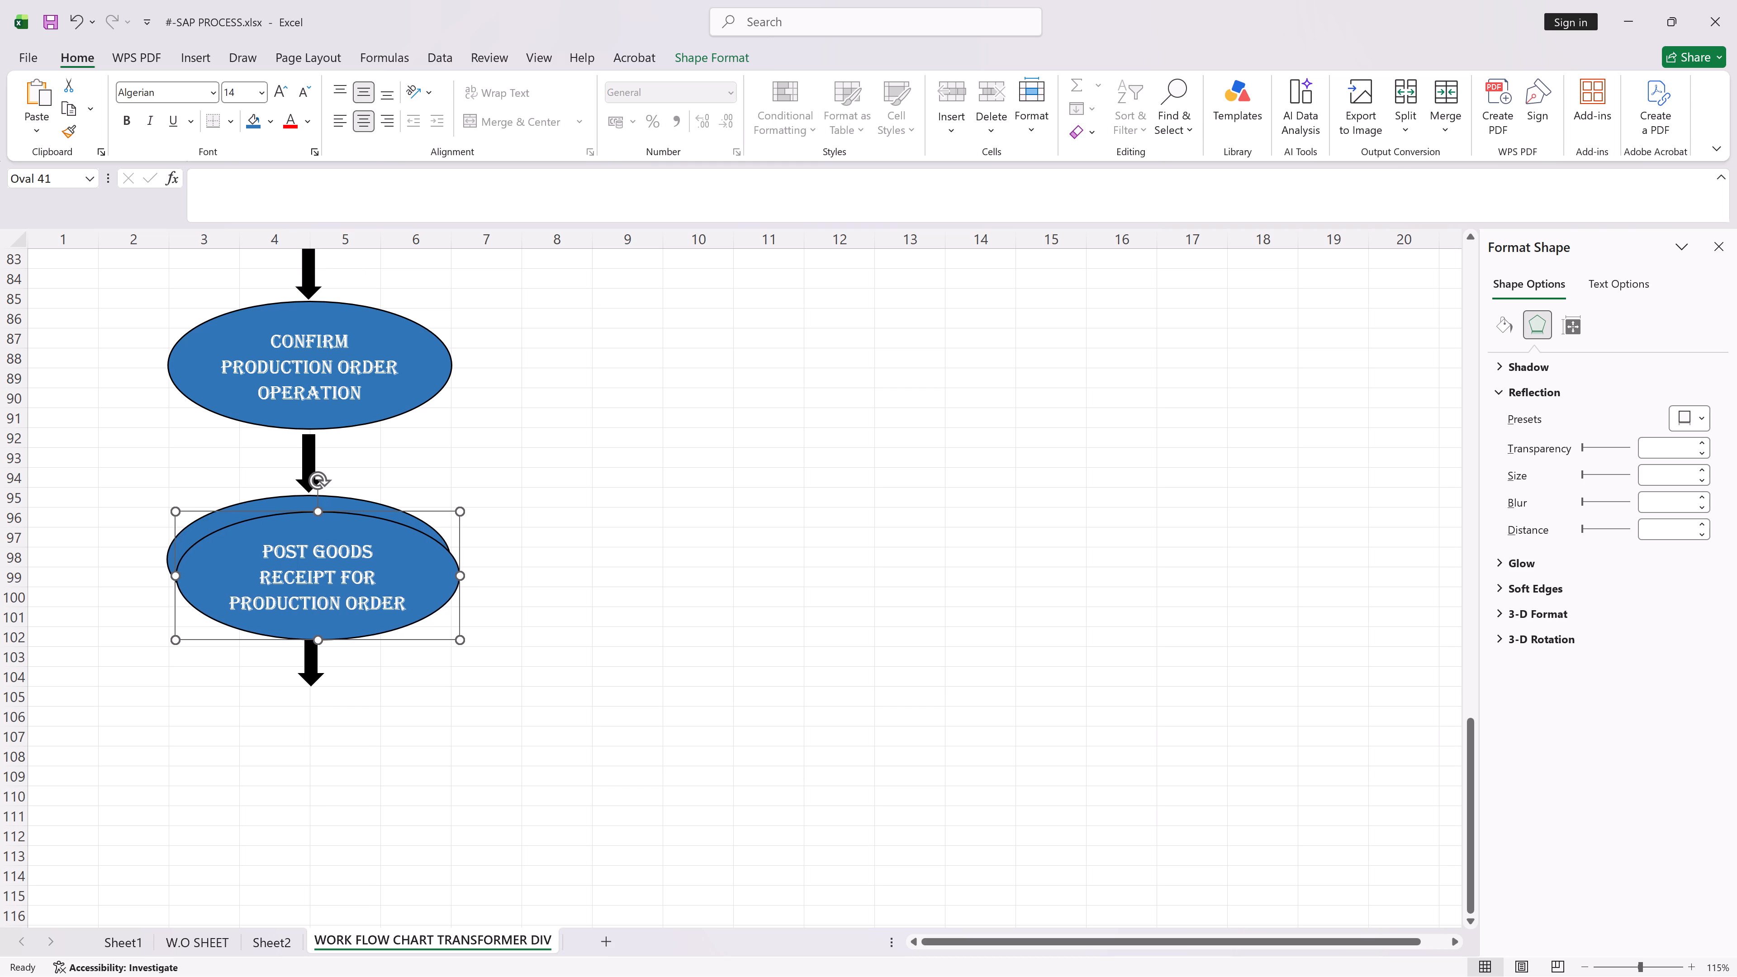
key(Left)
key(Left)
key(Left)
key(Left)
key(Left)
key(Left)
key(Left)
key(Left)
key(Left)
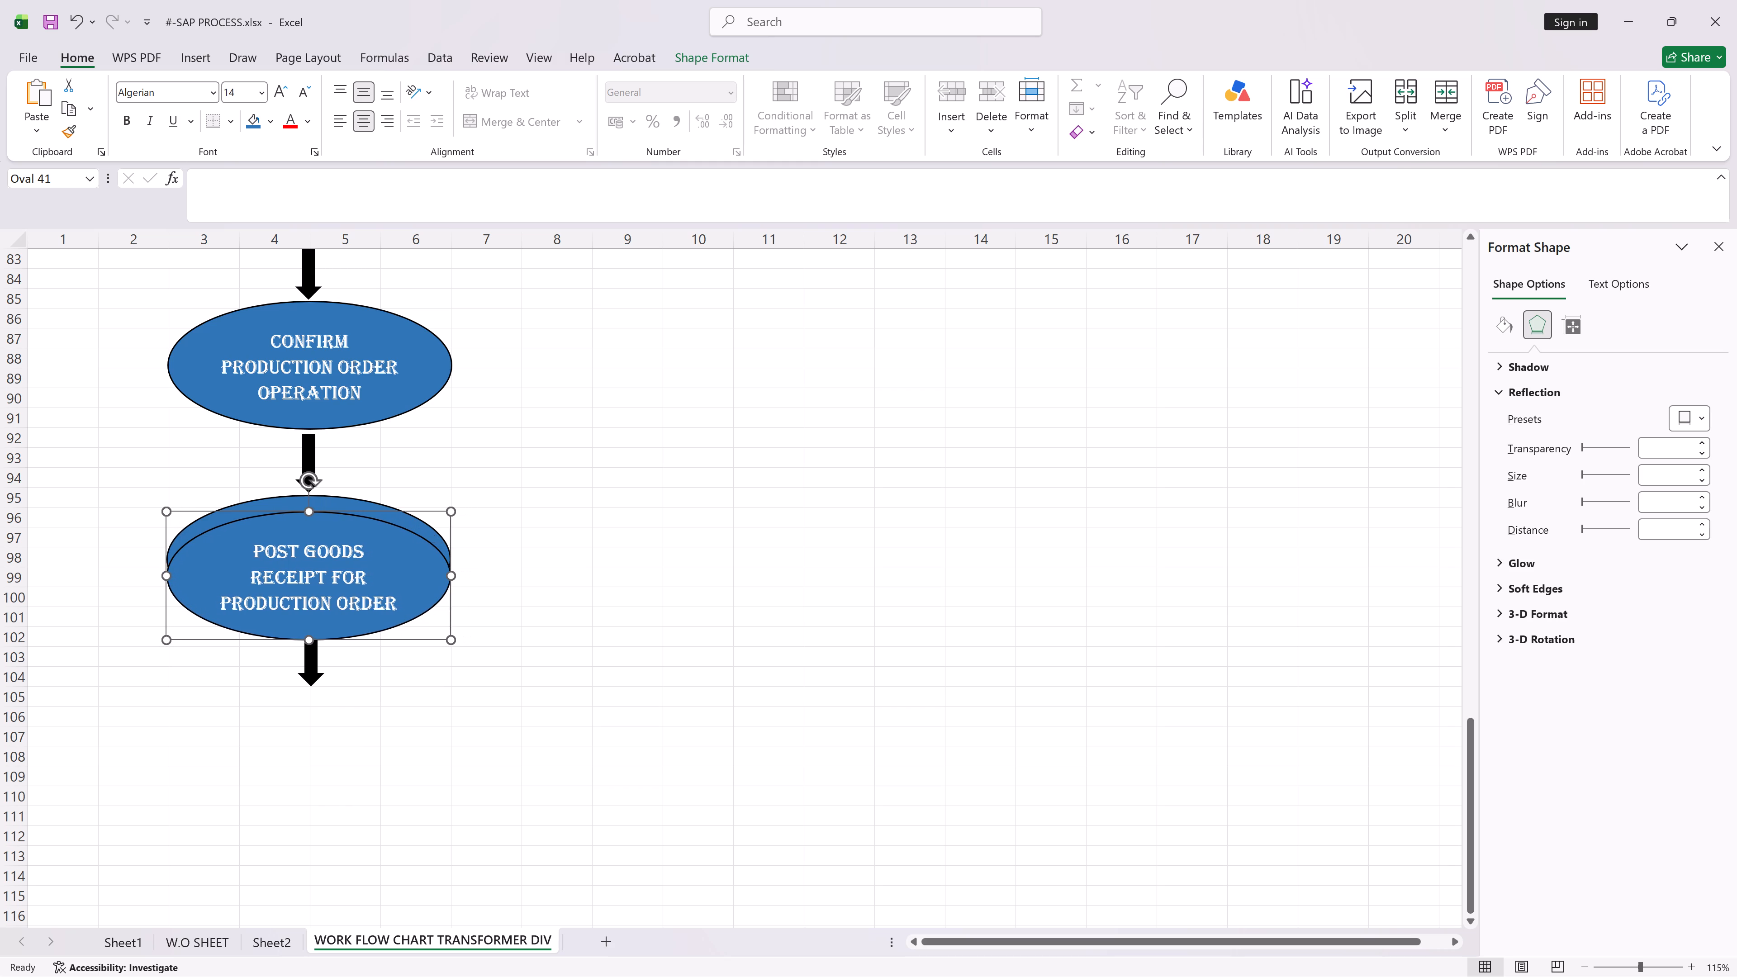
key(Left)
key(Down)
key(Down)
key(Down)
key(Down)
key(Down)
key(Down)
key(Down)
key(Down)
key(Down)
key(Down)
key(Down)
key(Down)
key(Down)
key(Down)
key(Down)
key(Down)
key(Down)
key(Down)
key(Down)
key(Down)
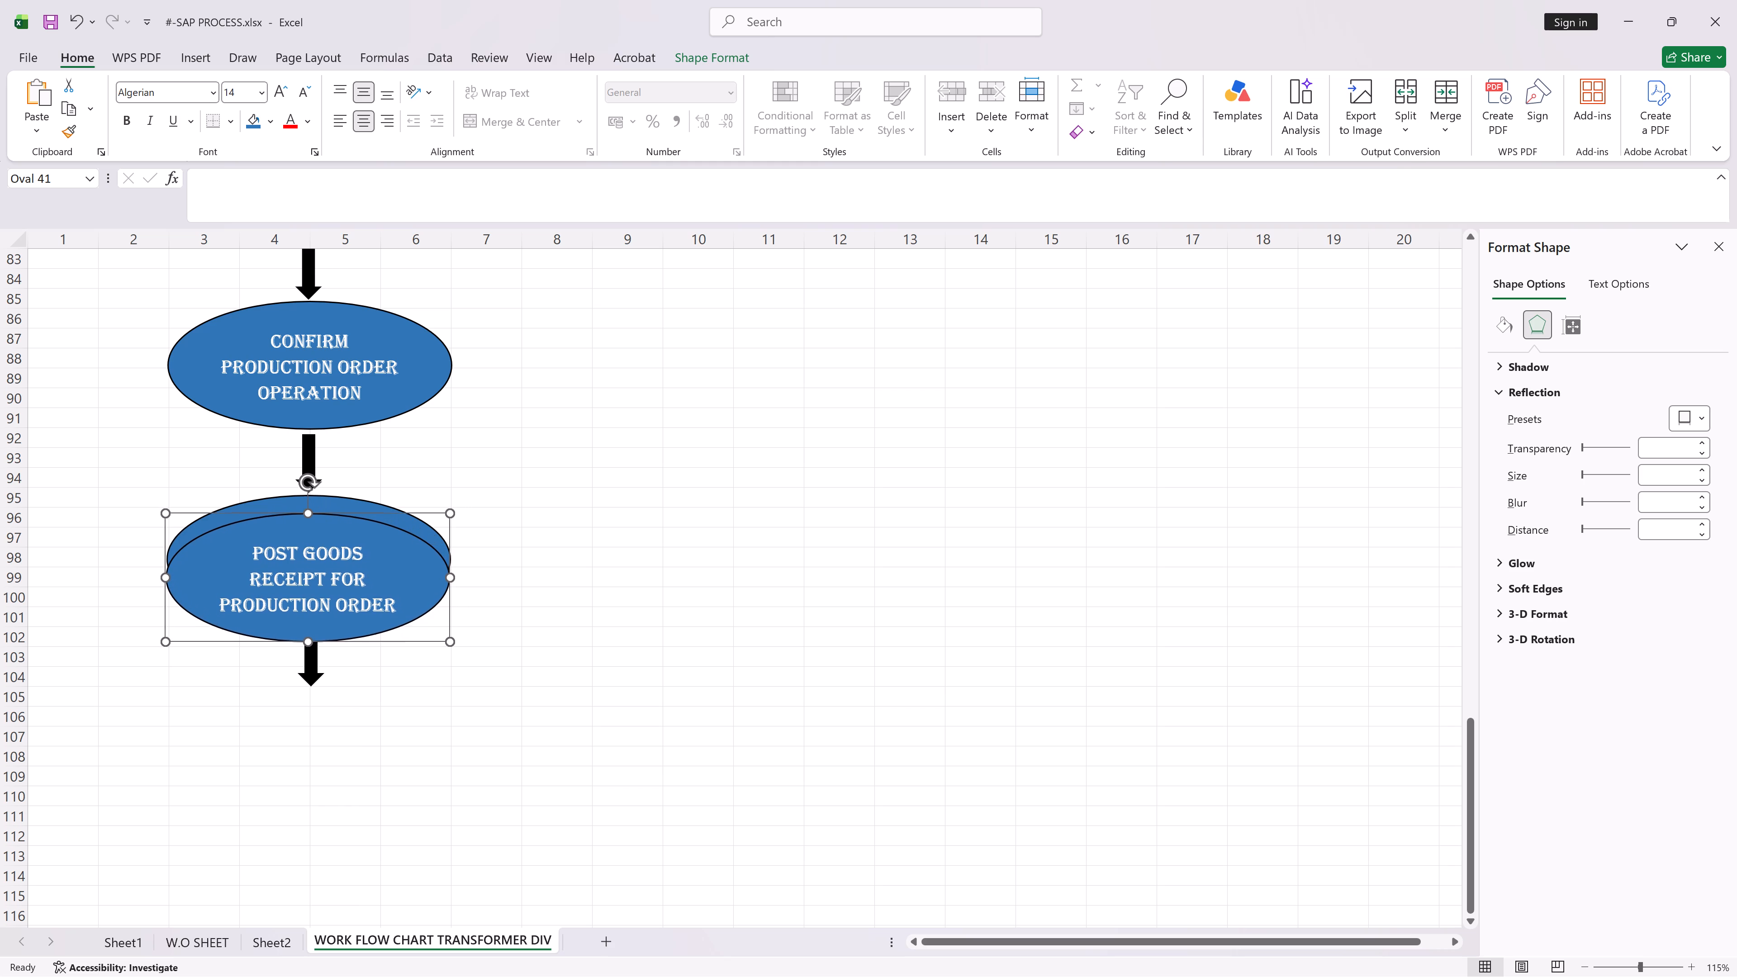
key(Down)
key(Down)
key(Down)
key(Down)
key(Down)
key(Down)
key(Down)
key(Down)
key(Down)
key(Down)
key(Down)
key(Down)
key(Down)
key(Down)
key(Down)
key(Down)
key(Down)
key(Down)
key(Down)
key(Down)
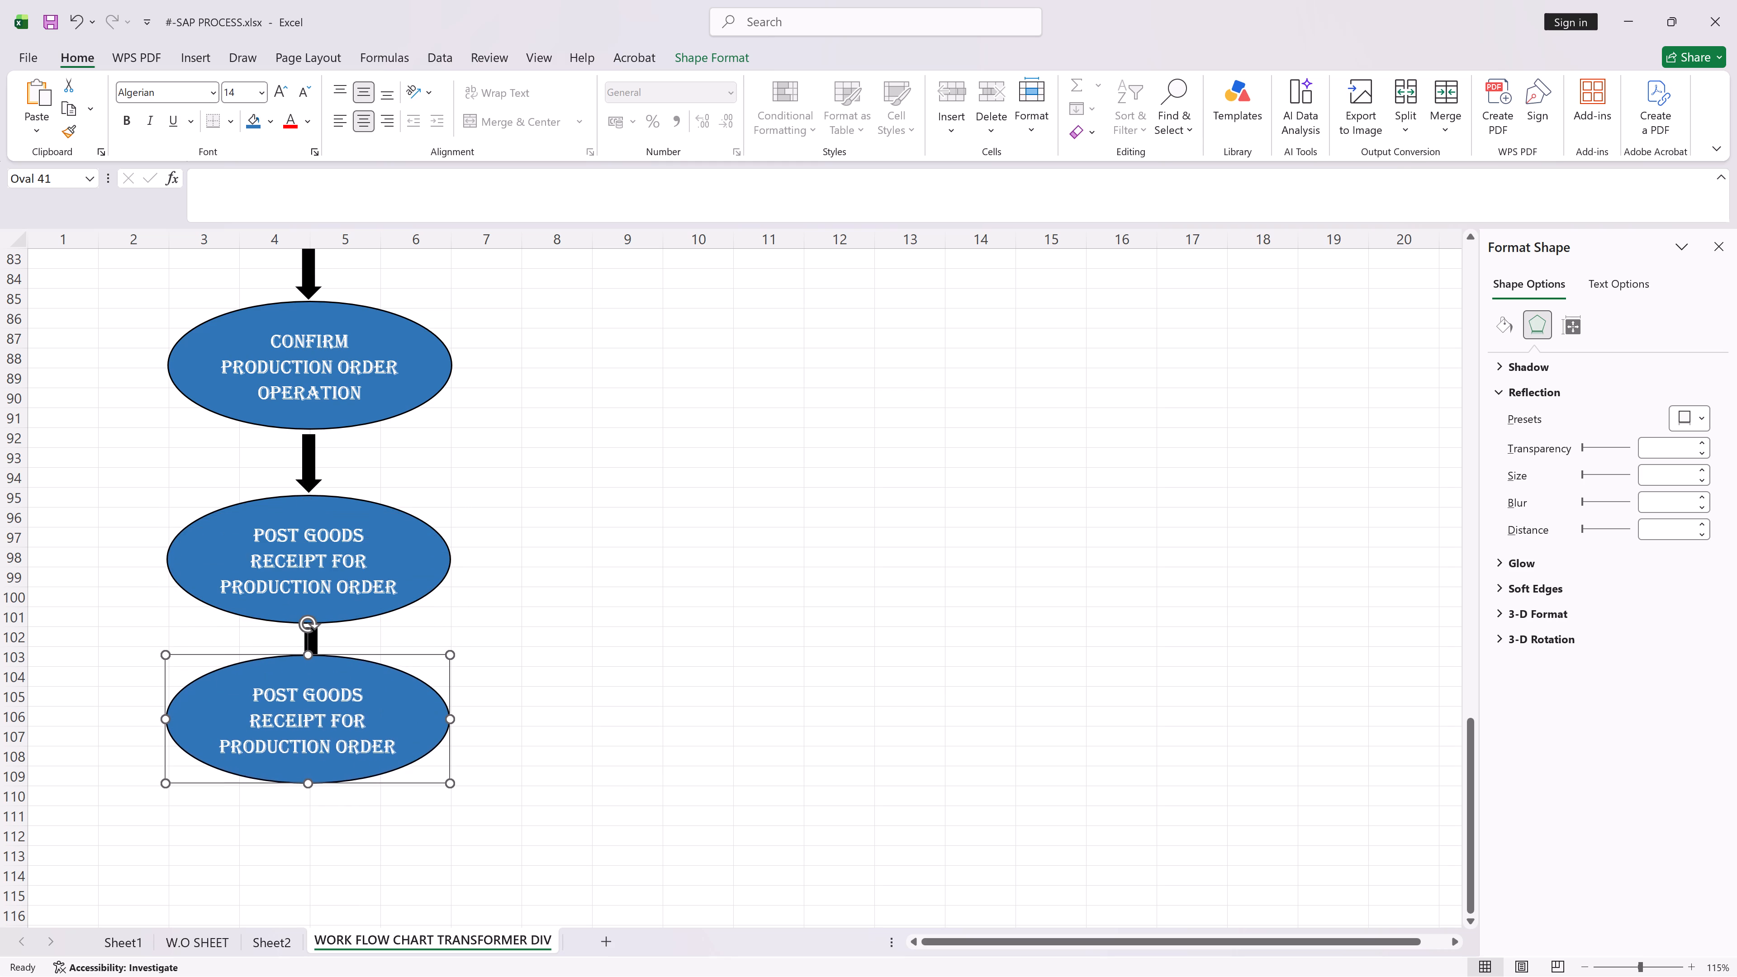
click(490, 595)
Move the Confirm Production Order Operation text into the oval below, replacing its Post Goods Receipt for Production Order label.
drag(273, 337, 372, 390)
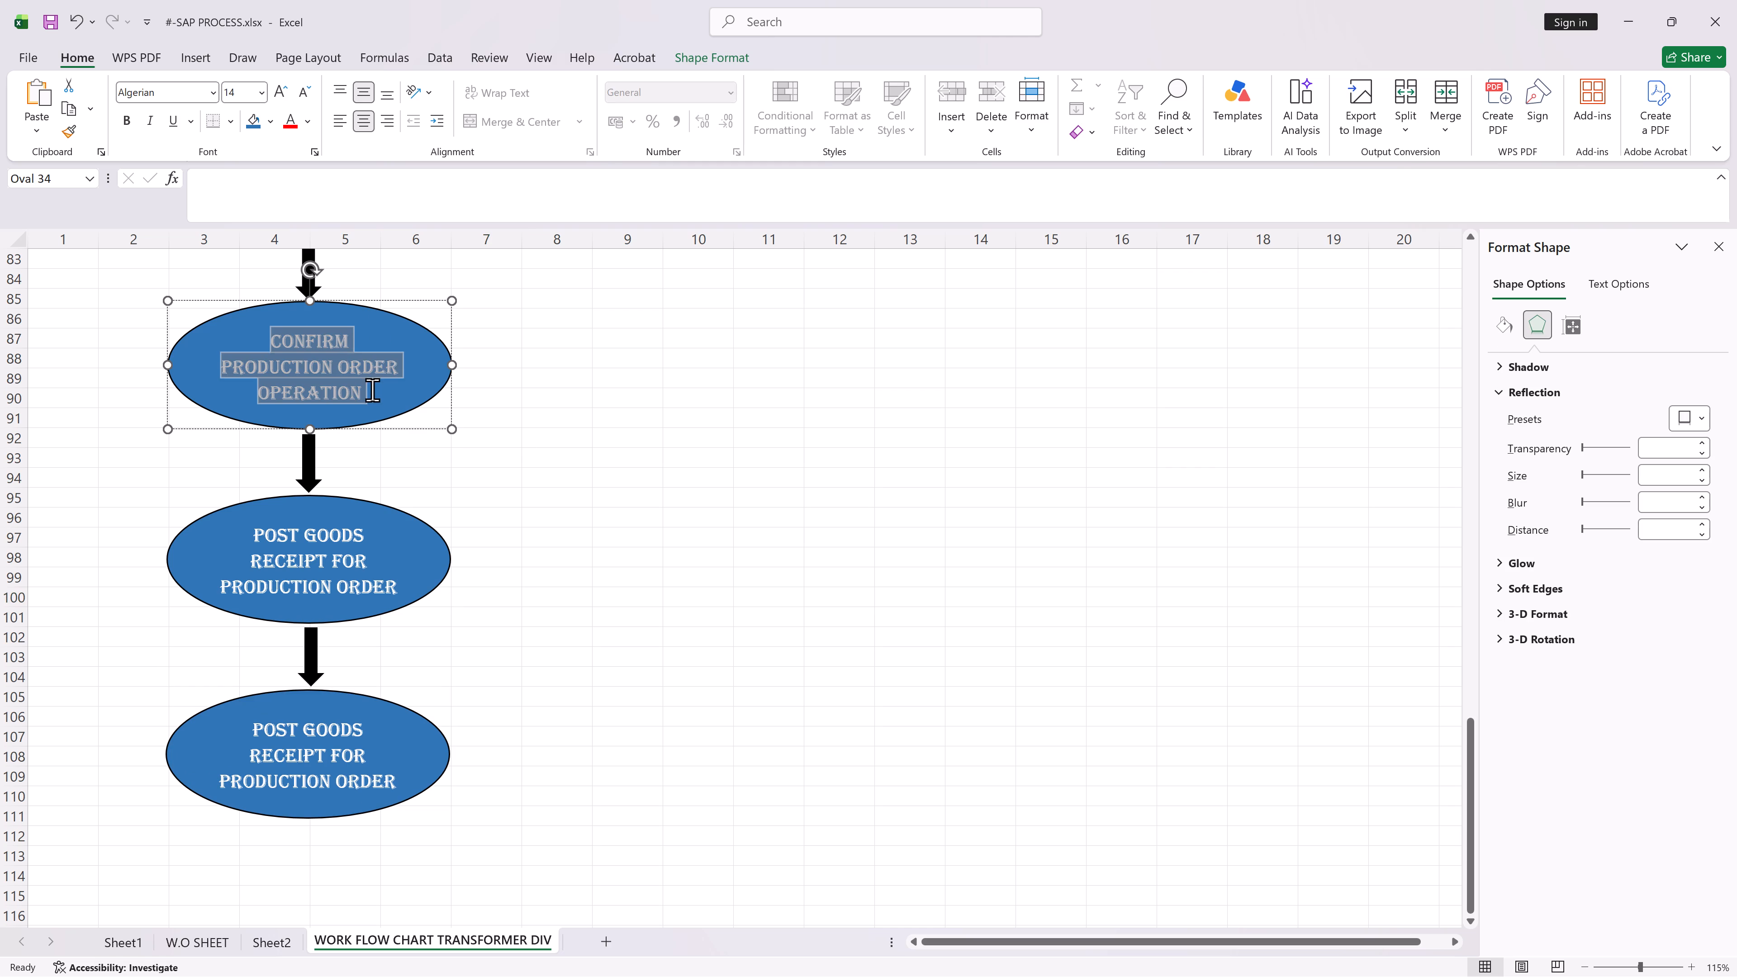
drag(372, 390, 373, 394)
key(ctrl+x)
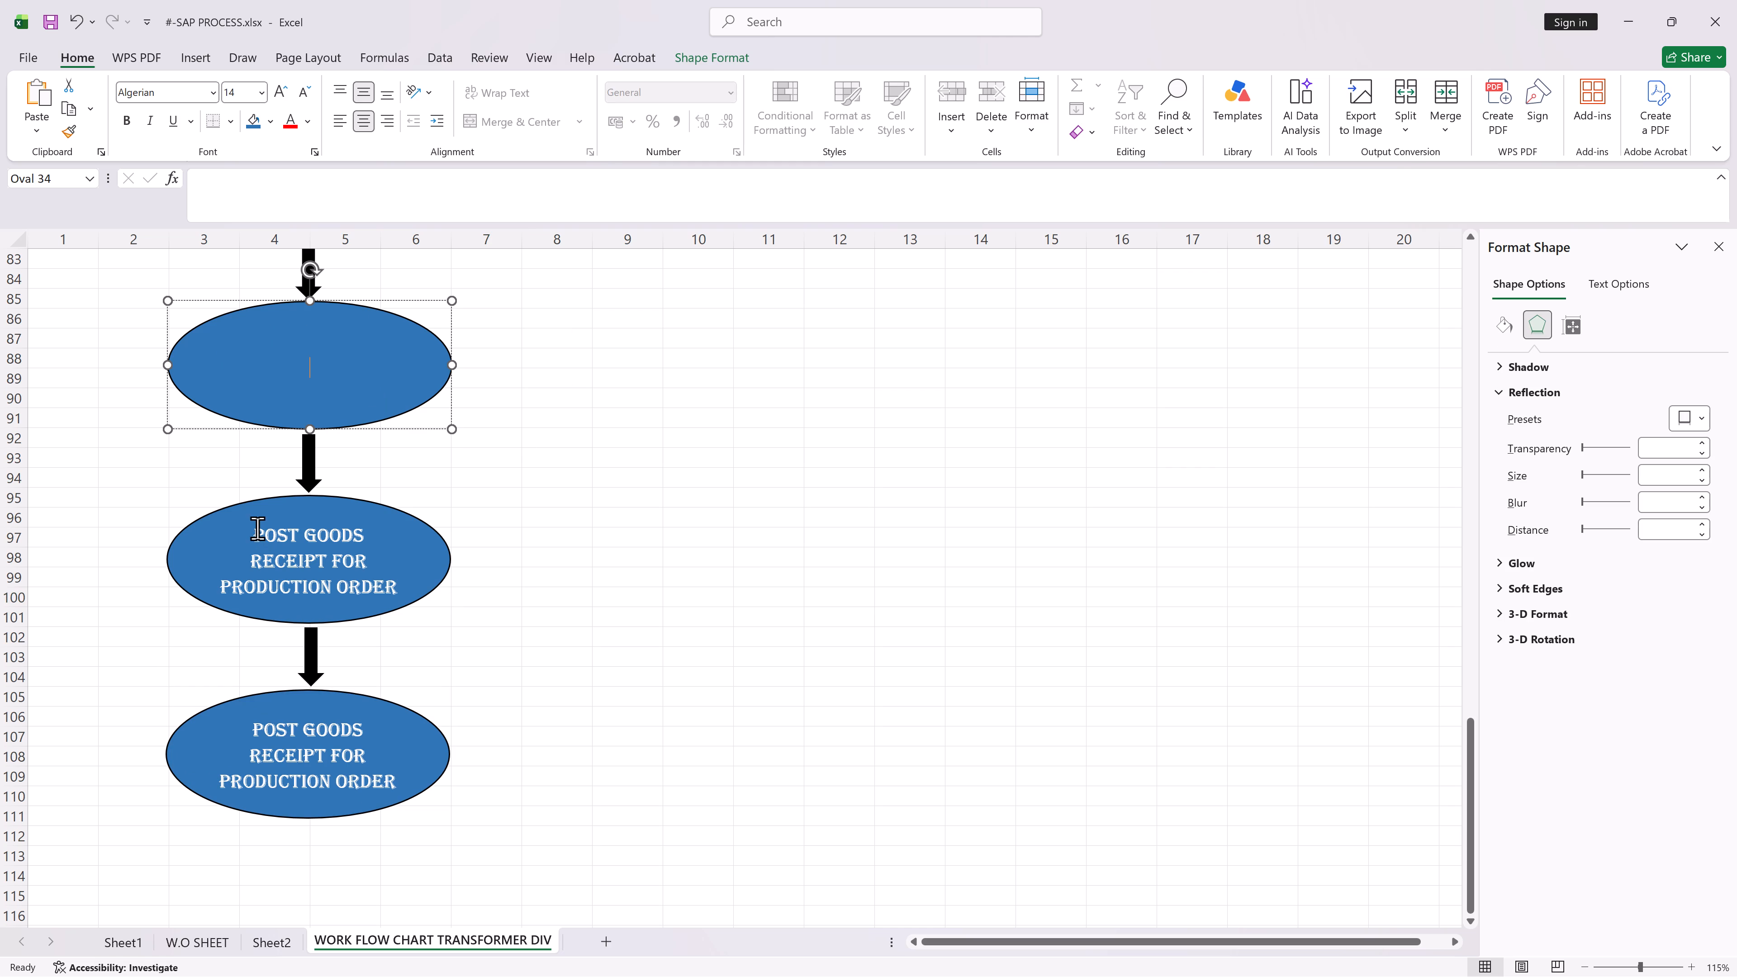
drag(253, 525, 382, 597)
key(ctrl+v)
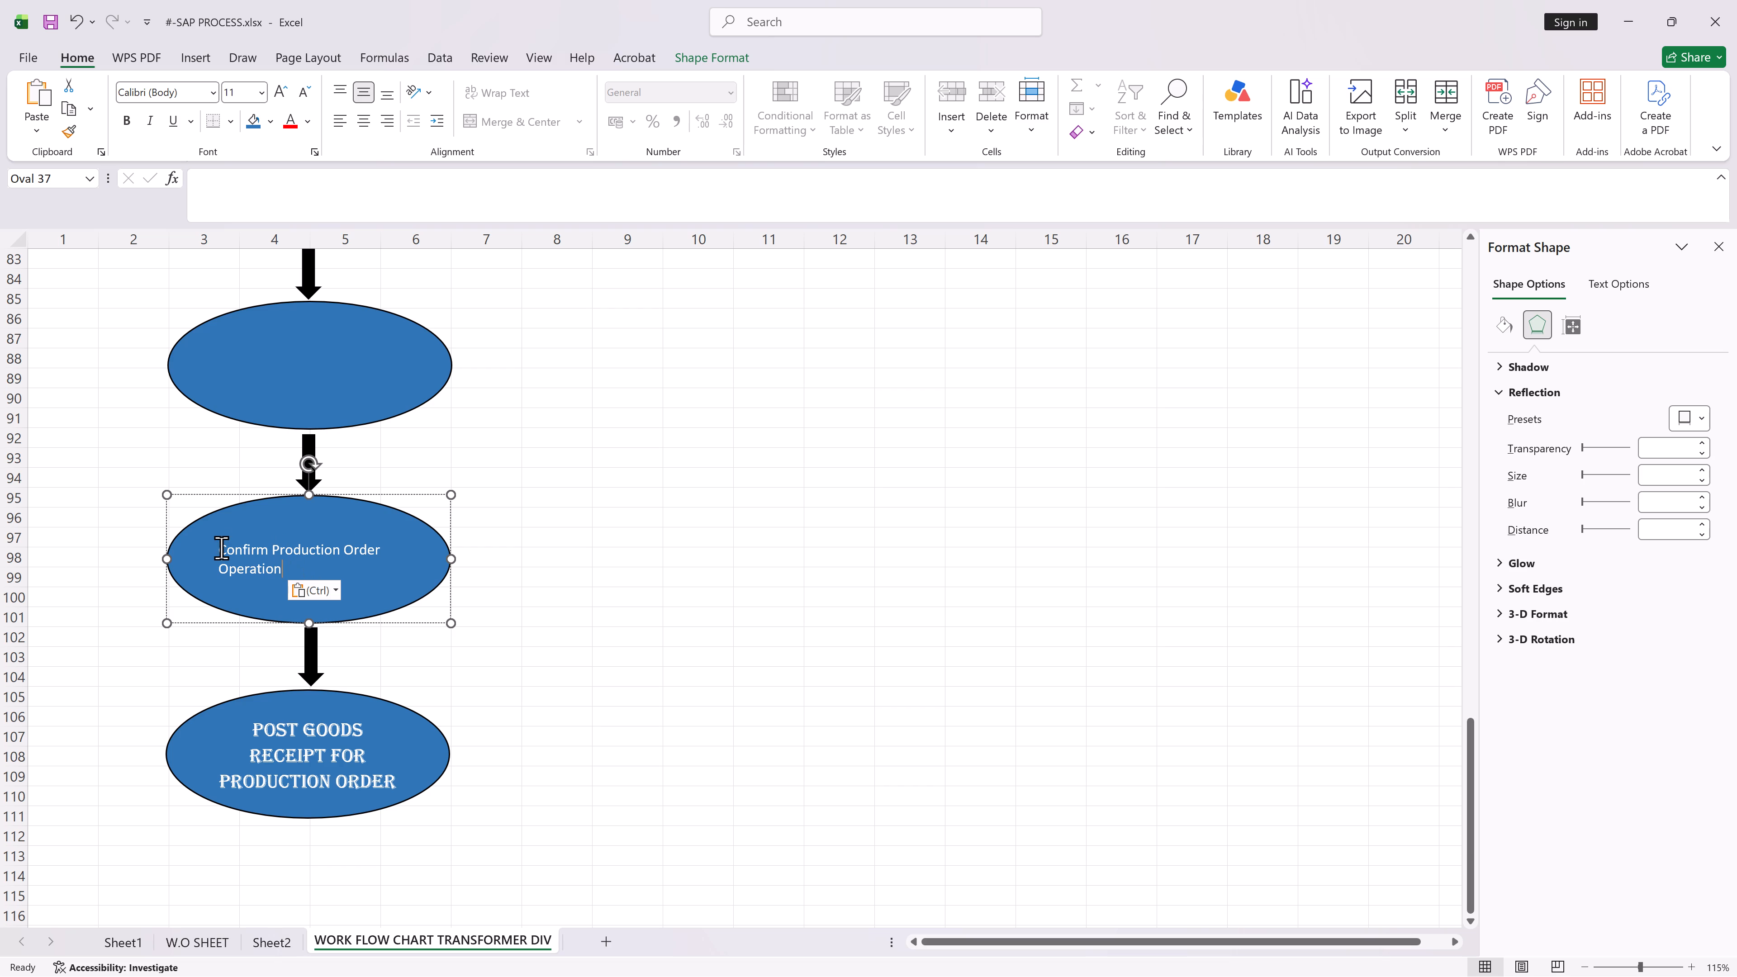
Format the moved Confirm Production Order Operation label in Algerian, size 14.
drag(221, 548, 309, 569)
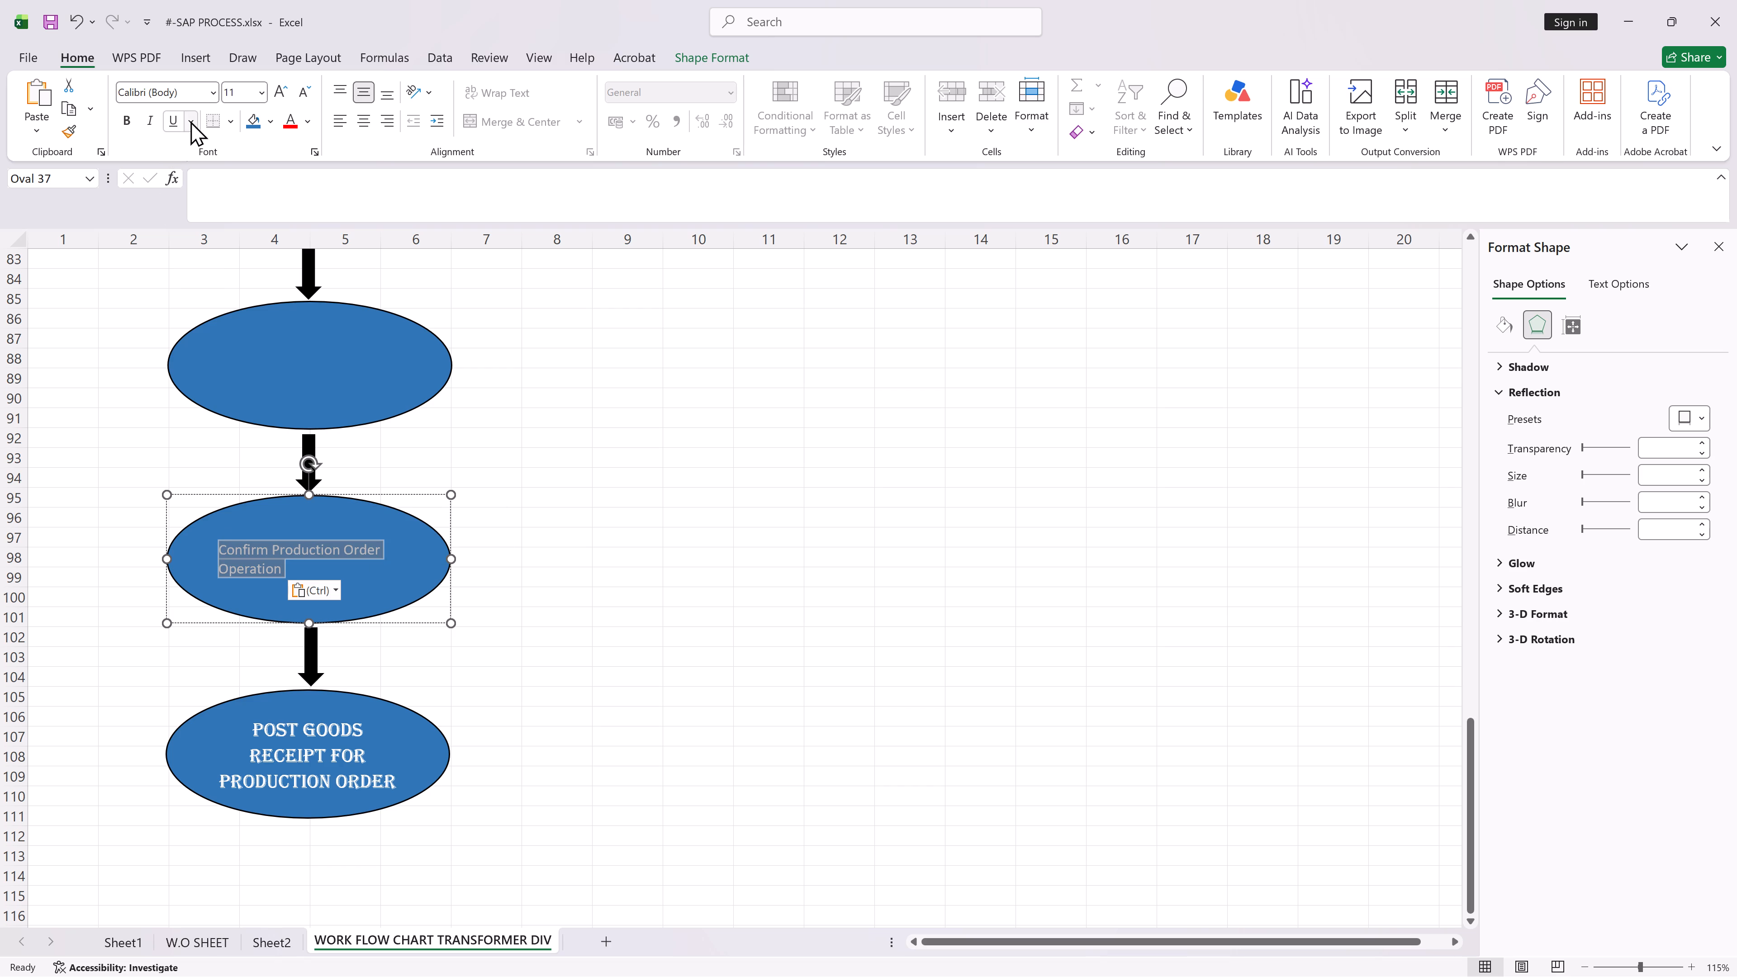
click(218, 94)
click(194, 220)
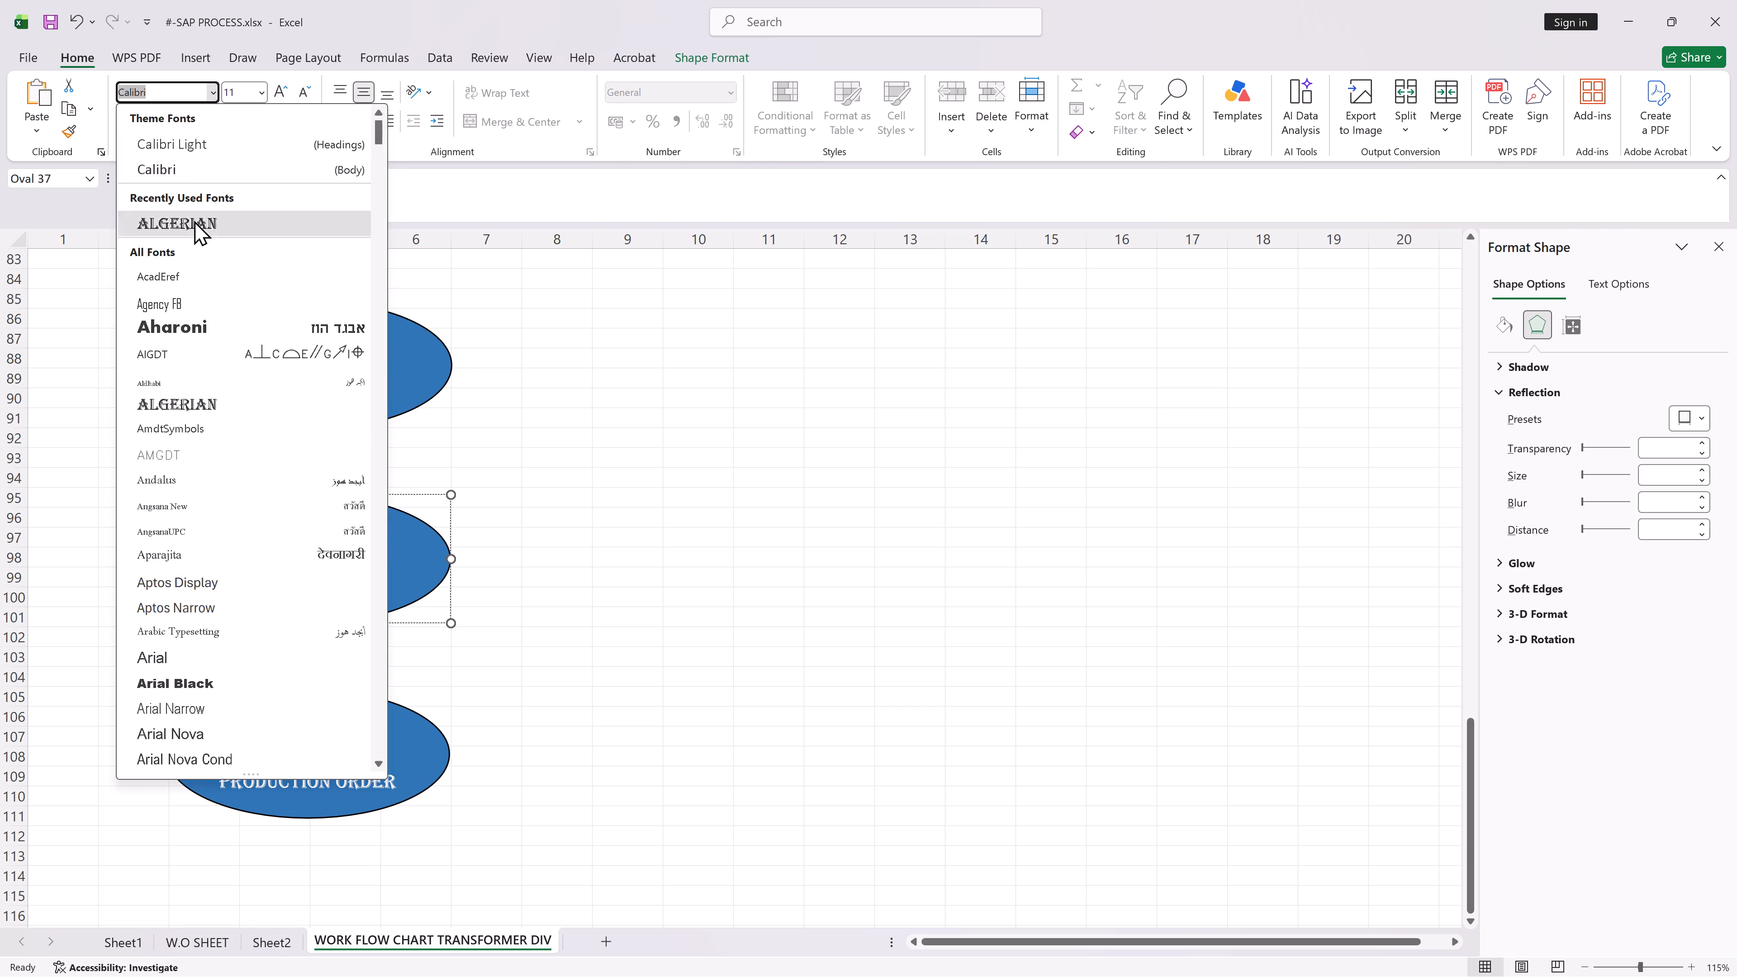
click(243, 99)
text(14)
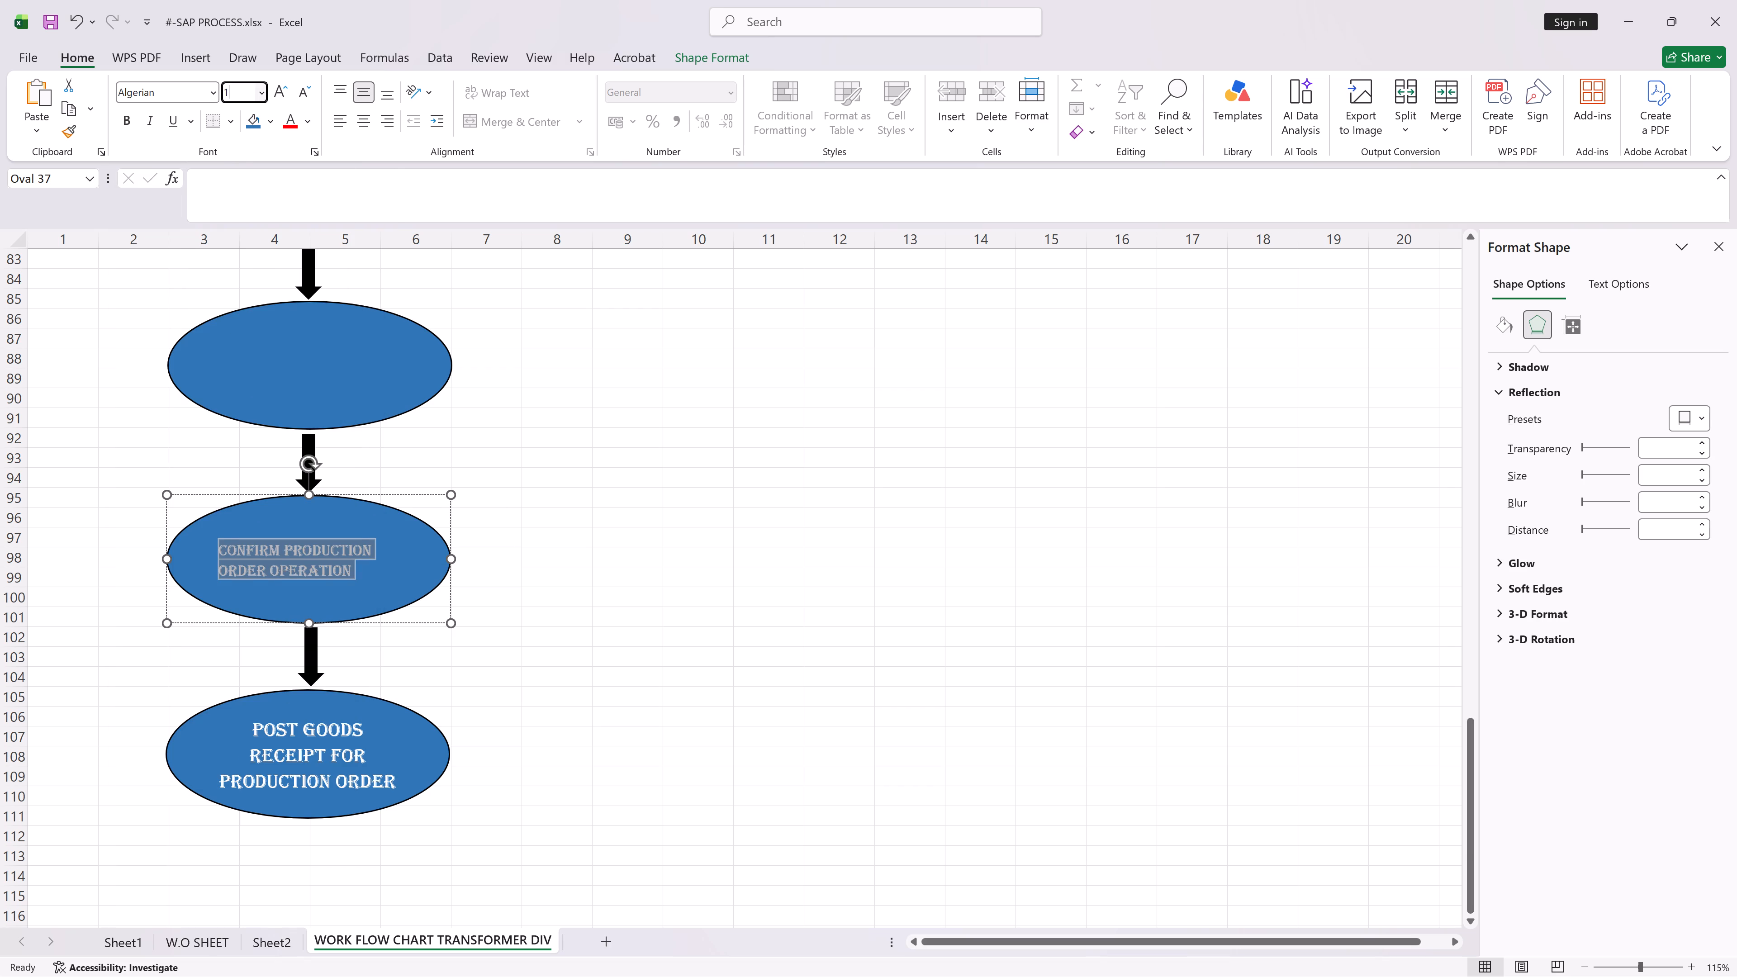
key(Return)
click(607, 499)
Move the Display Warehouse Stock text from its oval into the empty oval directly below.
scroll(497, 535, up, 2)
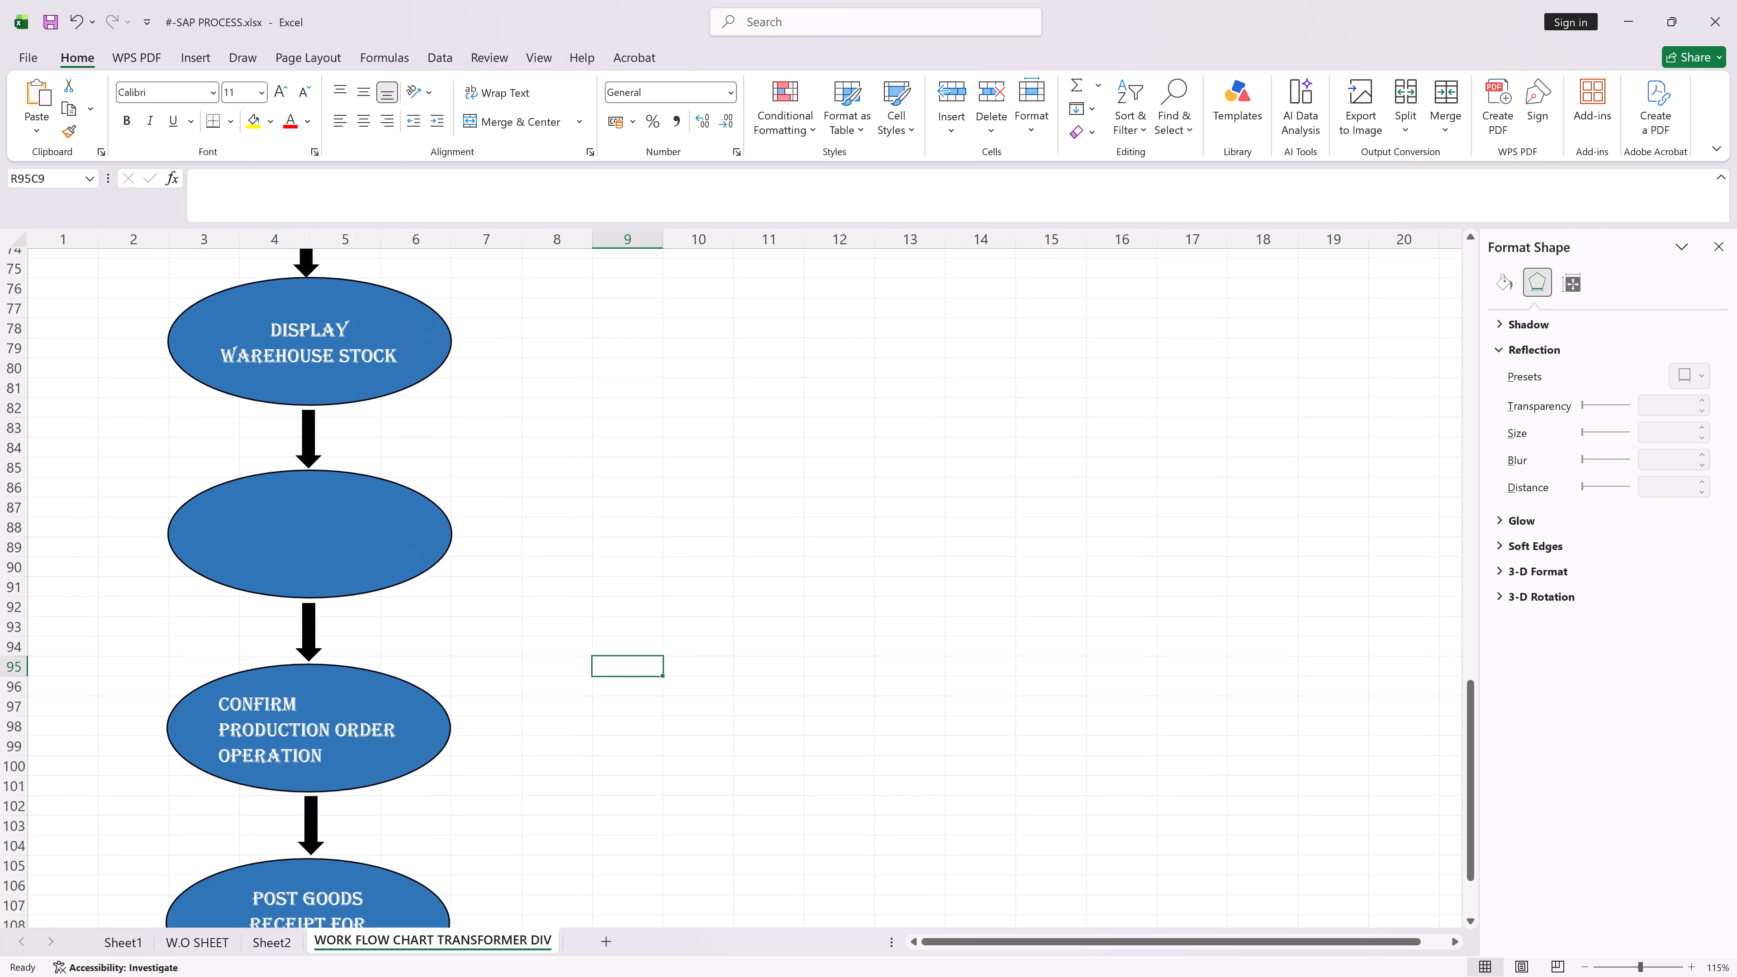
scroll(492, 535, up, 1)
drag(272, 451, 403, 483)
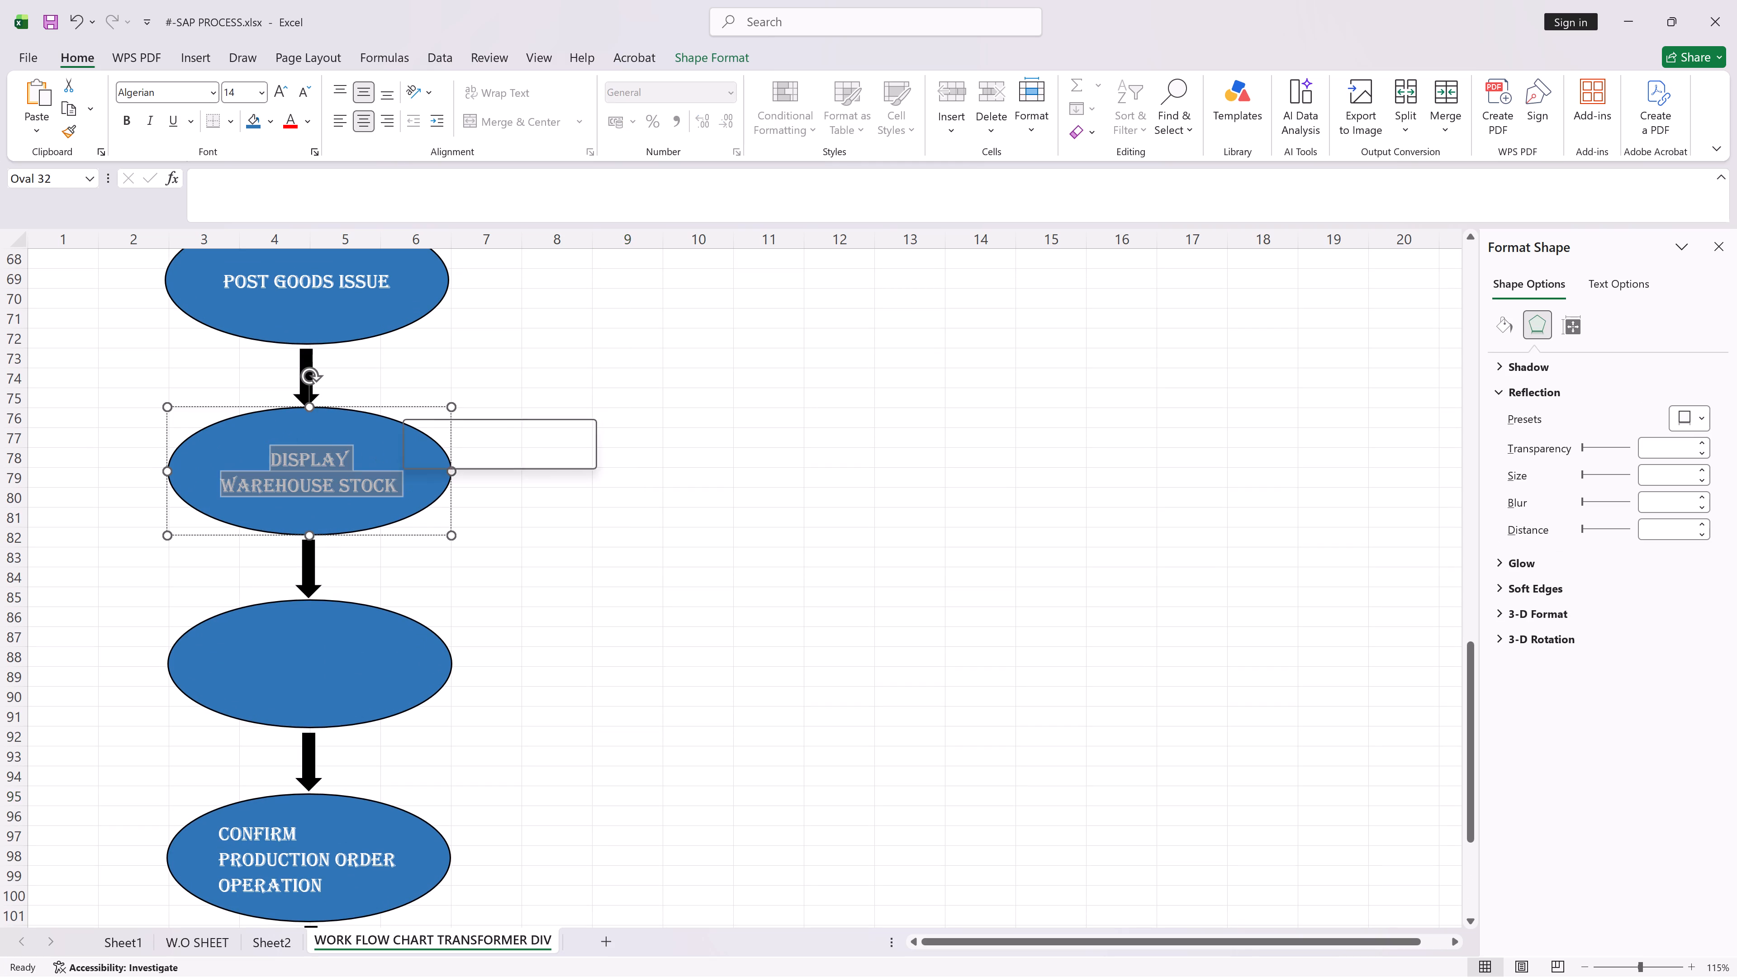
key(ctrl+x)
click(305, 636)
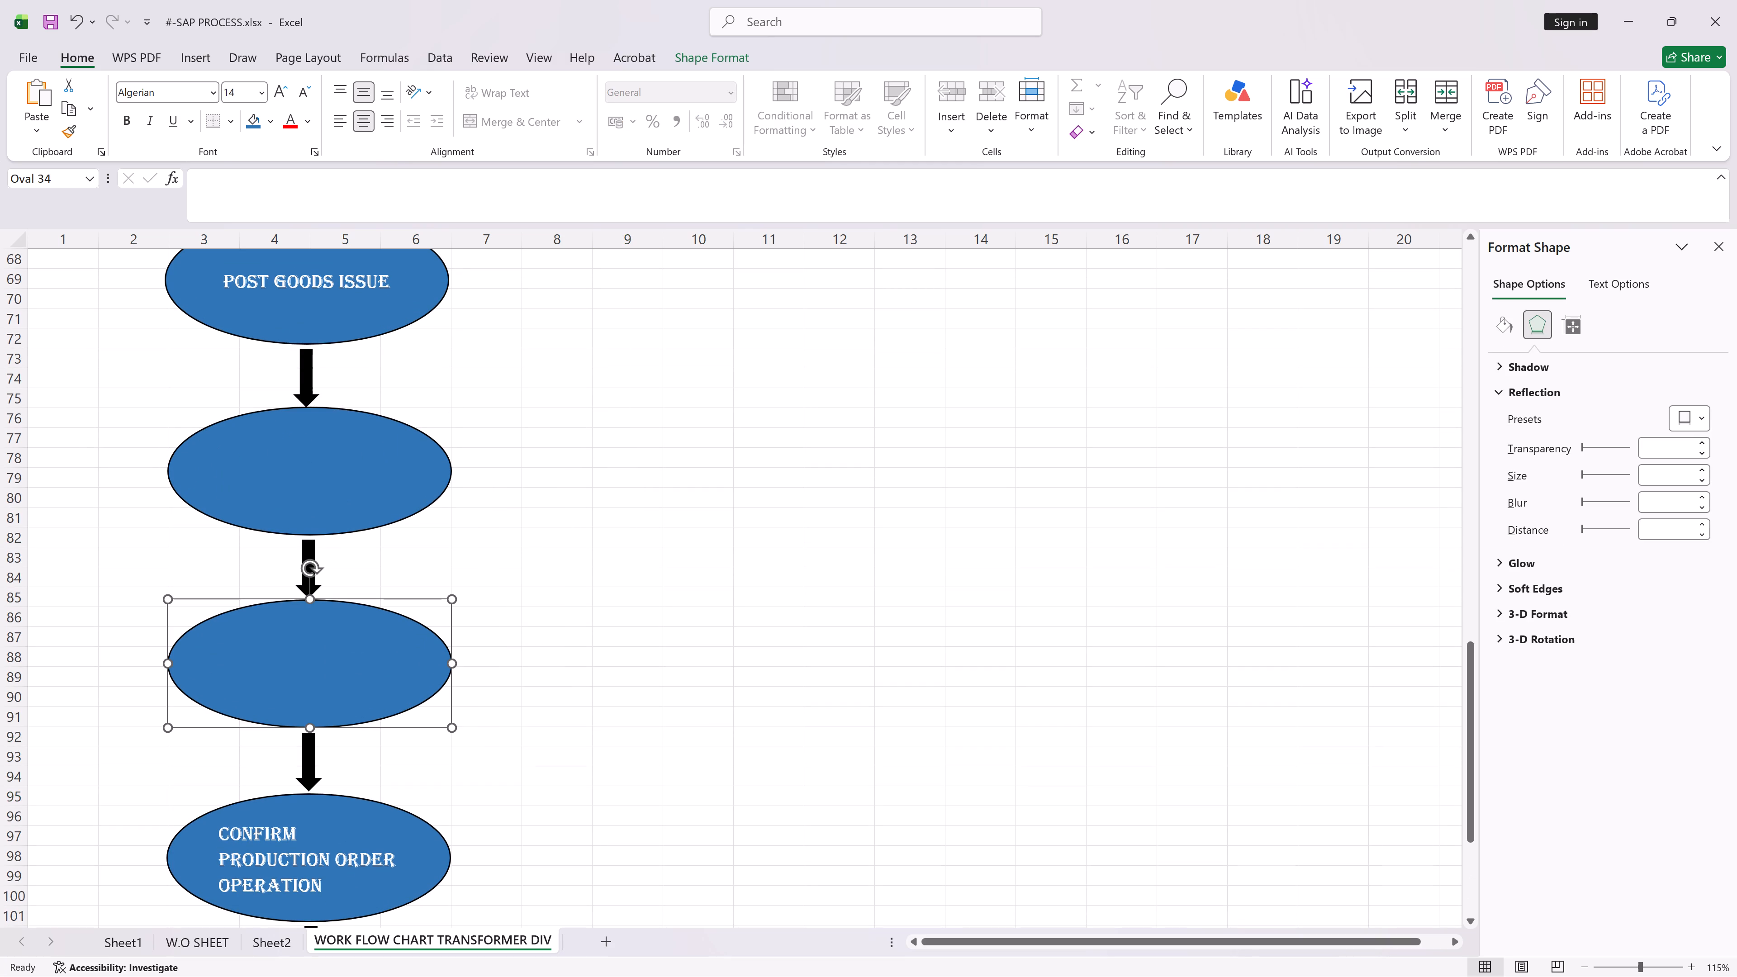
double_click(296, 650)
key(ctrl+v)
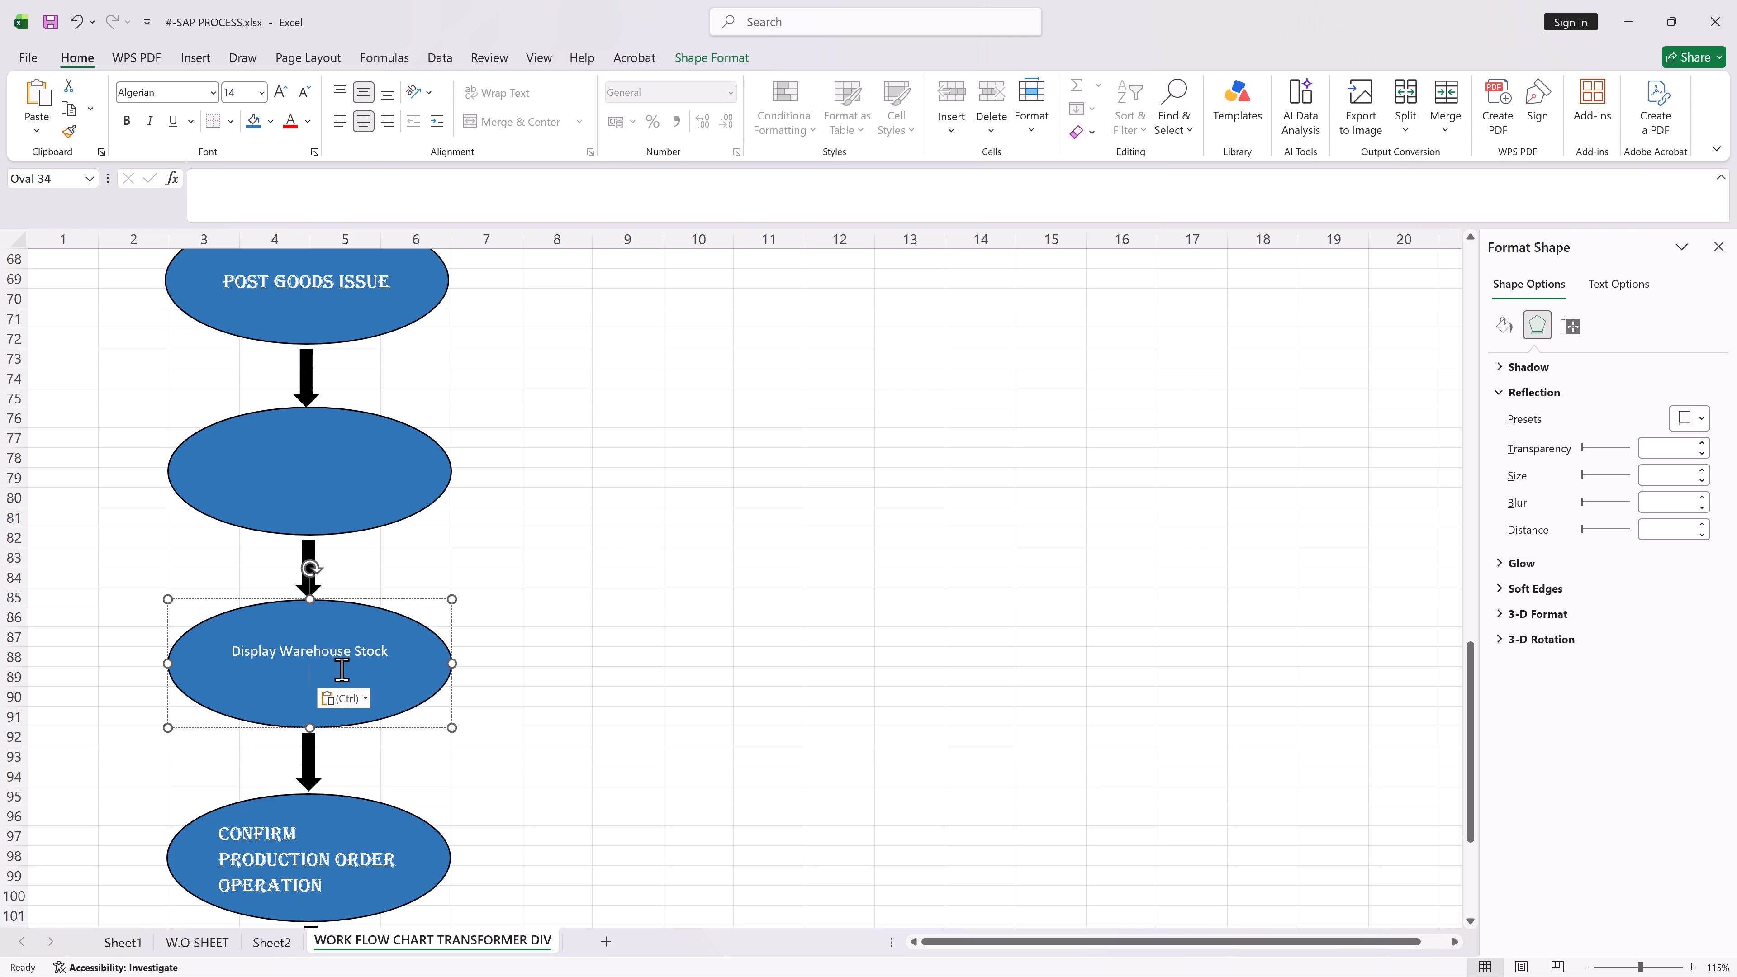
Format the moved Display Warehouse Stock label in size 14 Algerian.
key(ctrl+a)
click(239, 85)
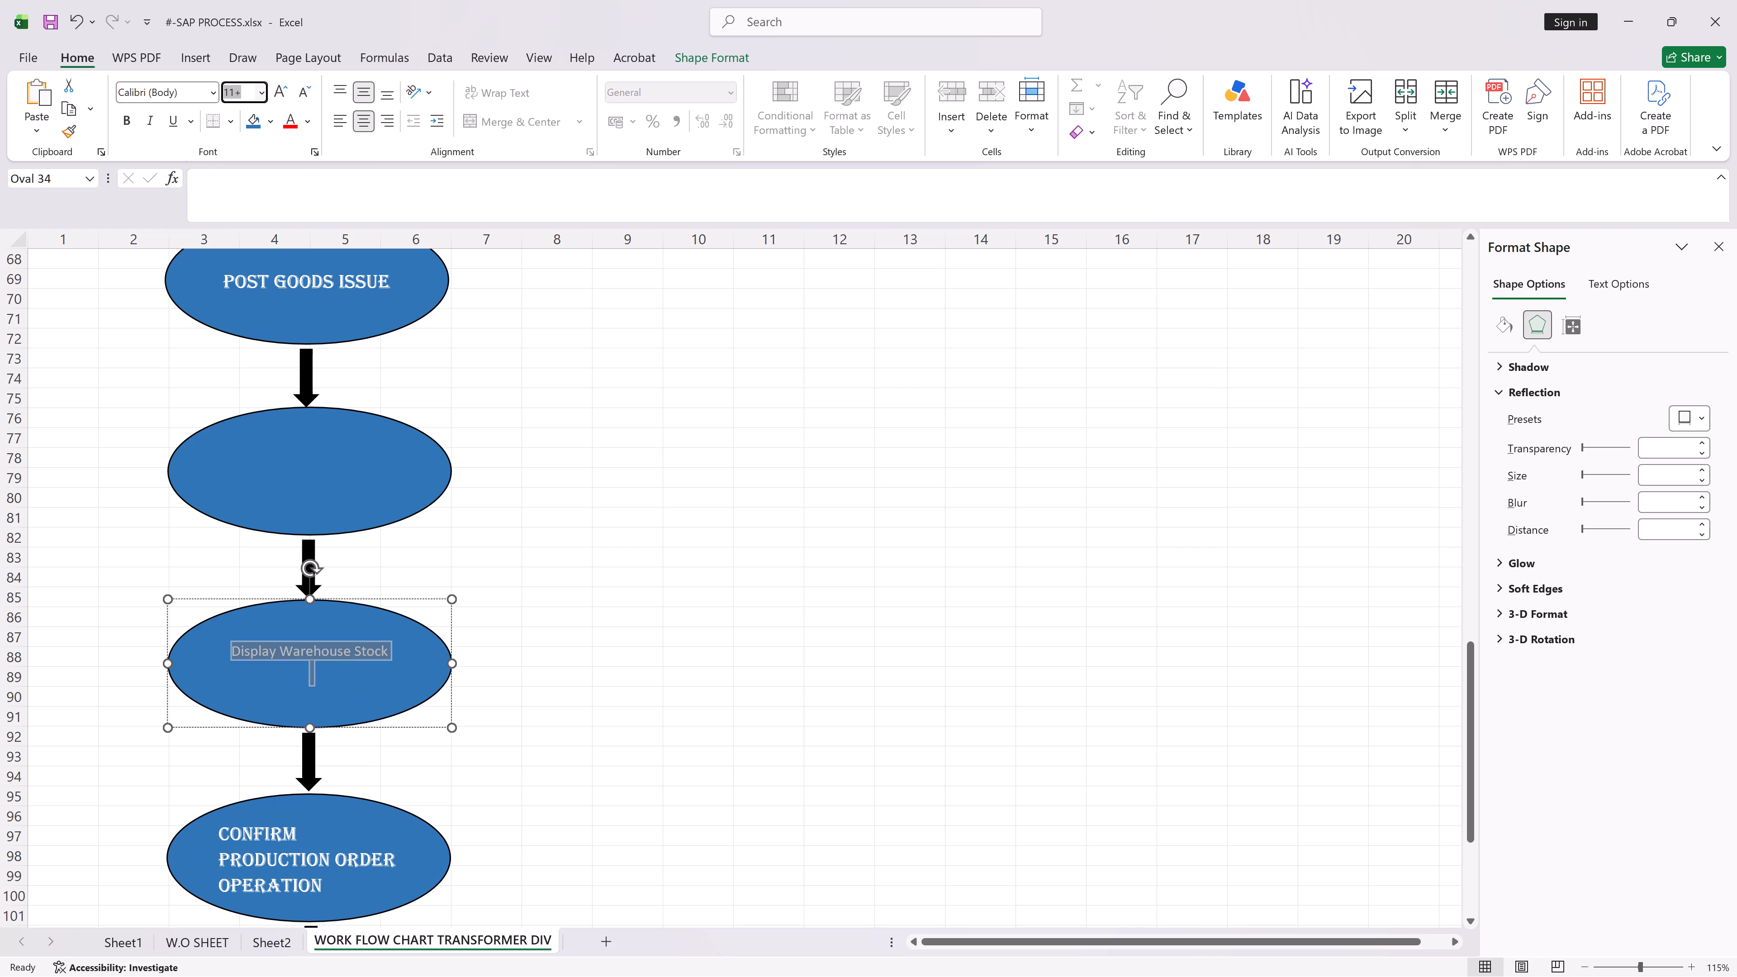
text(14)
click(210, 91)
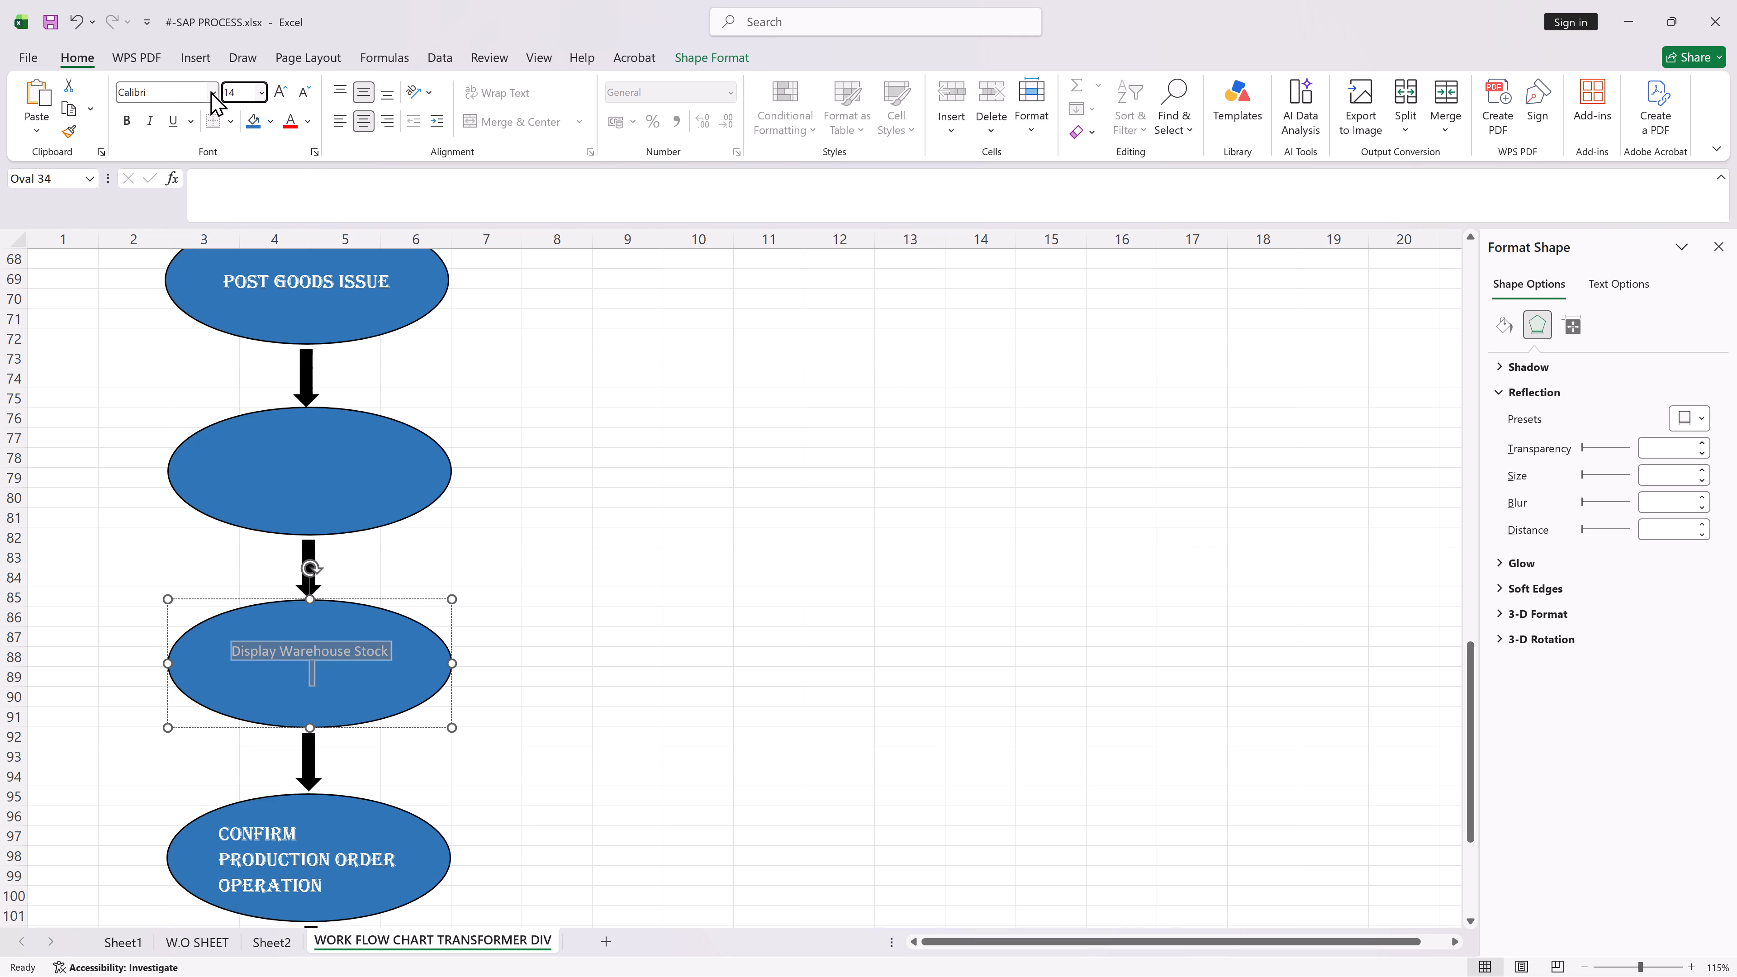
click(212, 92)
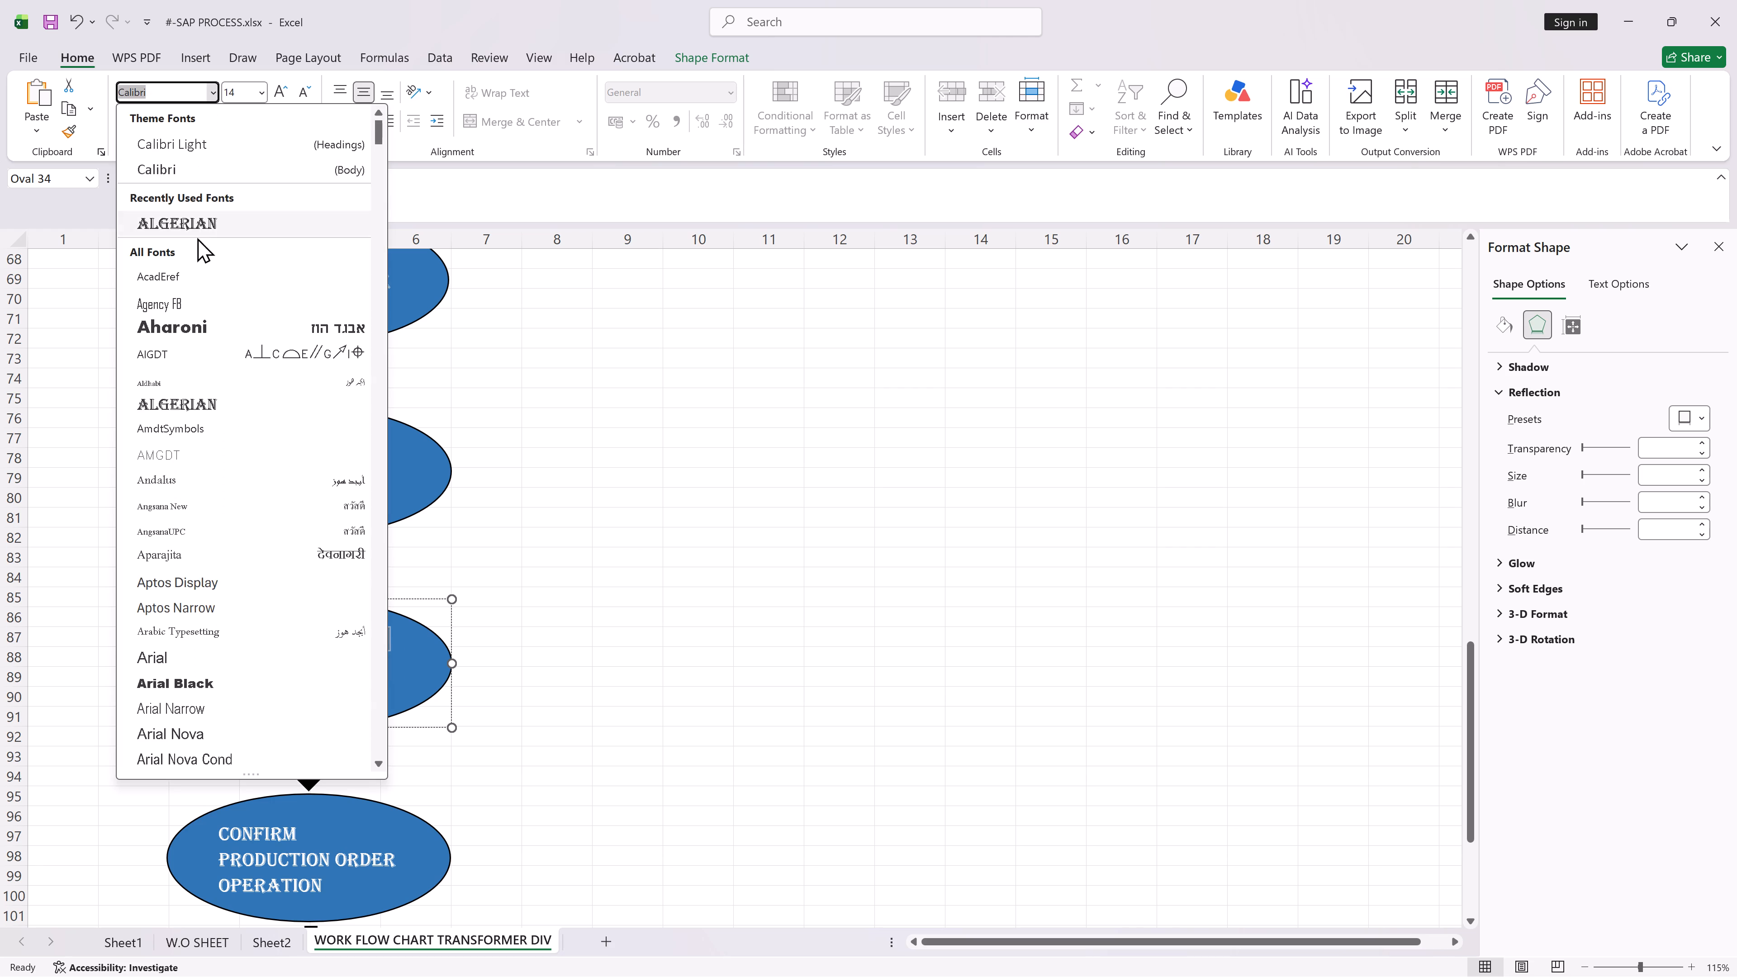
click(190, 224)
click(552, 618)
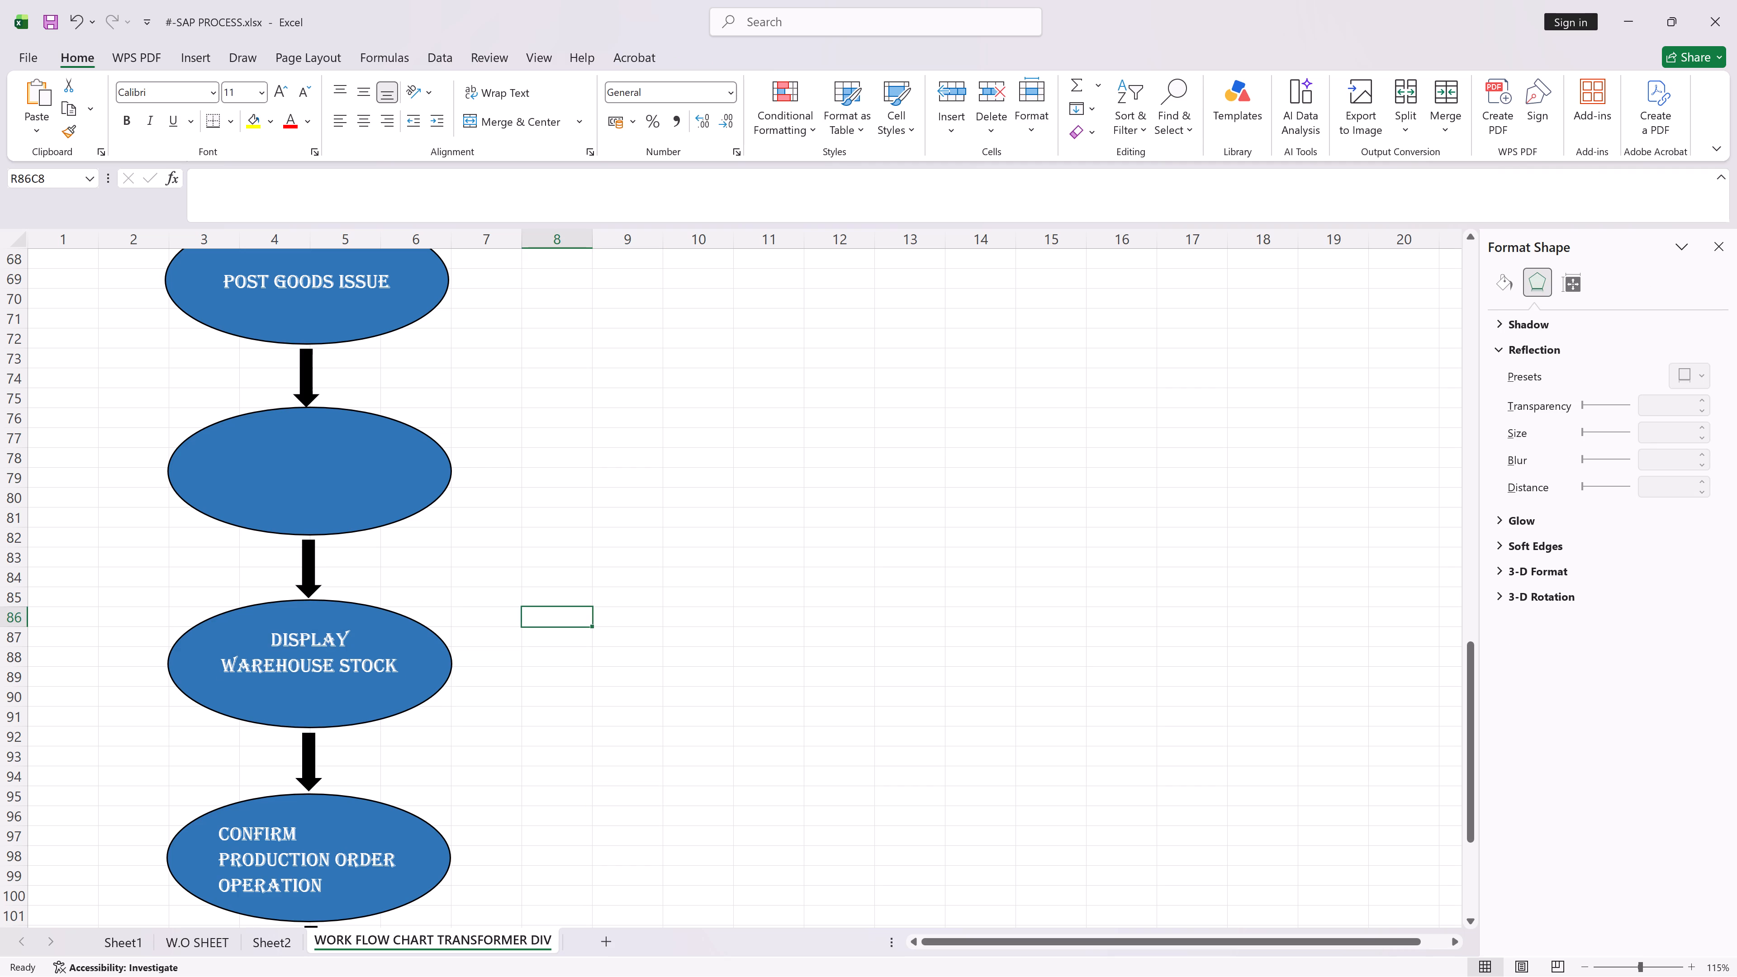
Move the Post Goods Issue text from its oval into the empty oval directly below.
scroll(381, 523, up, 1)
drag(224, 379, 276, 379)
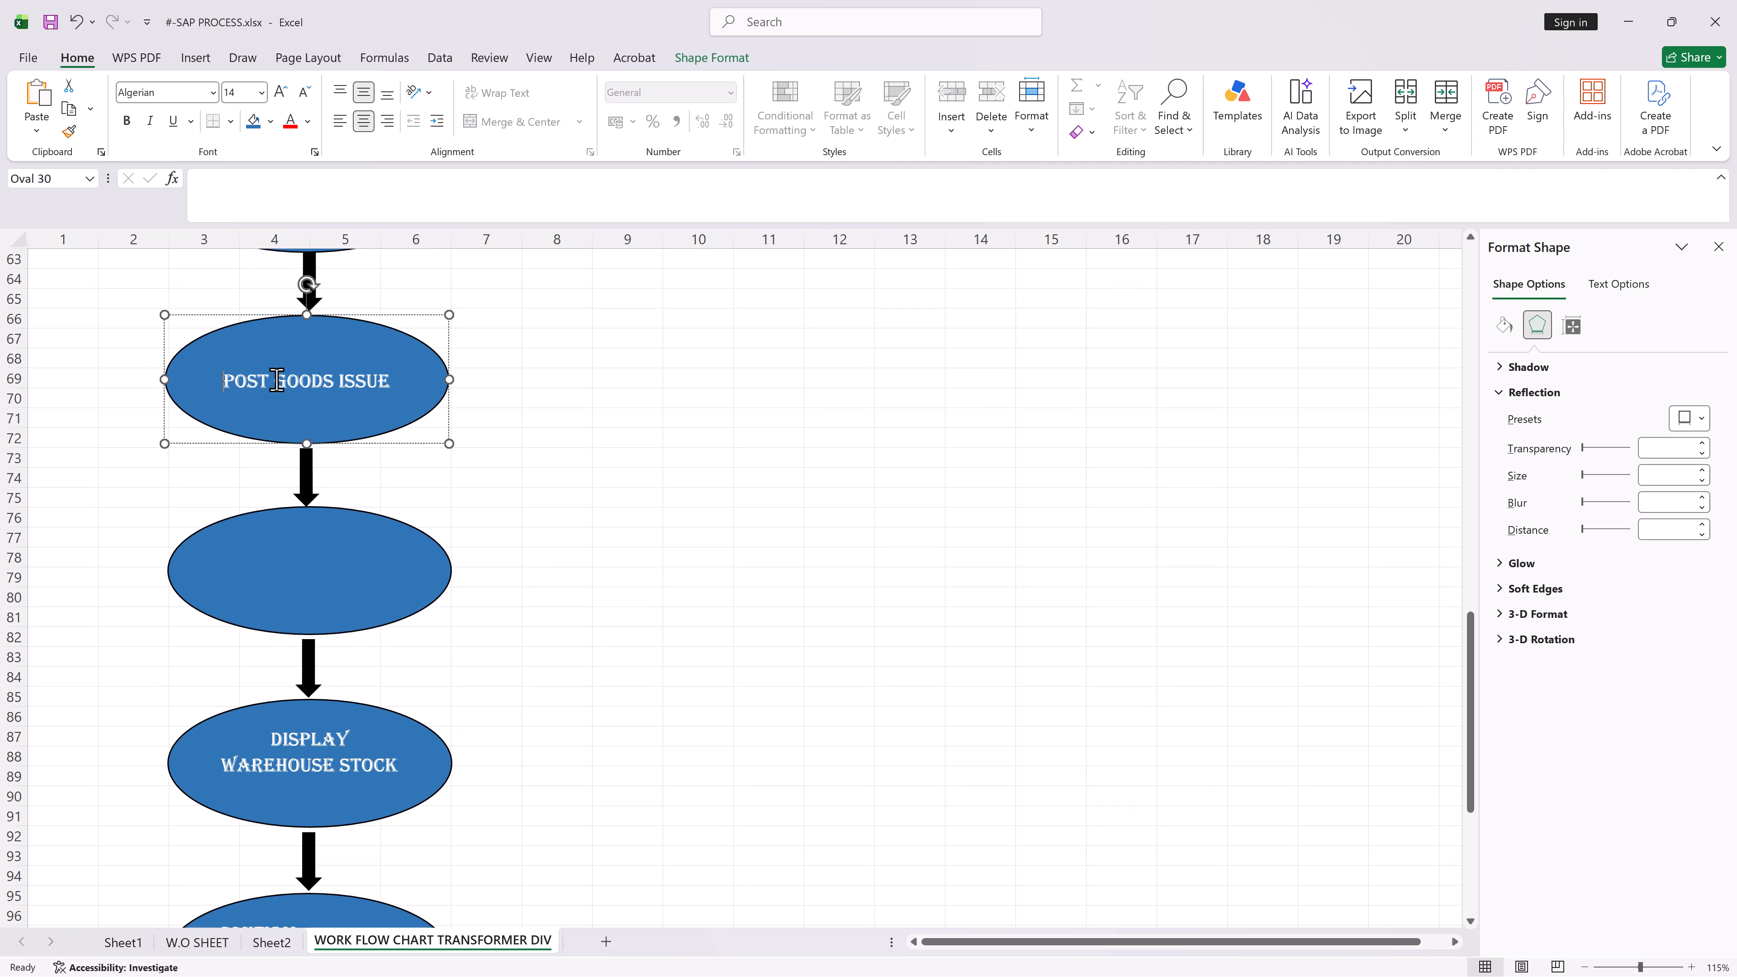
drag(276, 379, 396, 383)
key(ctrl+x)
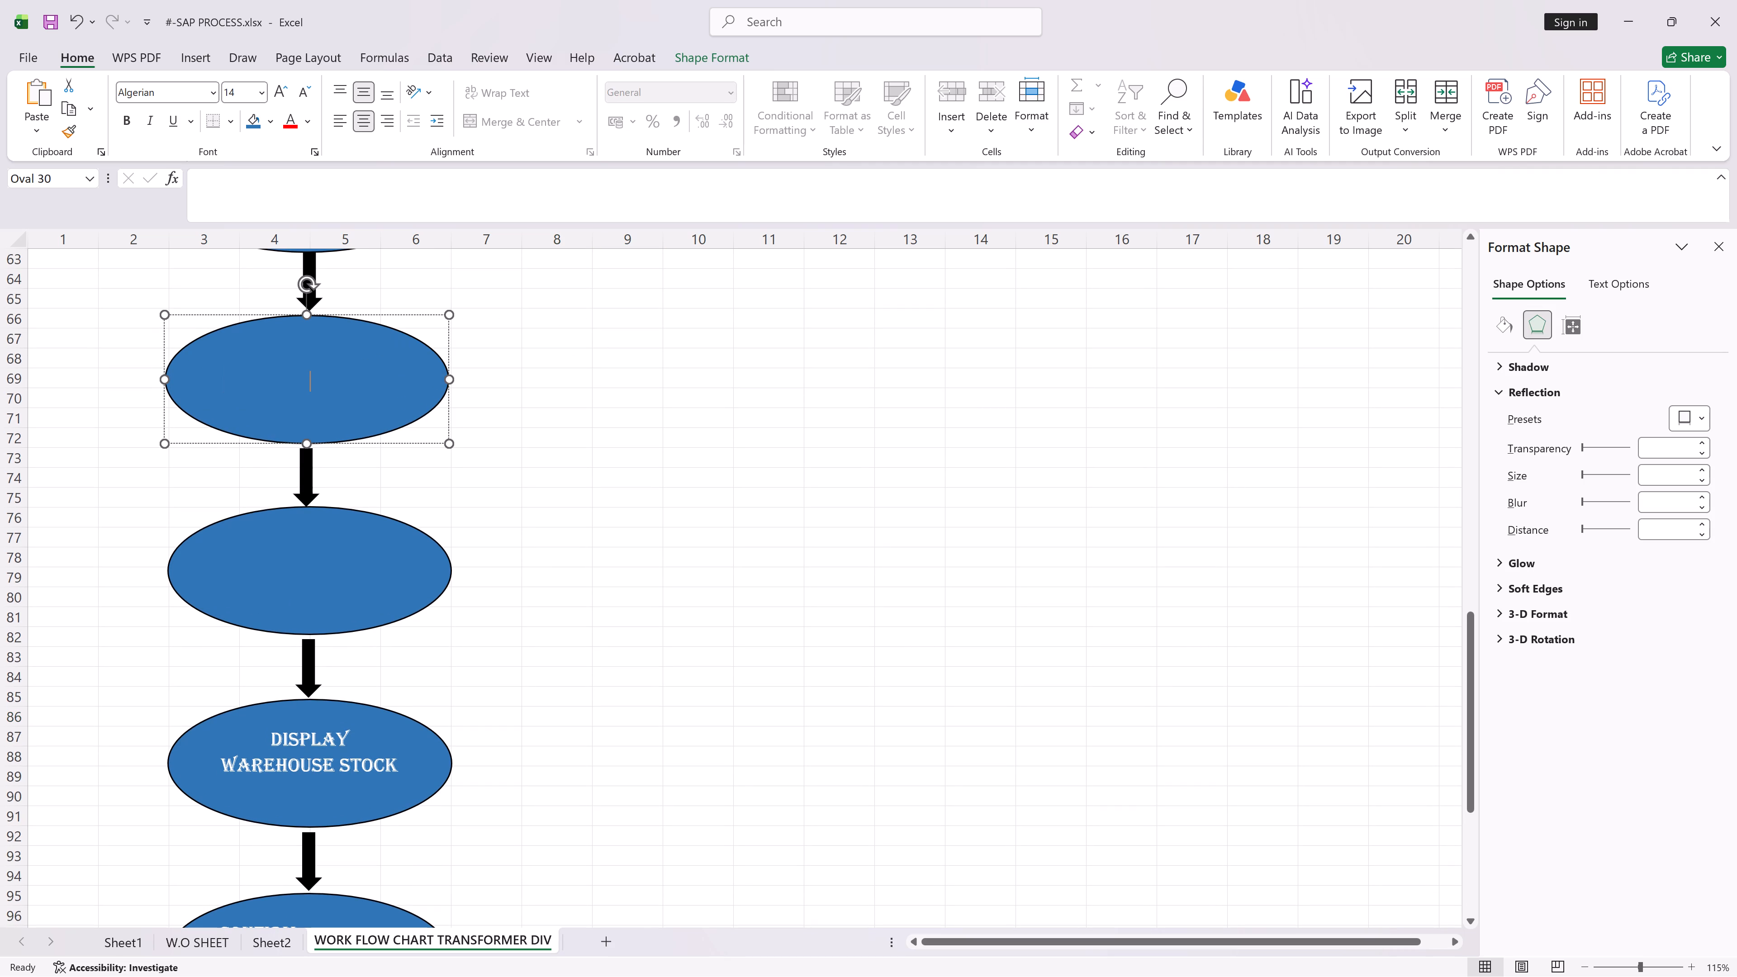
click(282, 545)
double_click(285, 555)
key(ctrl+v)
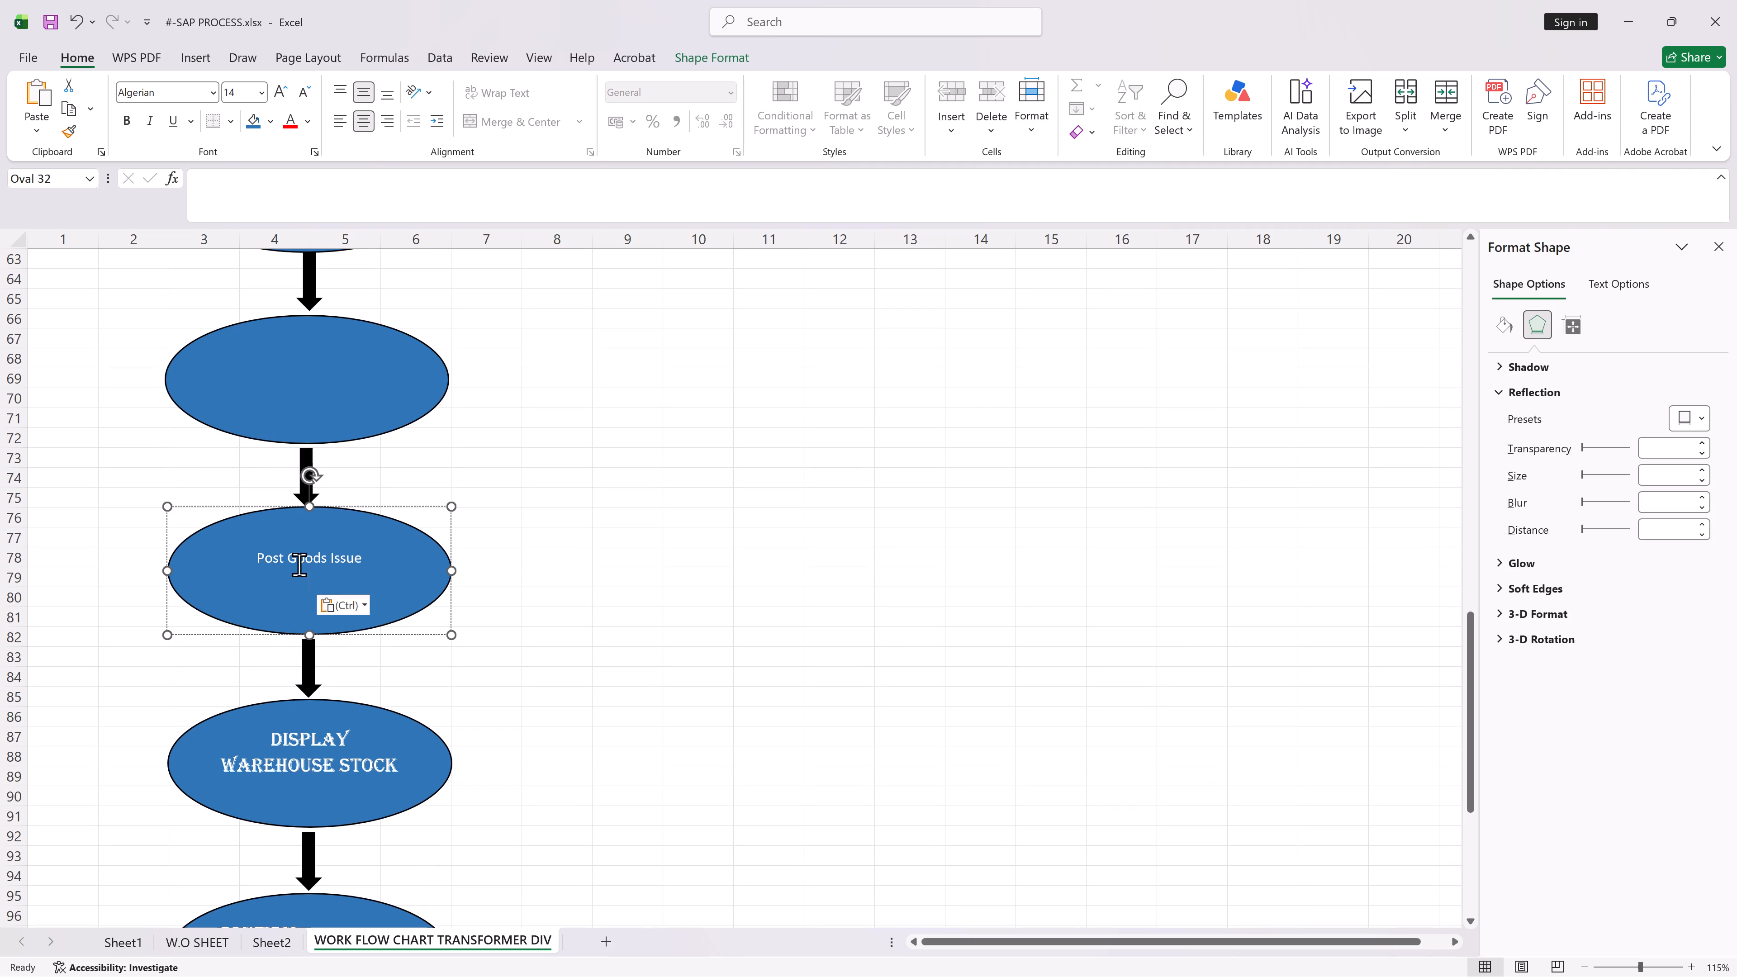
Format the moved Post Goods Issue label in size 14 Algerian.
click(255, 553)
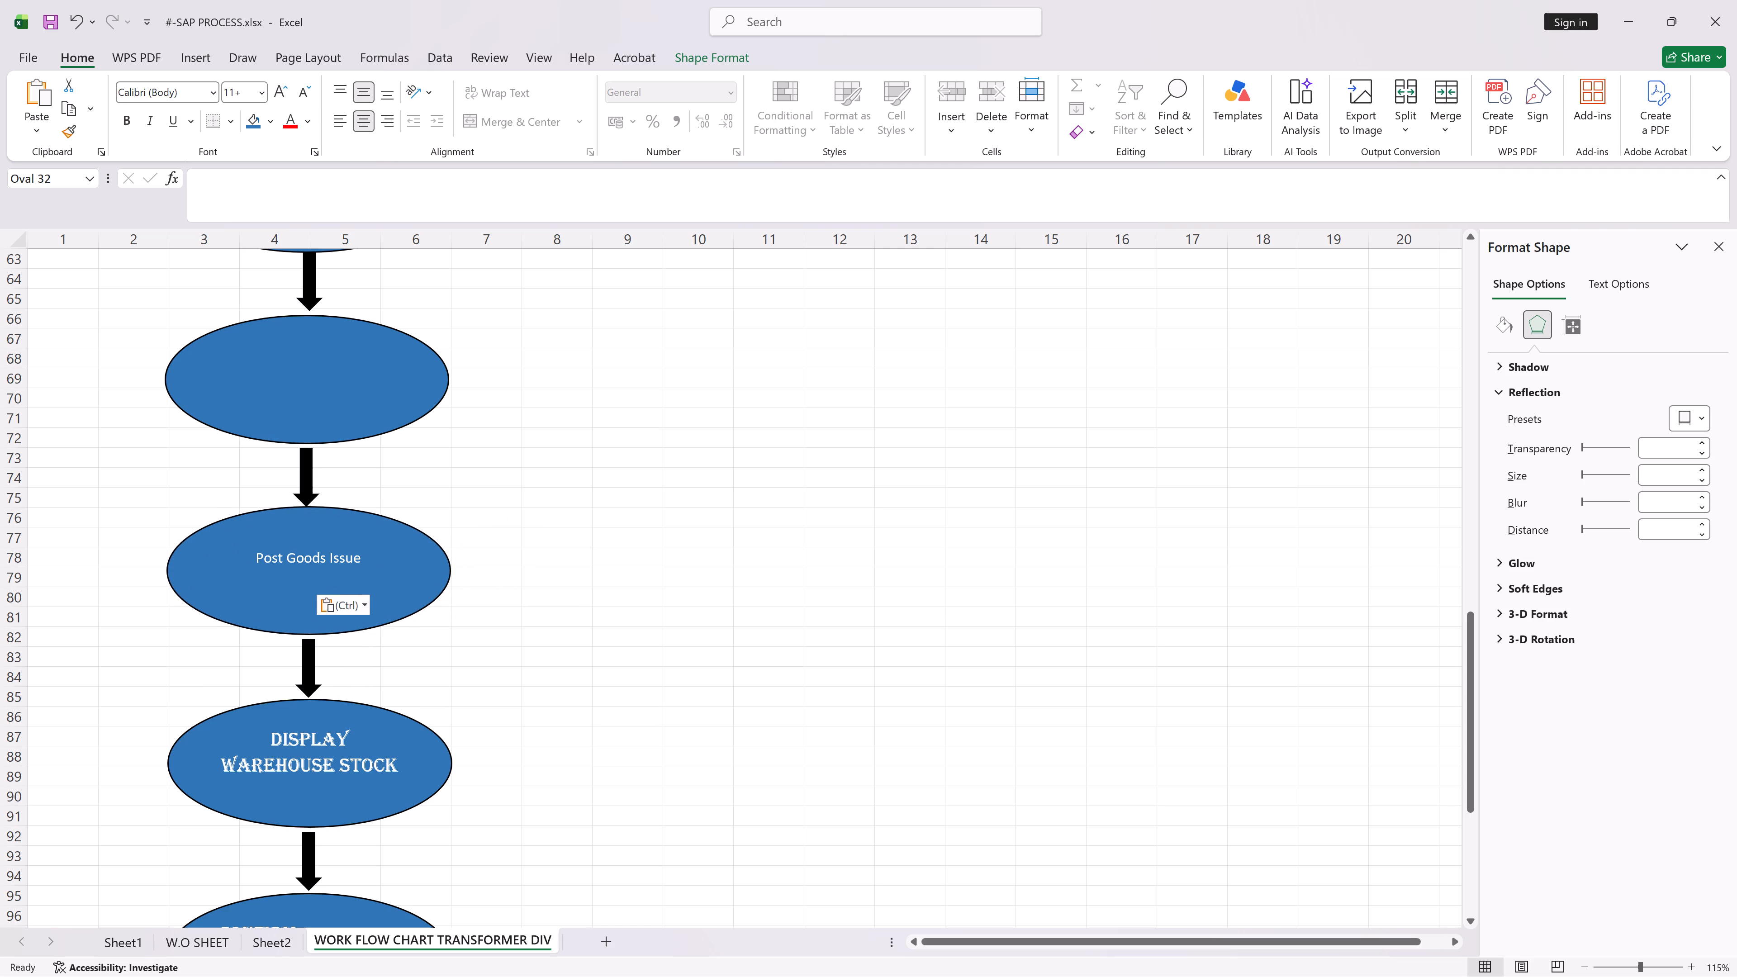
double_click(364, 562)
drag(369, 558, 374, 561)
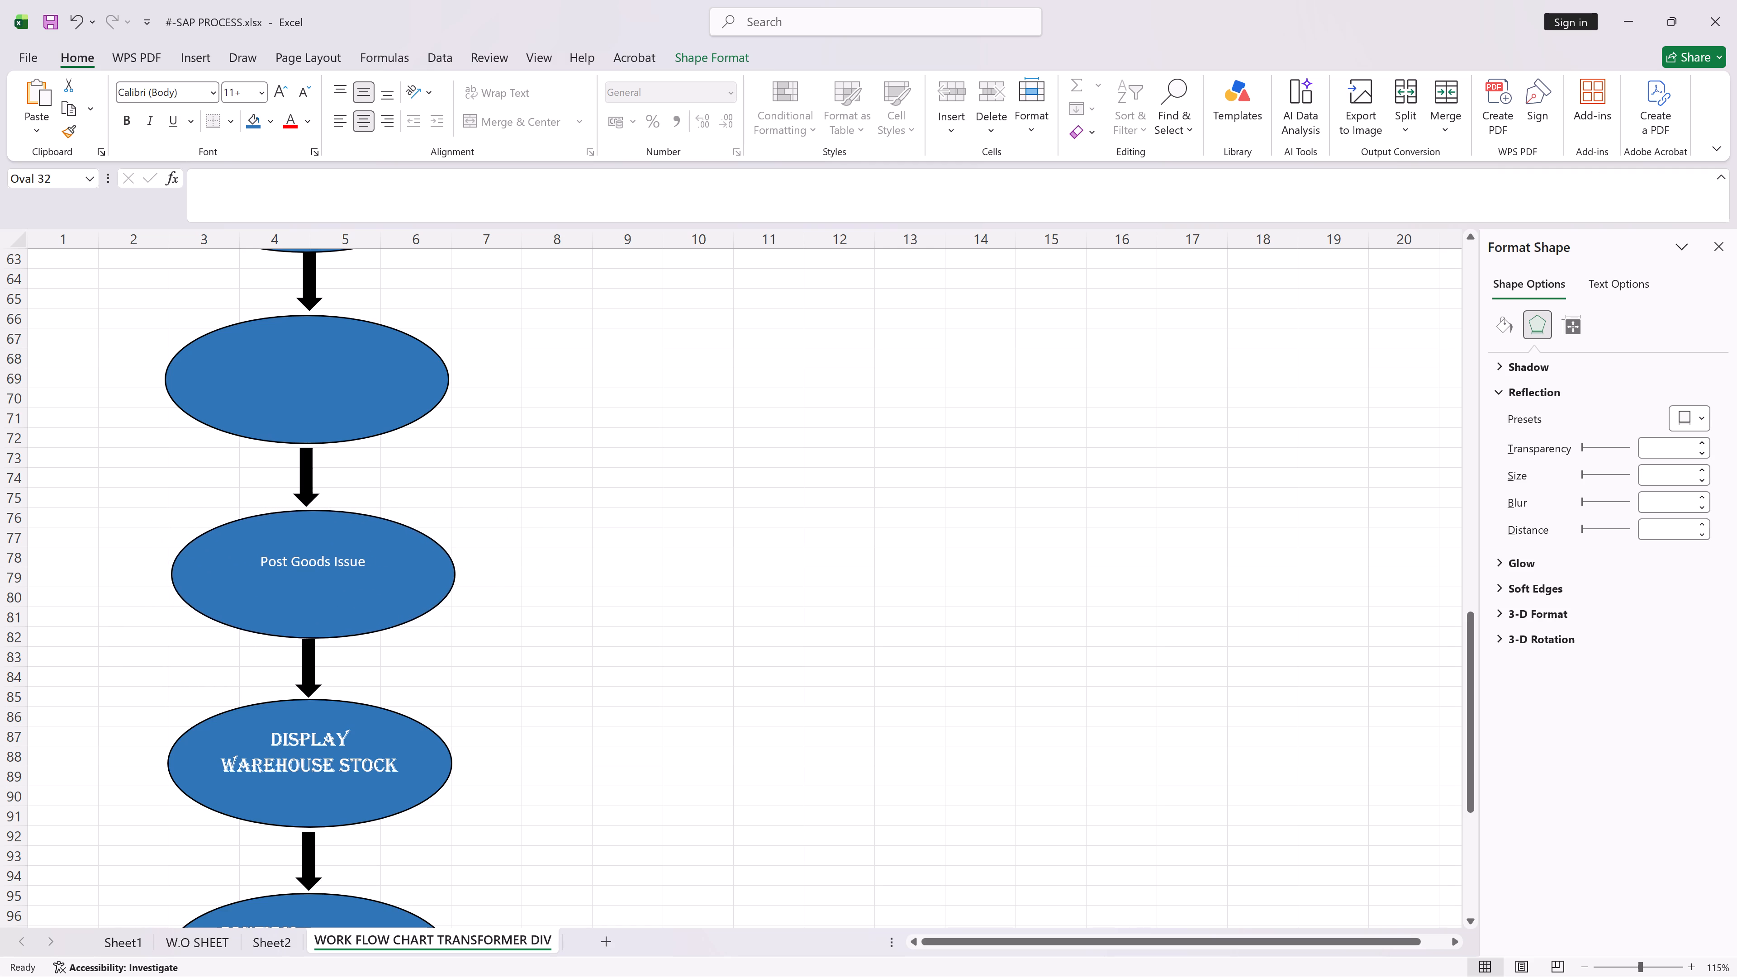
drag(374, 561, 373, 562)
double_click(375, 563)
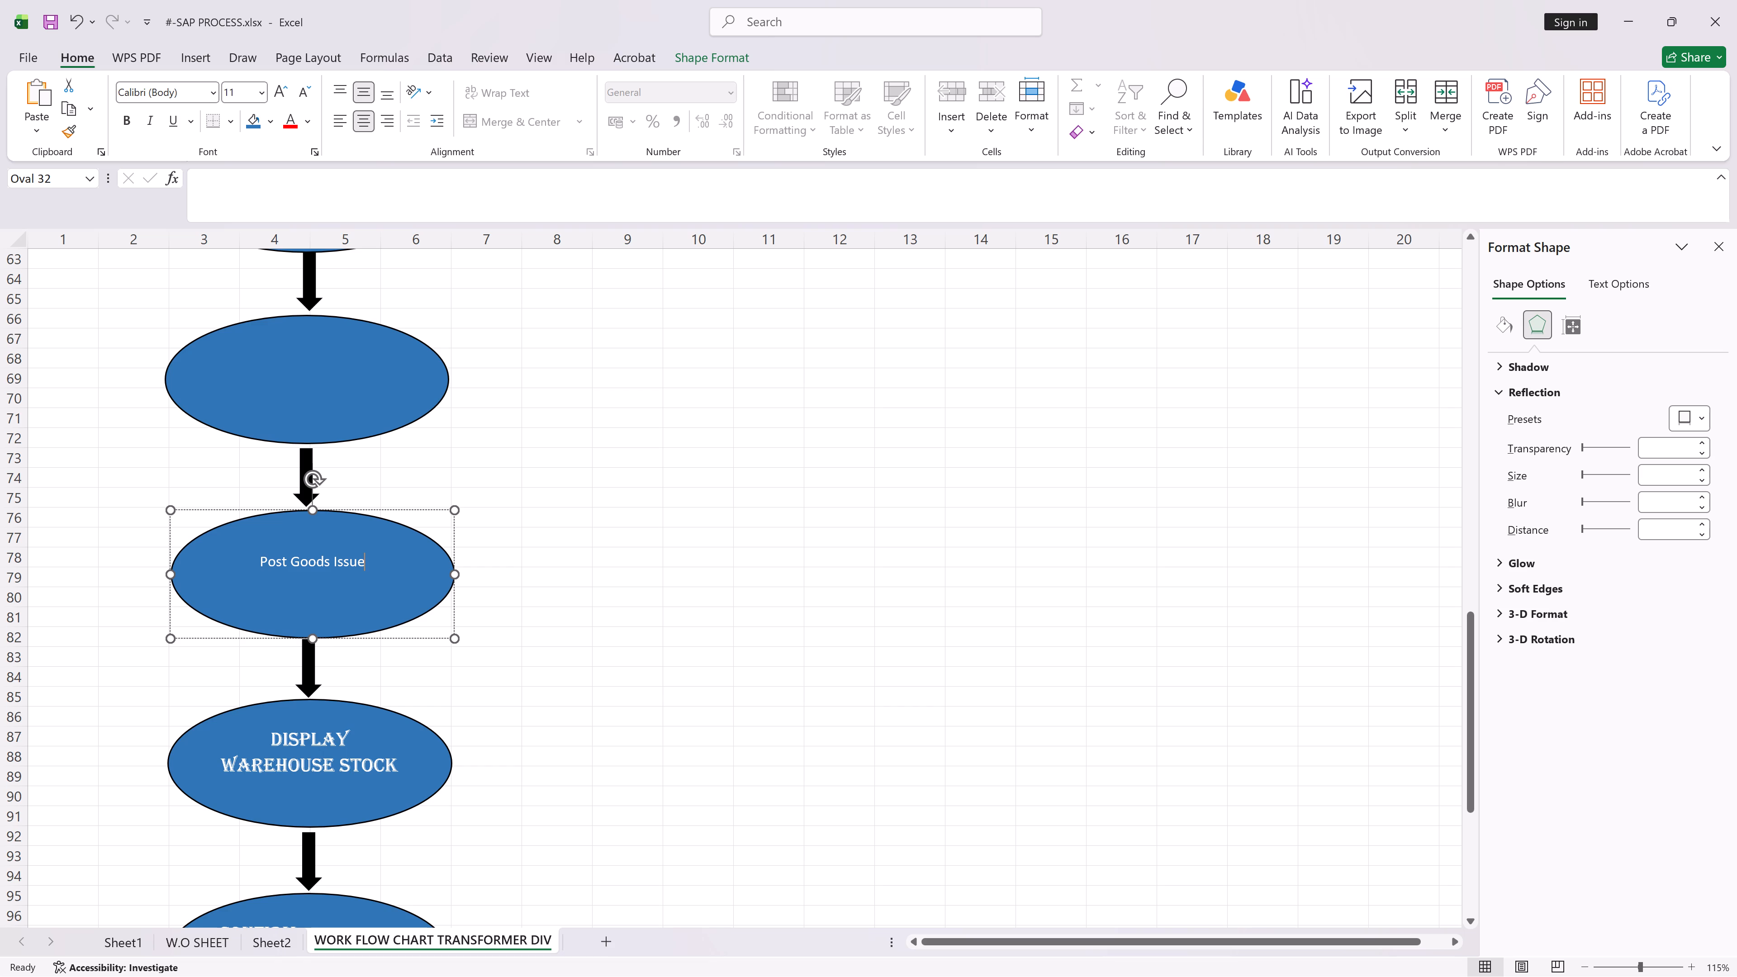
key(ctrl+a)
click(236, 95)
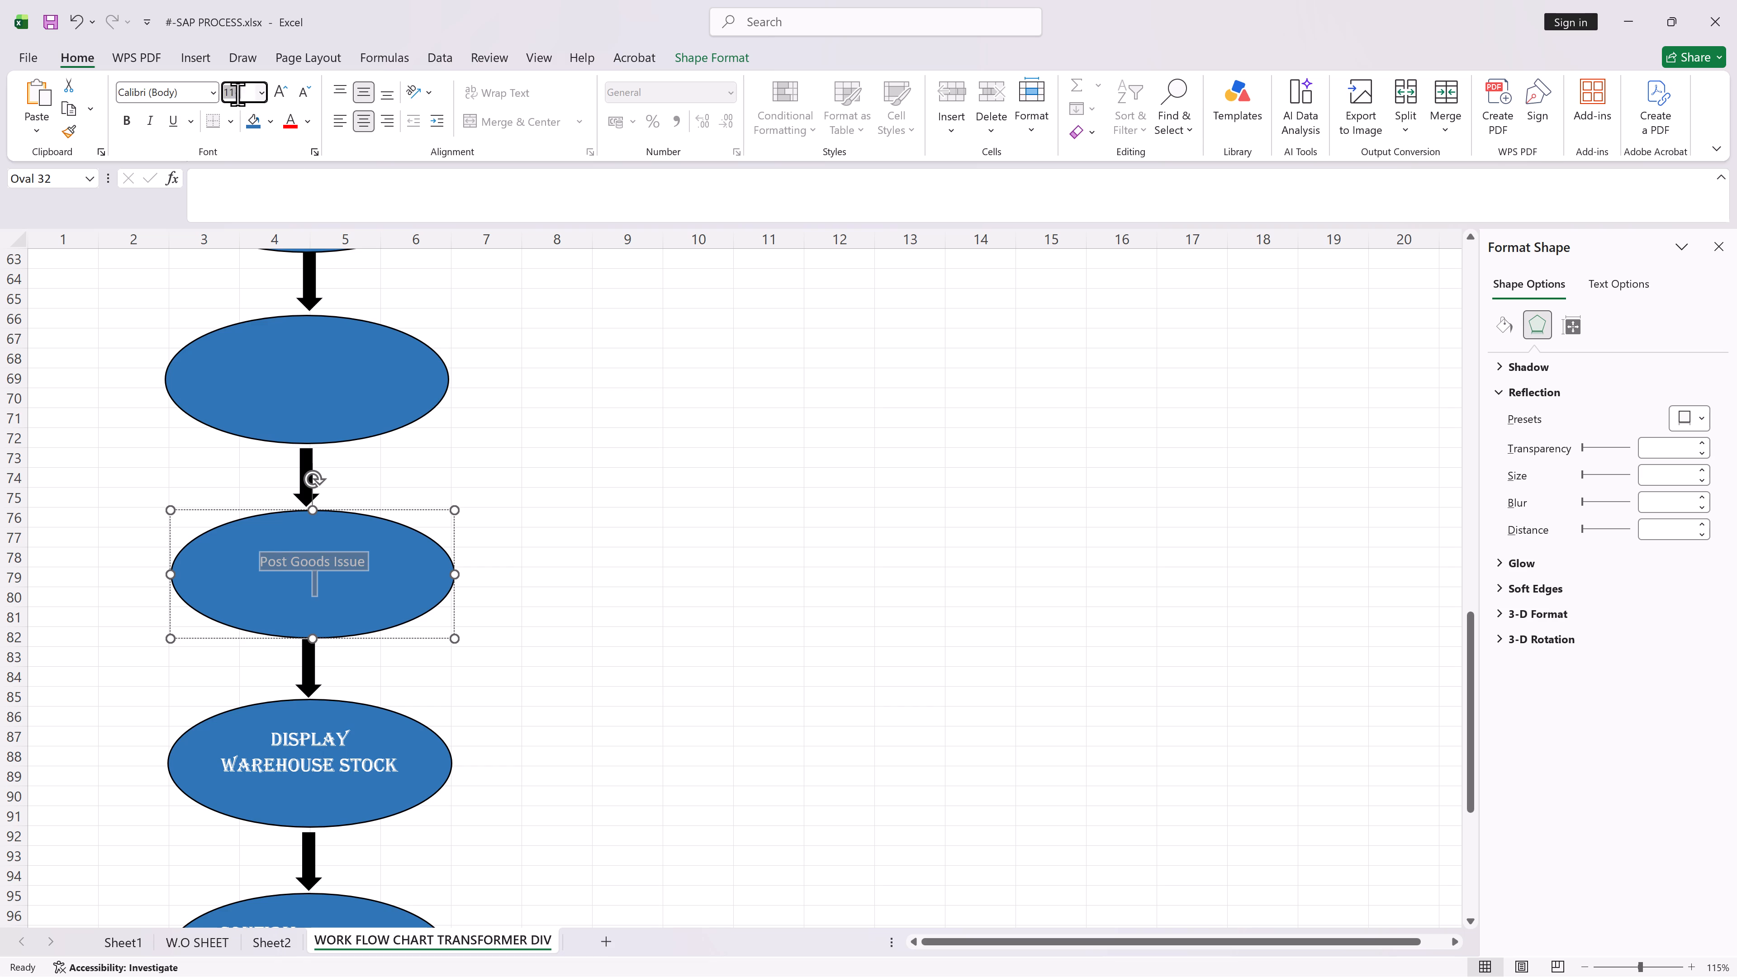
text(14)
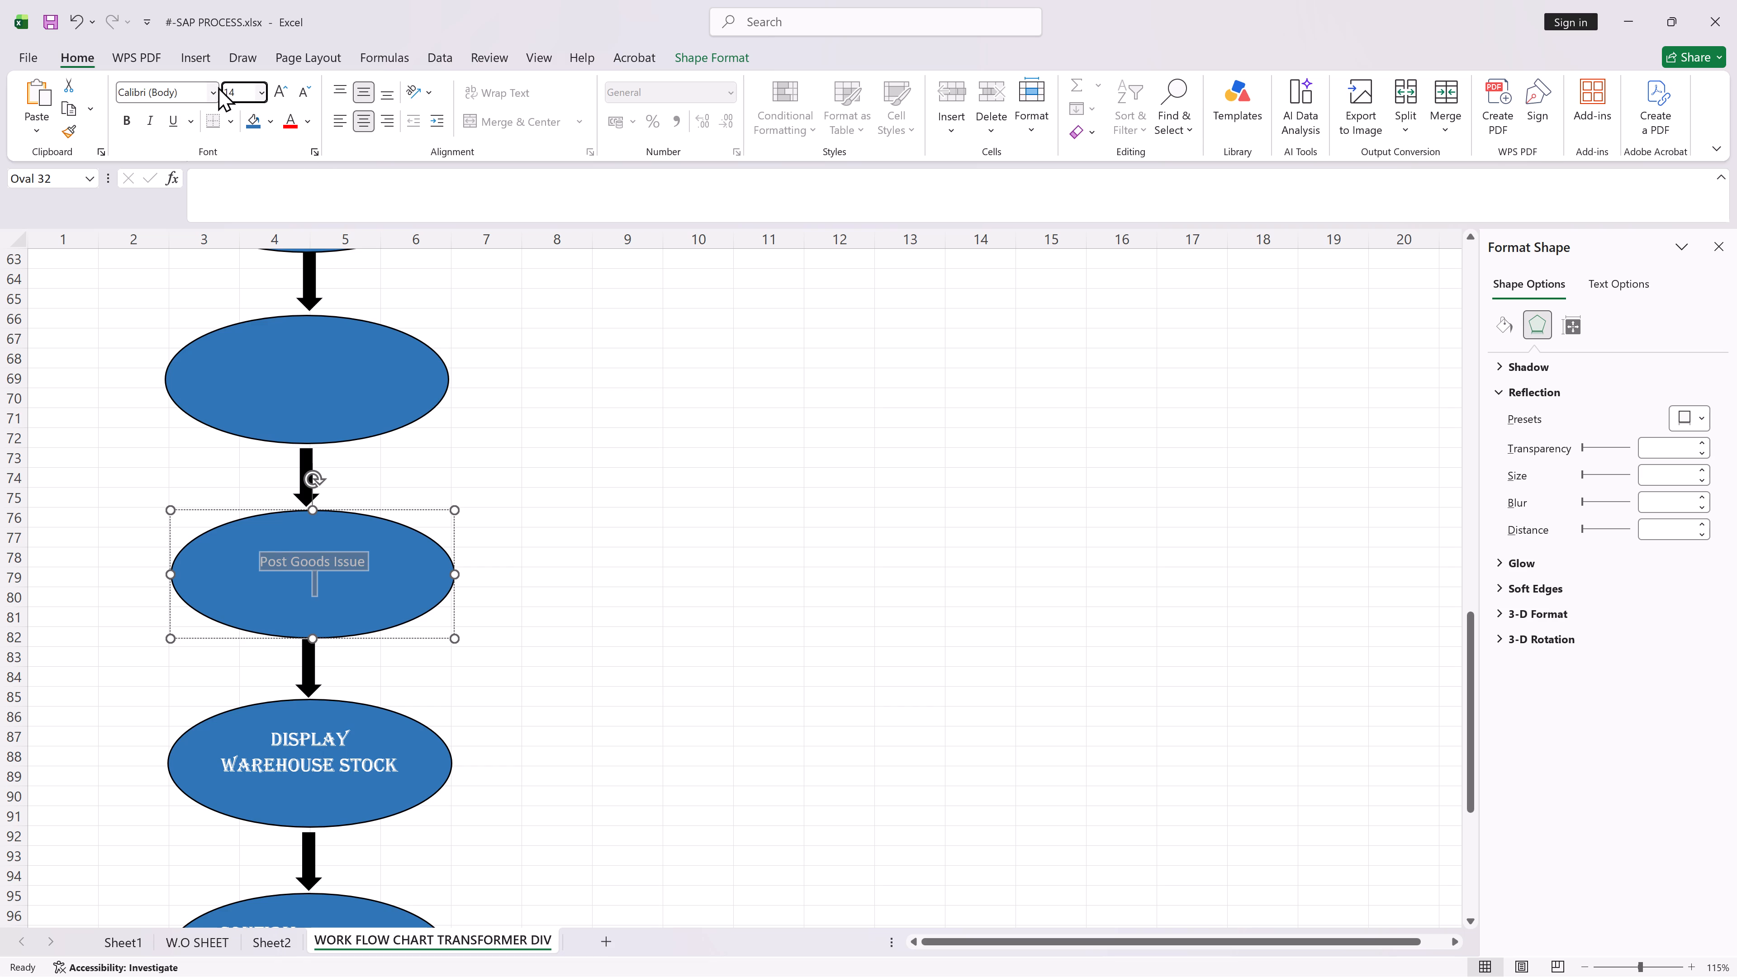
click(214, 89)
click(211, 89)
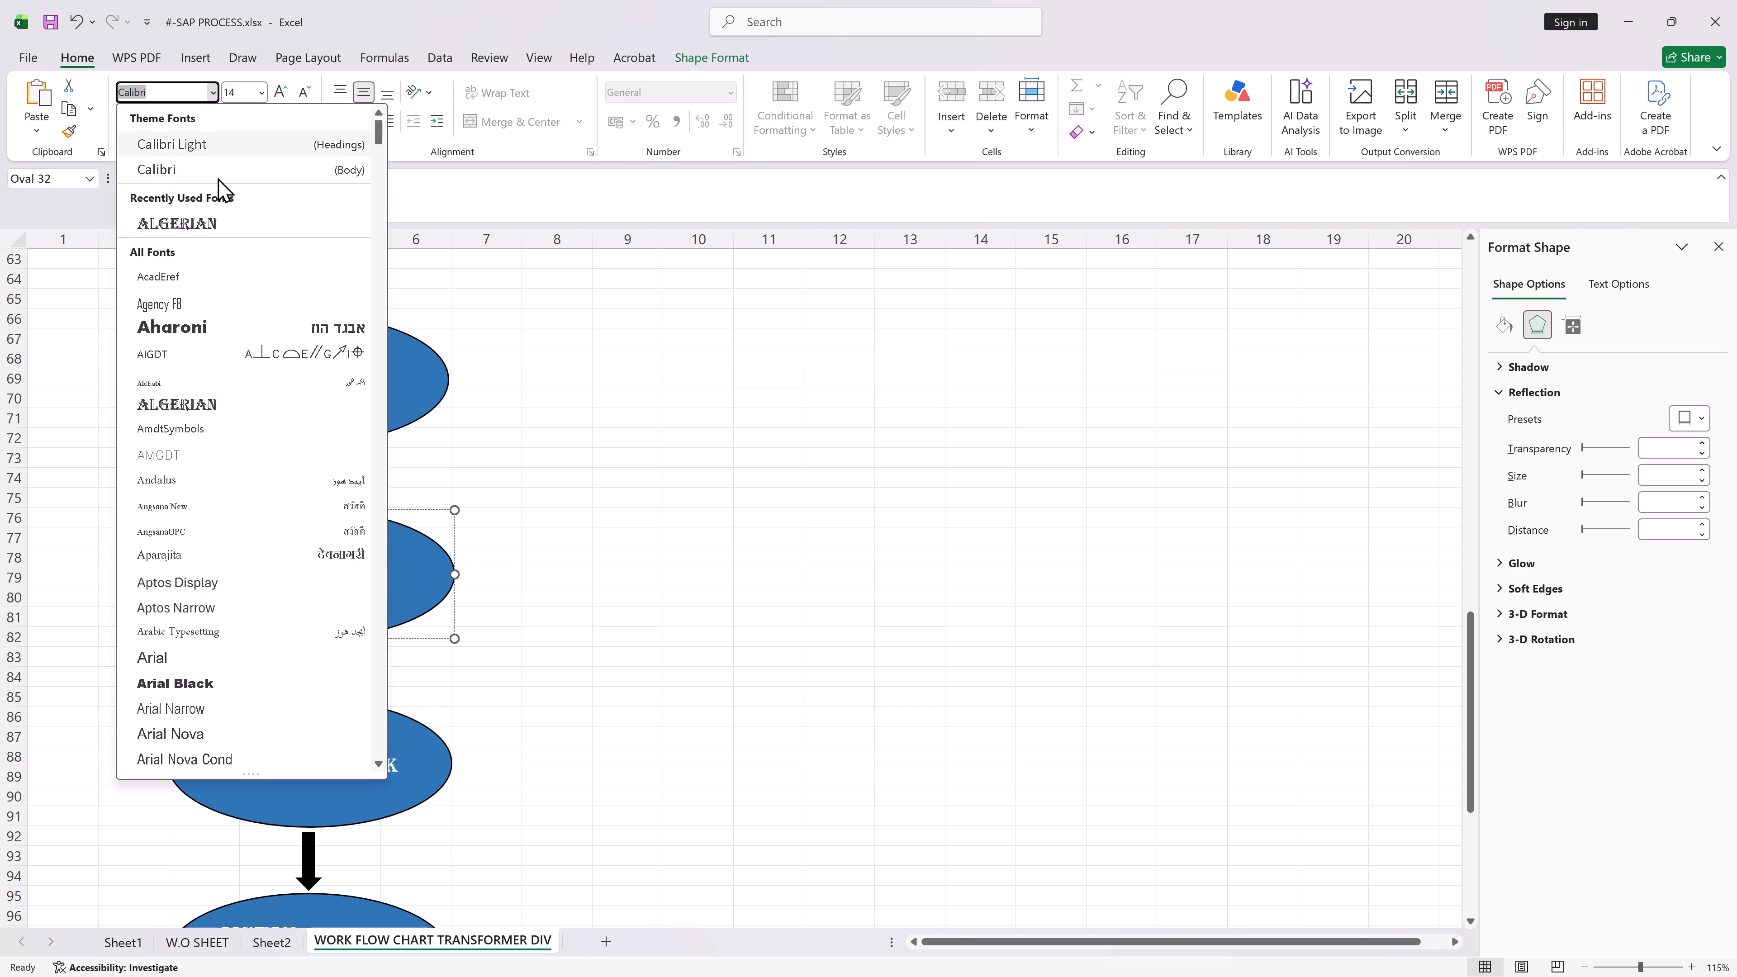
click(195, 214)
click(573, 490)
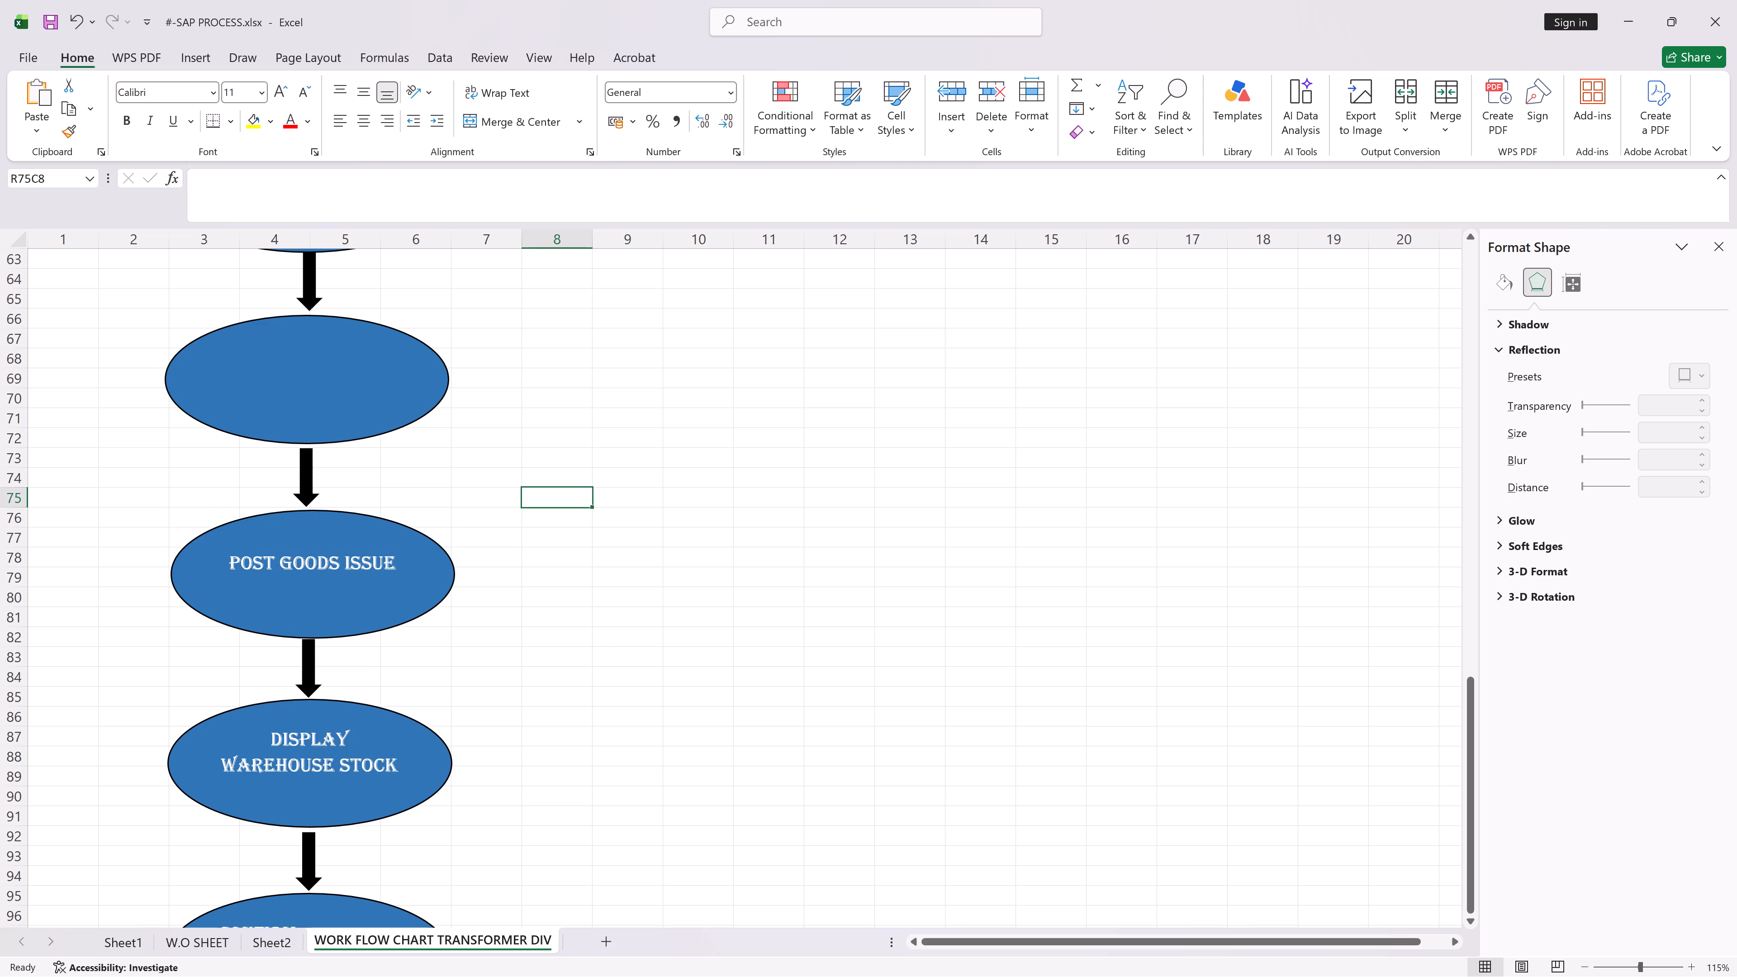
Move the Display Production Order text from its oval into the empty oval directly below.
scroll(578, 603, up, 1)
scroll(398, 503, up, 1)
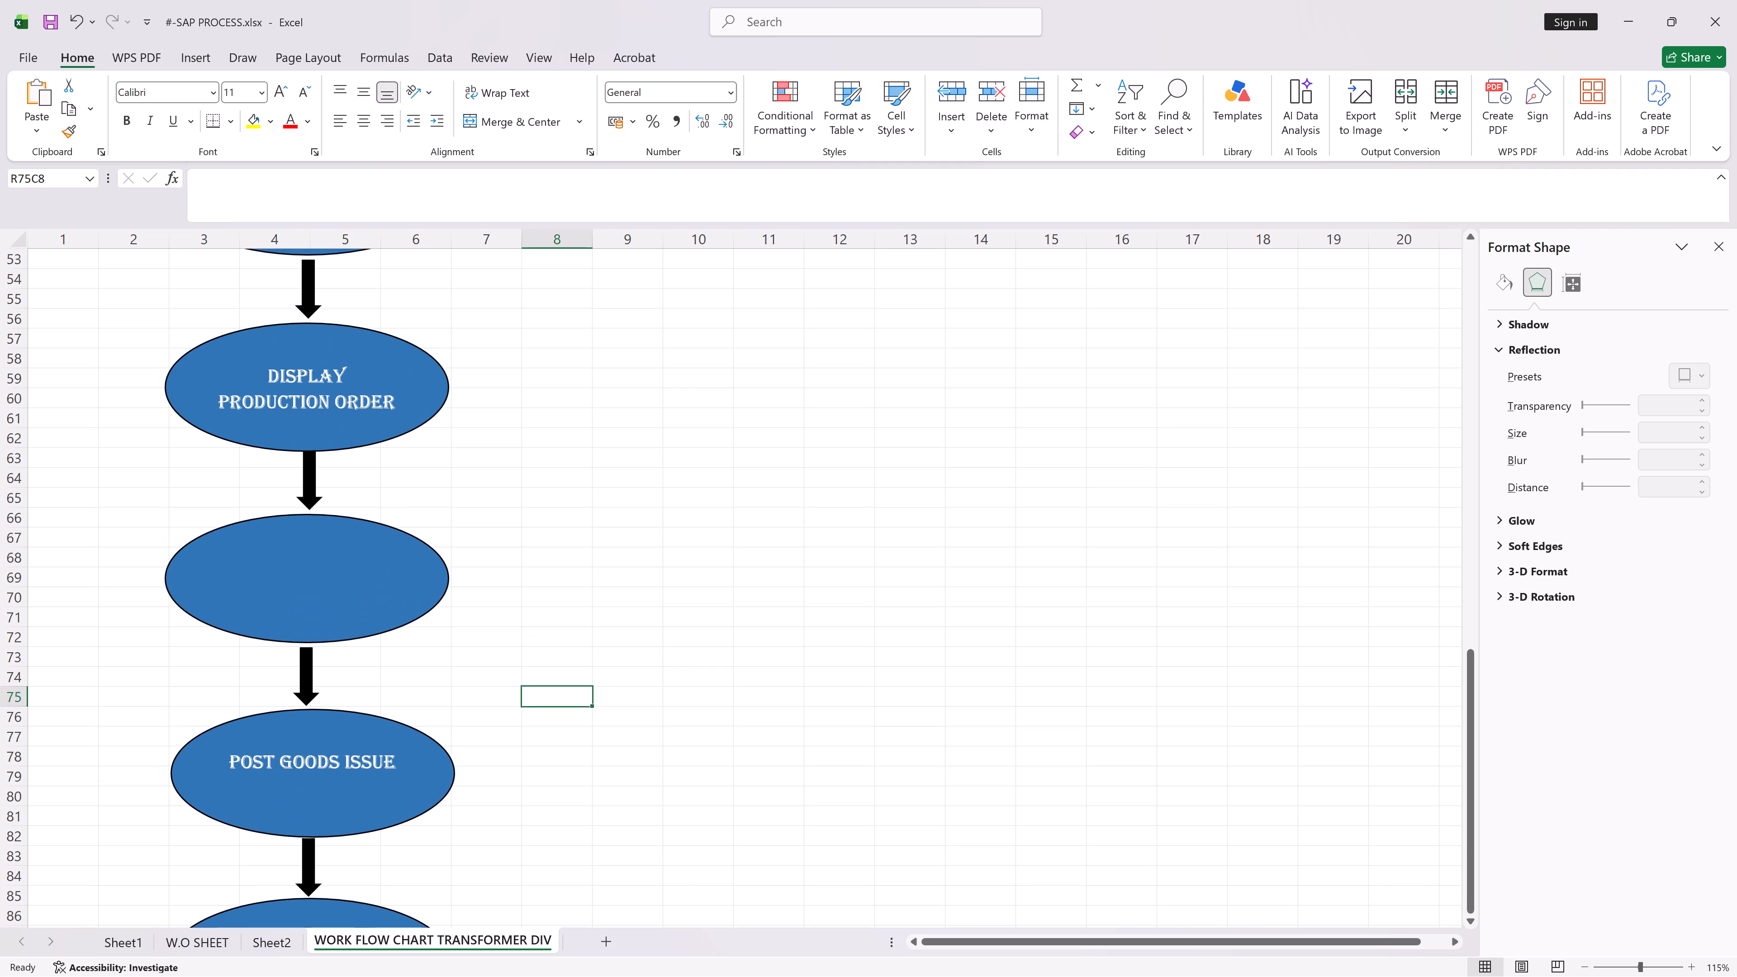
double_click(260, 365)
key(ctrl+a)
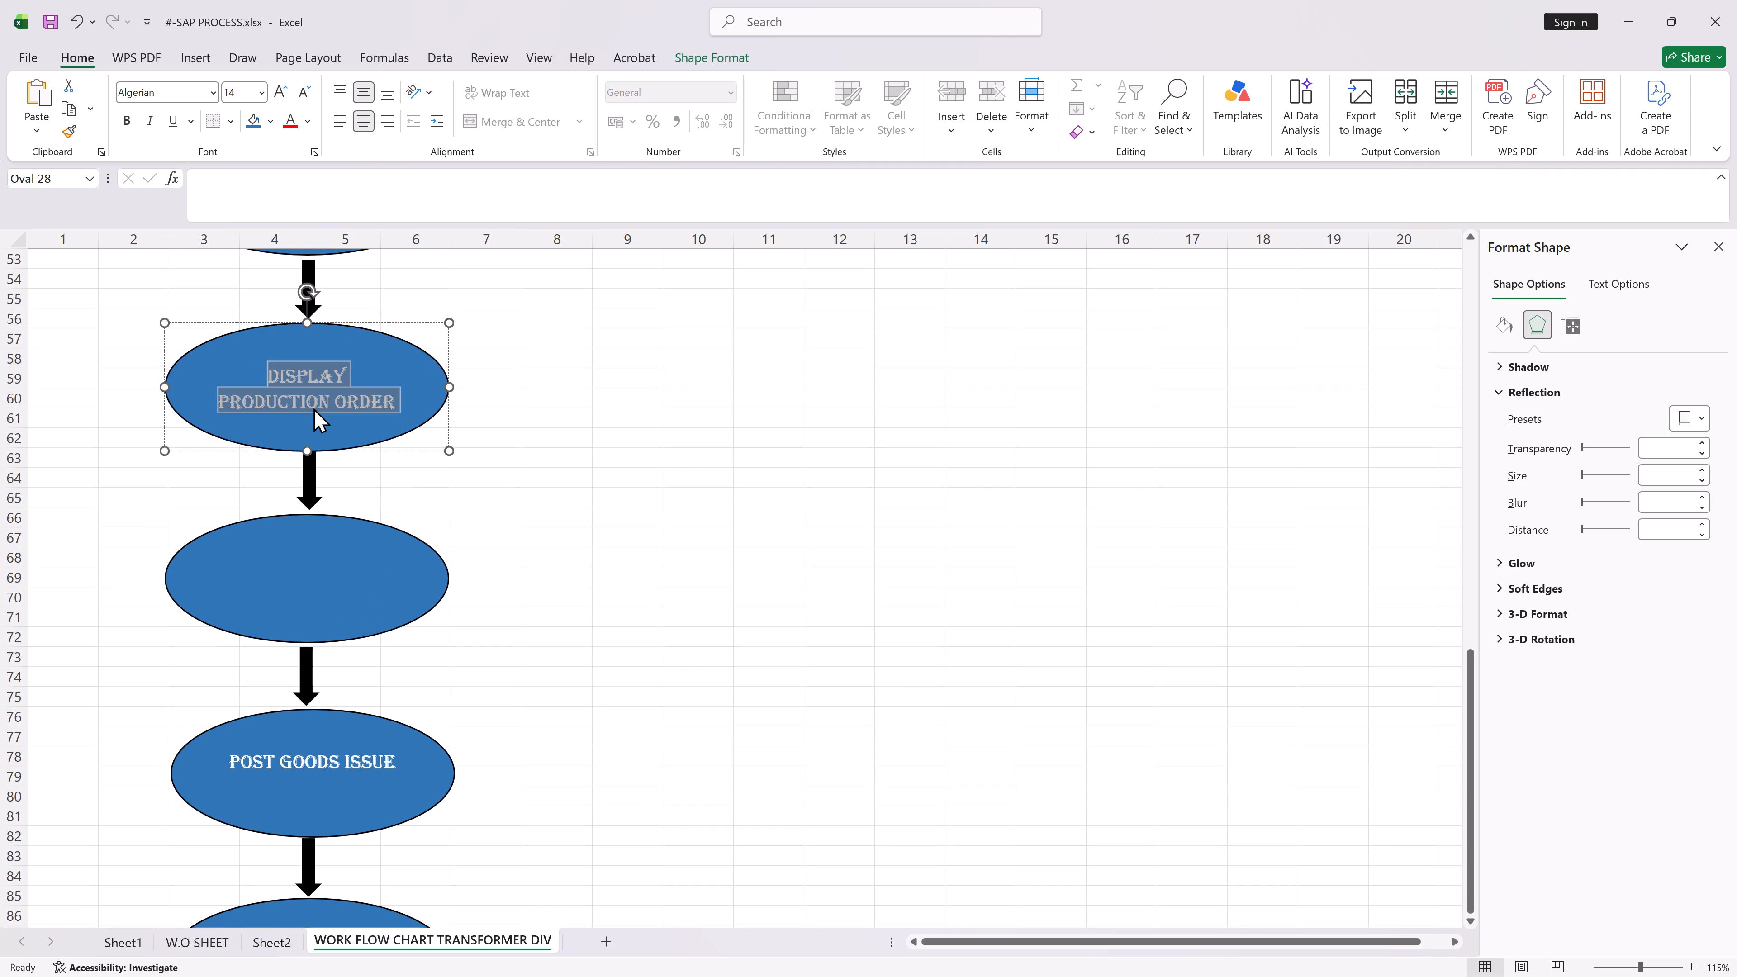
key(ctrl+x)
double_click(285, 548)
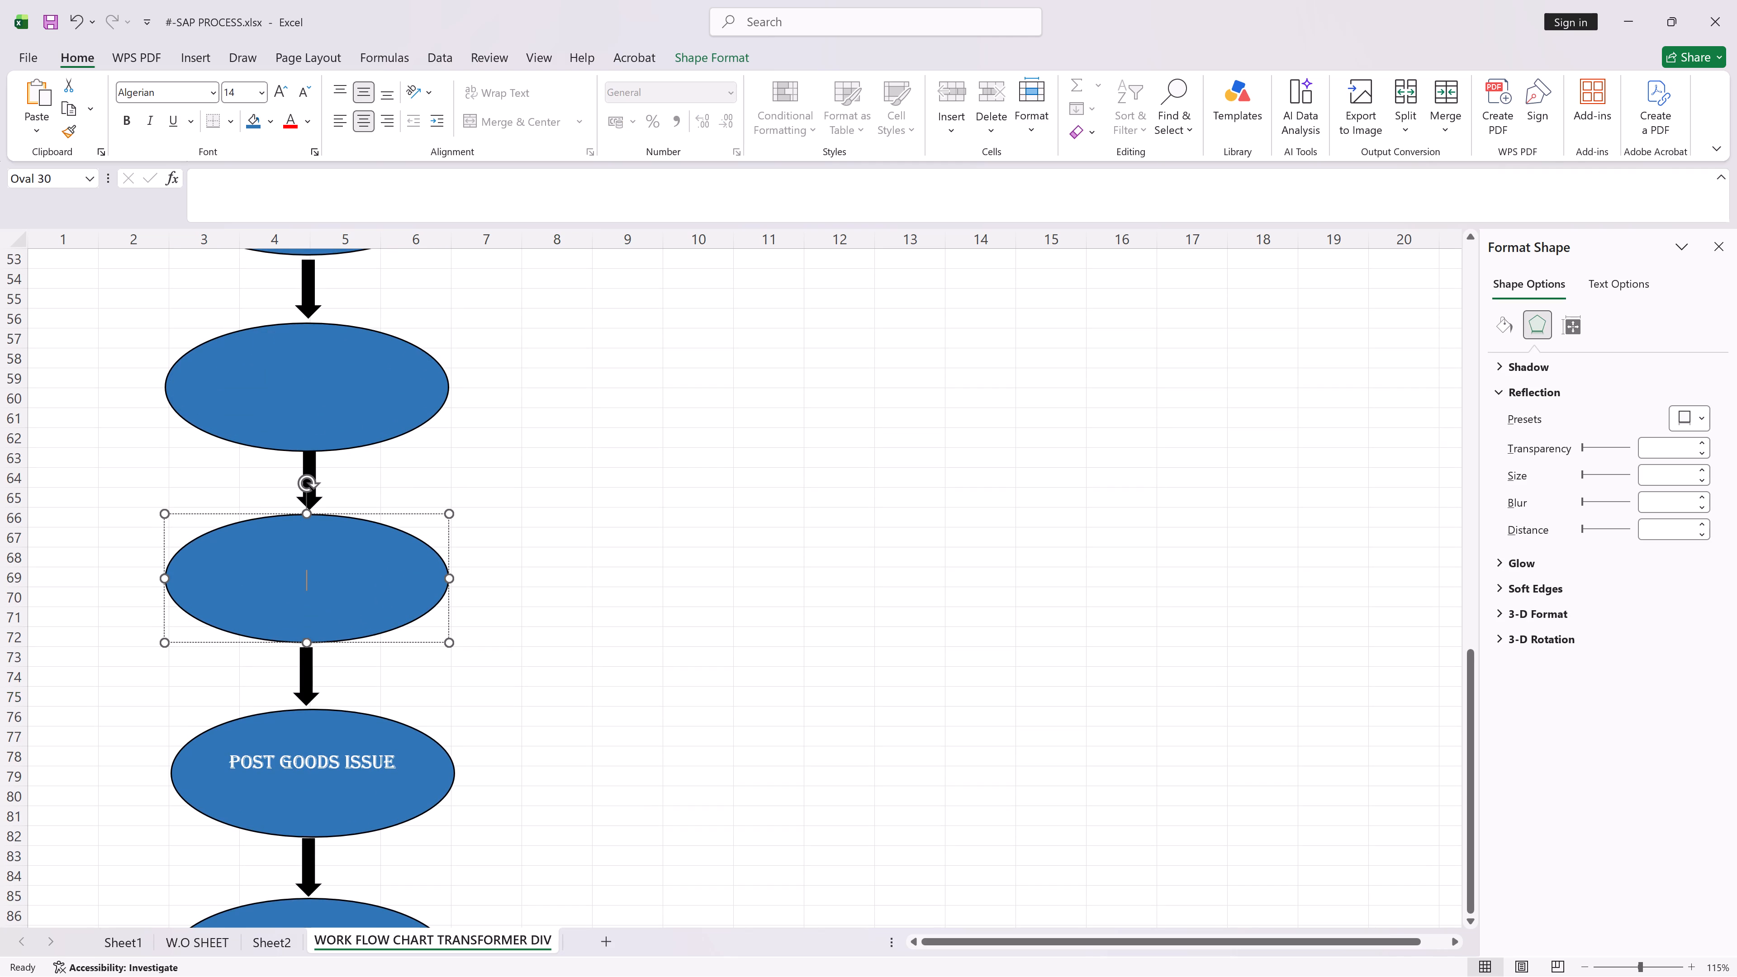
key(ctrl+v)
Format the moved Display Production Order label in size 14 Algerian.
key(ctrl+a)
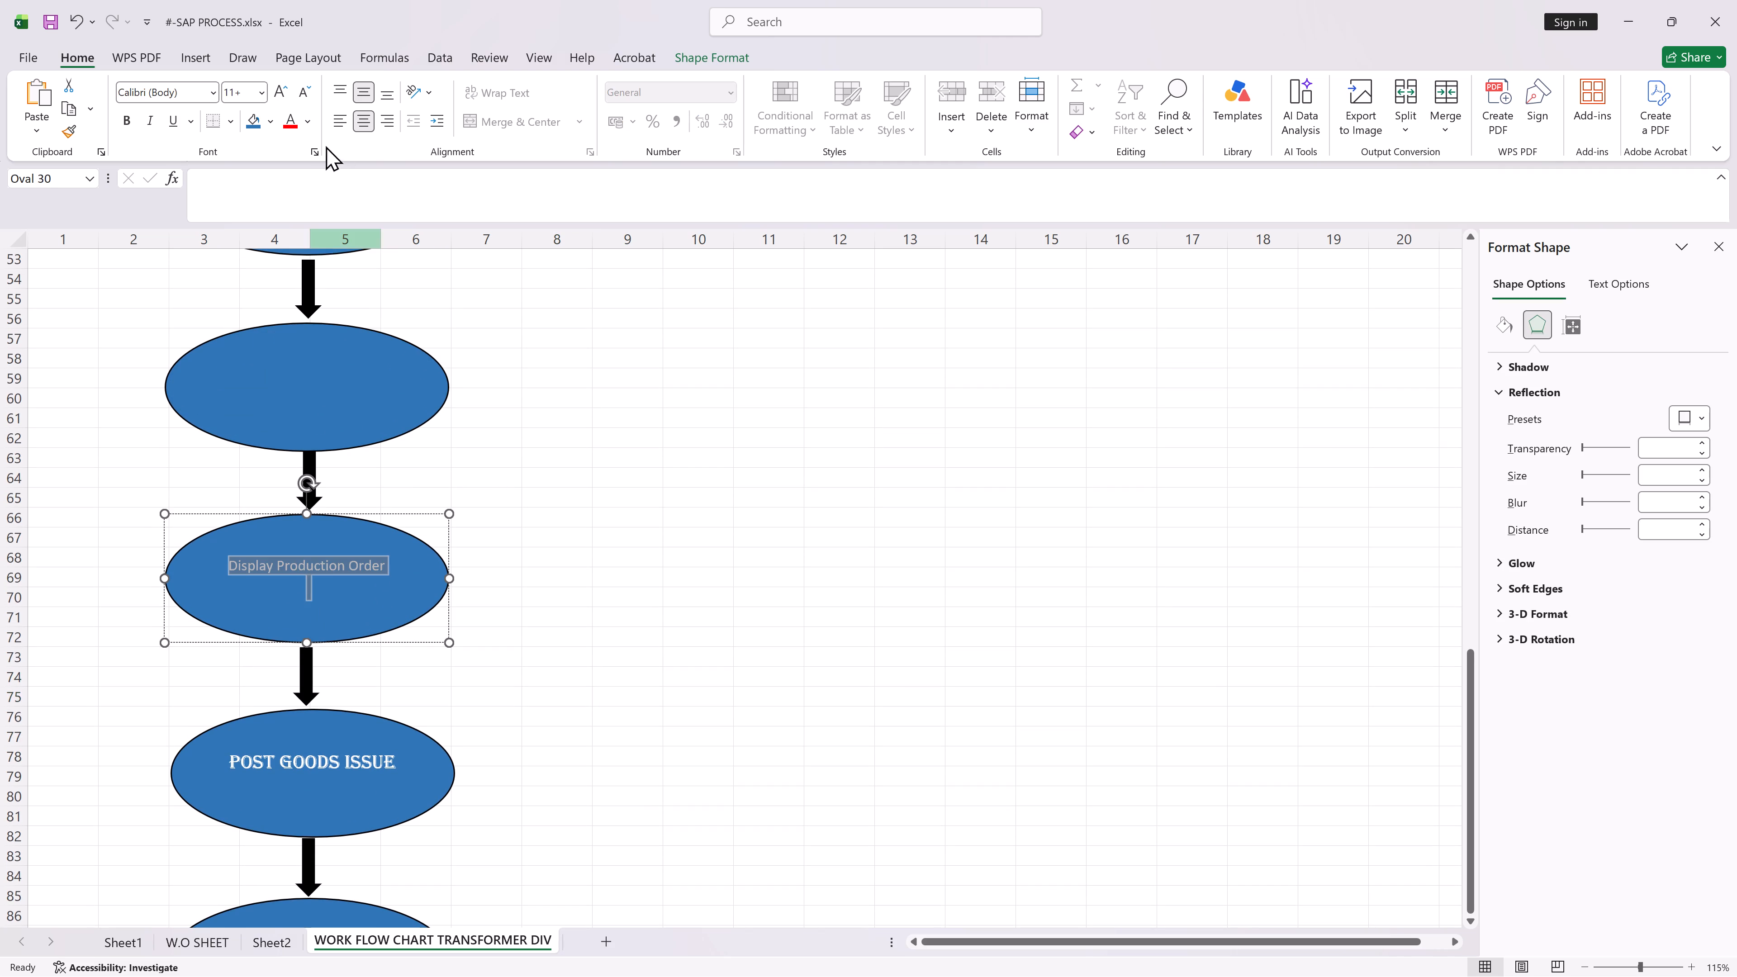
click(239, 88)
key(1)
key(4)
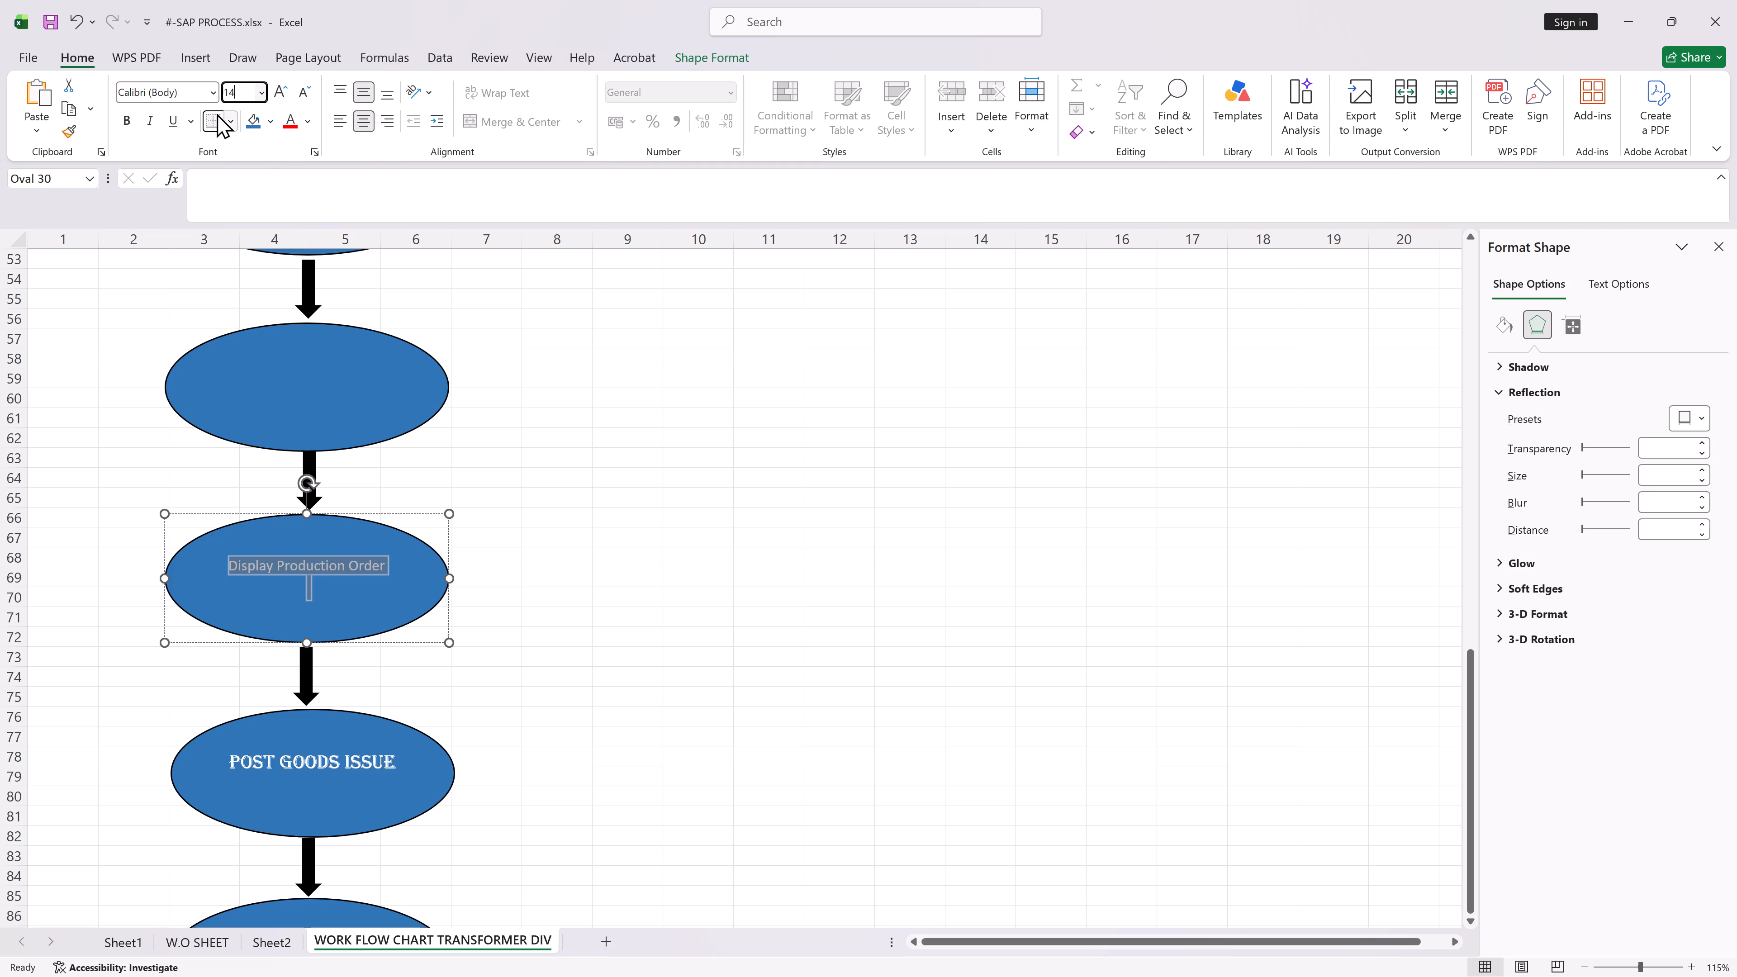
click(209, 91)
click(212, 91)
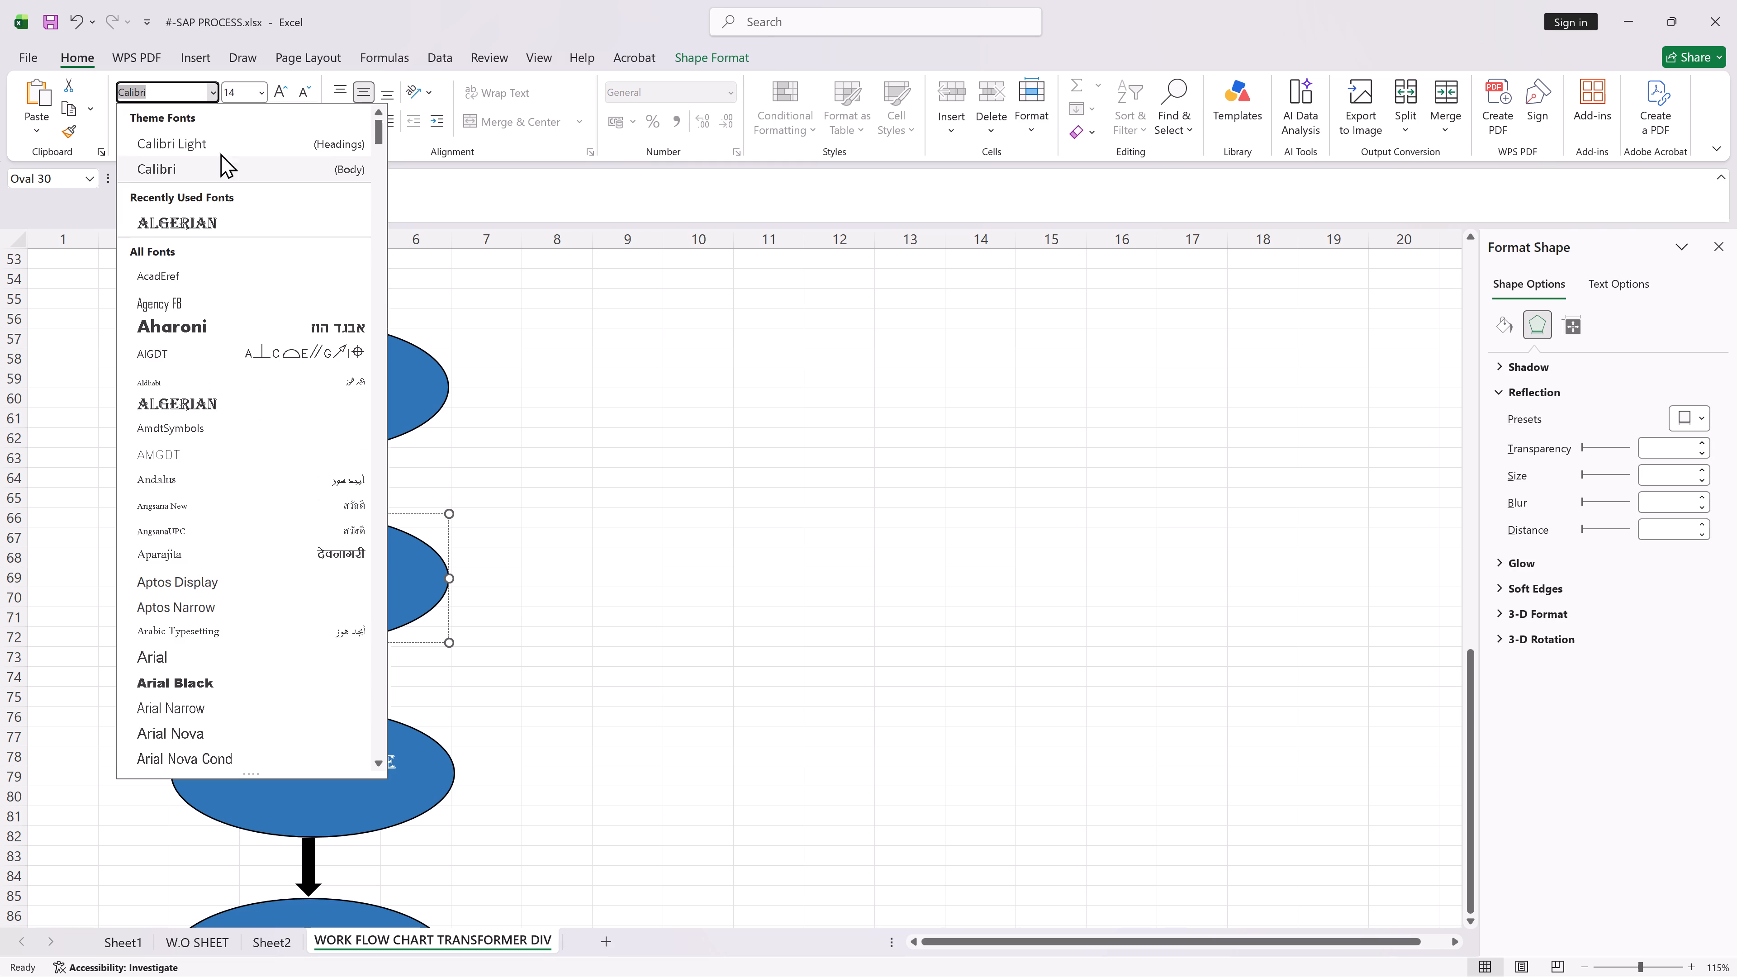
click(223, 223)
click(572, 501)
Move the Monitor Material Coverage text from its oval into the empty oval directly below.
scroll(505, 503, up, 2)
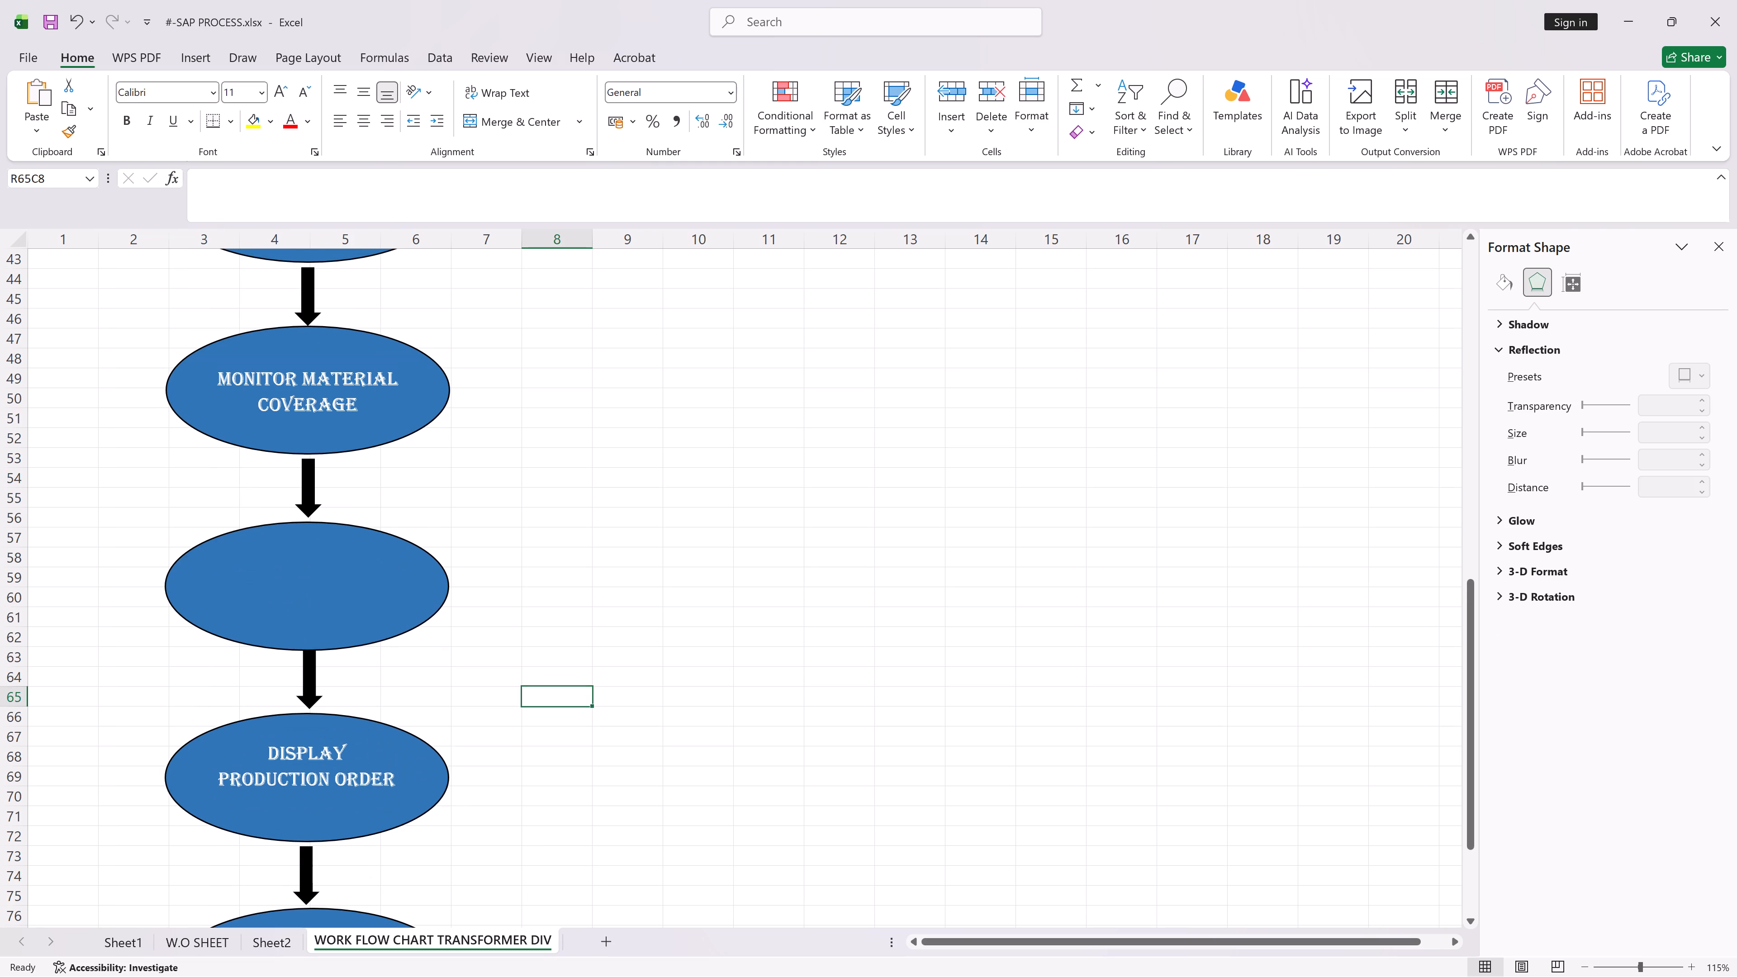
double_click(273, 384)
key(ctrl+a)
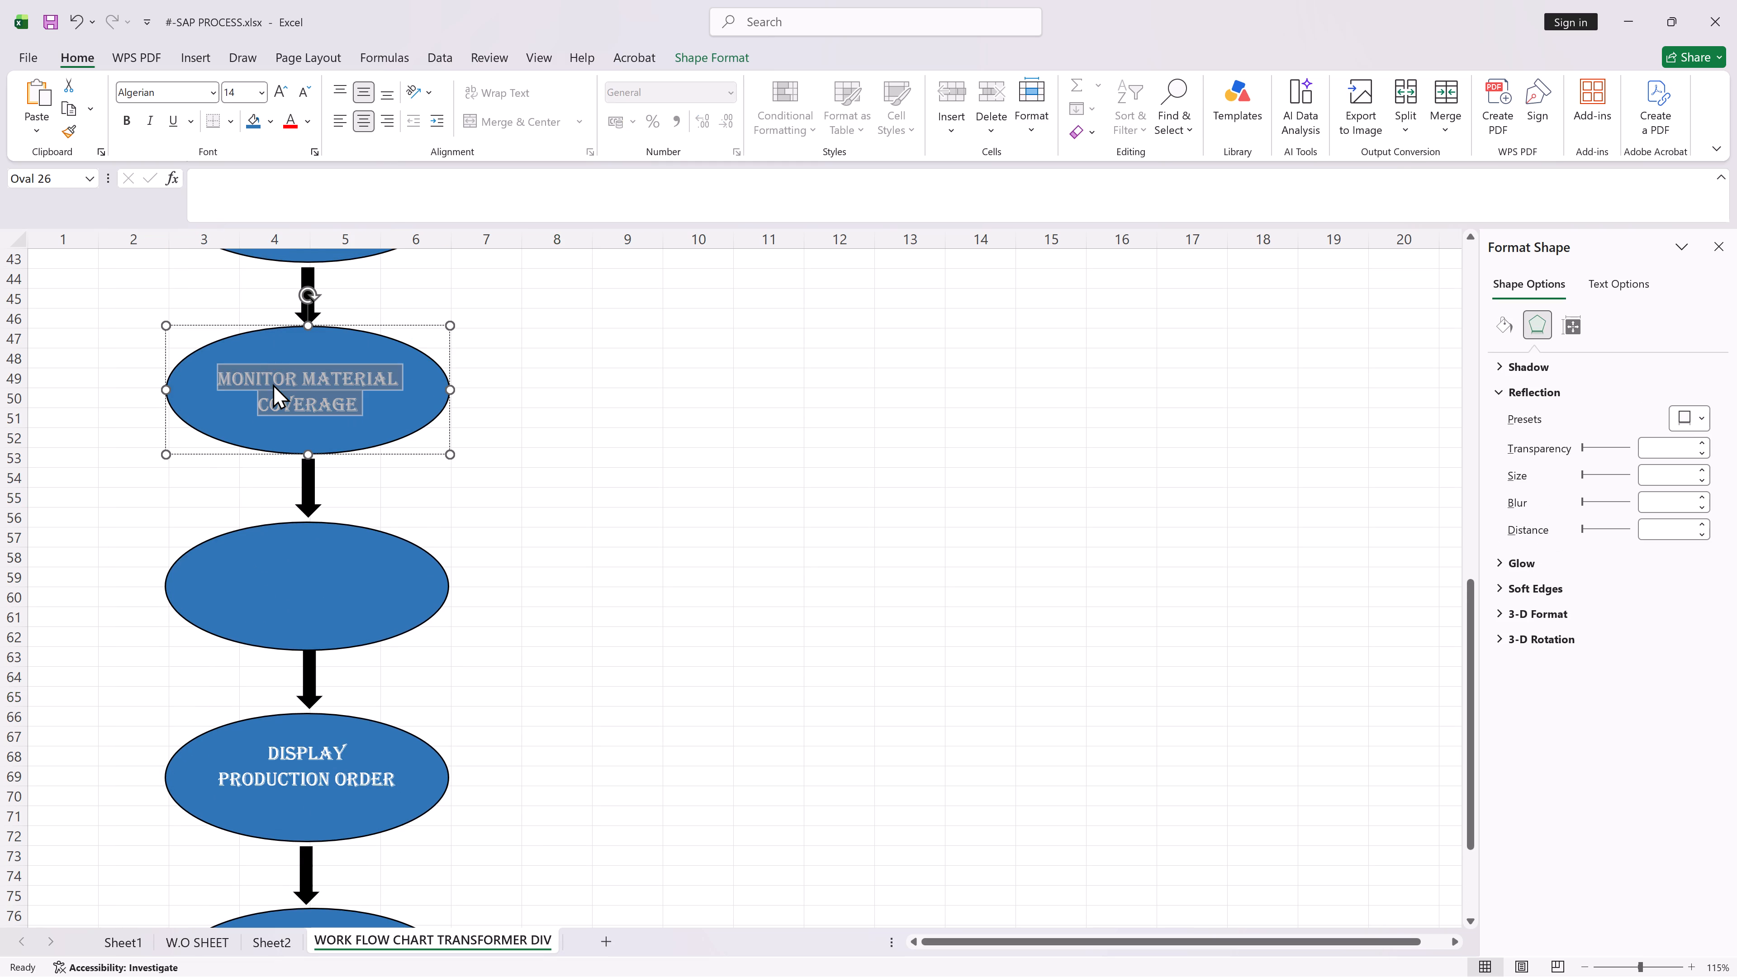
key(ctrl+x)
double_click(299, 566)
key(ctrl+v)
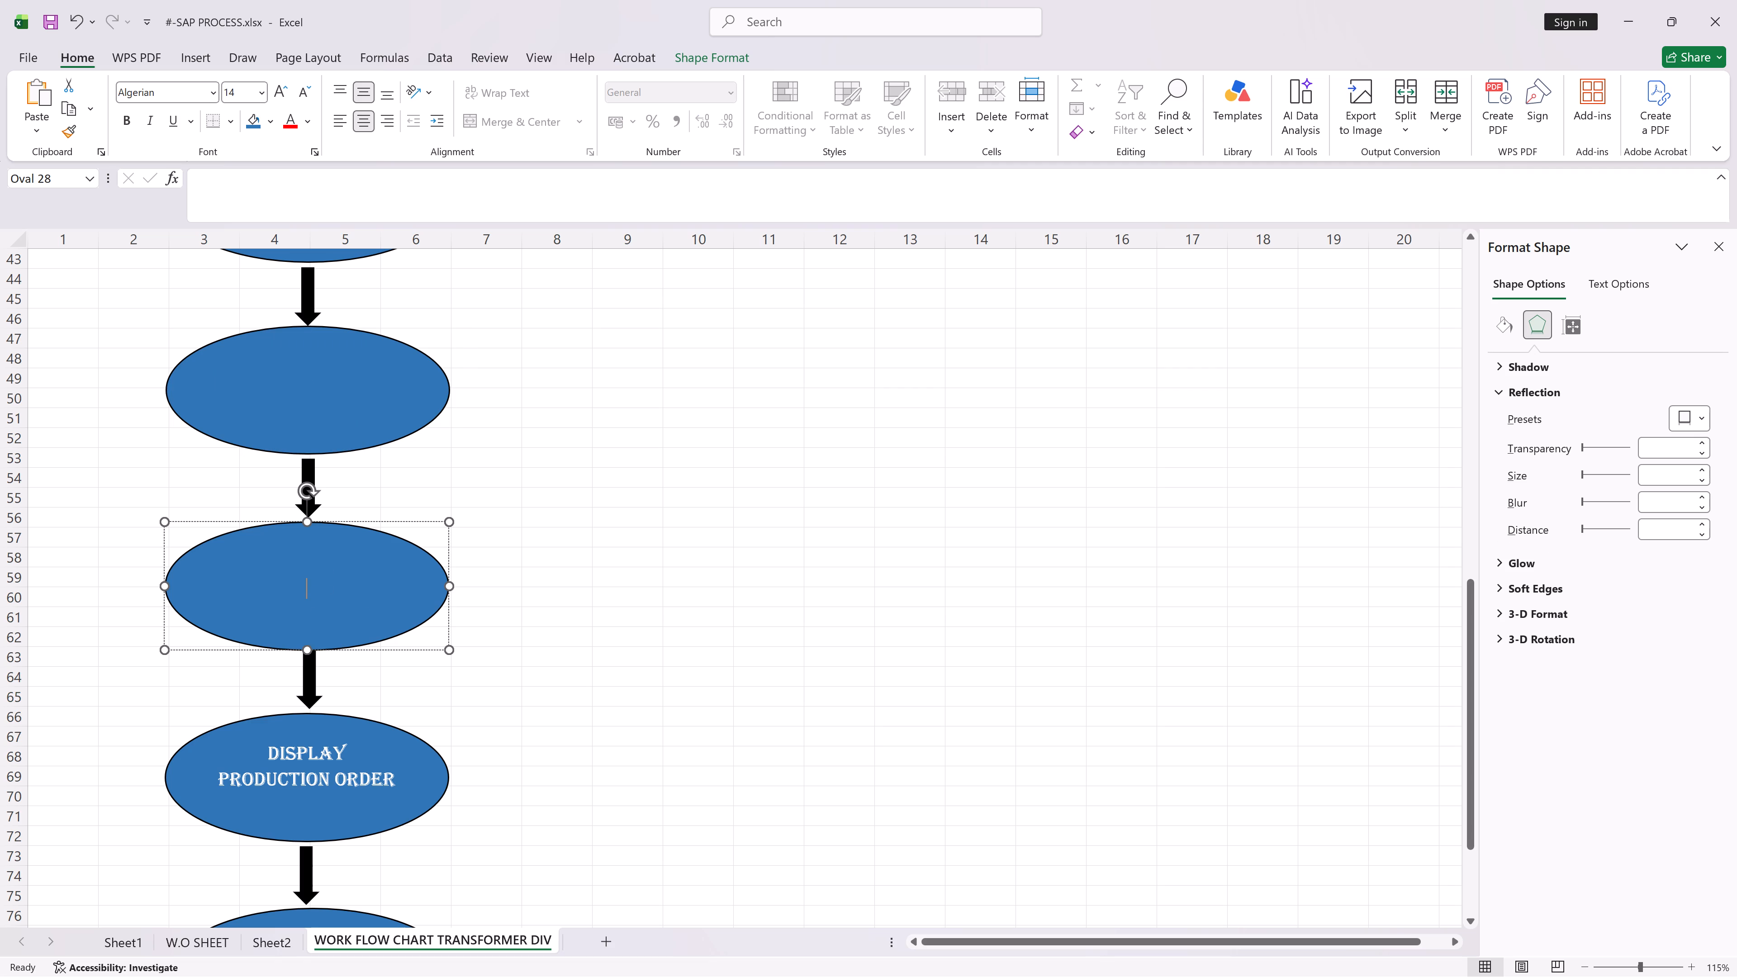
Format the moved Monitor Material Coverage label in size 14 Algerian.
key(ctrl+a)
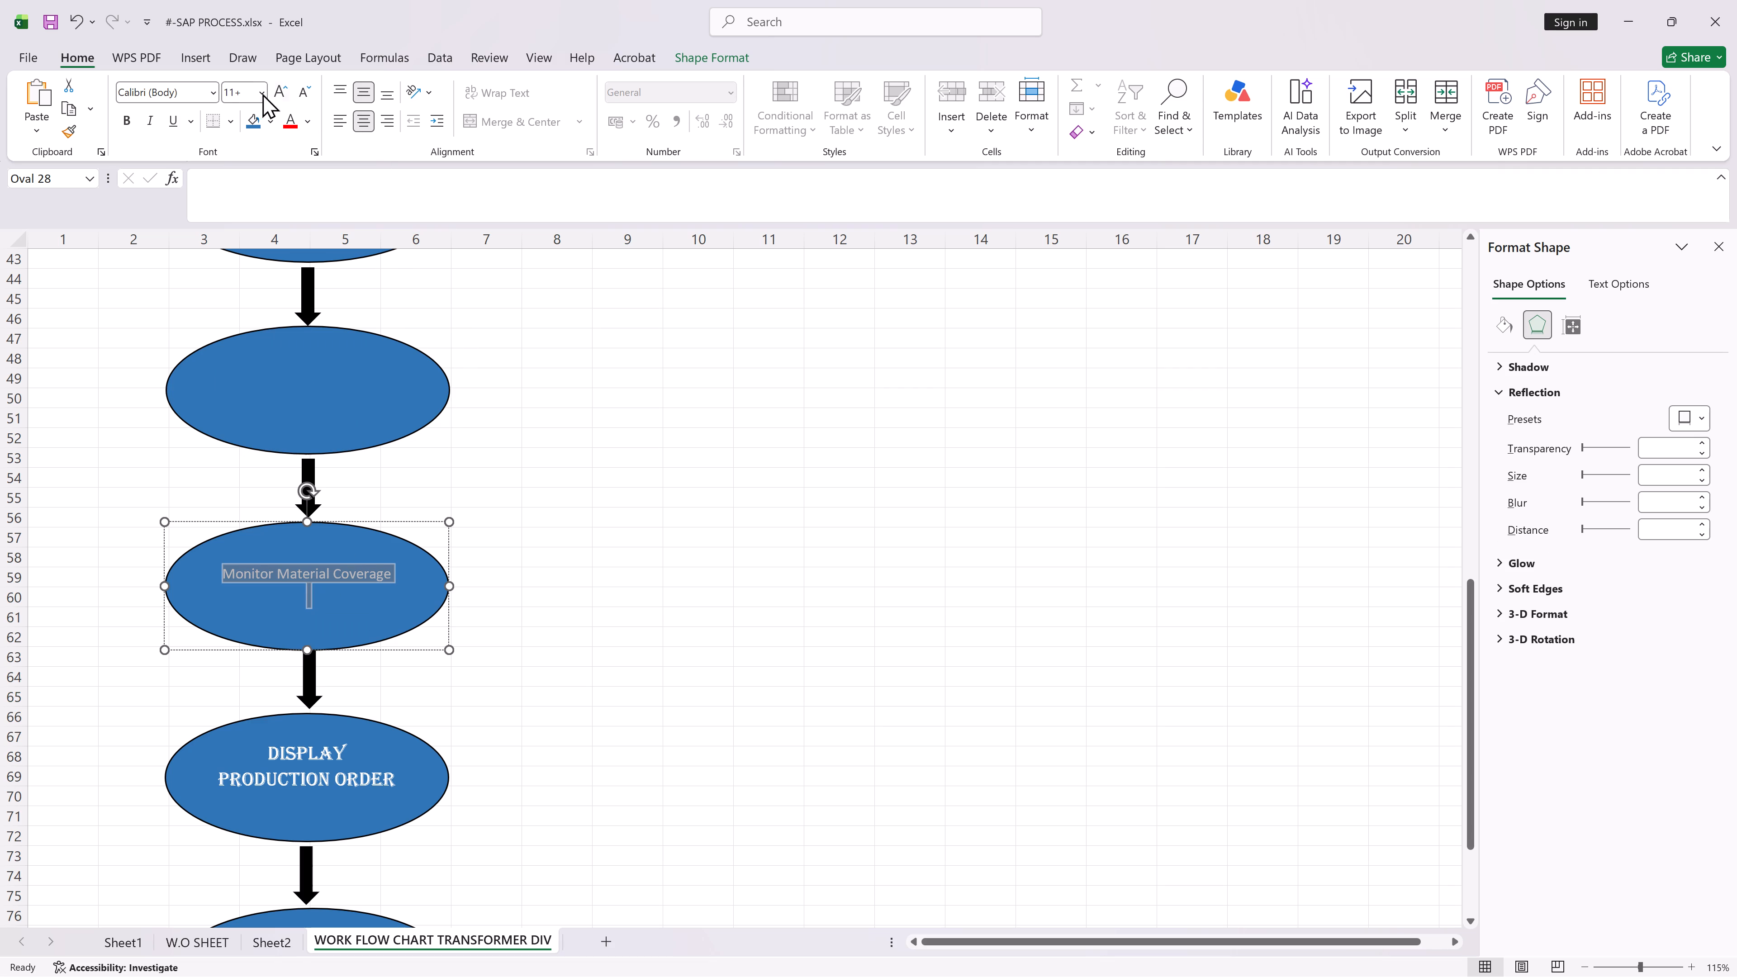
click(246, 91)
text(14)
click(212, 87)
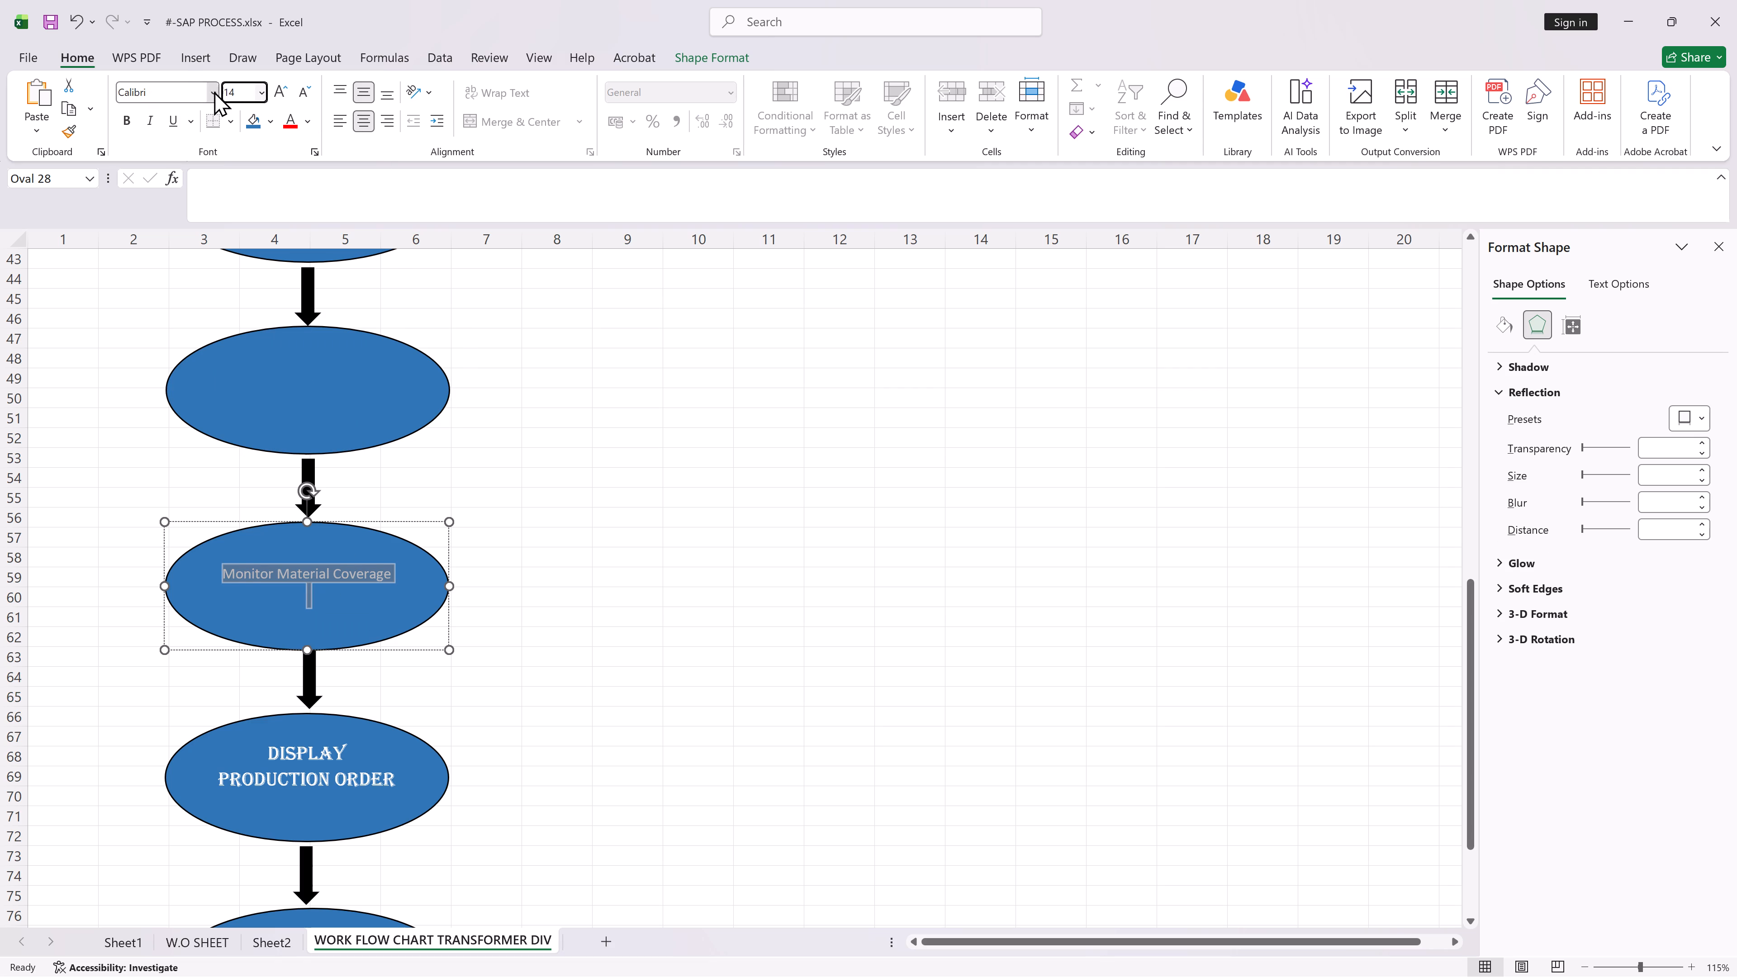
click(211, 92)
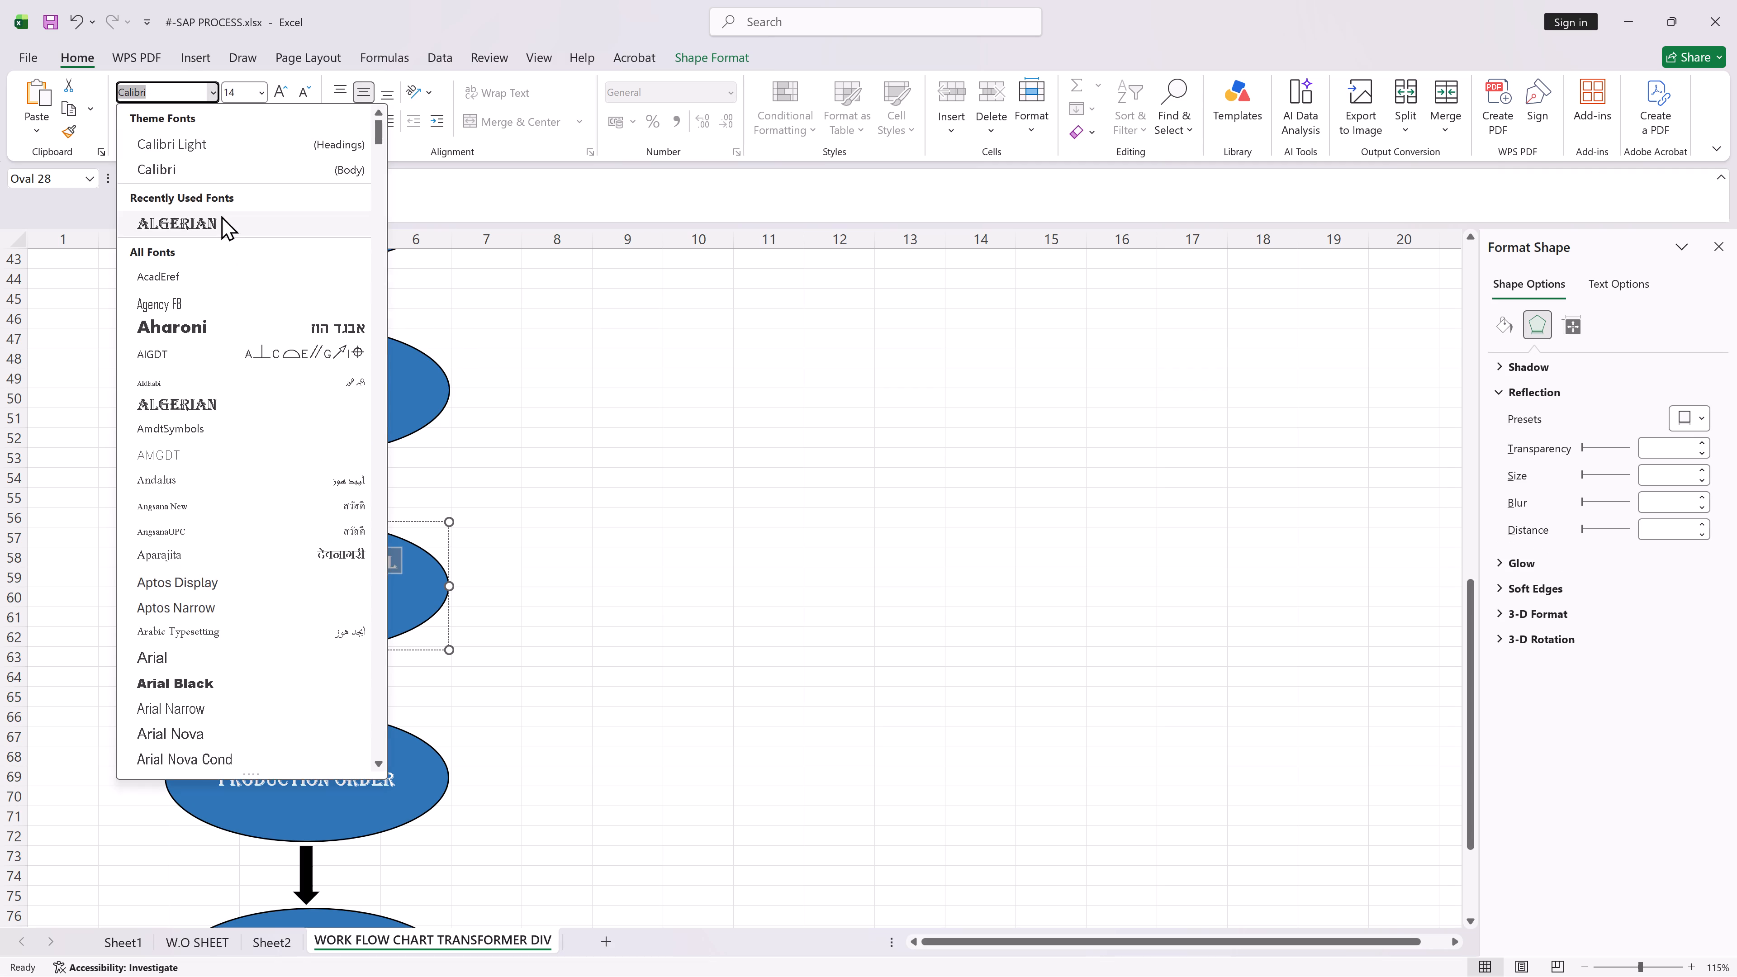
click(221, 215)
click(667, 588)
Move the Manage Production Version text from its oval into the empty oval directly below.
scroll(537, 530, up, 2)
double_click(313, 377)
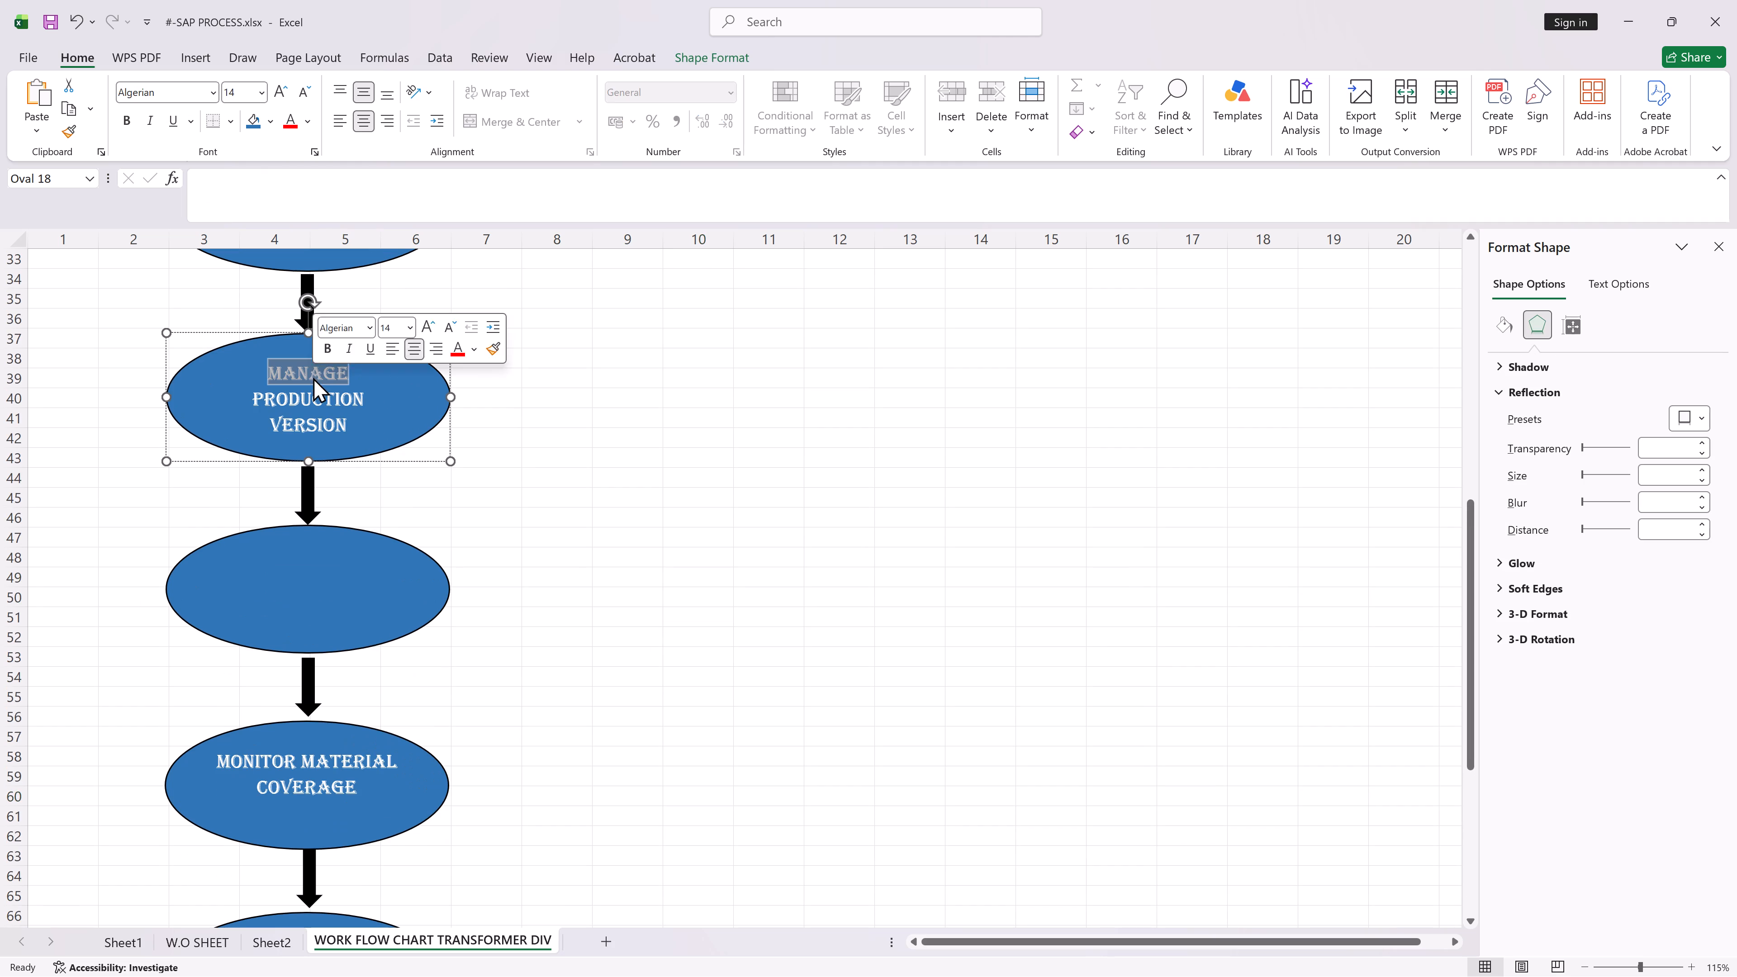
key(ctrl+a)
key(ctrl+x)
double_click(322, 563)
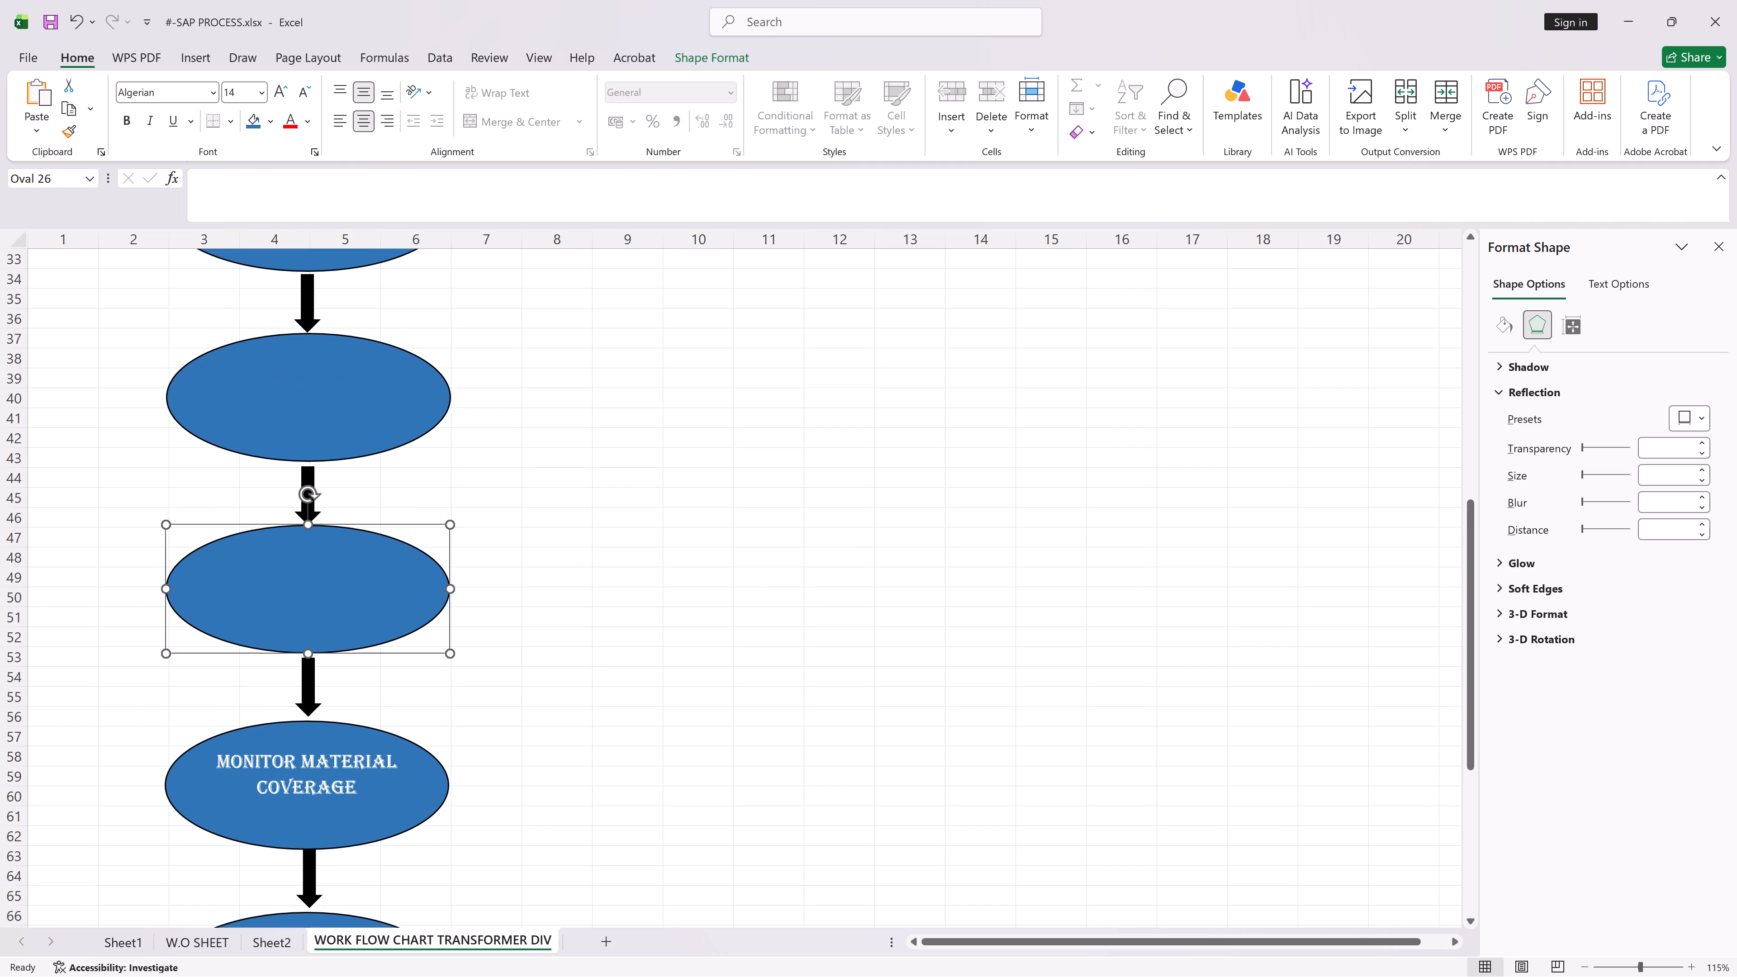
key(ctrl+v)
Format the moved Manage Production Version label in size 14 Algerian.
key(ctrl+a)
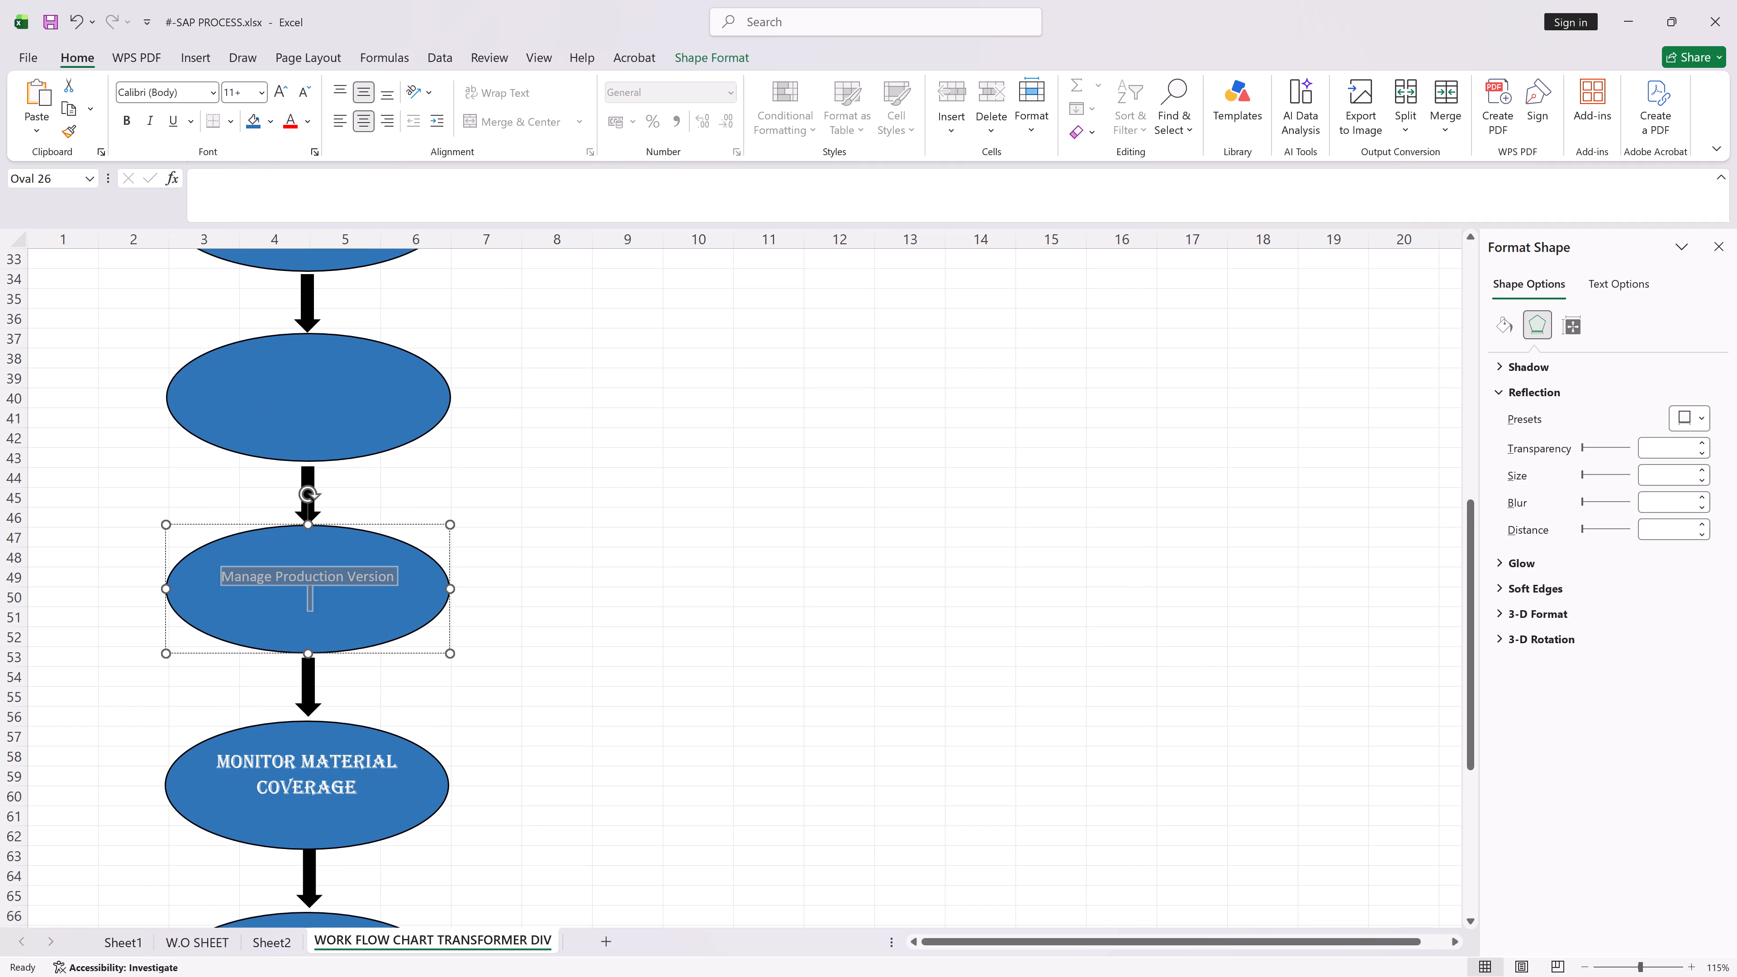
click(246, 91)
text(14)
click(211, 97)
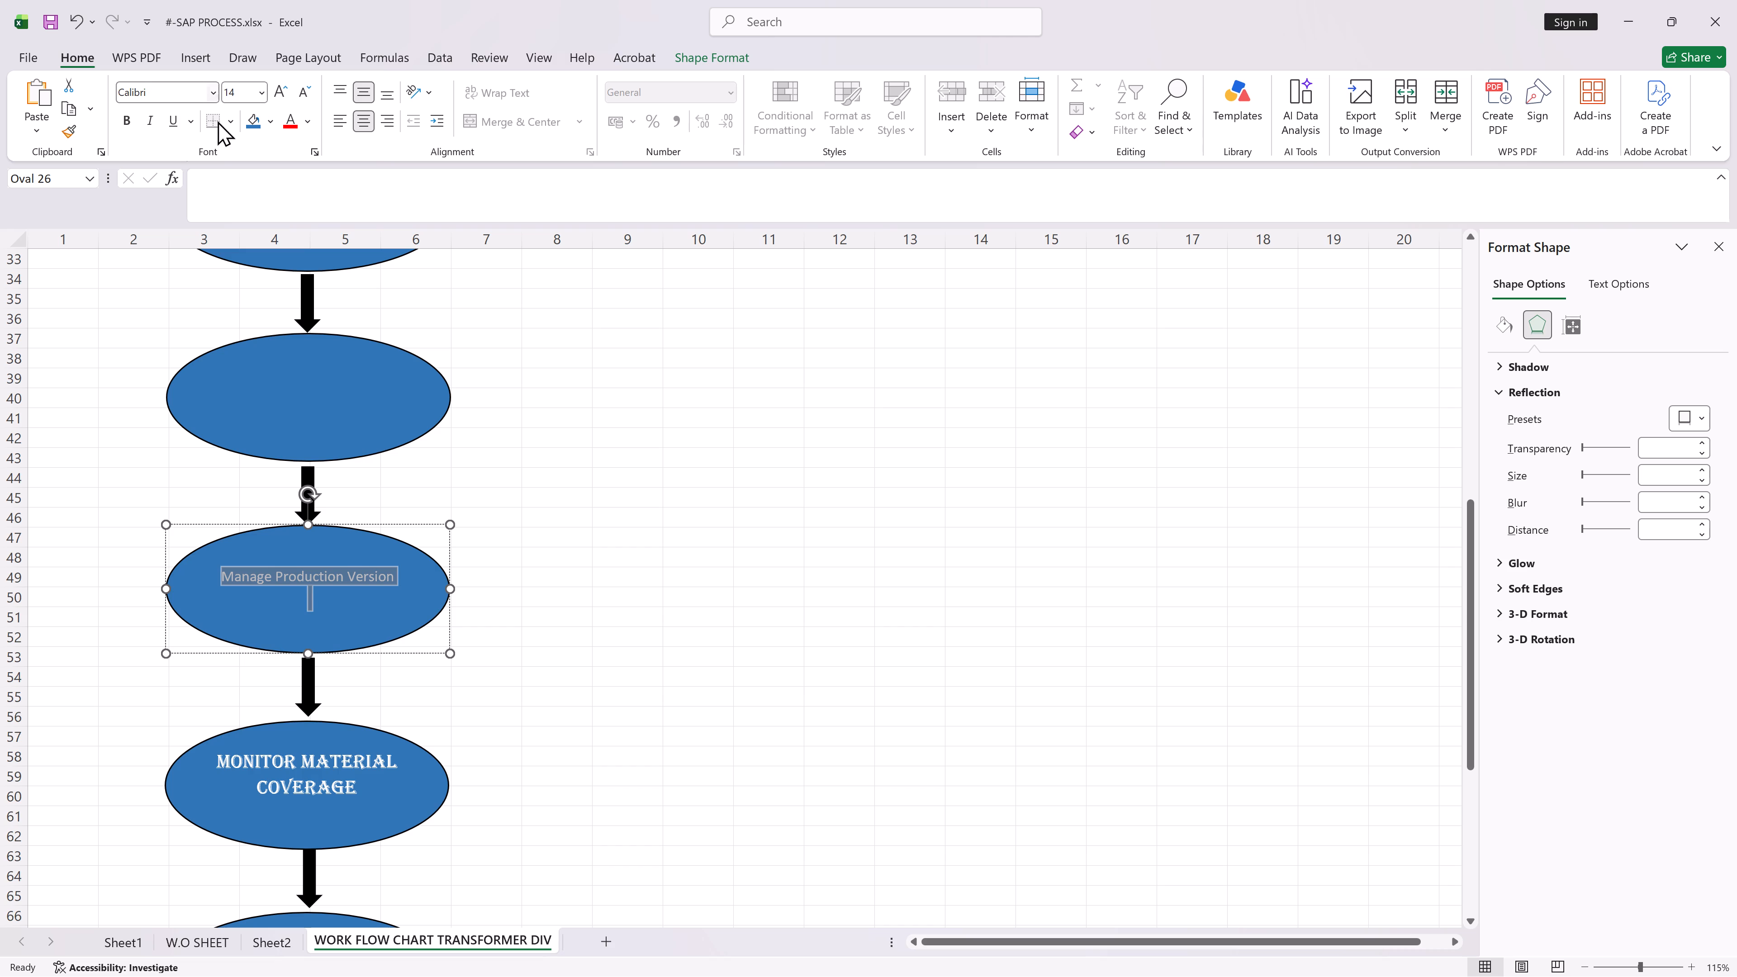
click(209, 98)
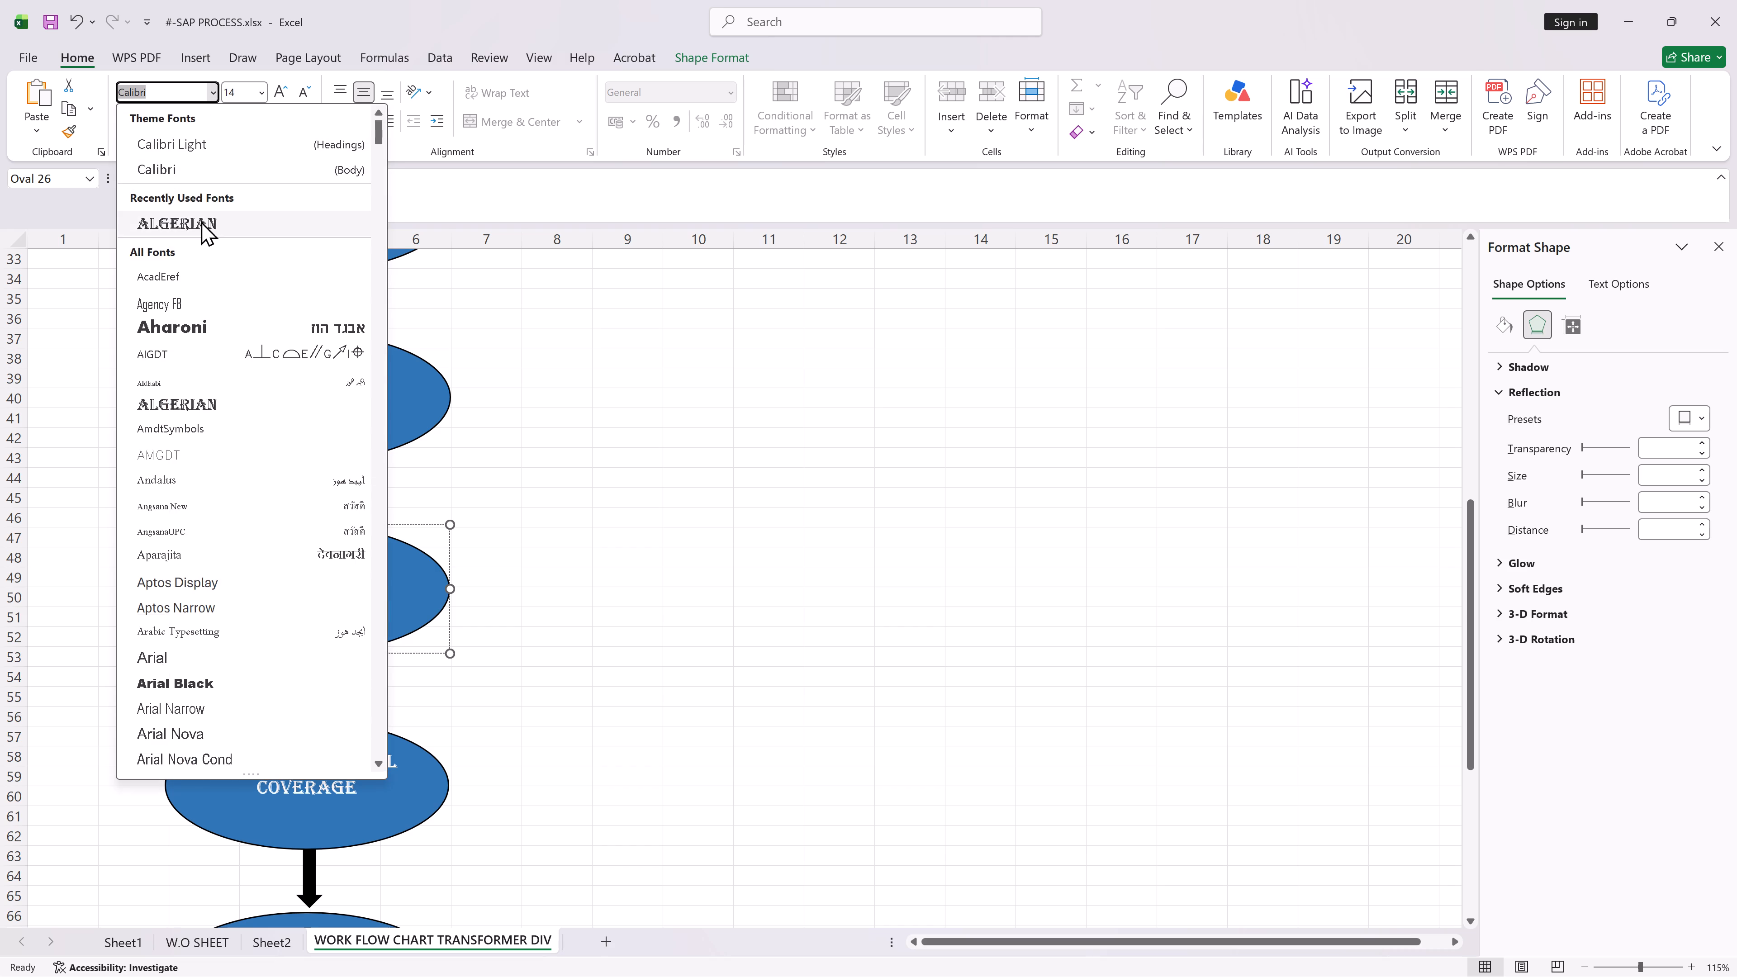
click(201, 221)
click(587, 498)
Move the Create Routing text from its oval into the empty oval directly below.
scroll(574, 545, up, 2)
double_click(304, 408)
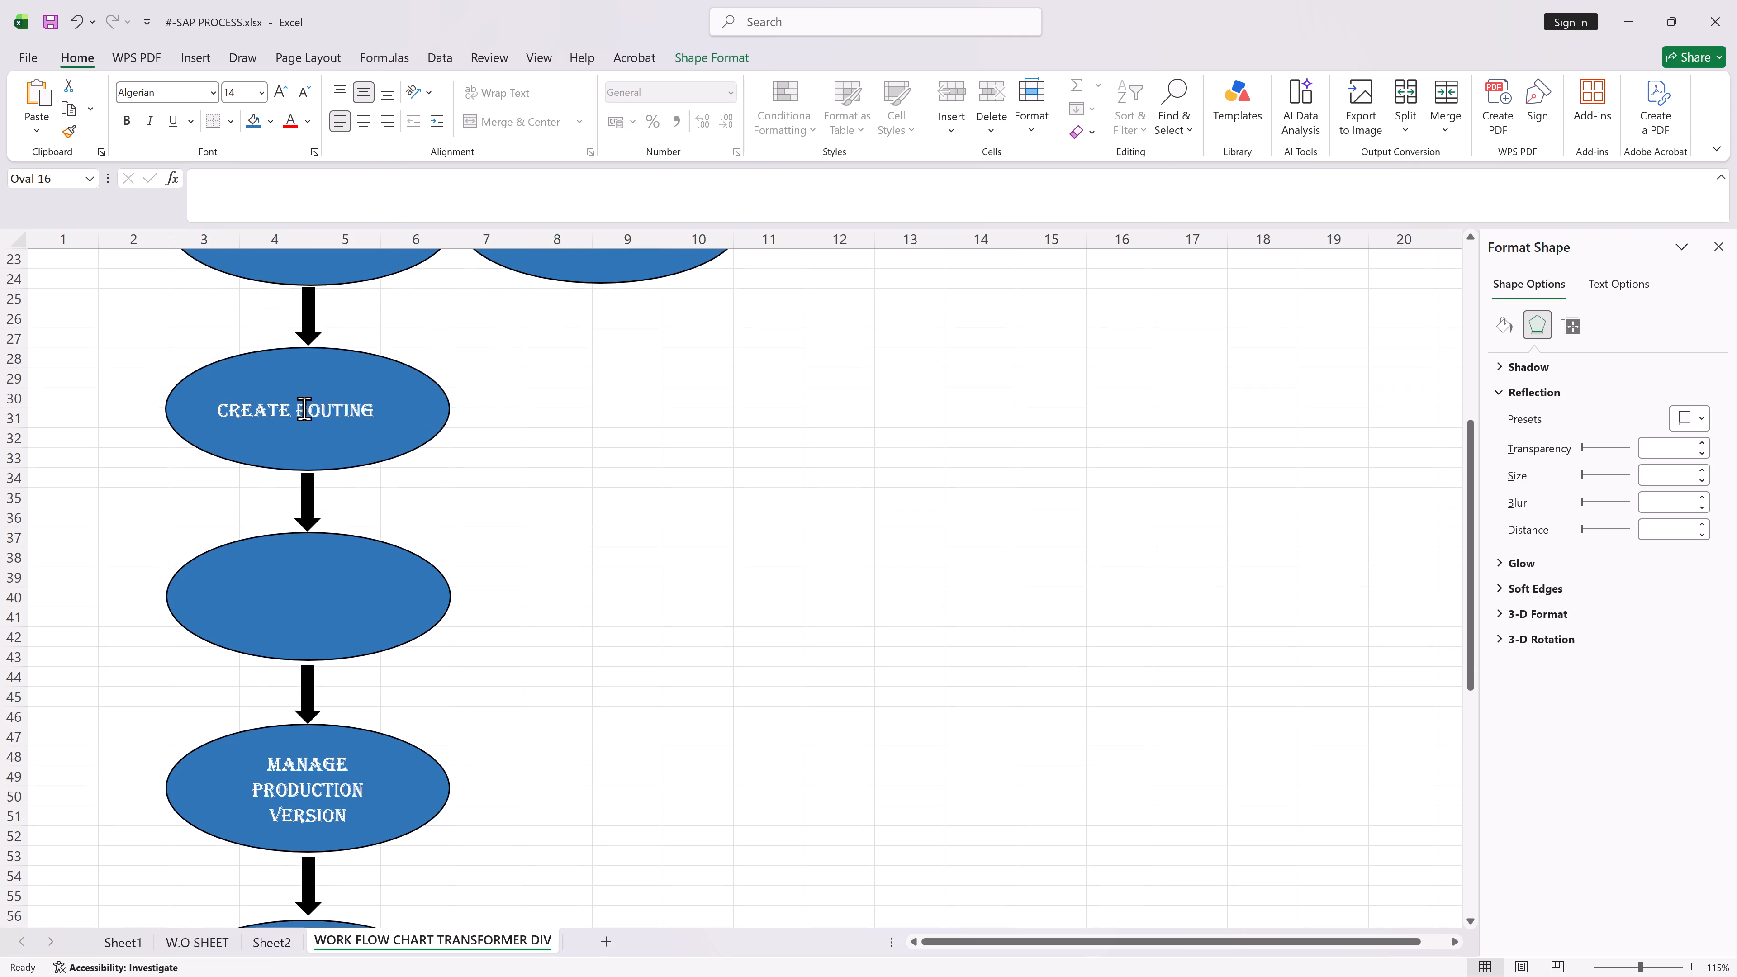
key(ctrl+a)
key(ctrl+x)
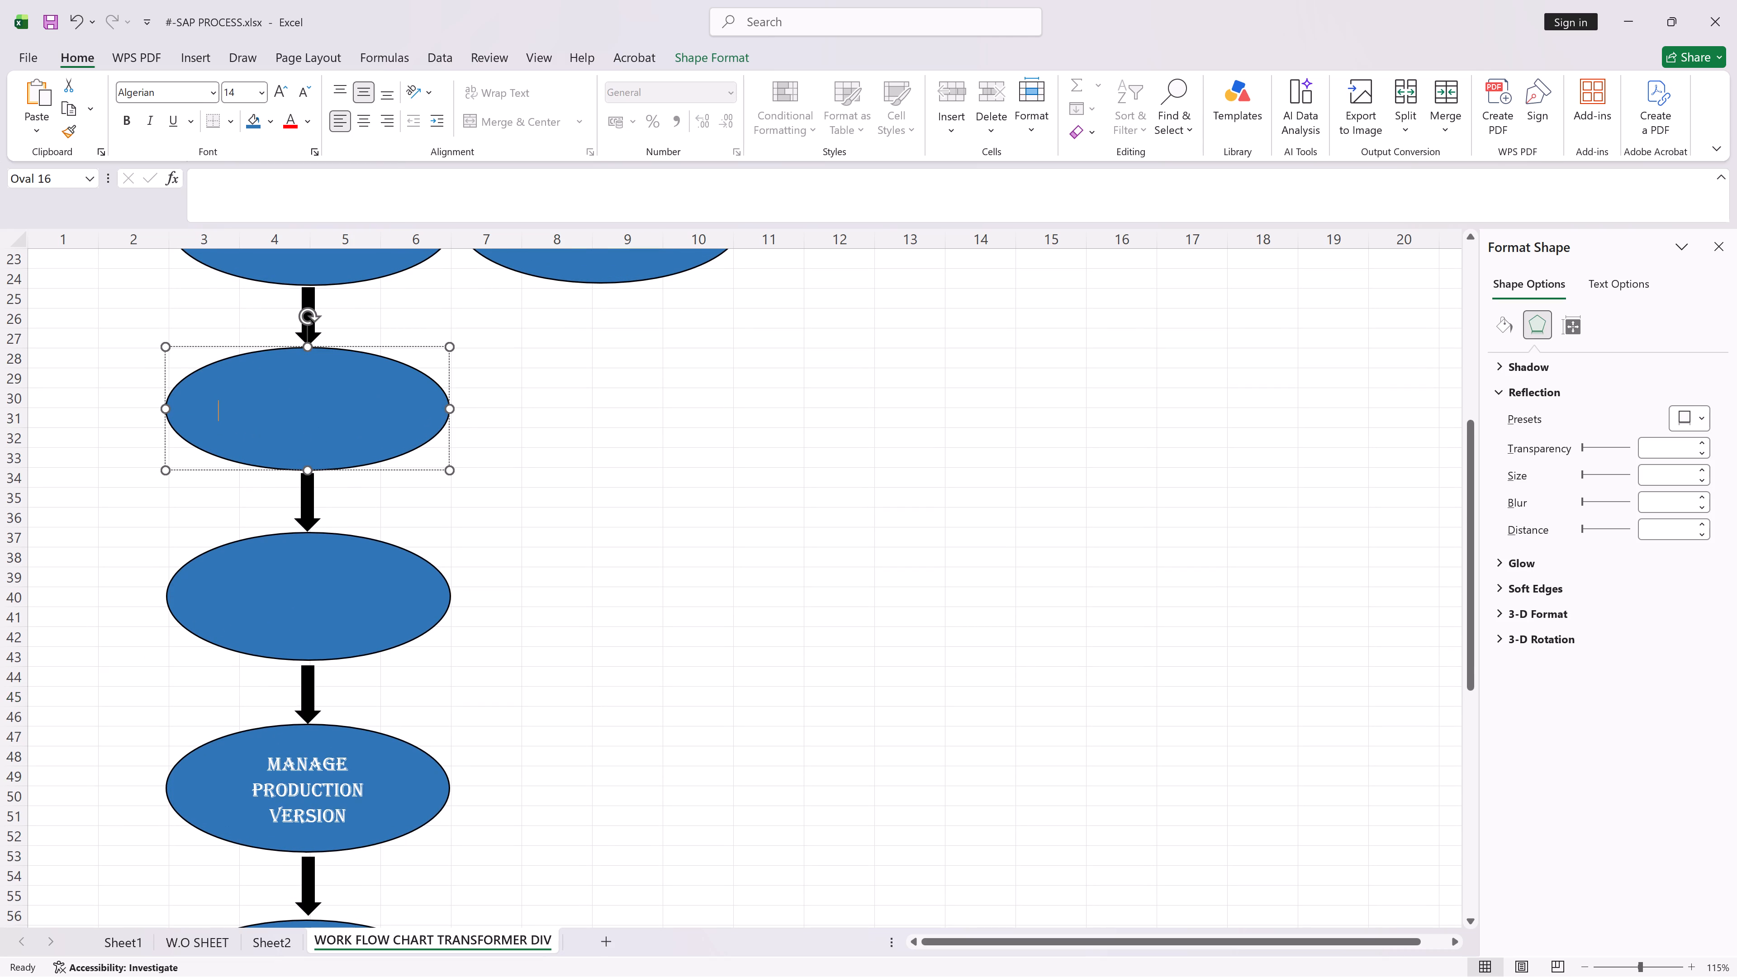
double_click(289, 586)
key(ctrl+v)
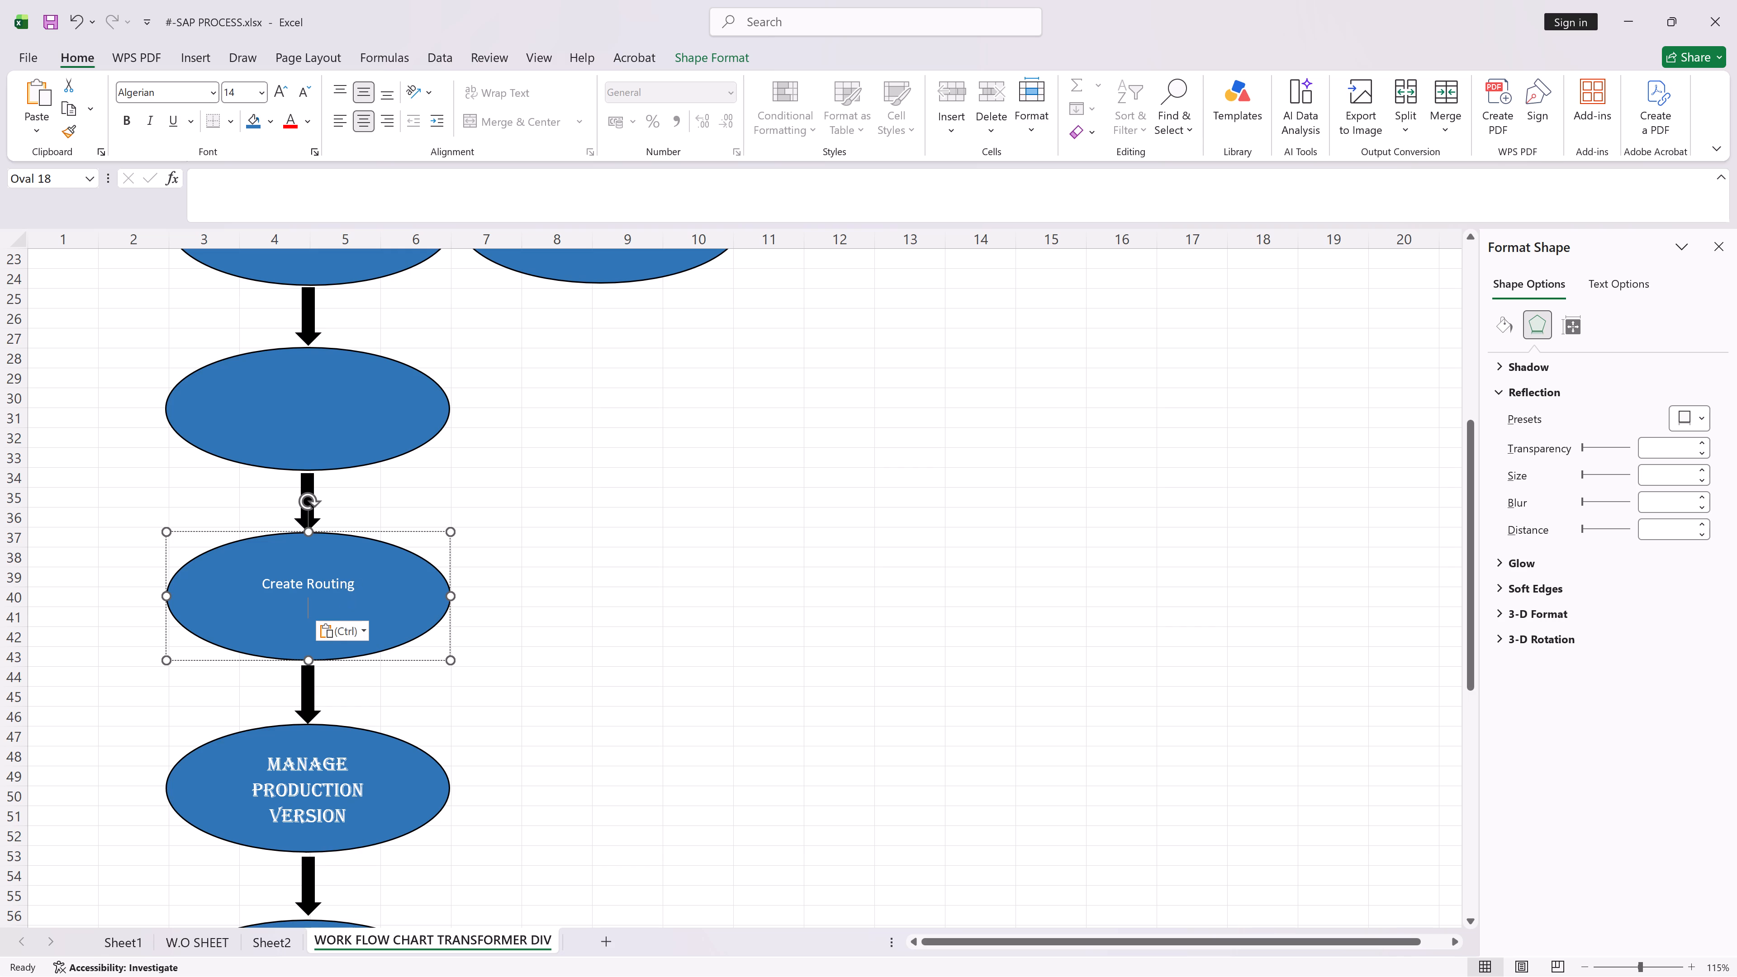
Format the moved Create Routing label in size 14 Algerian.
key(ctrl+a)
click(237, 91)
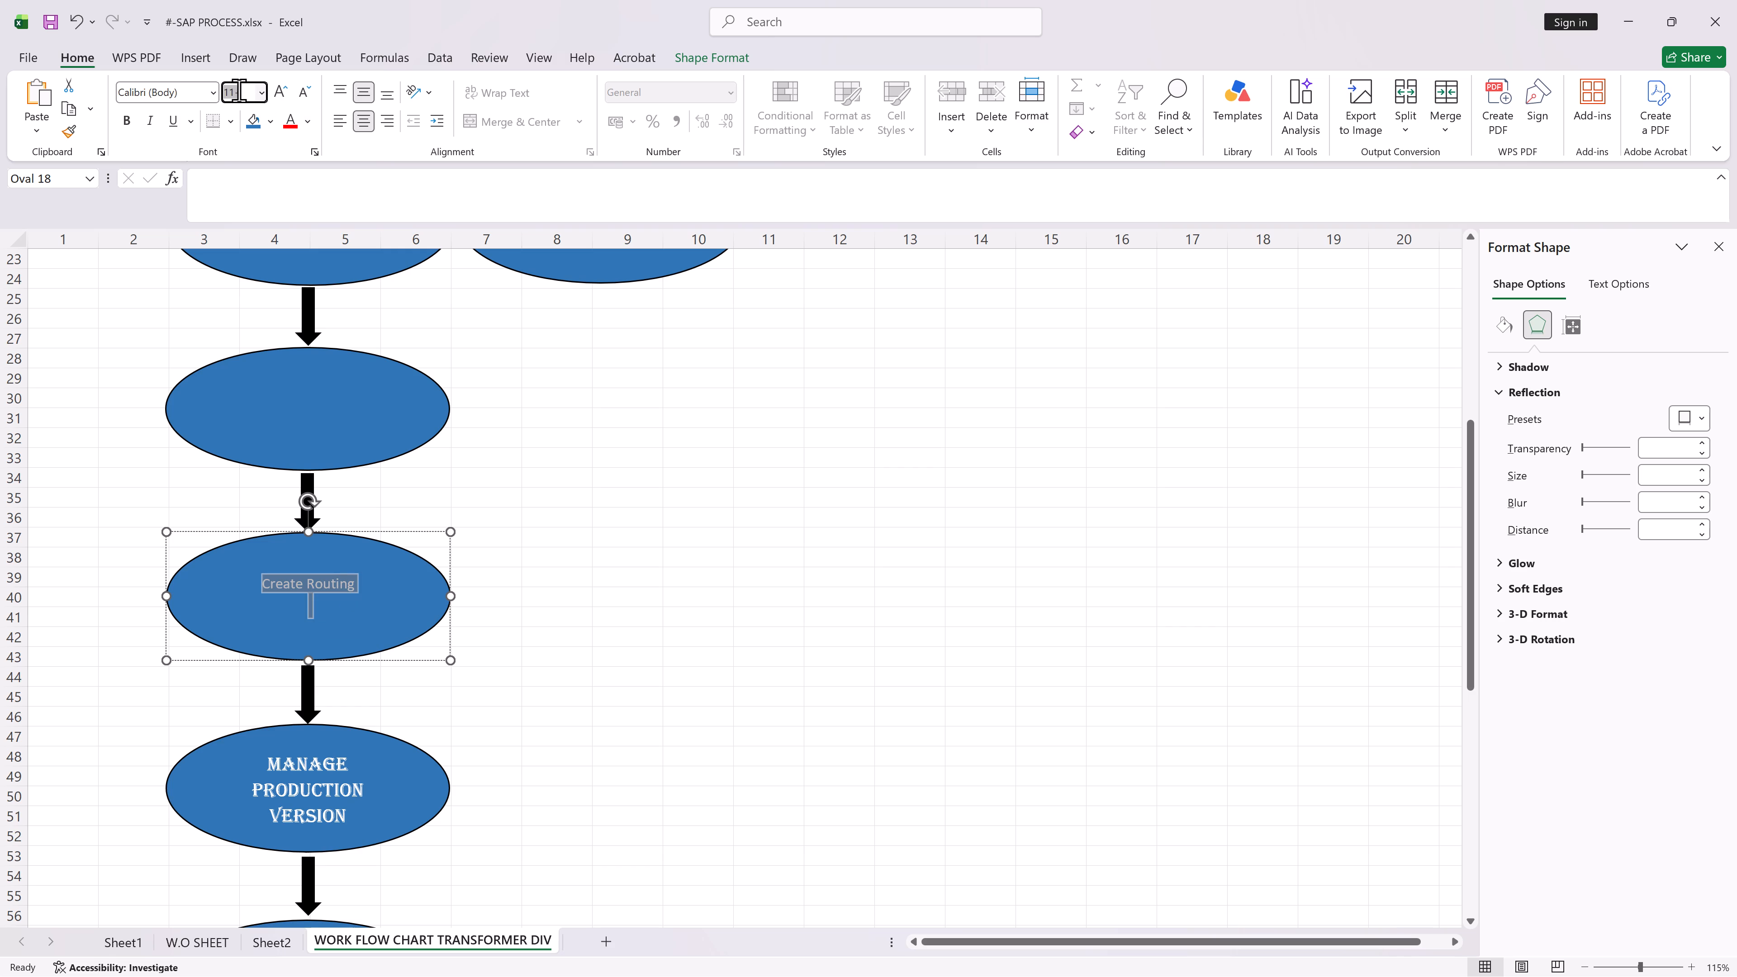
text(14)
click(212, 89)
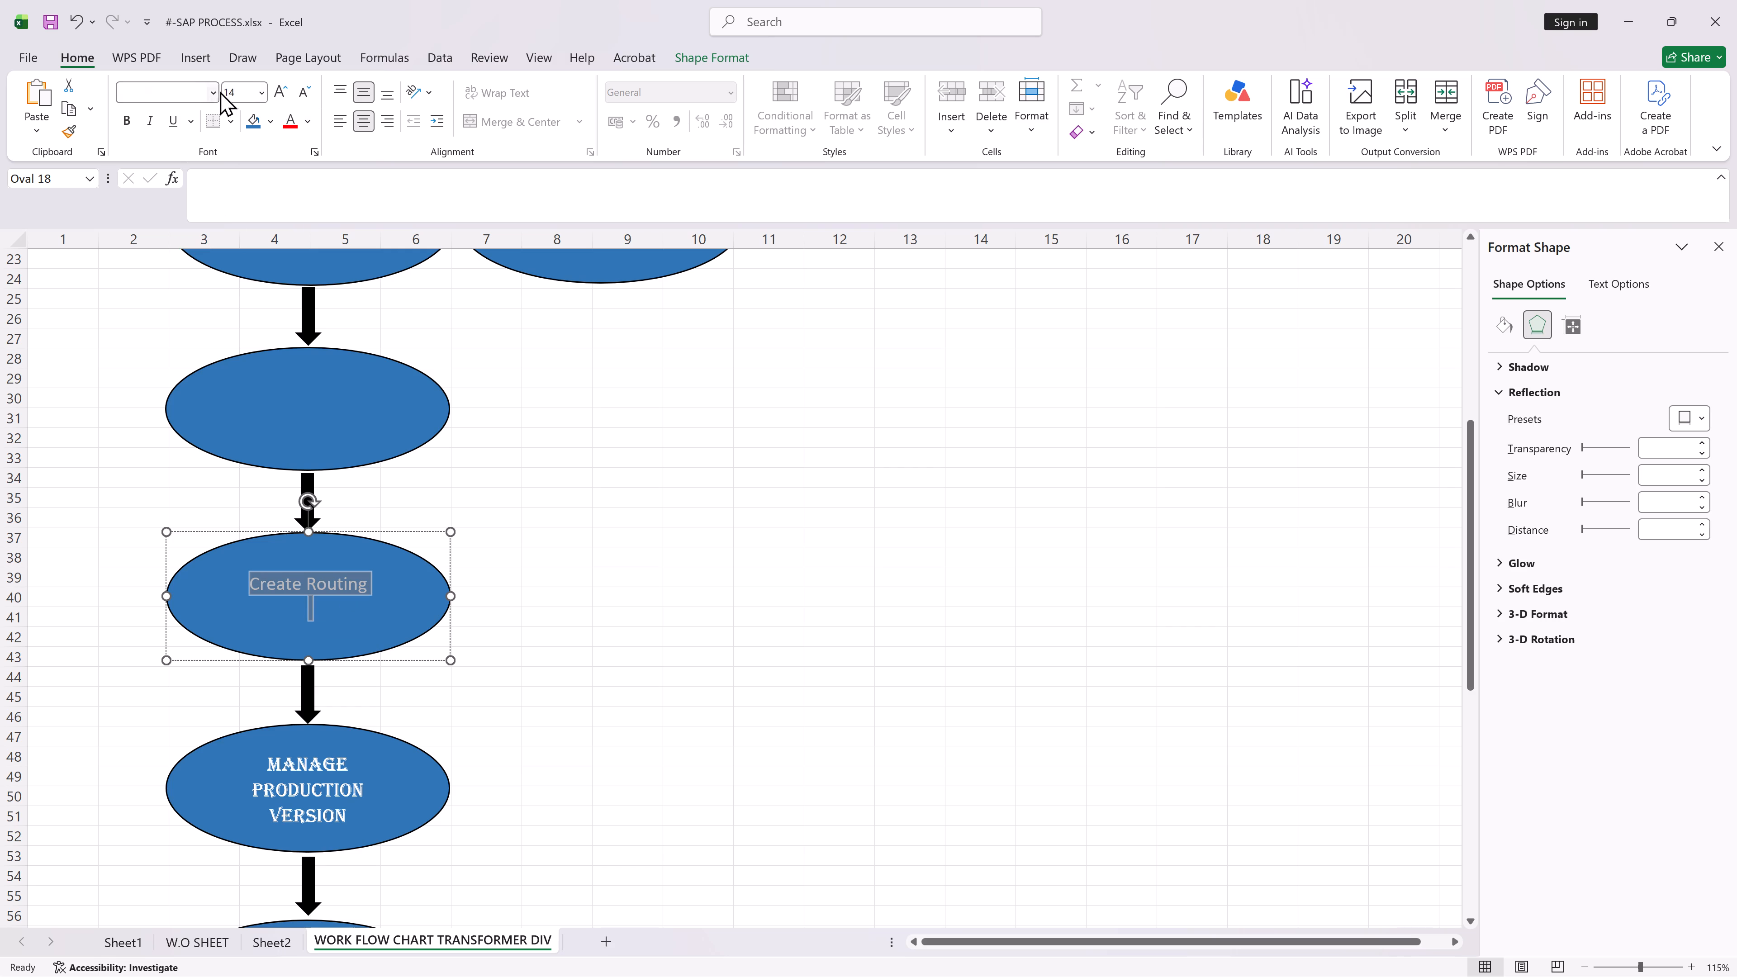
click(217, 92)
click(214, 229)
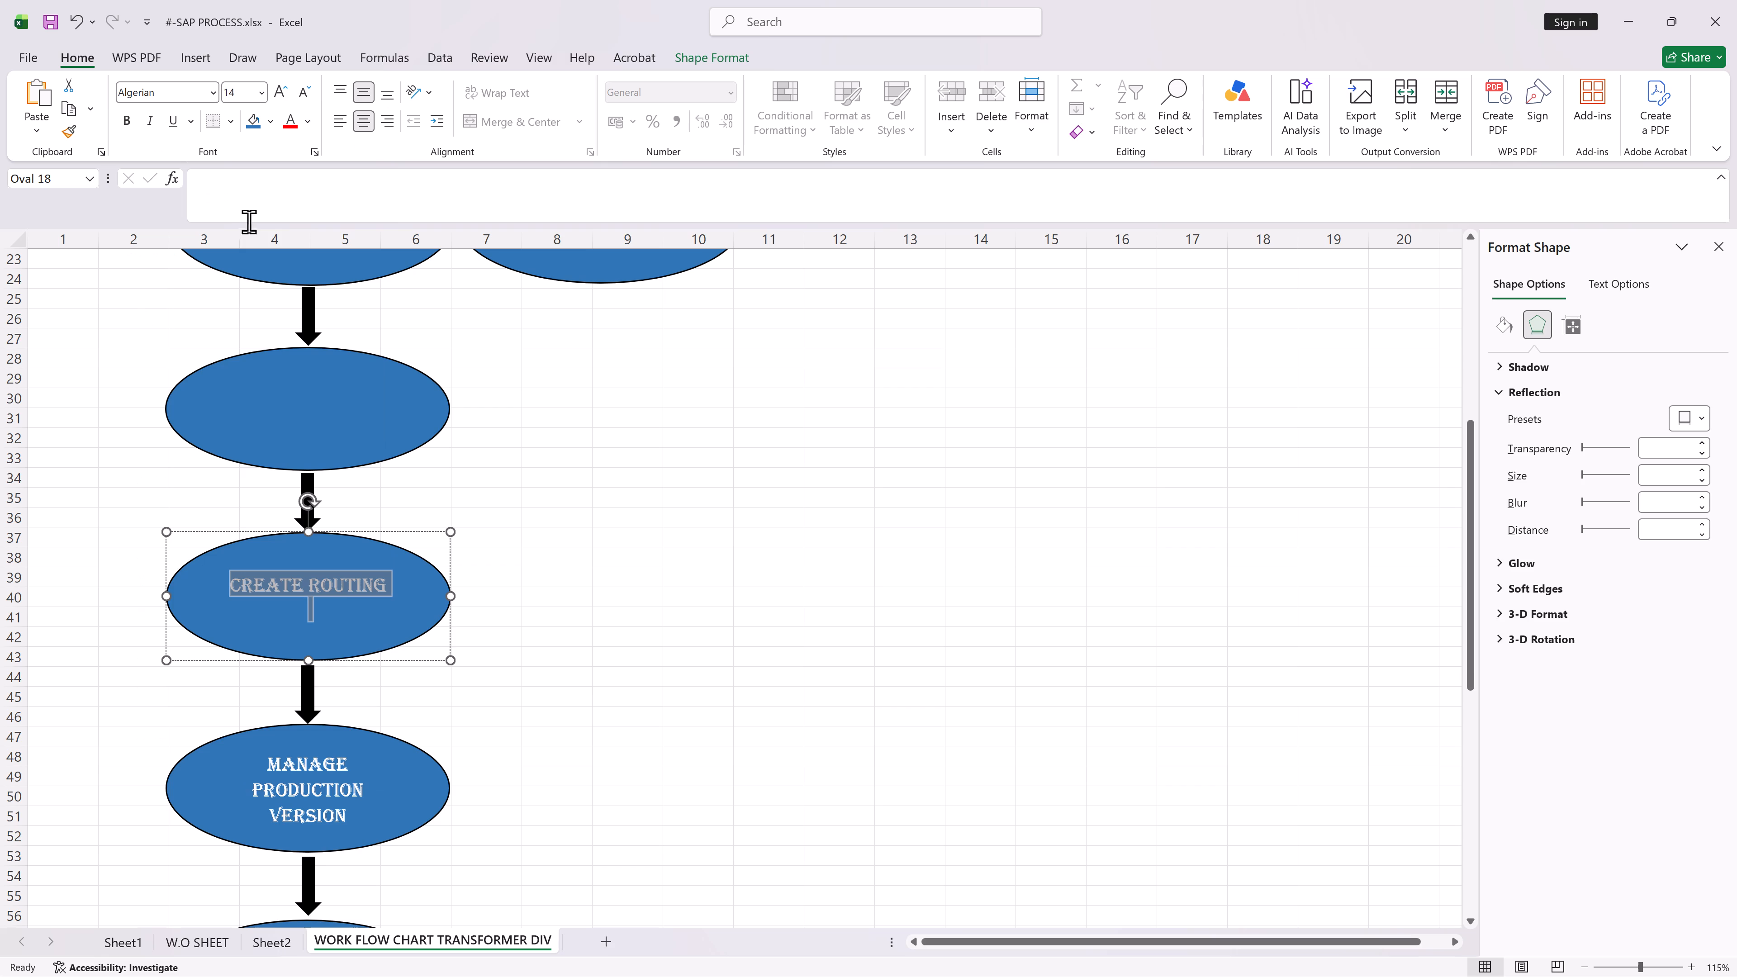
Move the Manage Order Bill of Material text from its oval into the empty oval directly below.
click(598, 620)
scroll(598, 620, up, 1)
double_click(275, 321)
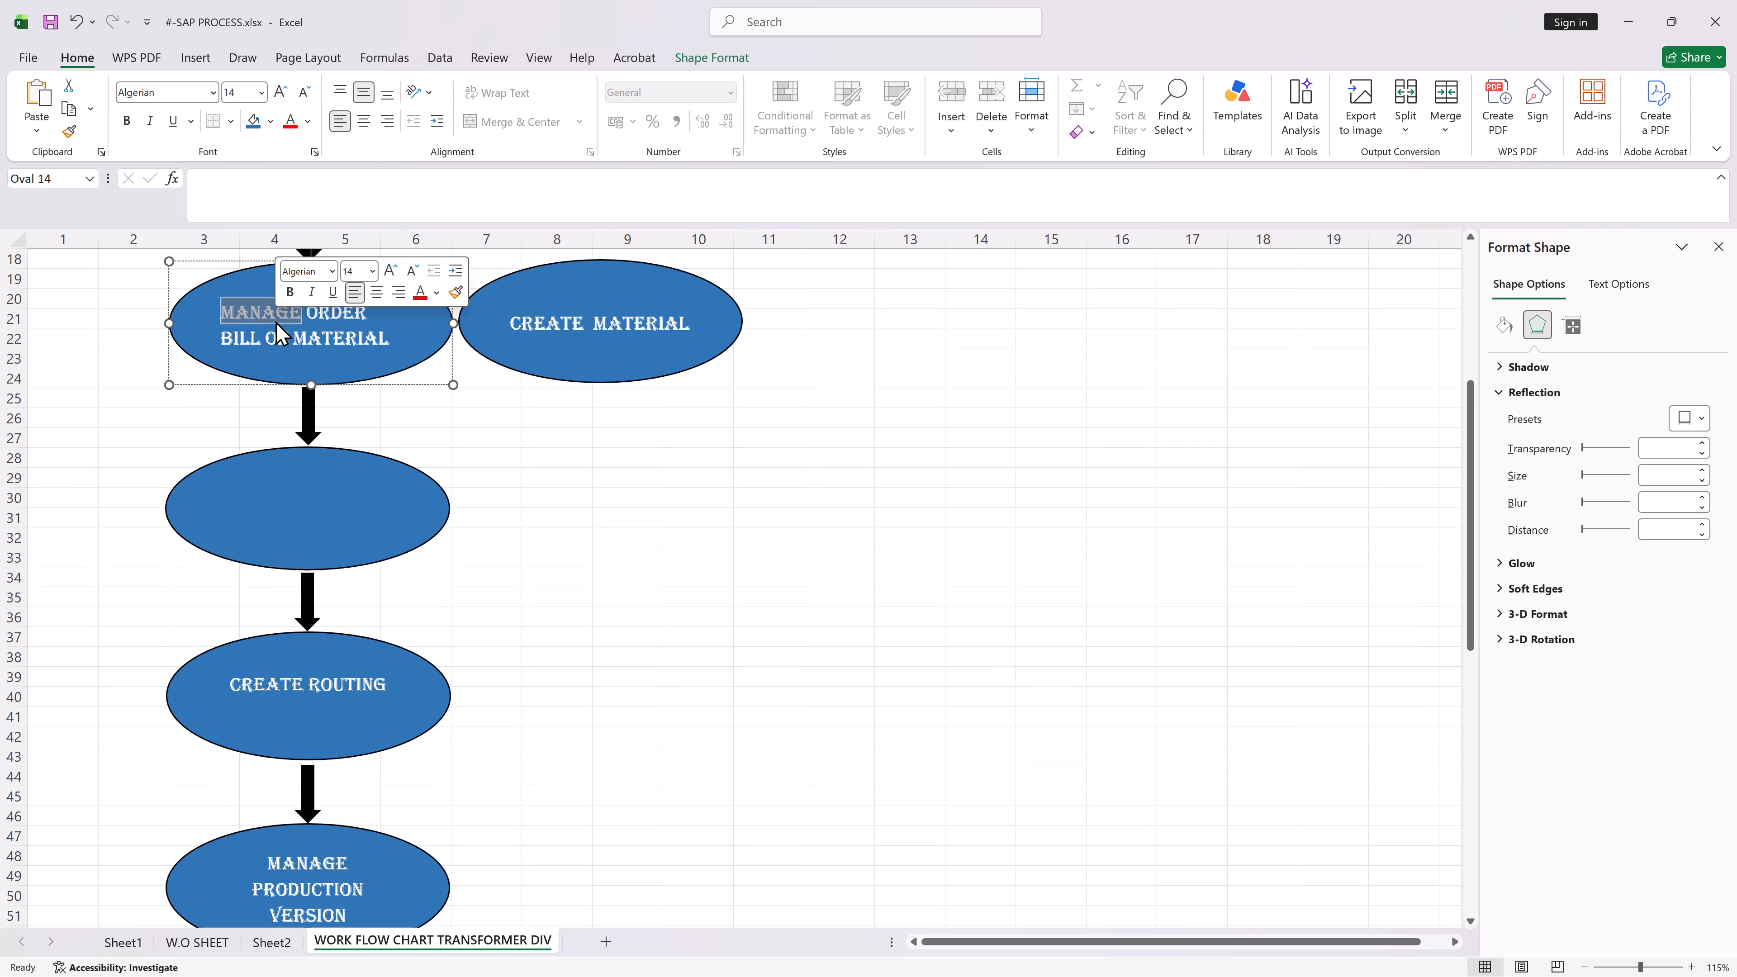
key(ctrl+a)
key(ctrl+x)
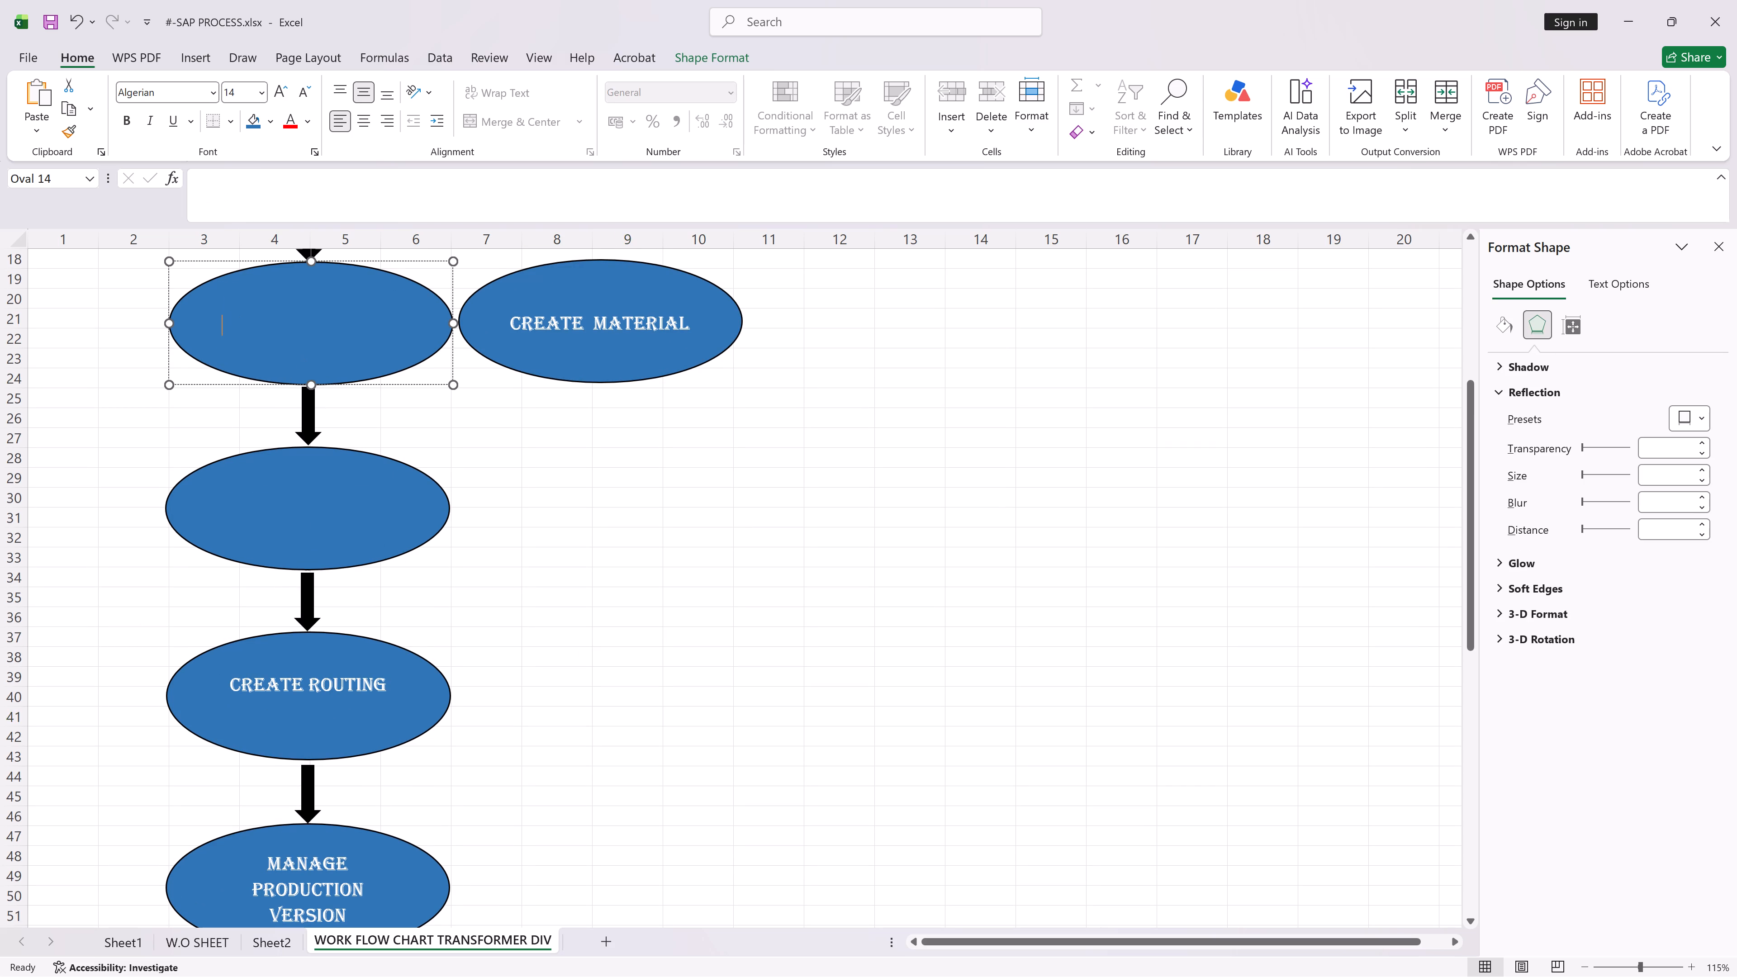
triple_click(300, 489)
key(ctrl+v)
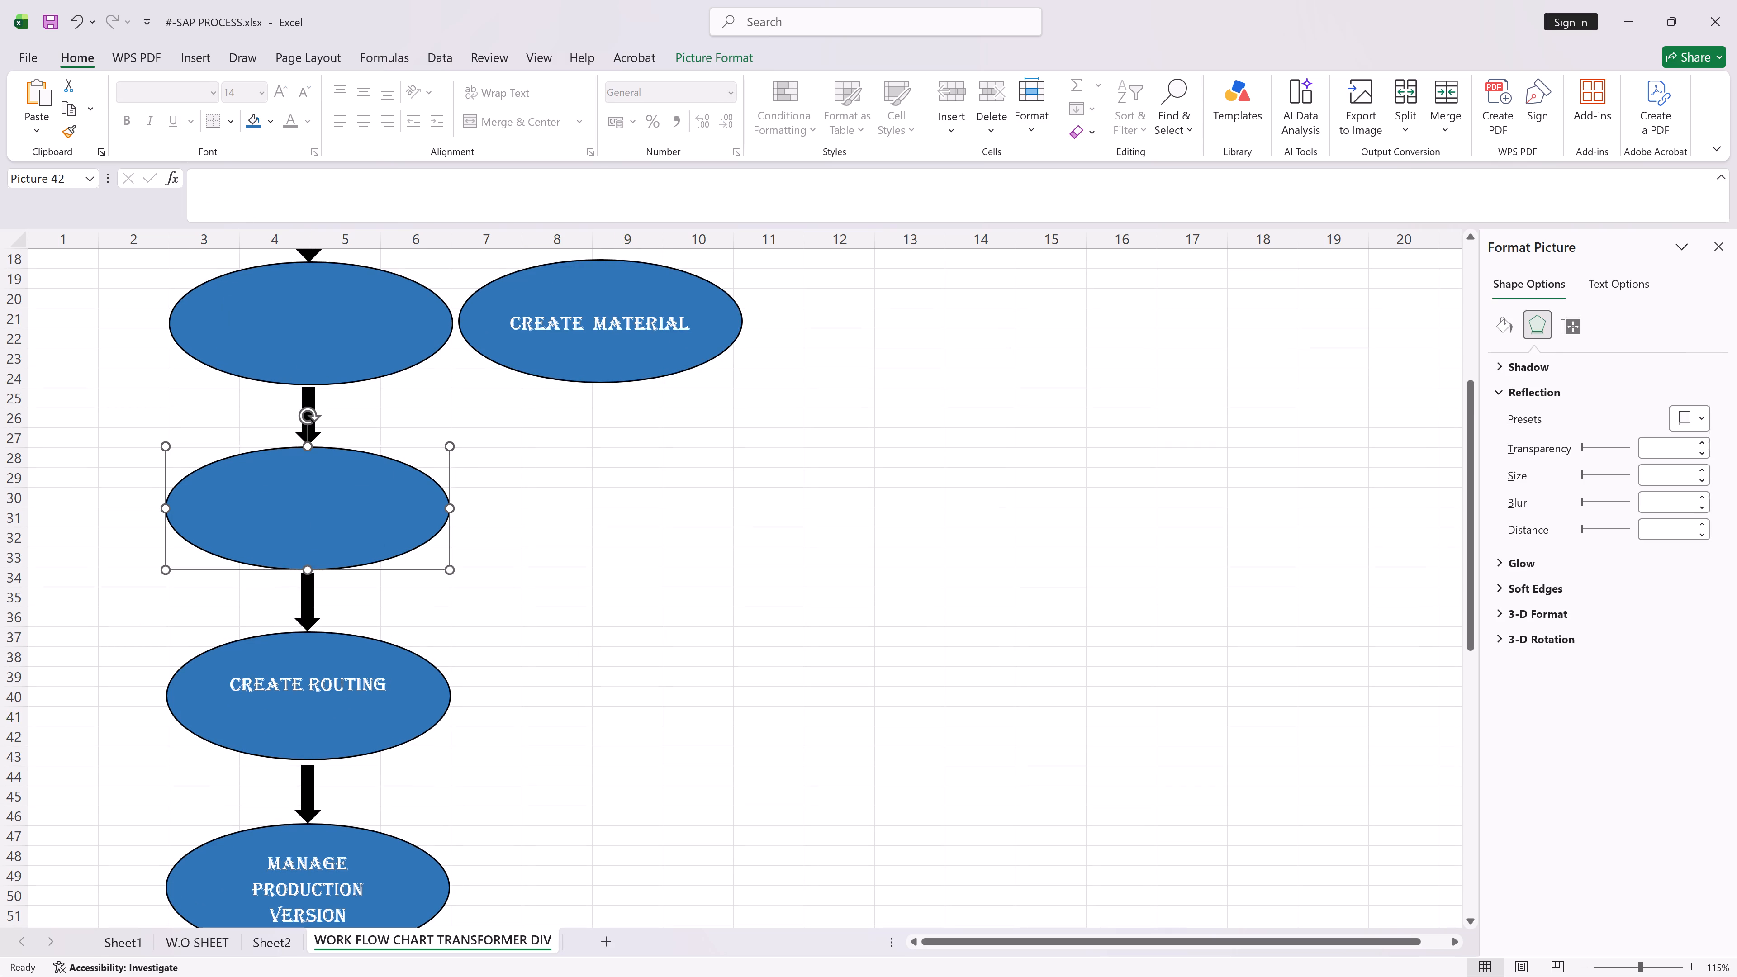
key(ctrl+z)
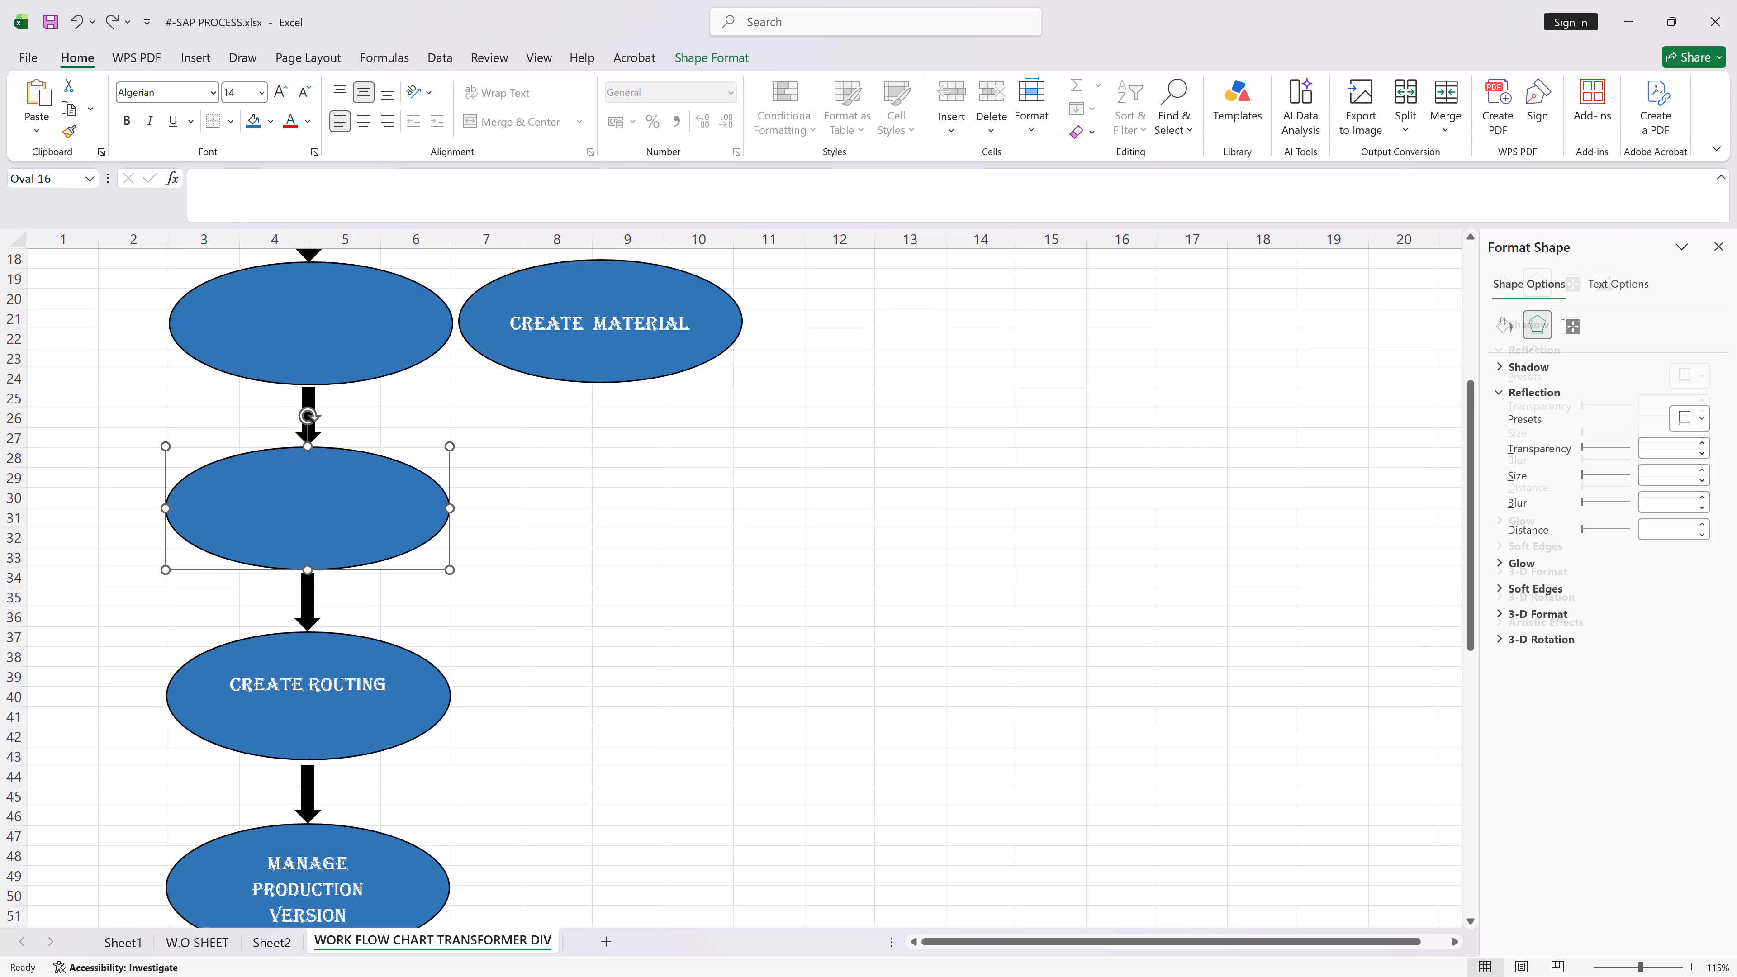
double_click(303, 485)
key(ctrl+v)
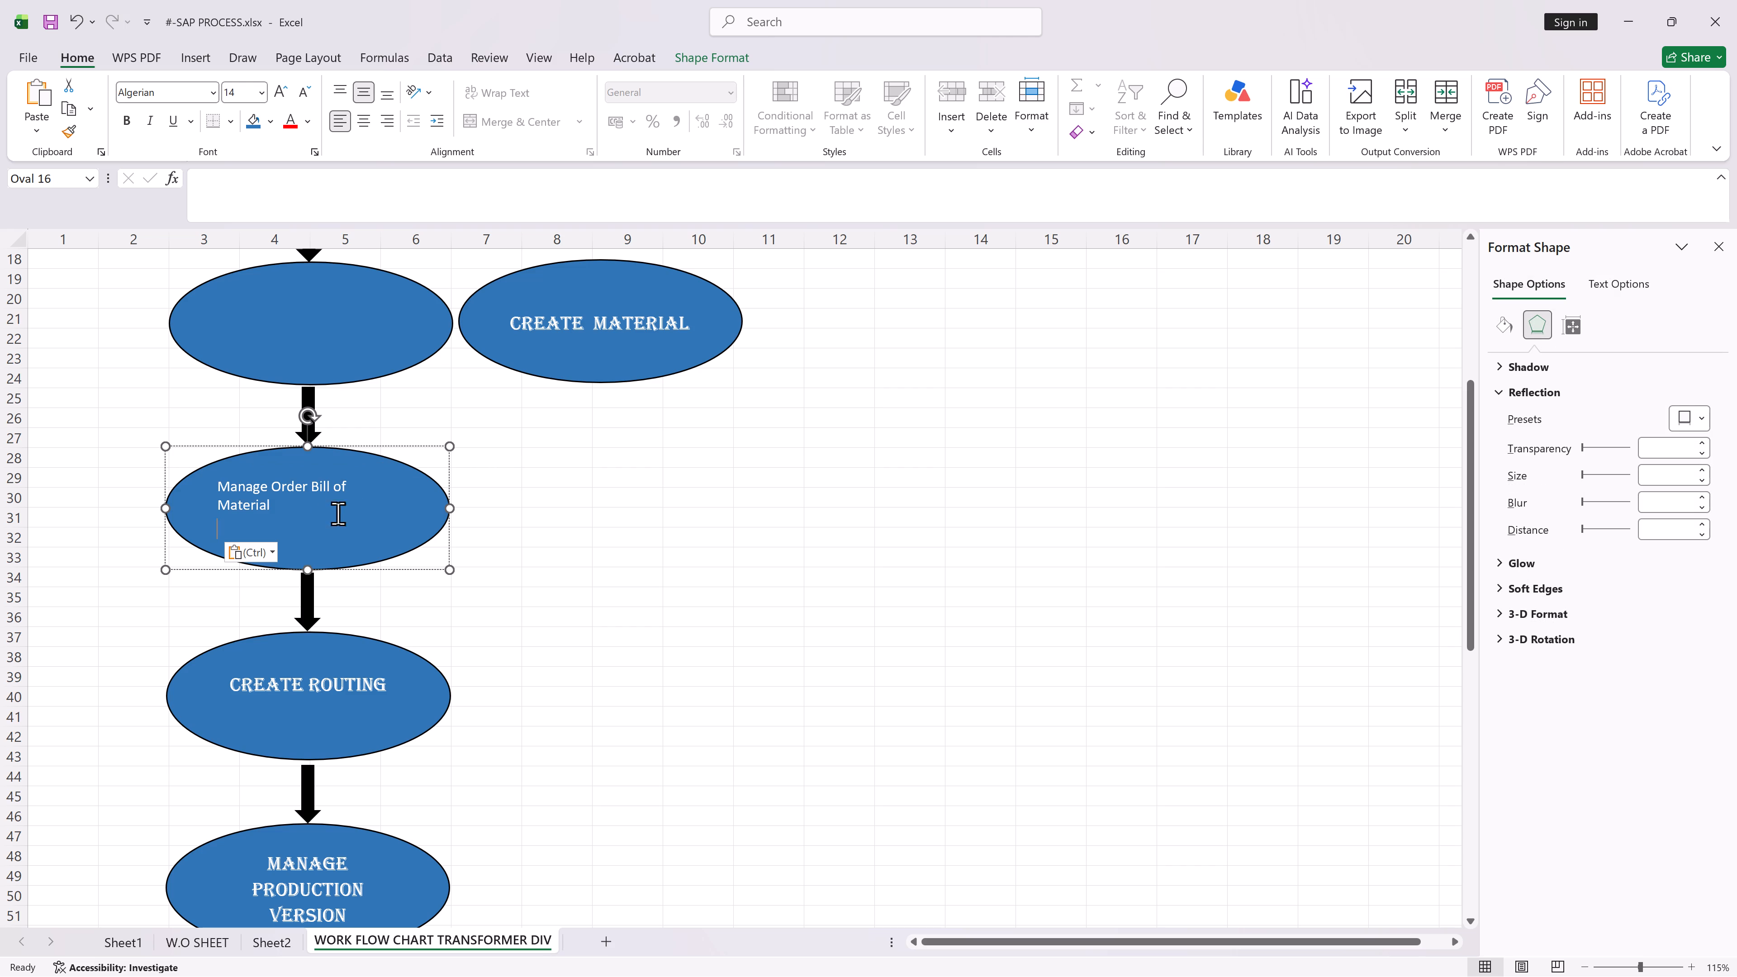
Format the moved Manage Order Bill of Material label in size 14 Algerian.
key(ctrl+a)
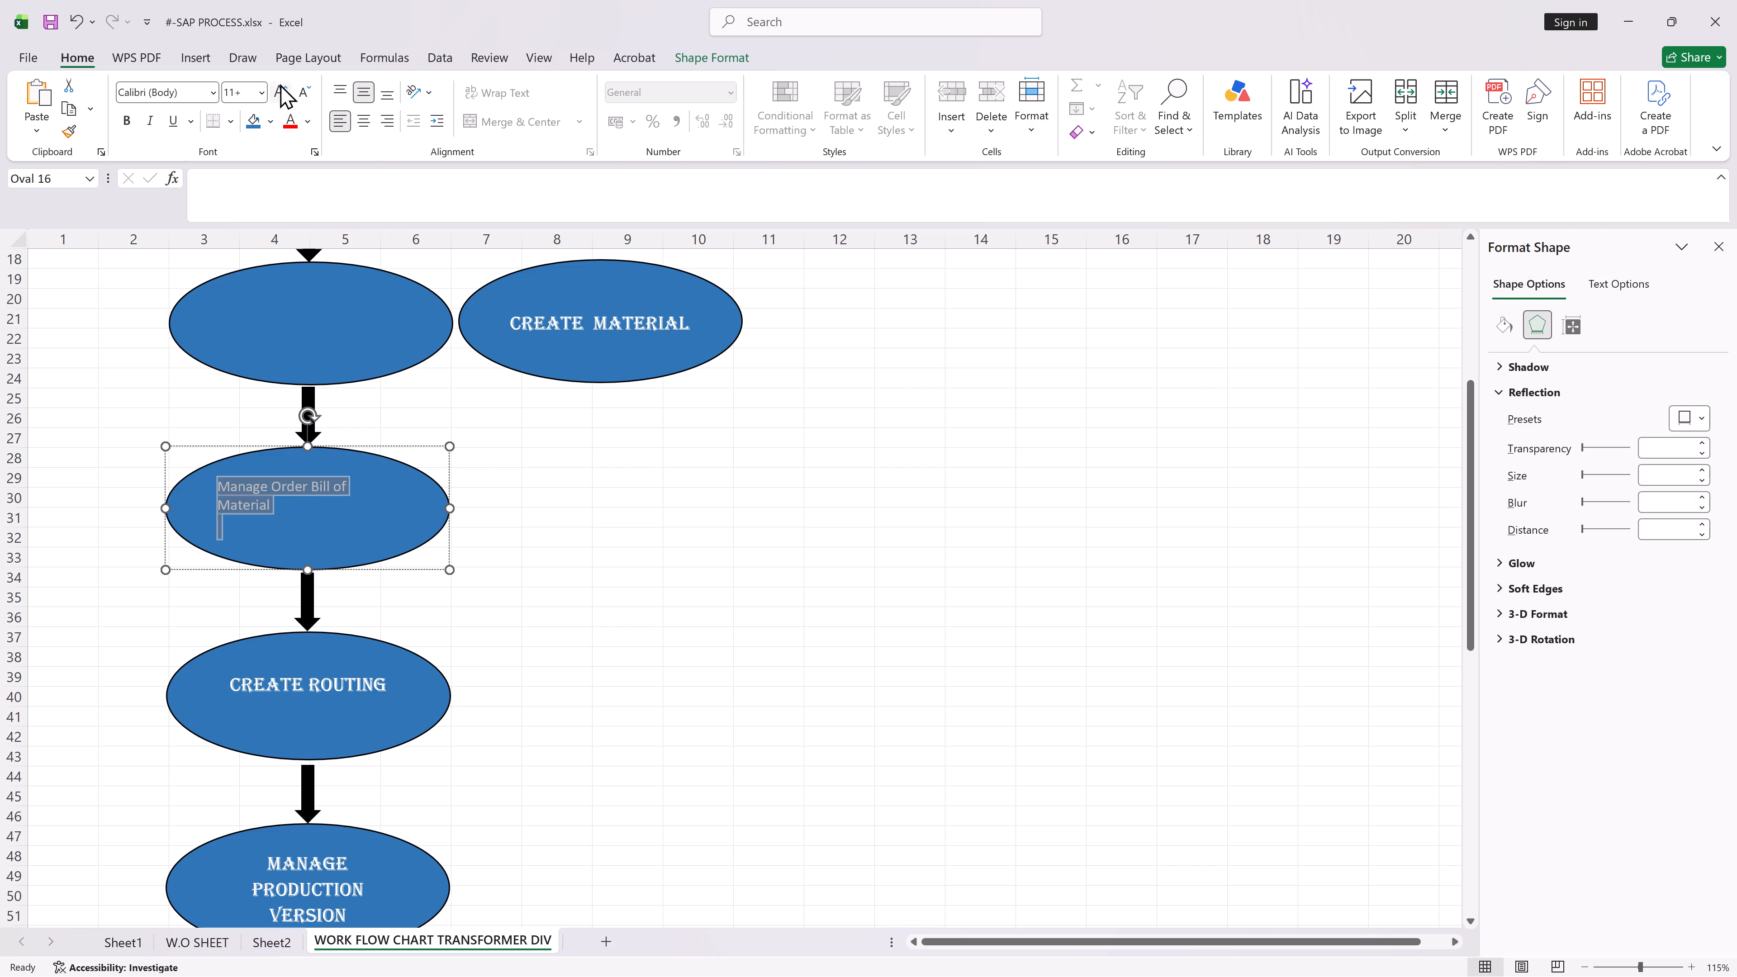
click(236, 93)
text(14)
click(212, 90)
click(207, 92)
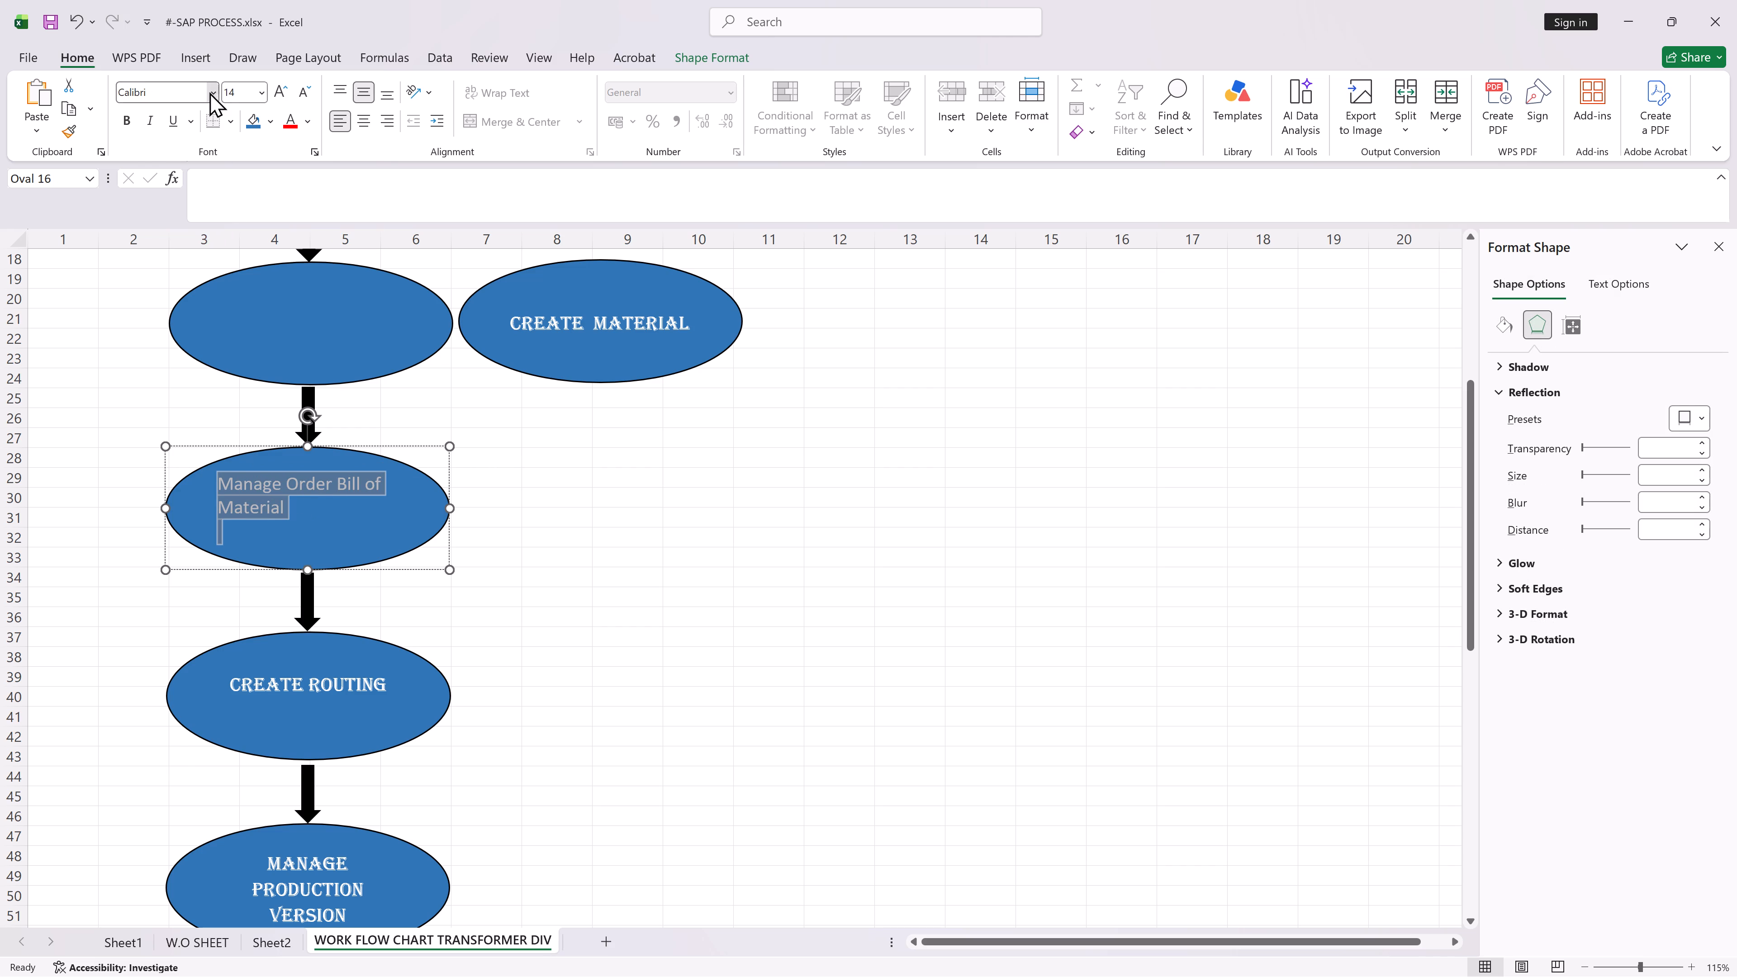
click(230, 221)
click(562, 536)
Move the Create Material text from the unconnected side oval into the empty oval below SAP Transformers Division.
scroll(508, 518, up, 3)
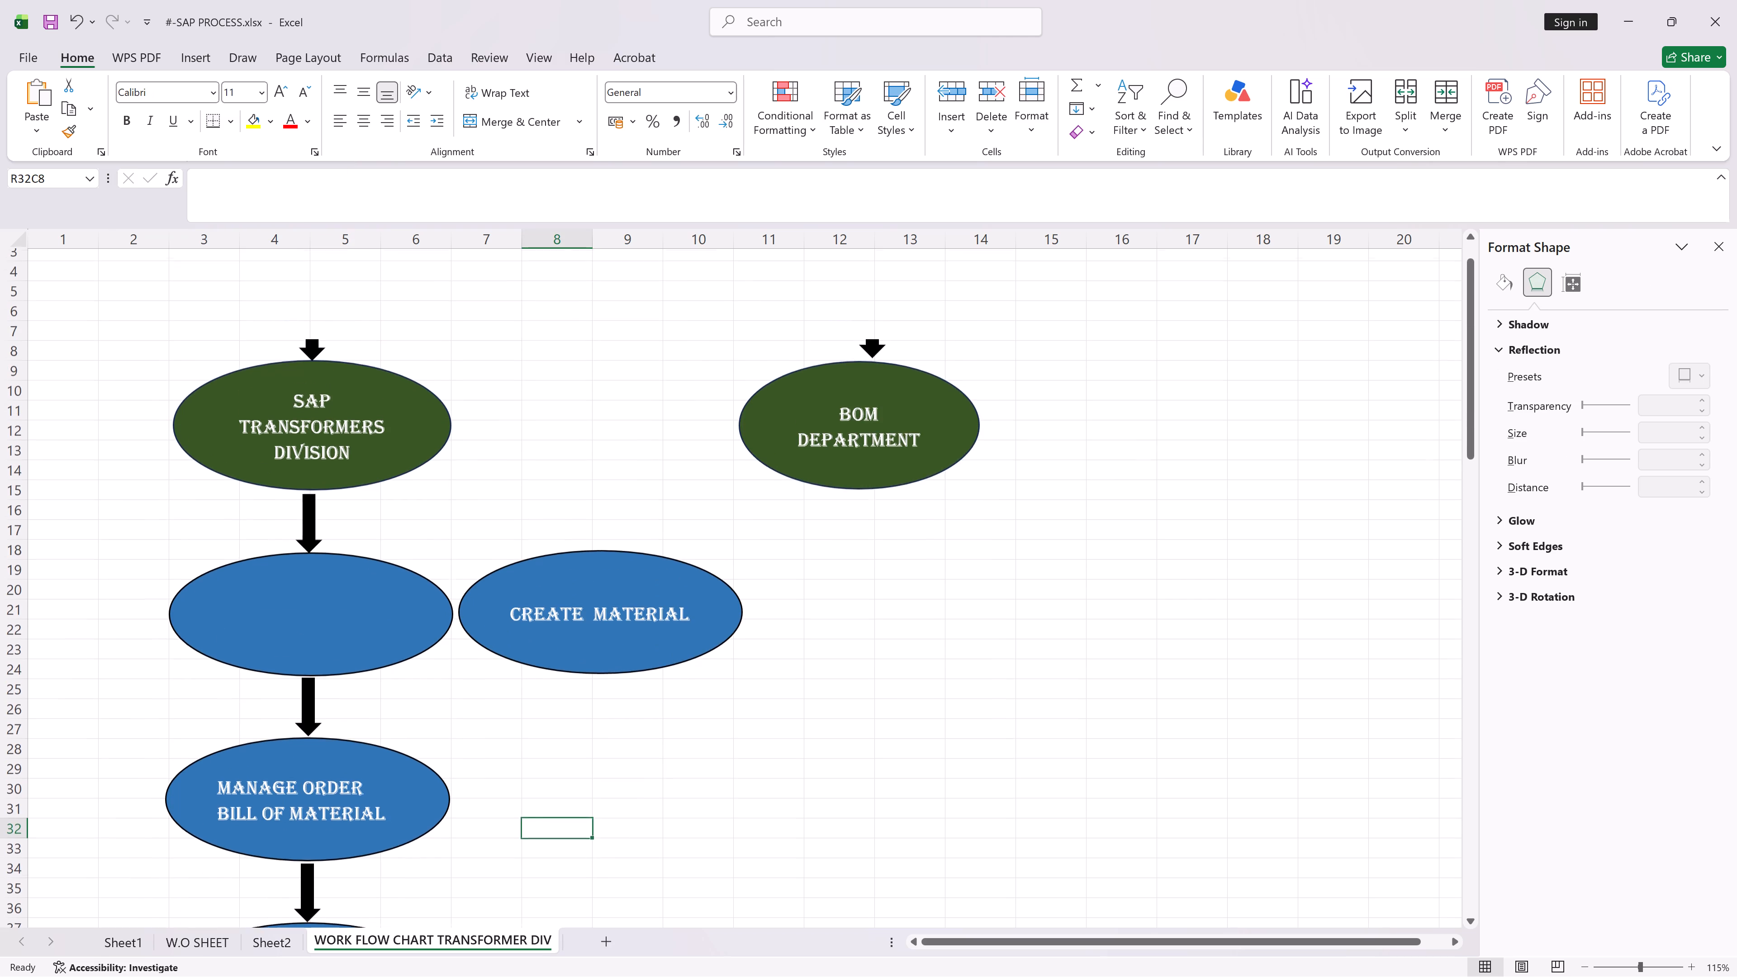
double_click(589, 627)
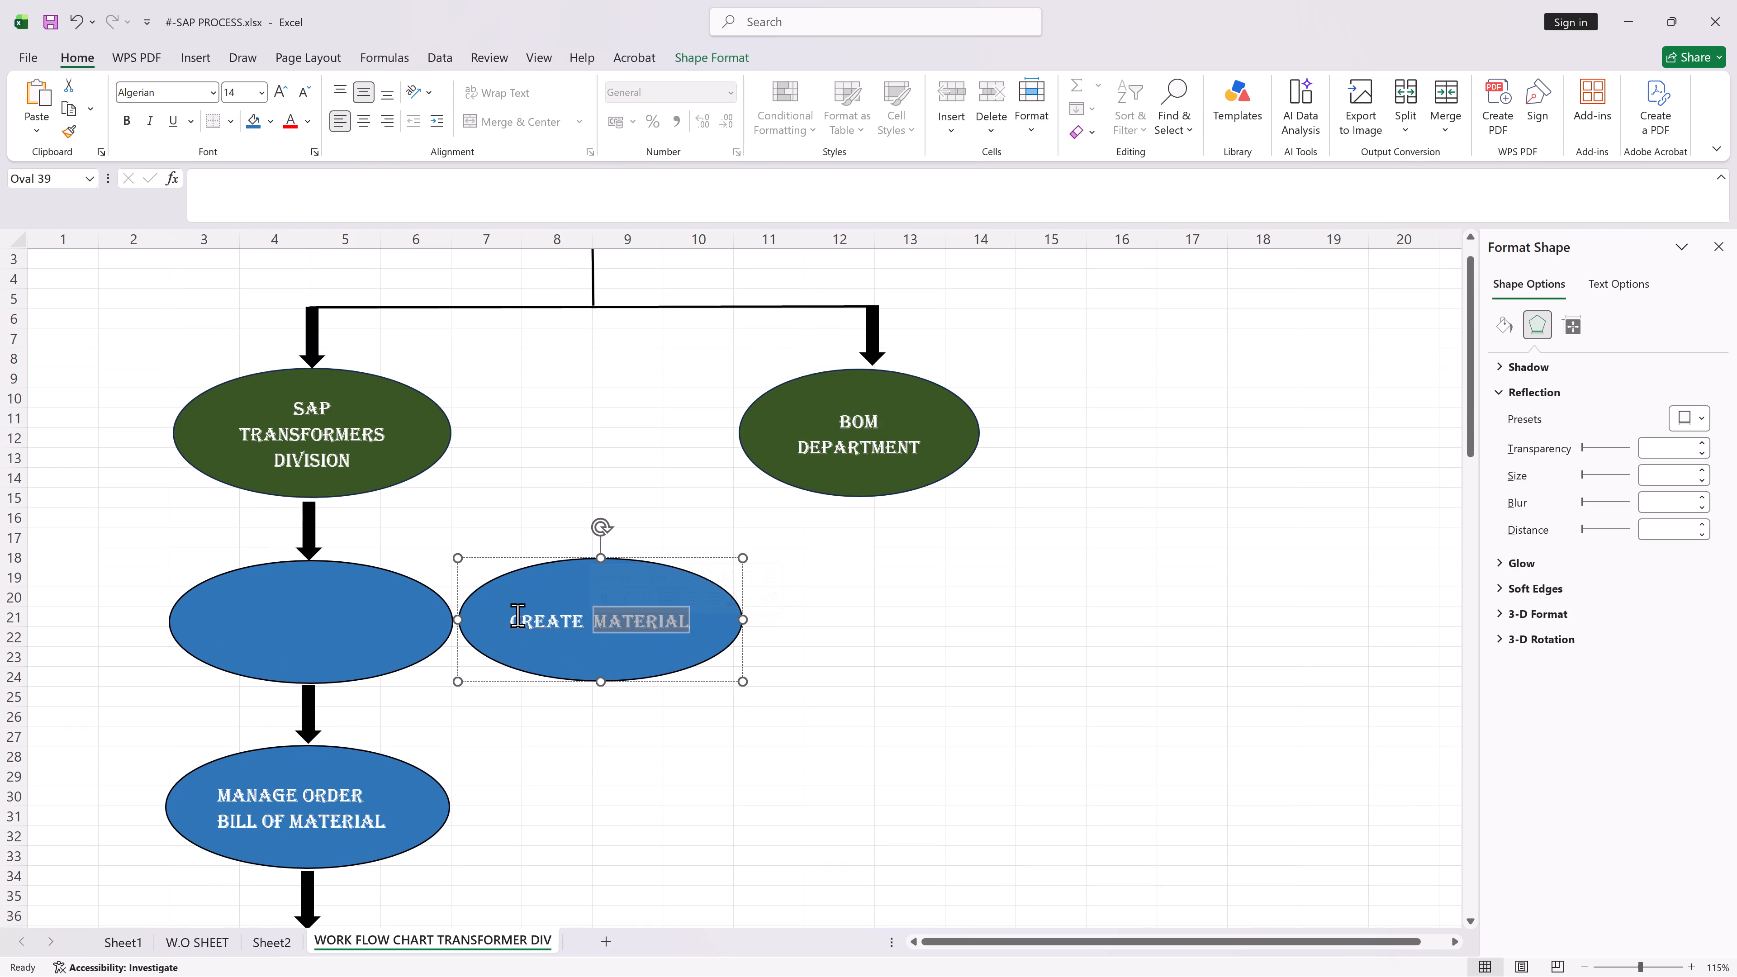
click(510, 615)
drag(512, 622, 695, 625)
key(ctrl+x)
double_click(302, 608)
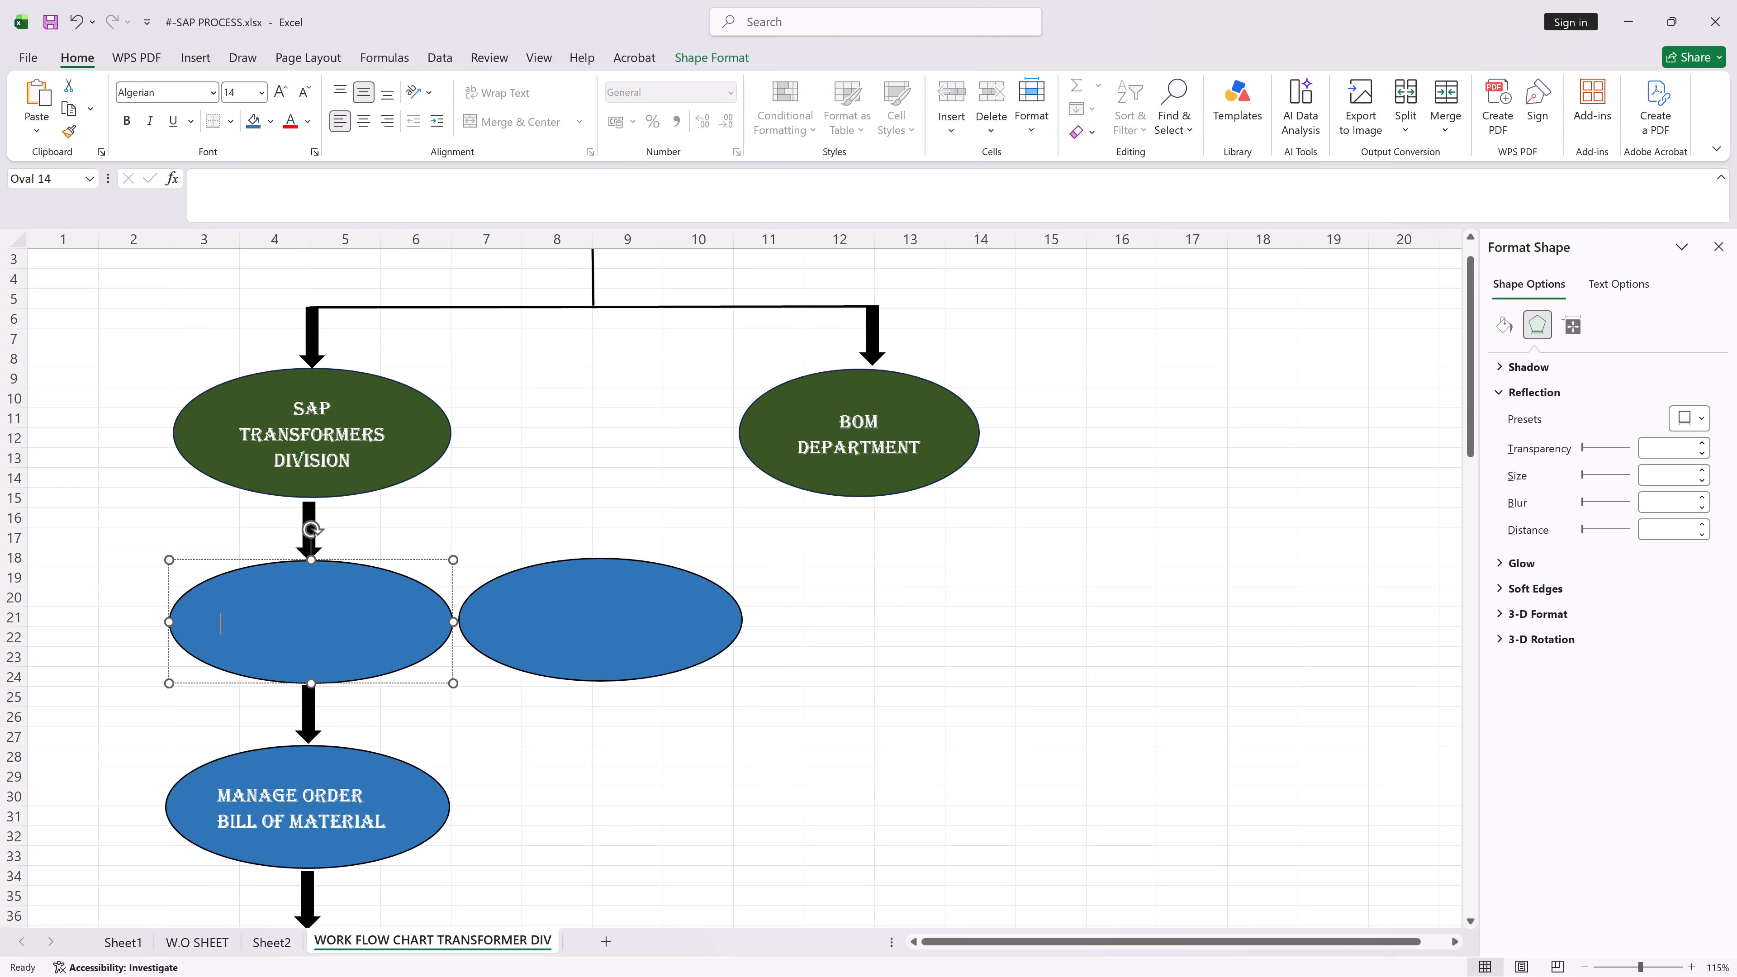
key(ctrl+v)
Format the moved Create Material label in size 14 Algerian.
key(ctrl+a)
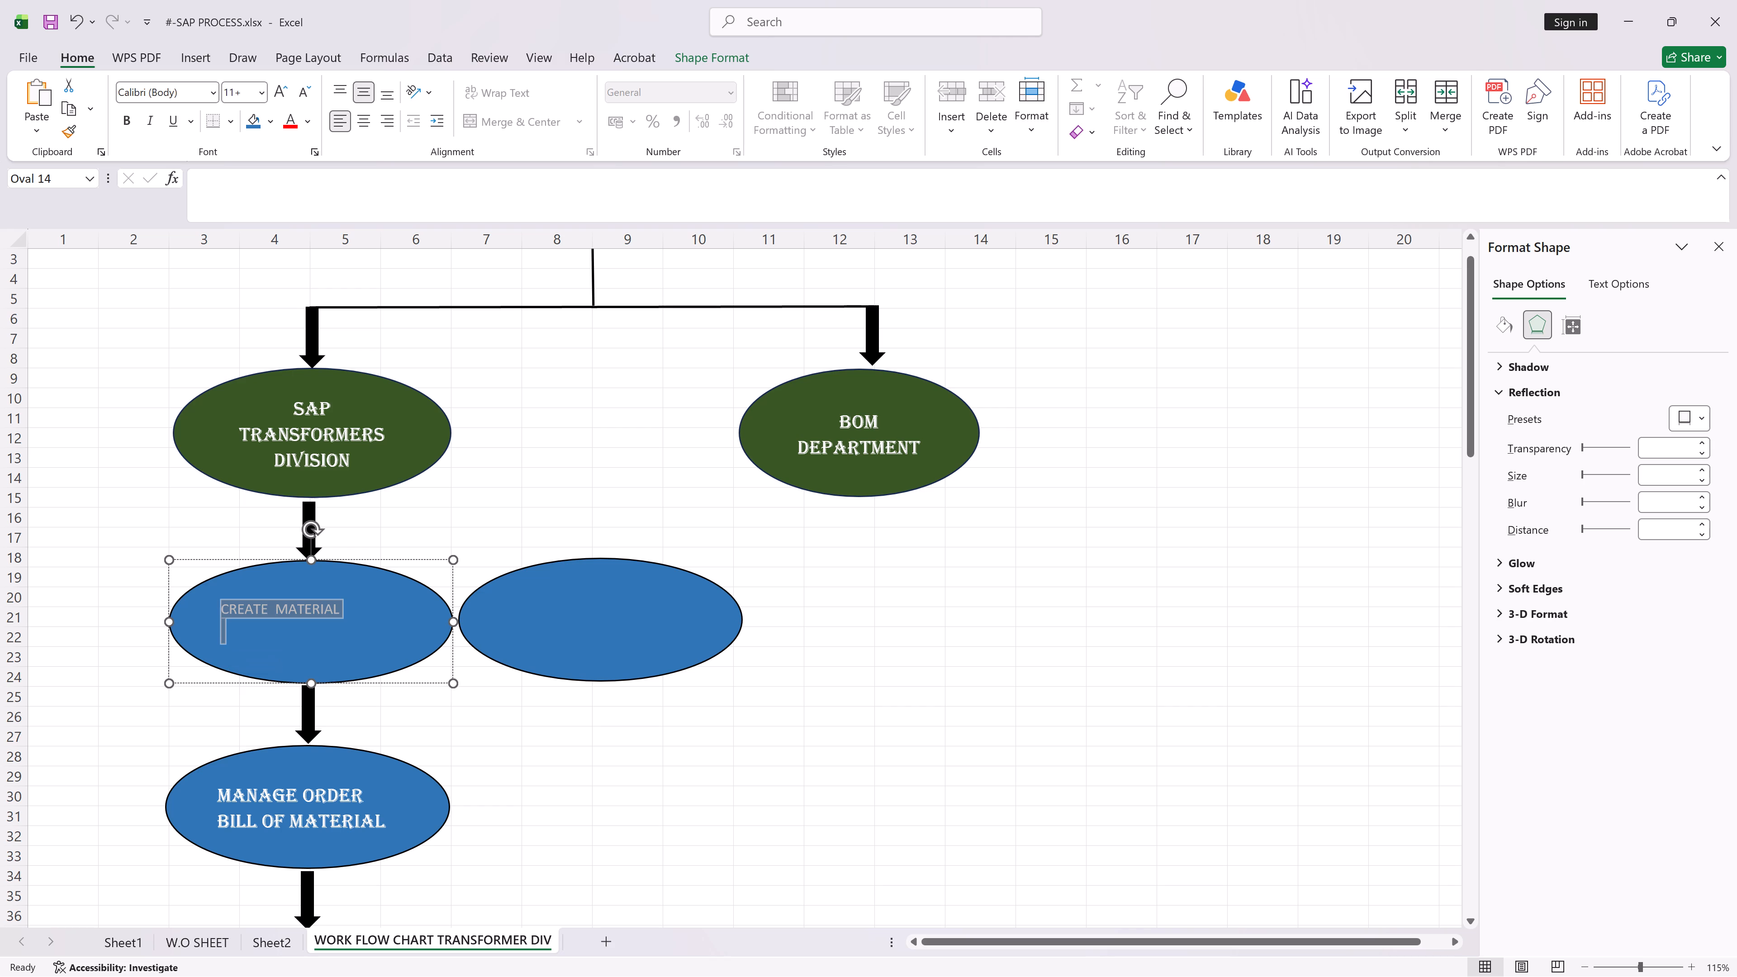
click(246, 88)
text(14)
key(Return)
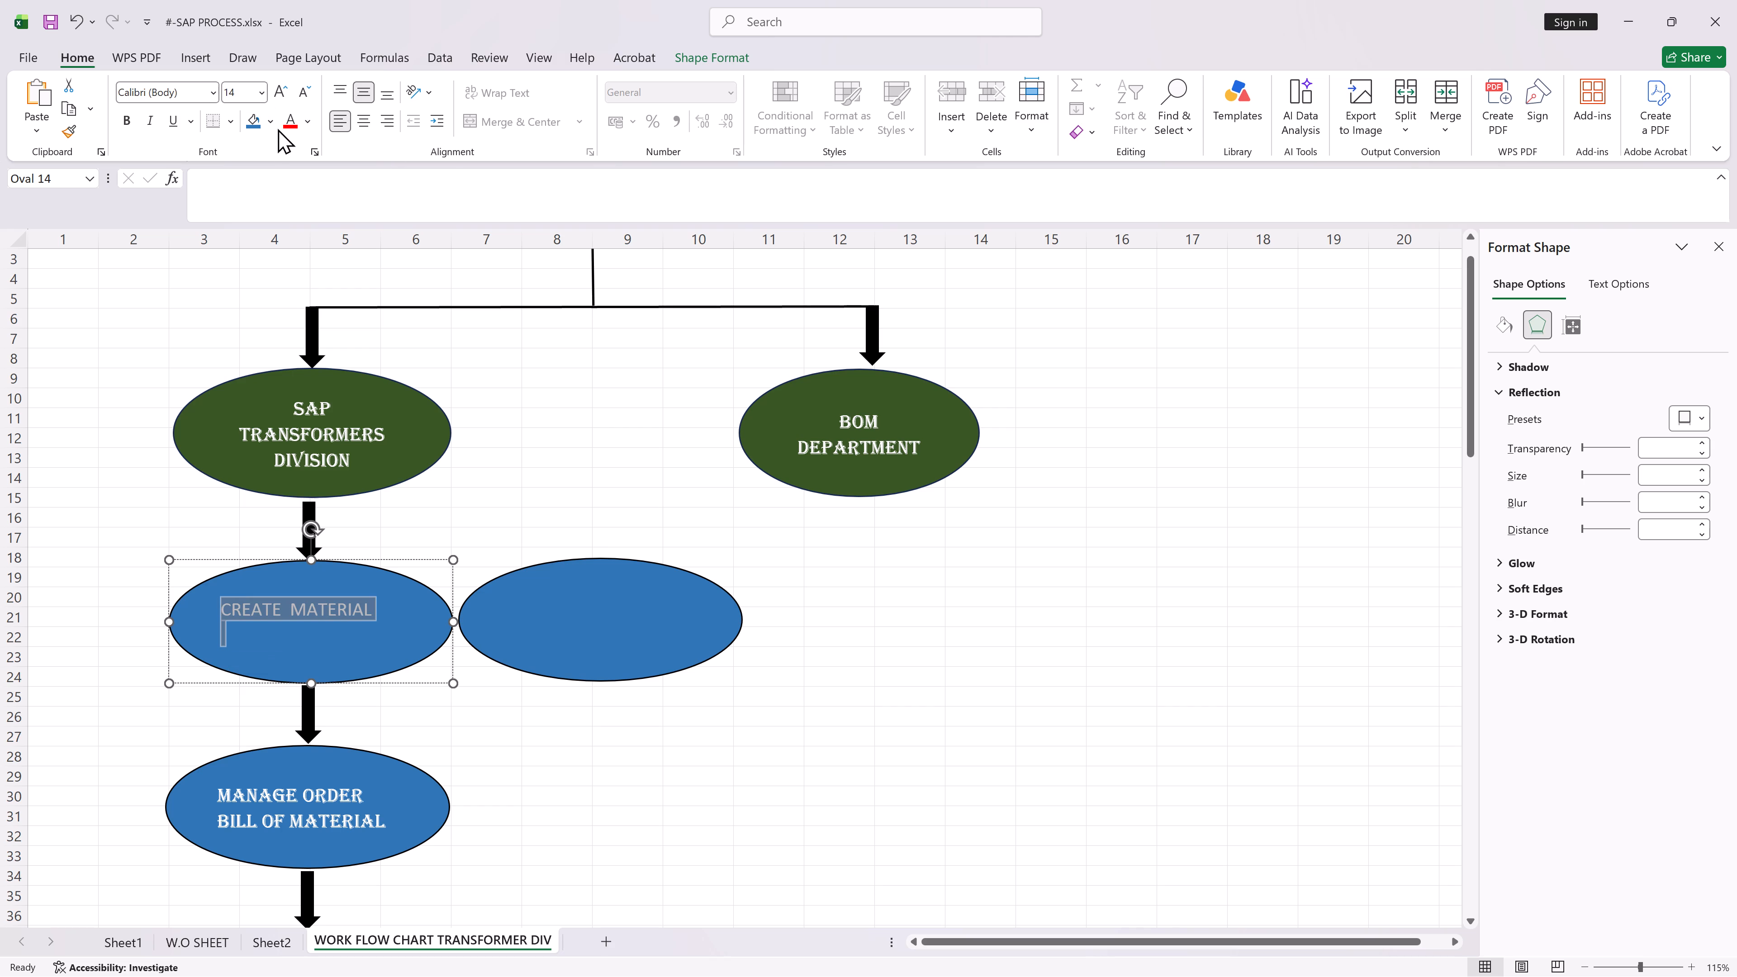
click(209, 95)
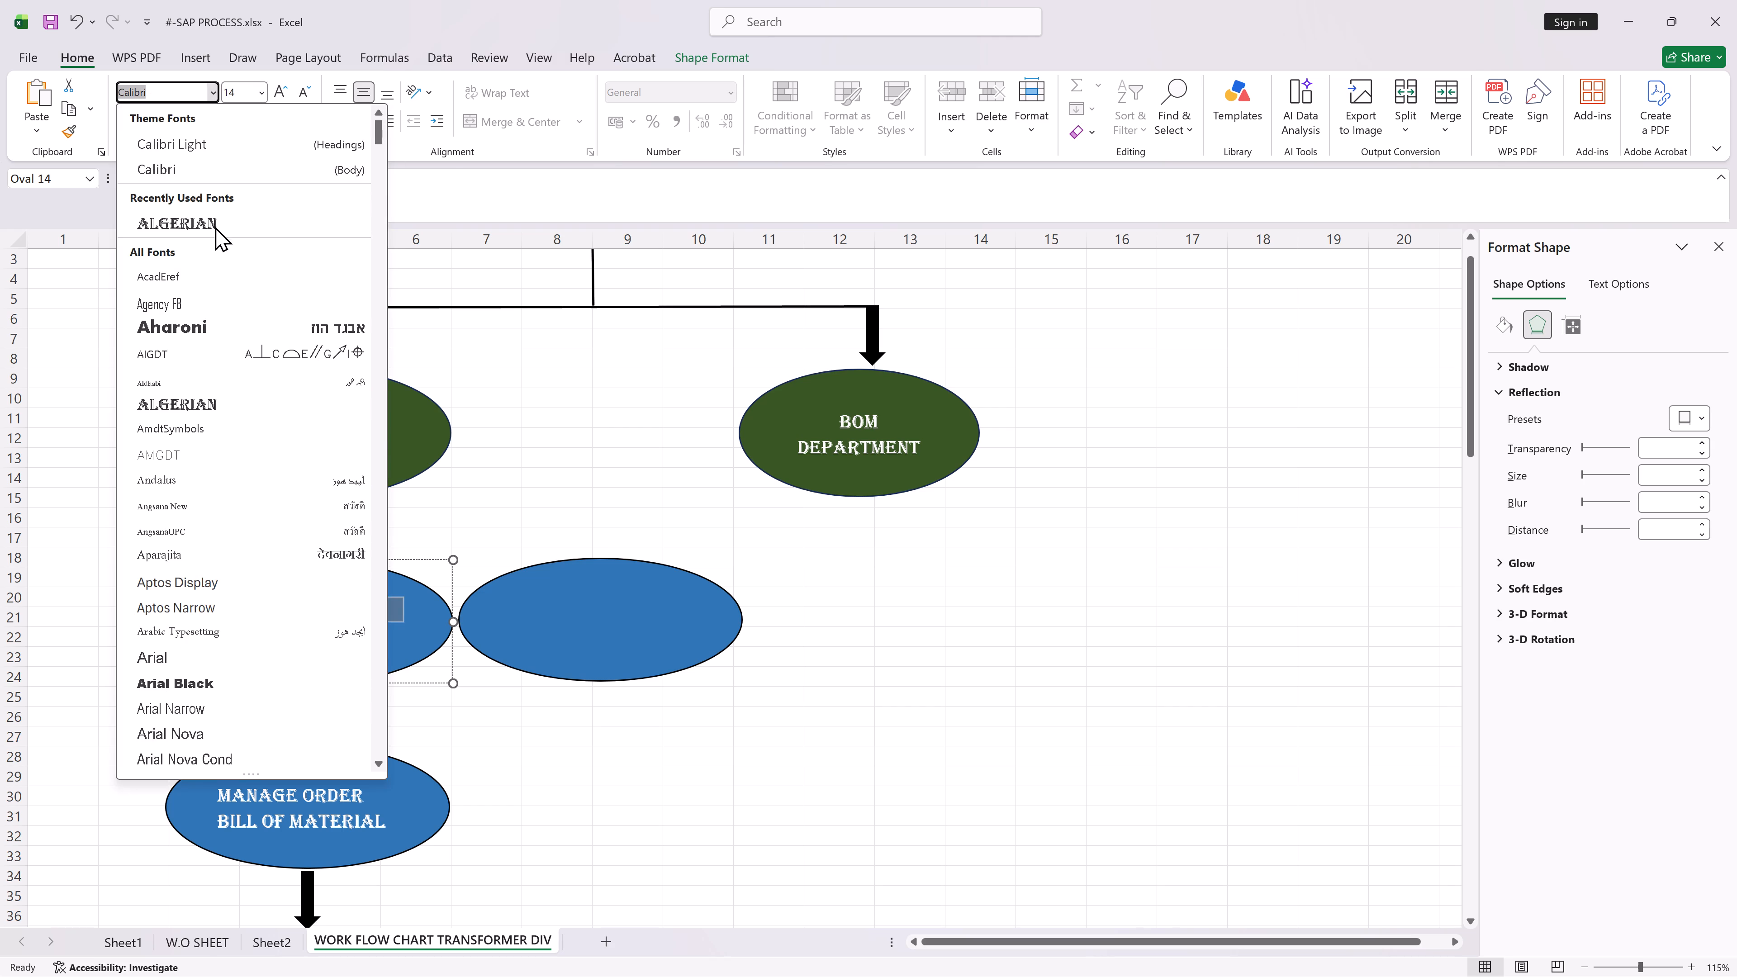
click(212, 222)
click(546, 766)
Delete the emptied oval beside the Create Material oval.
click(629, 622)
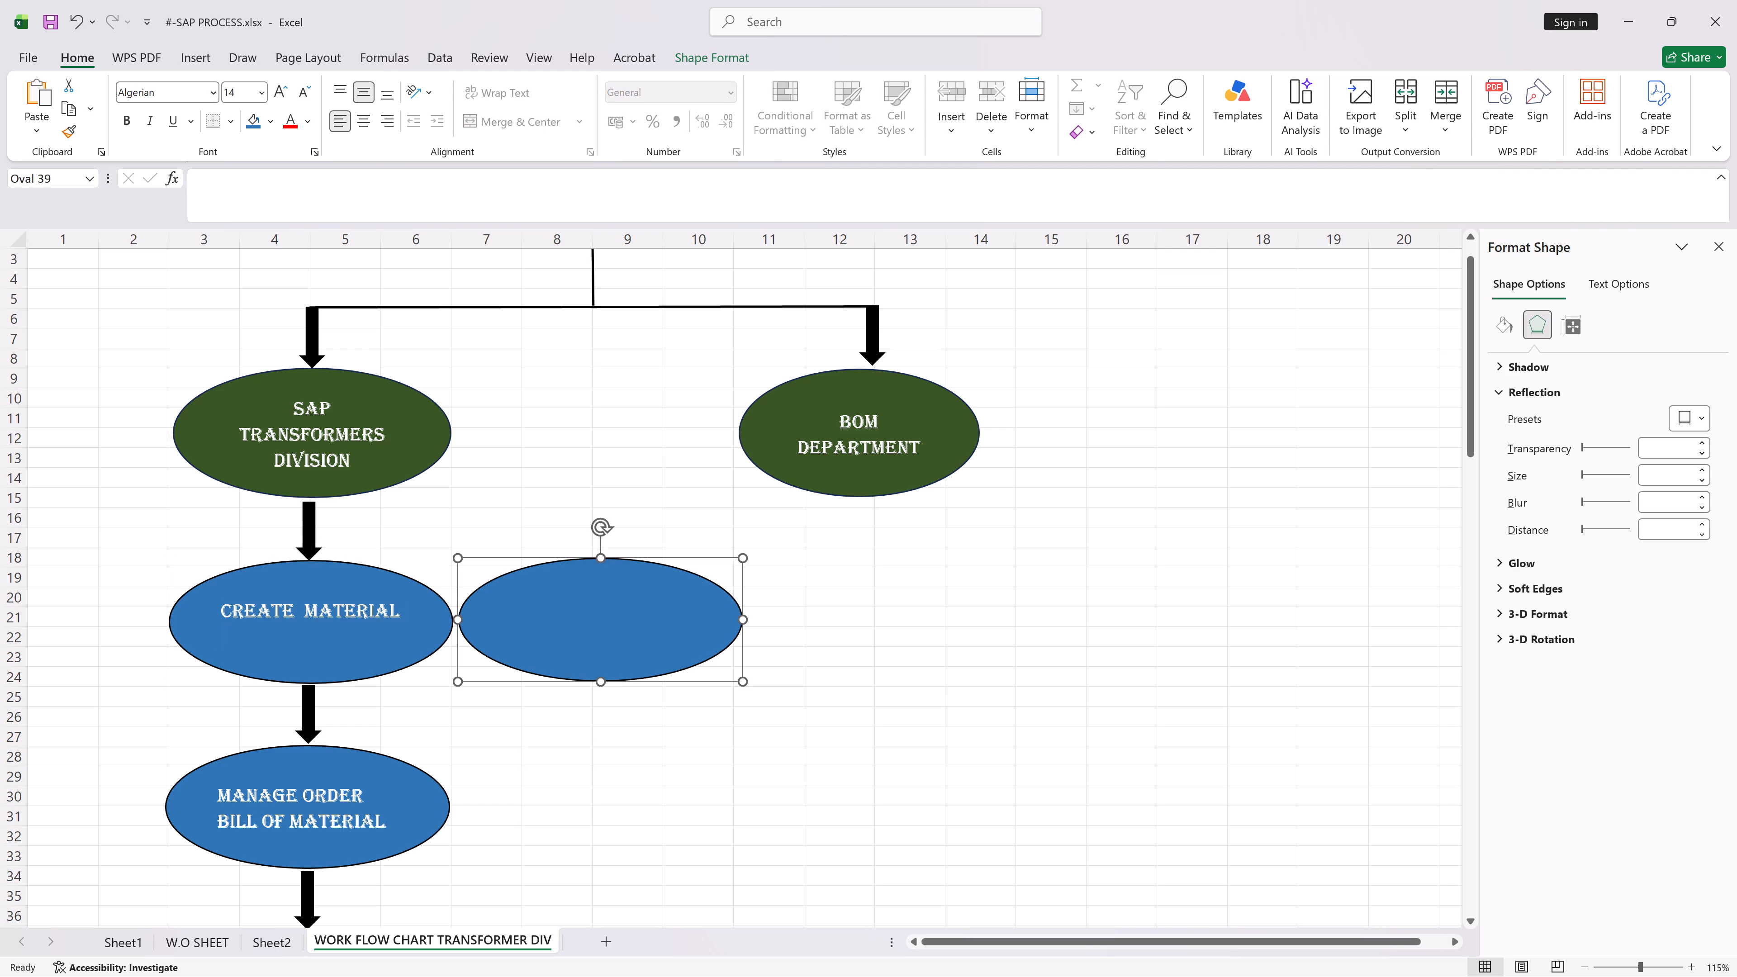
key(Delete)
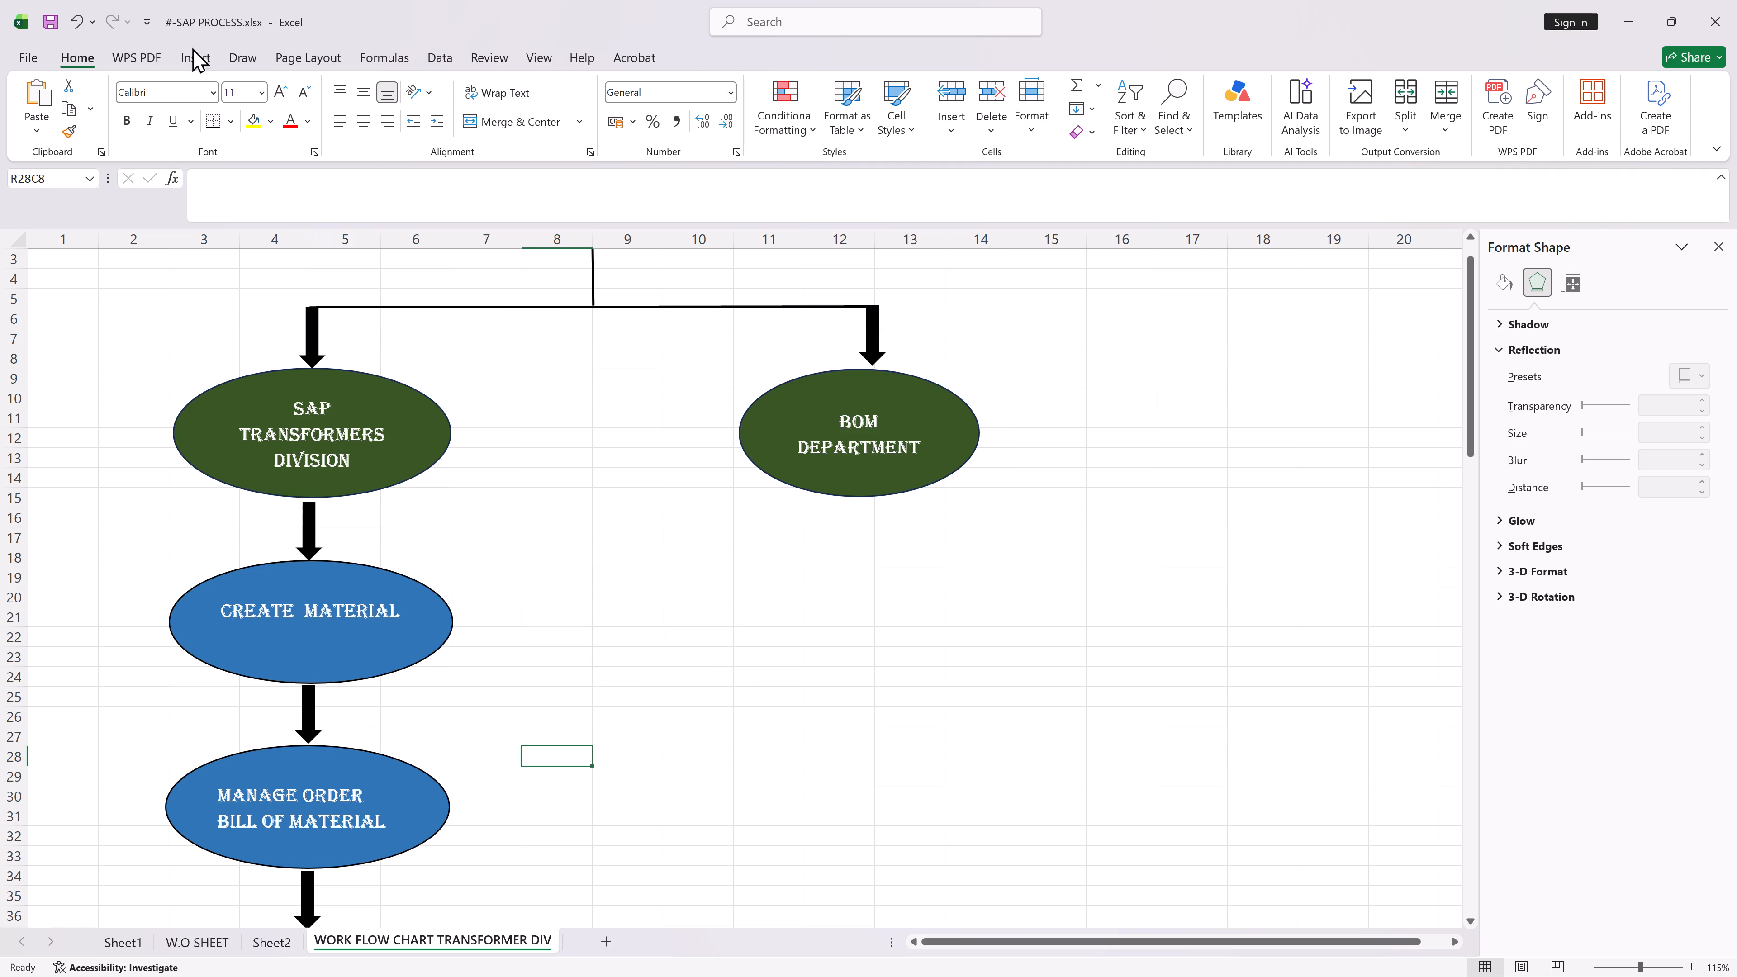
double_click(46, 20)
Draw a pentagon block arrow about 0.39 cm high and 7.06 cm wide from the central vertical line to the BOM Department arrow.
click(197, 55)
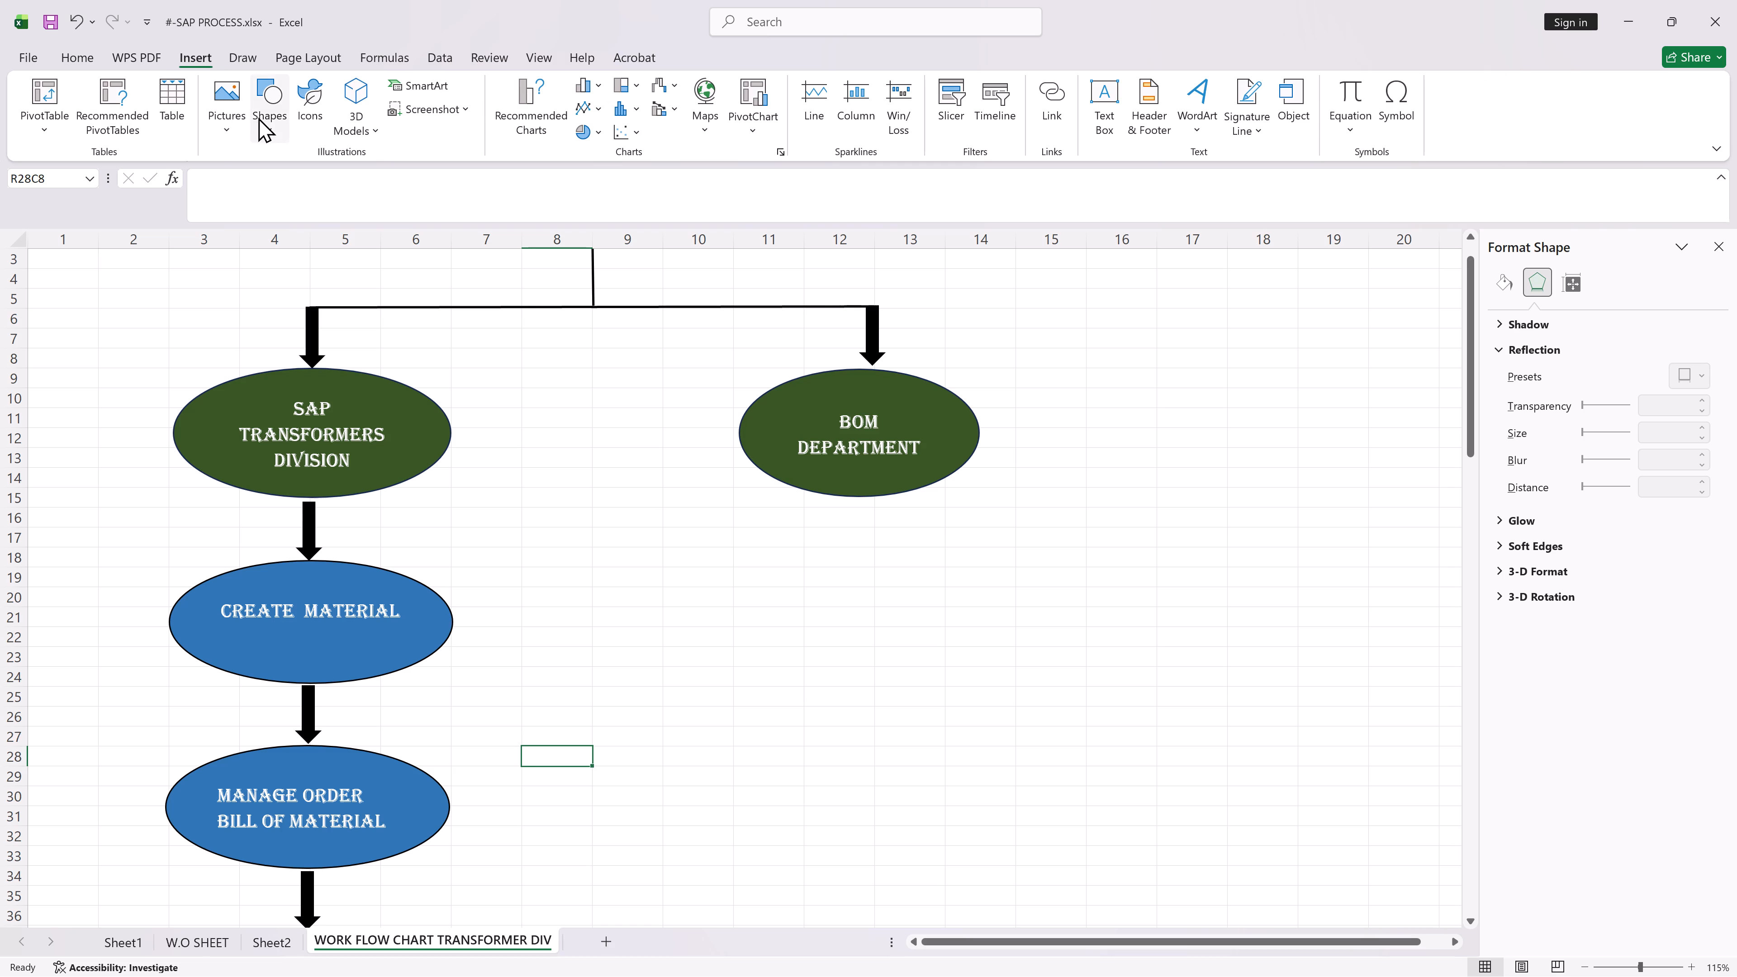
click(266, 122)
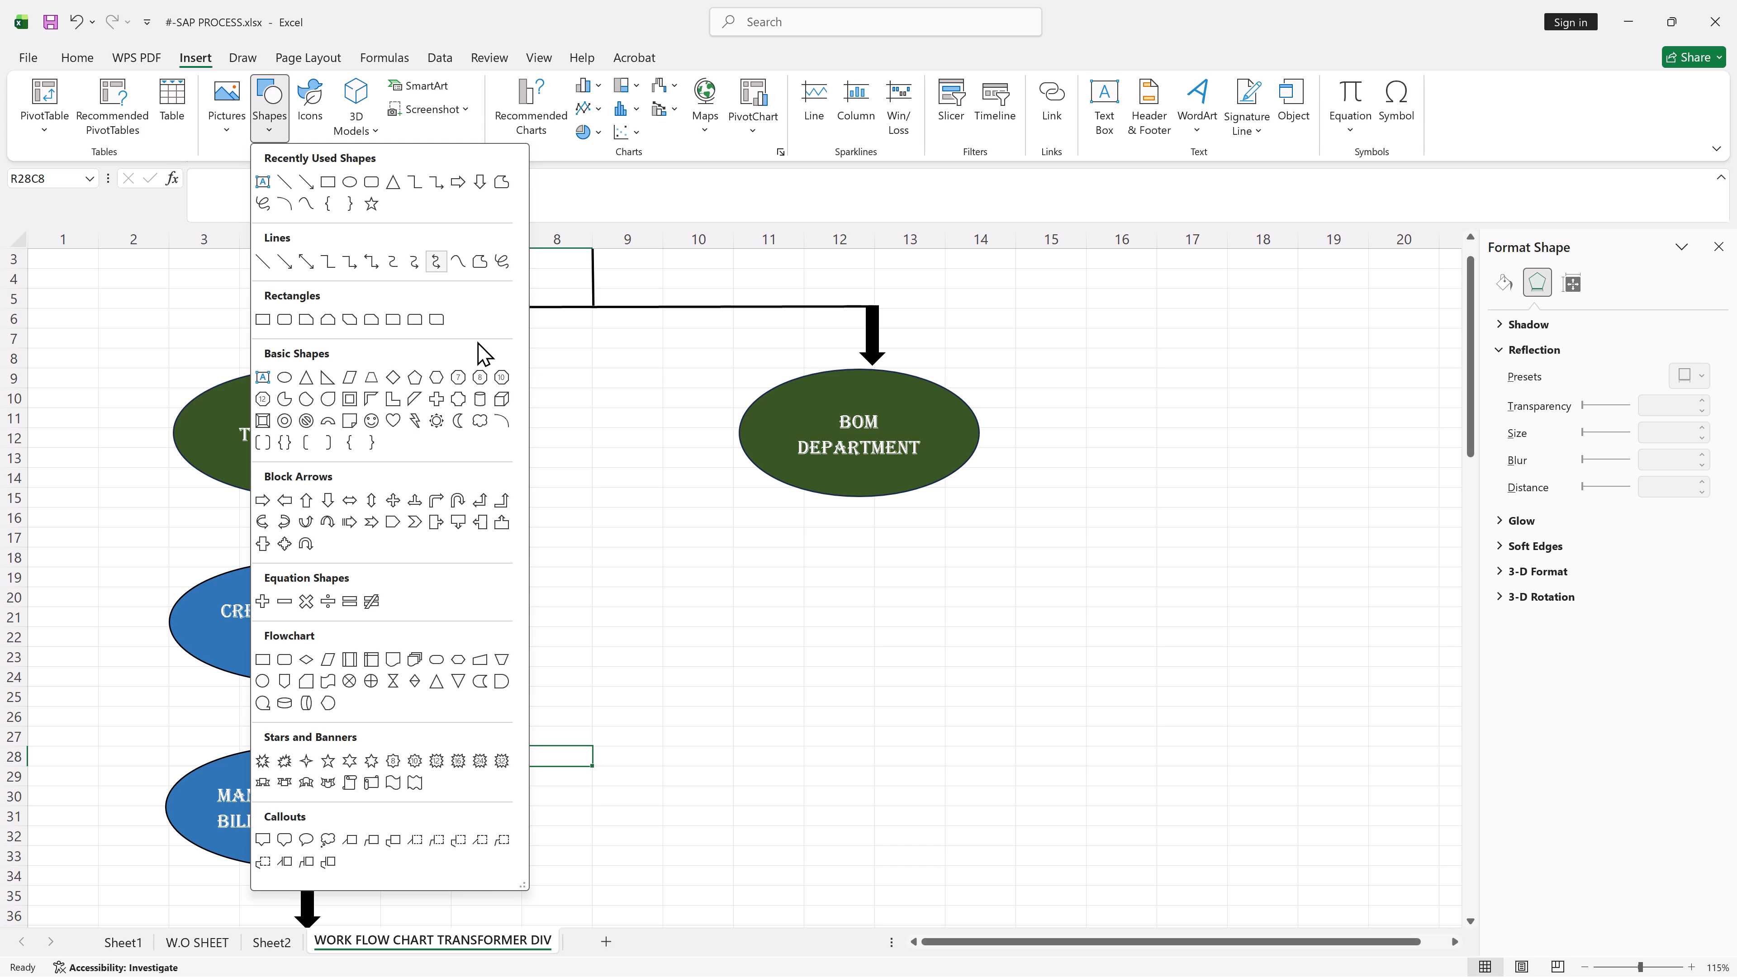
click(393, 521)
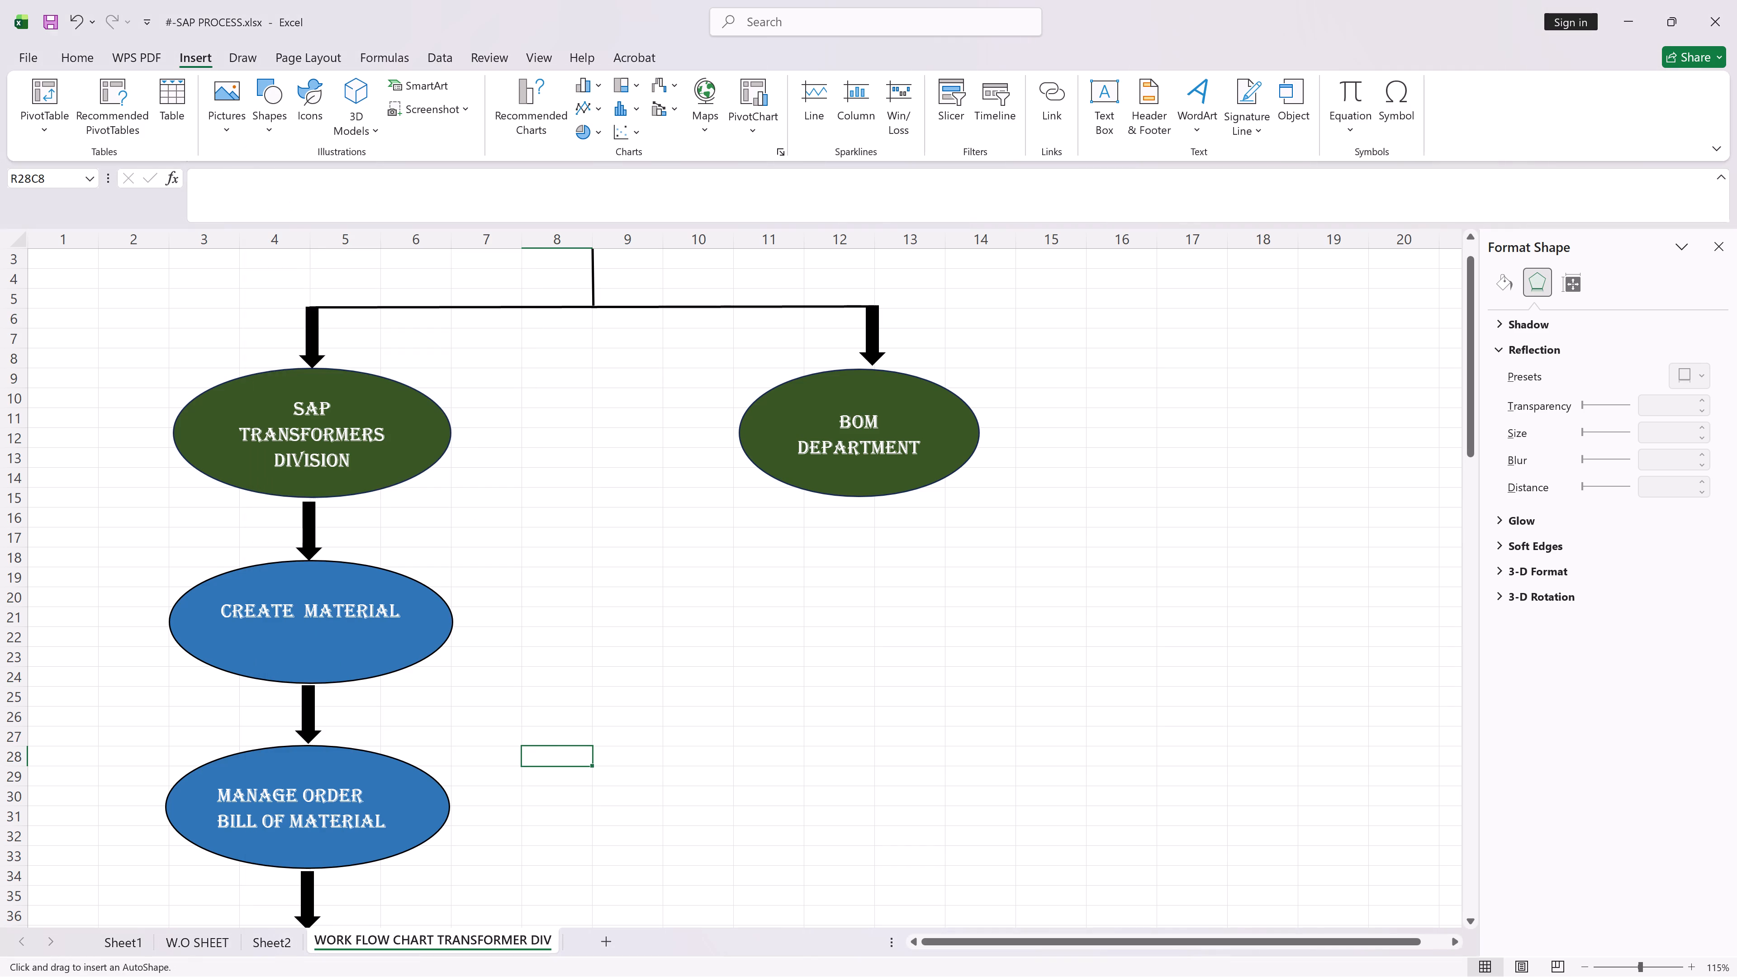
drag(593, 305, 814, 303)
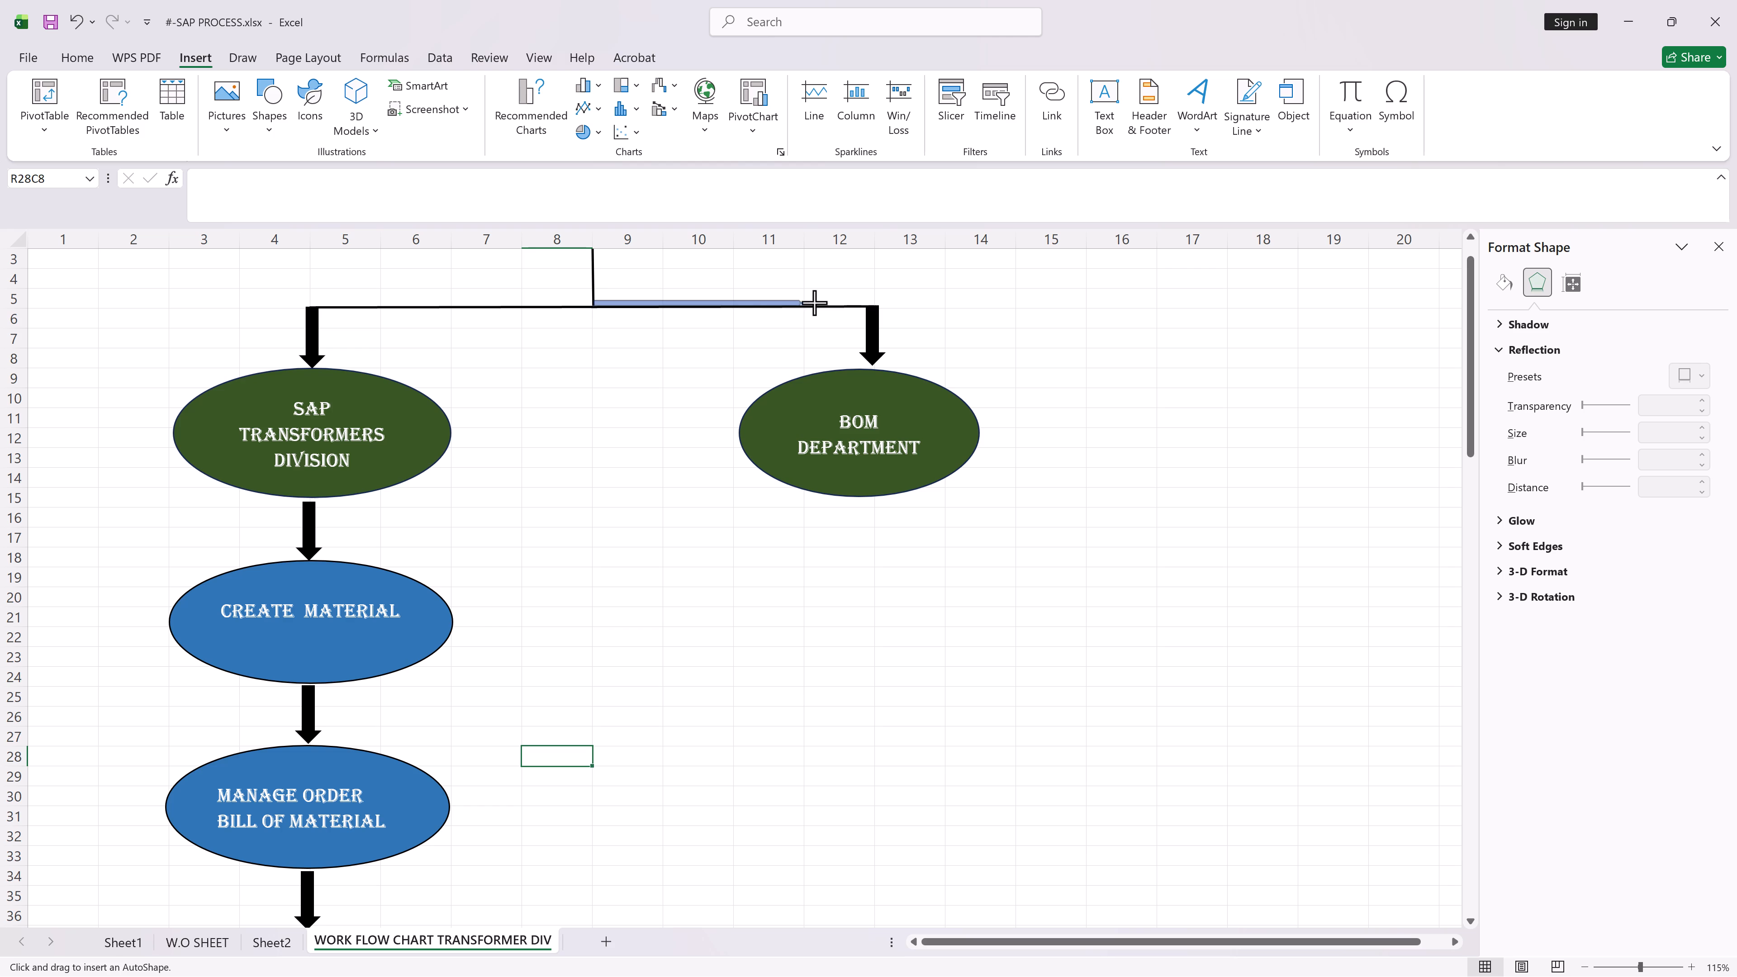
drag(814, 303, 876, 320)
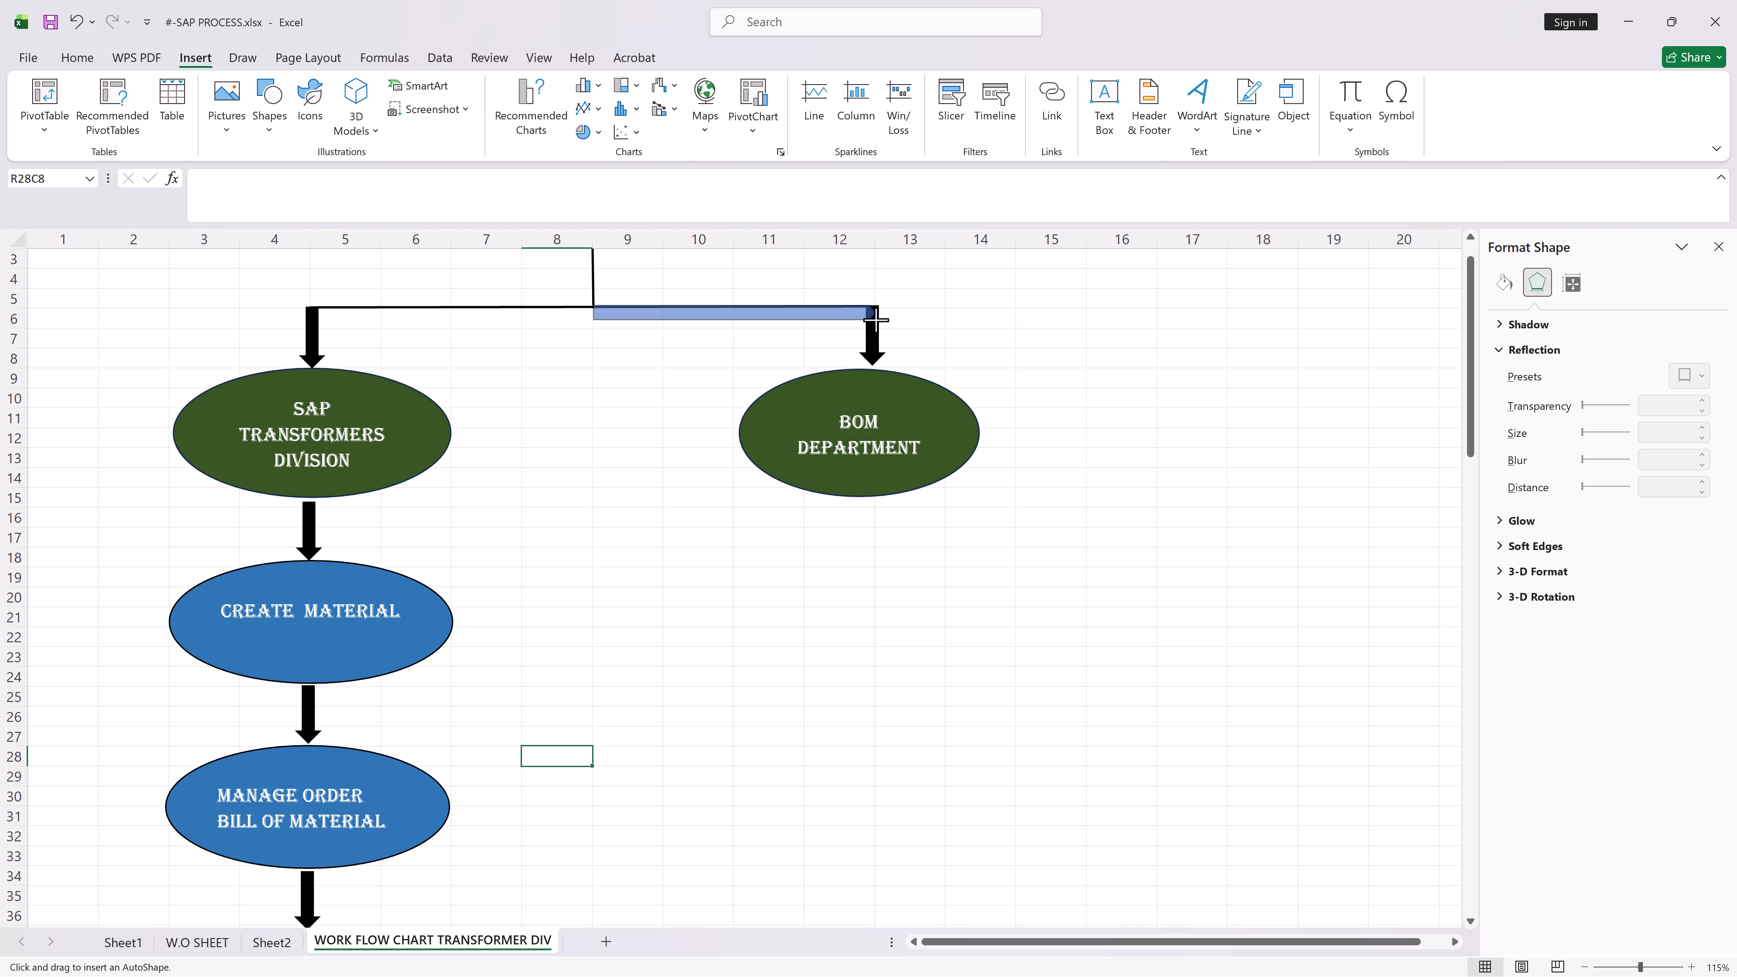
drag(876, 320, 864, 320)
drag(864, 320, 872, 320)
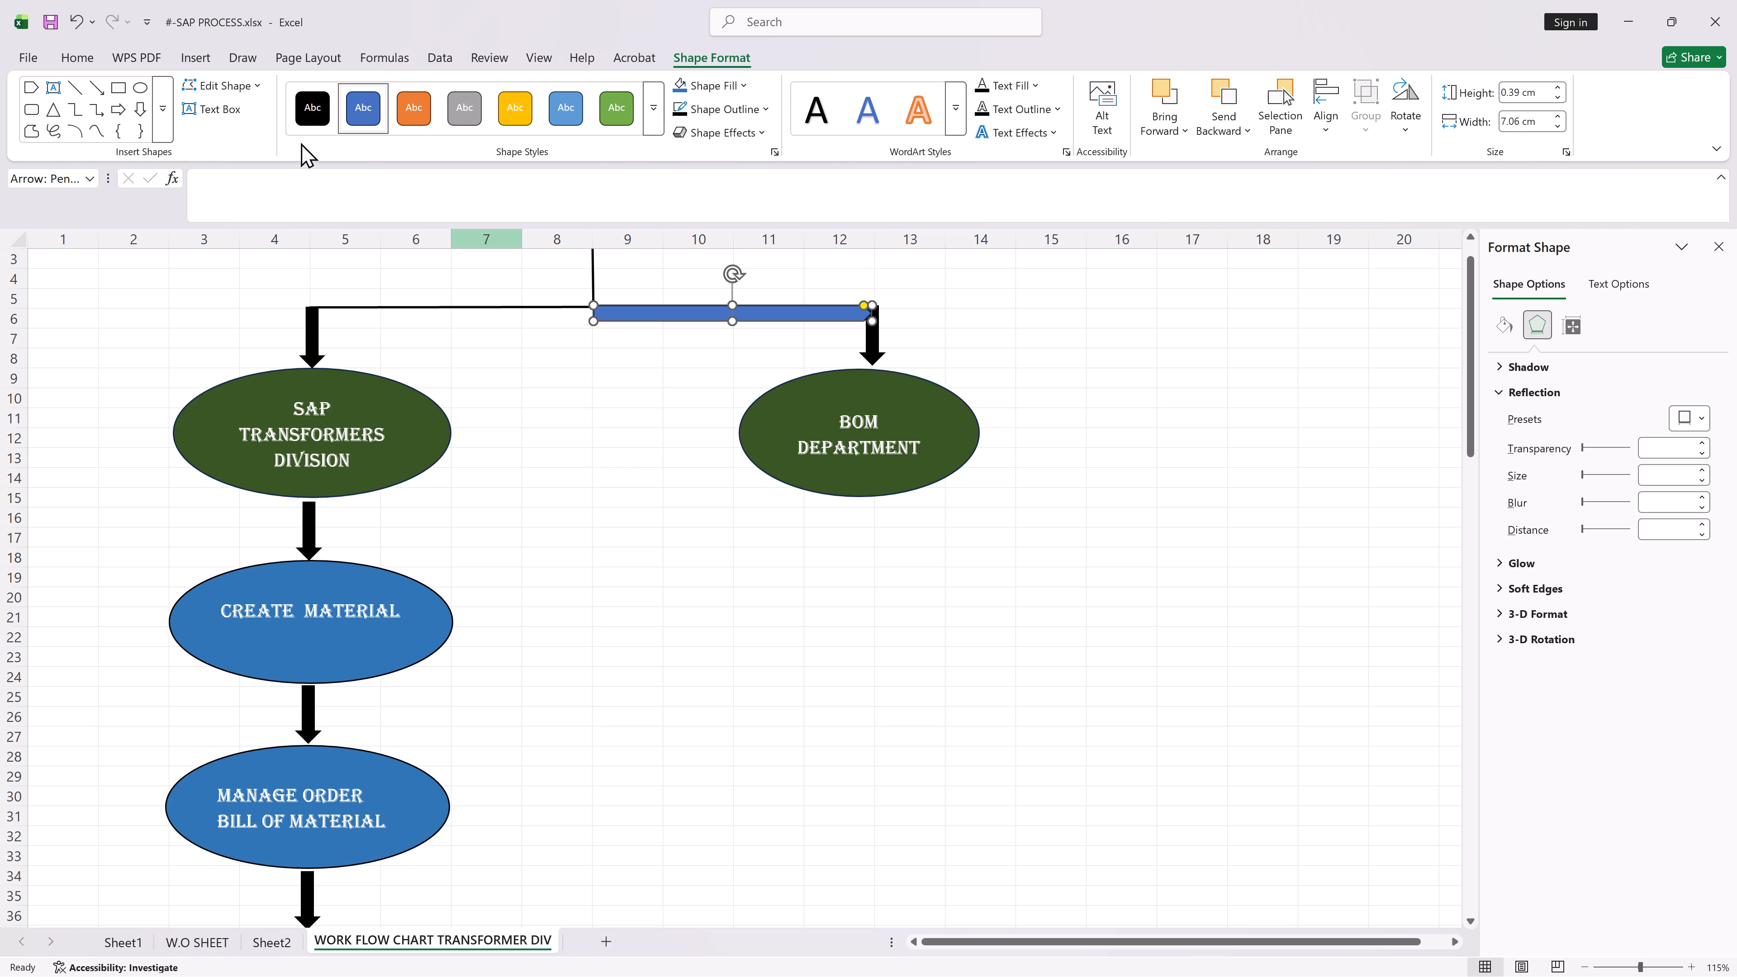
Apply the solid black shape style to the new pentagon arrow.
click(309, 114)
click(668, 396)
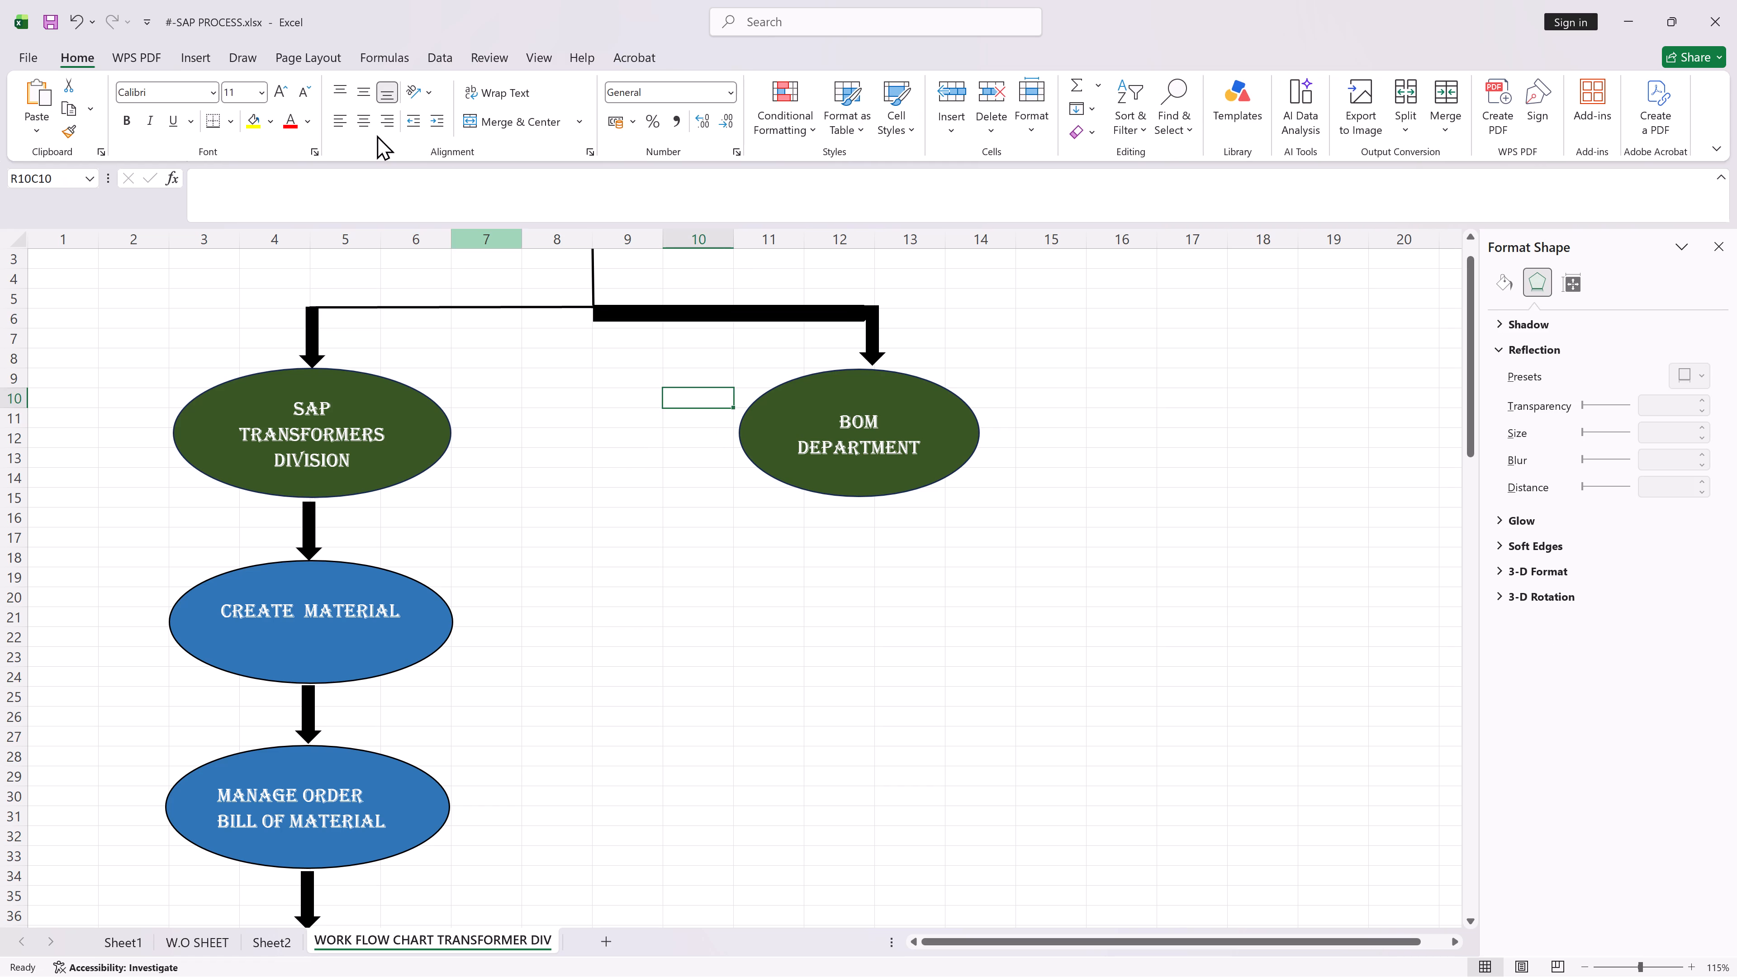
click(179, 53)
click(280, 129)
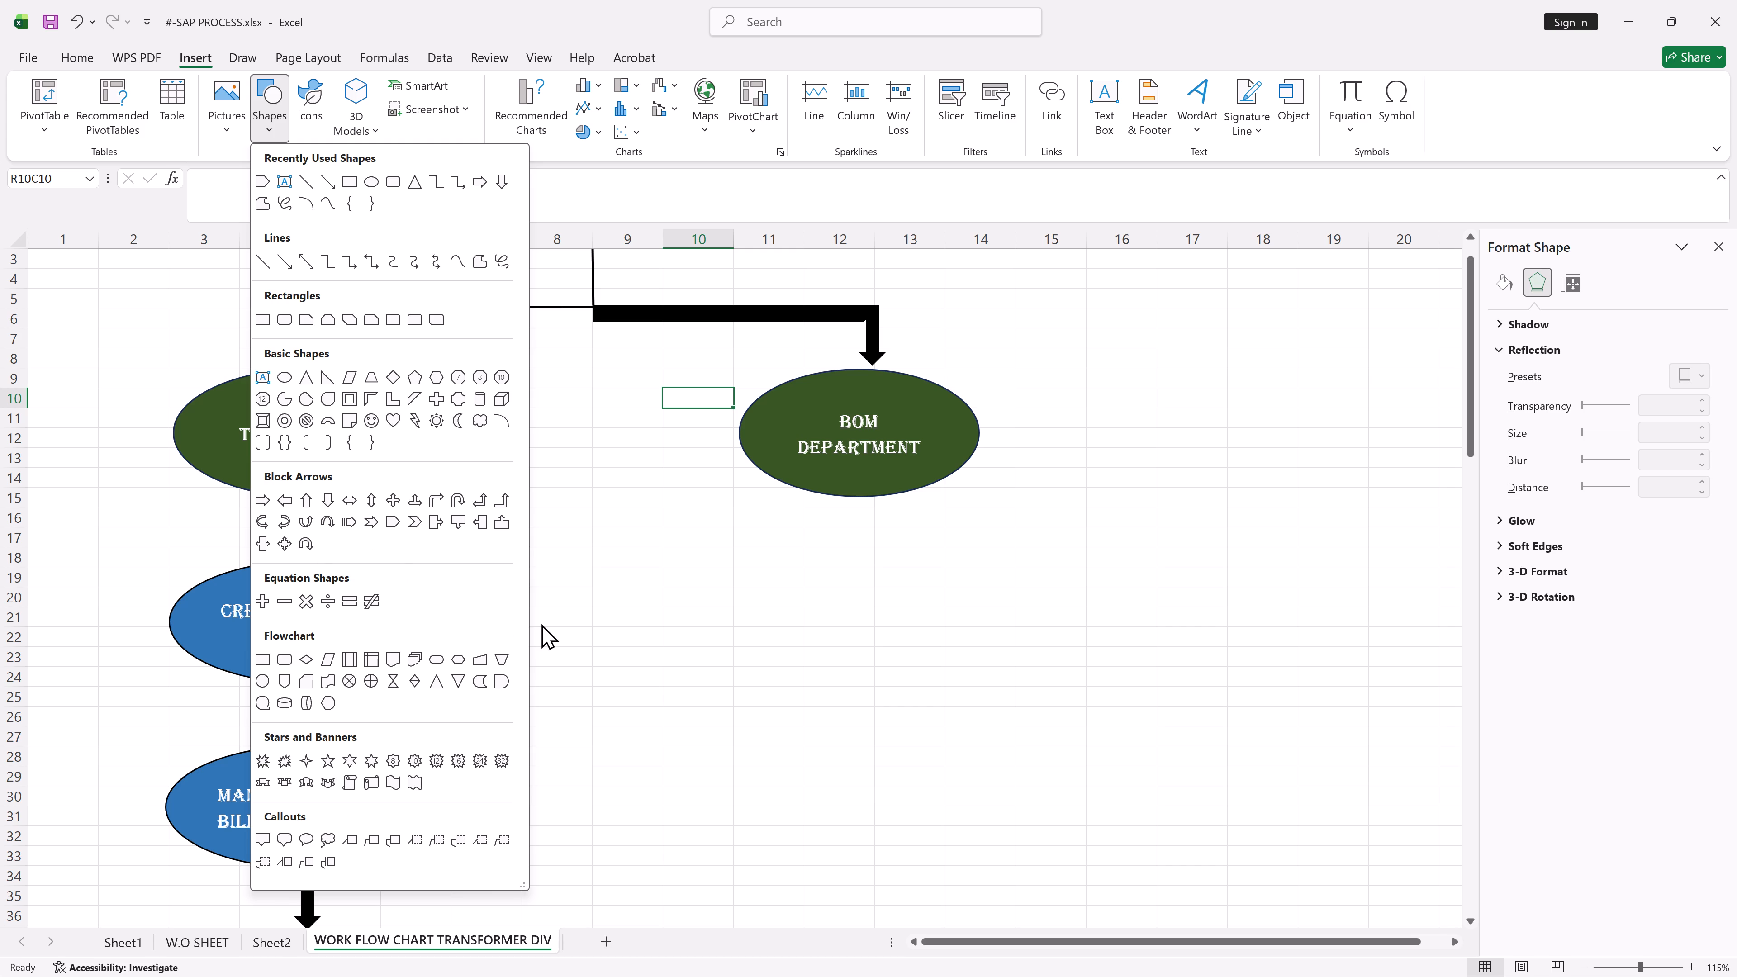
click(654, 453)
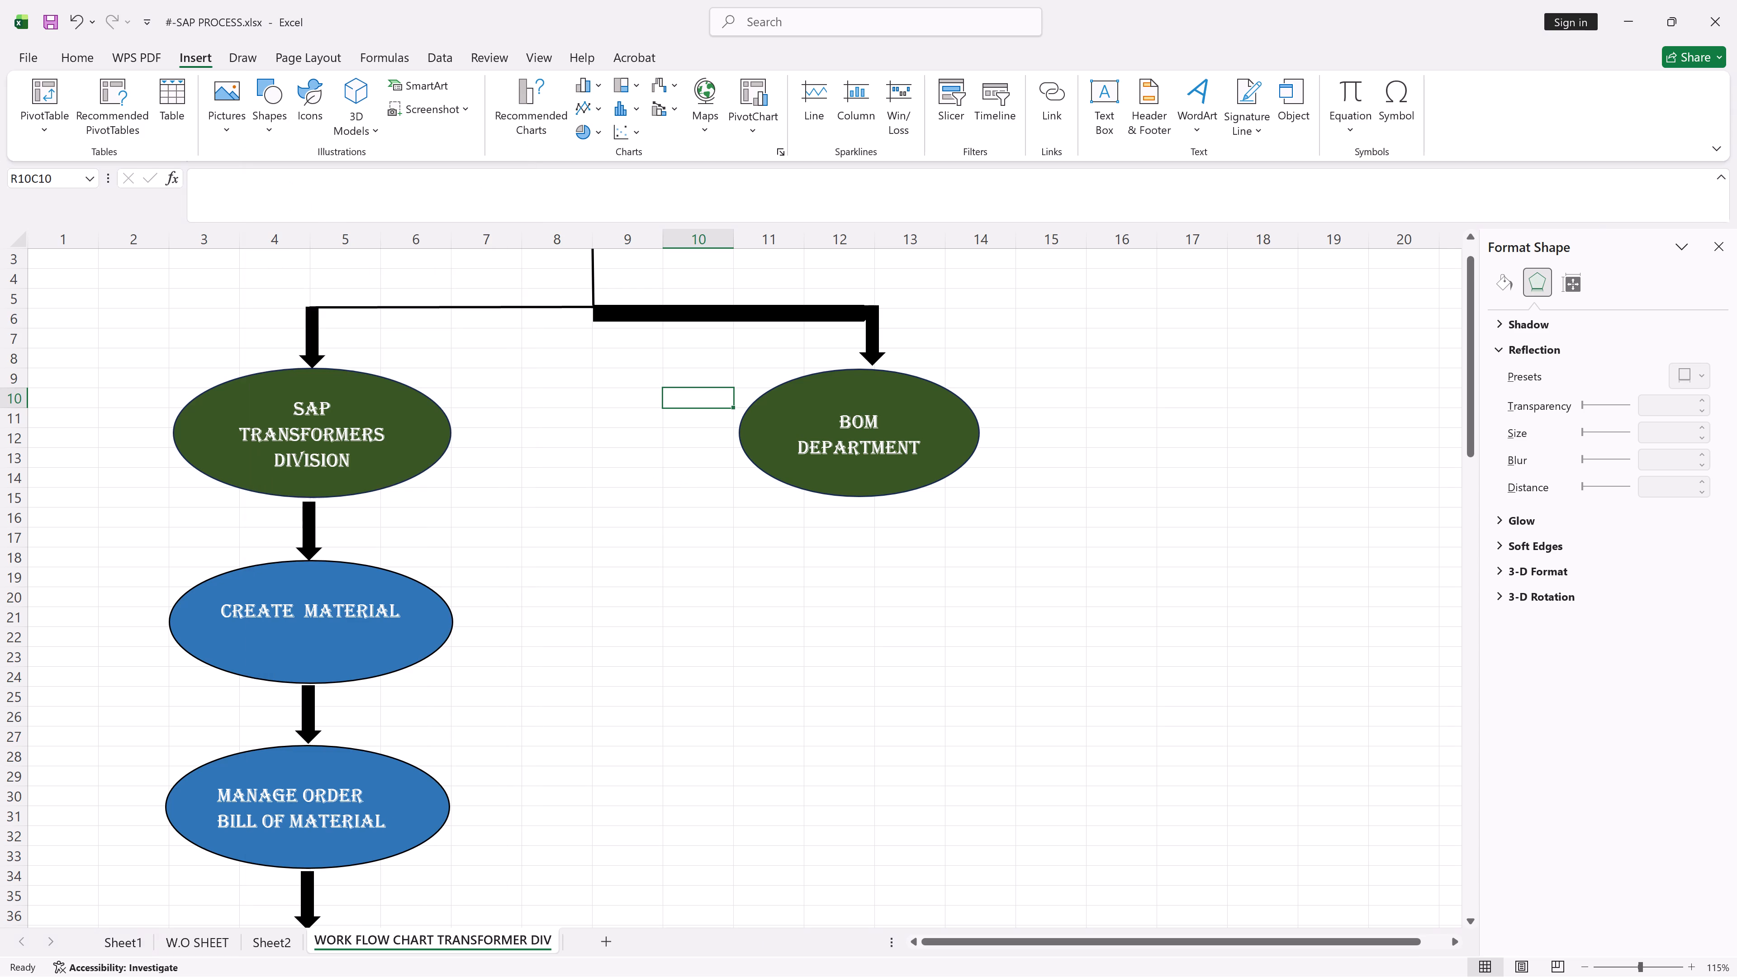
Duplicate the black pentagon arrow, place the copy below it, and rotate the copy 180 degrees.
click(633, 313)
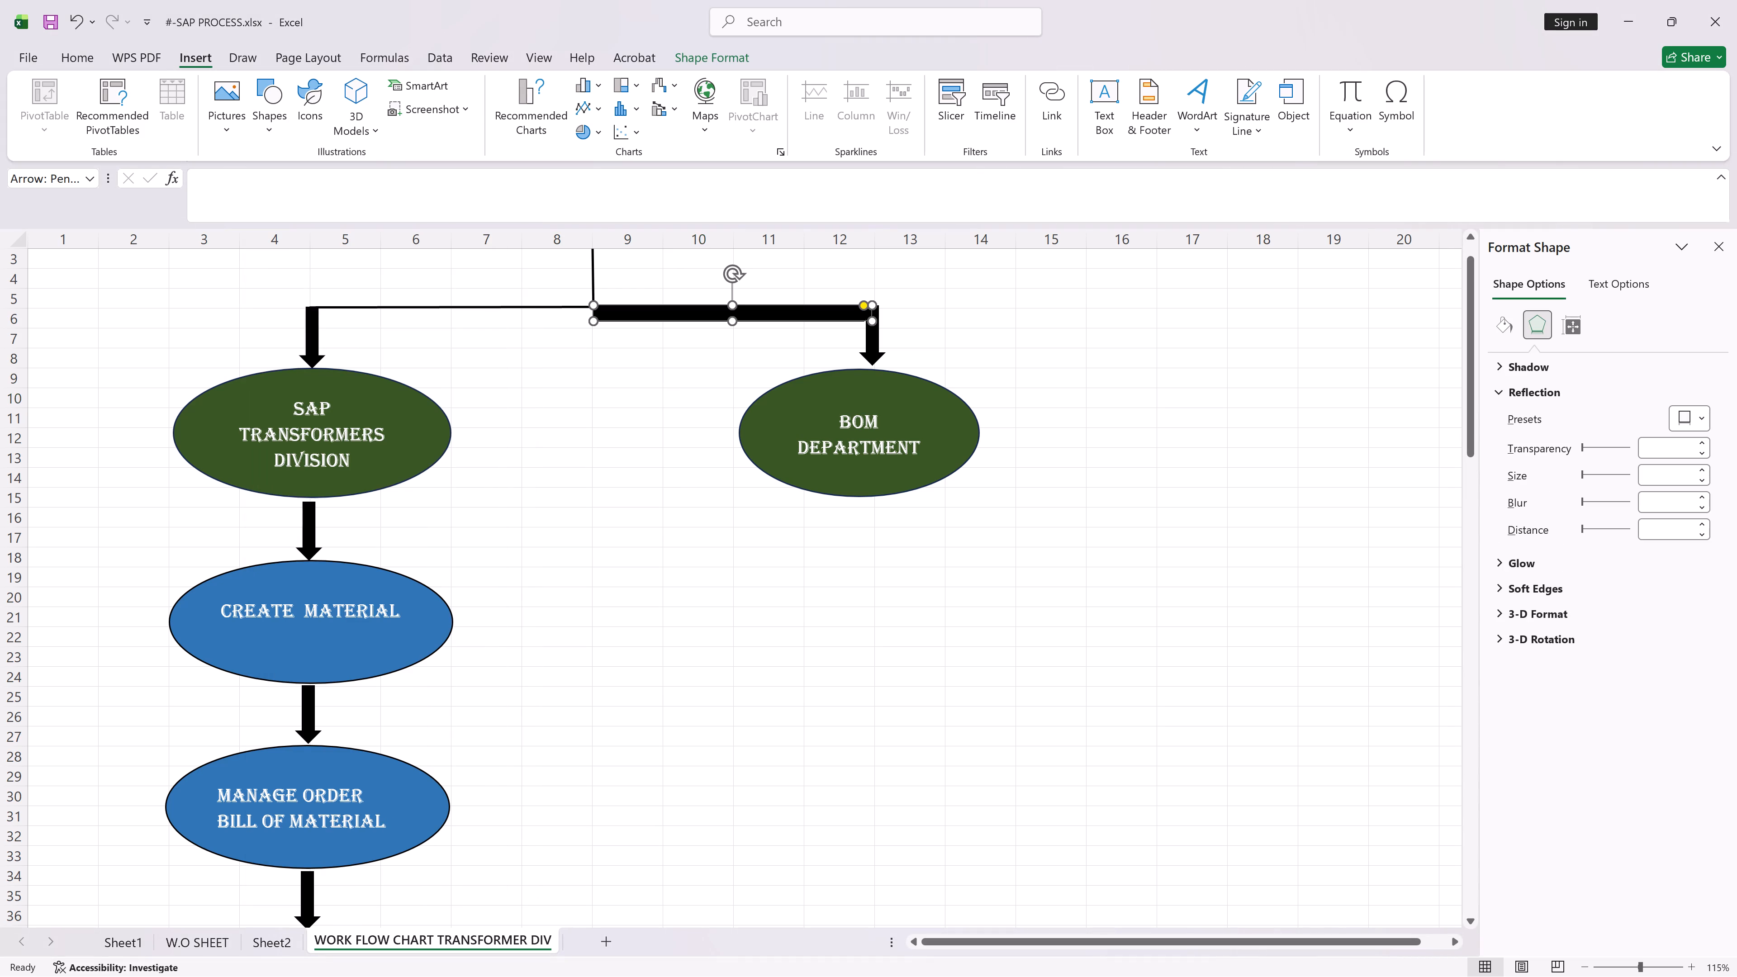
key(ctrl+c)
key(ctrl+v)
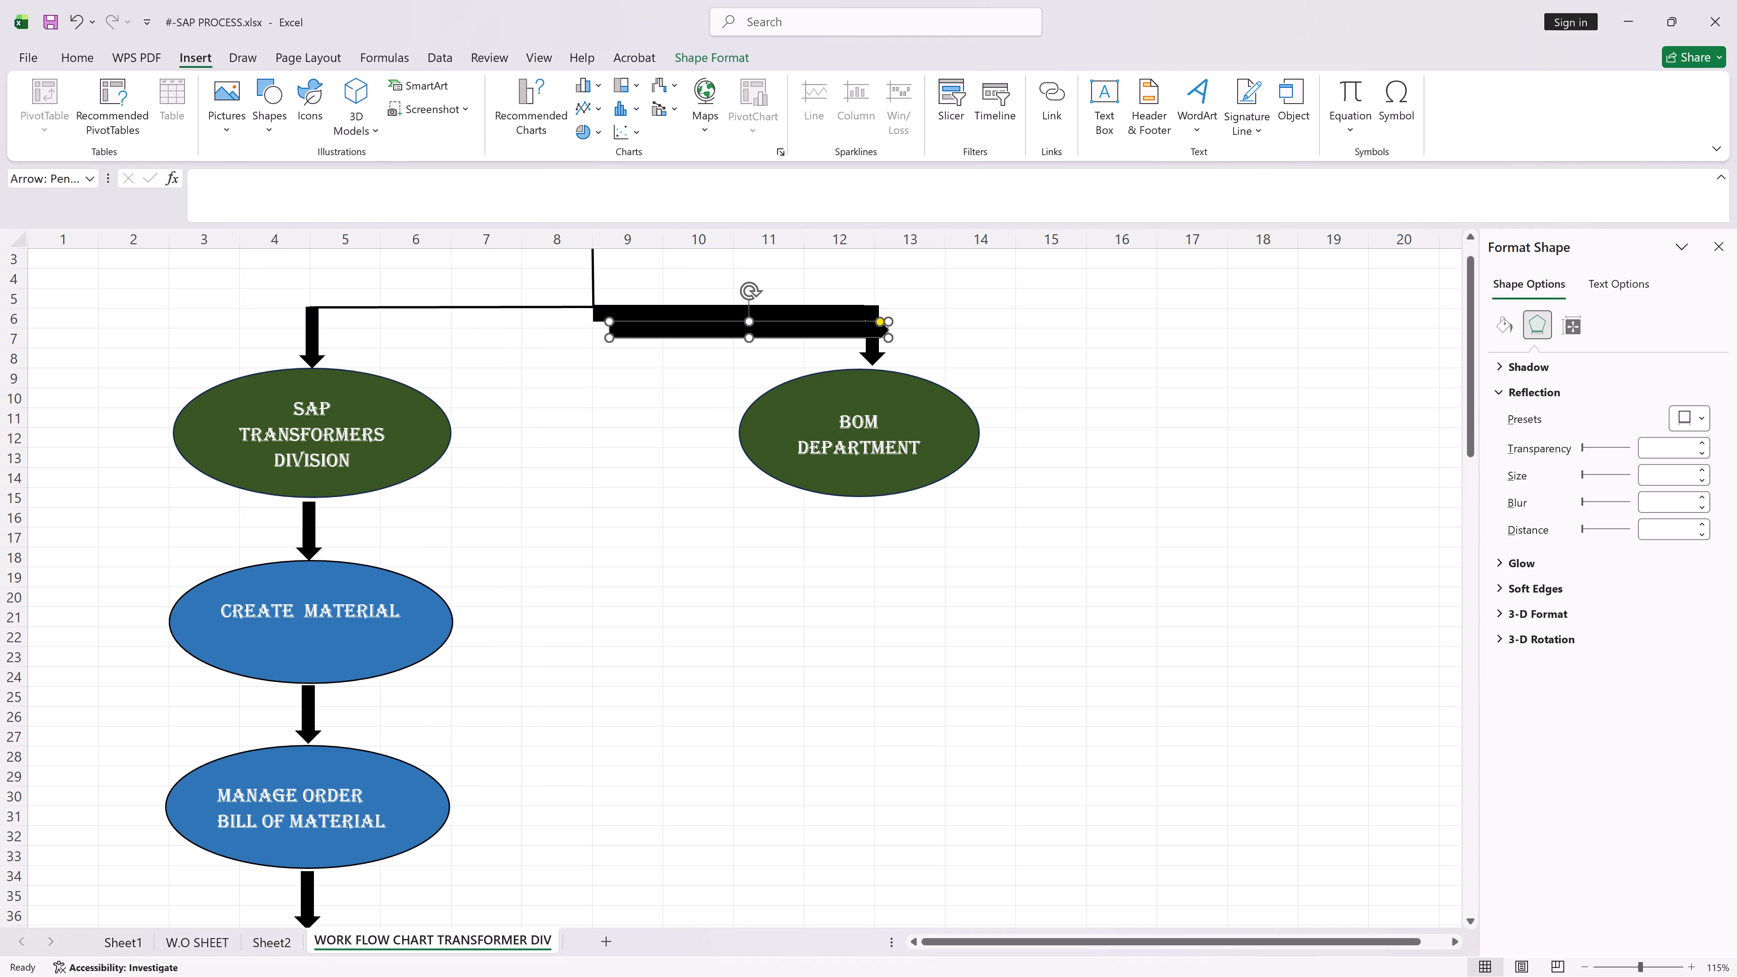
drag(668, 323, 574, 354)
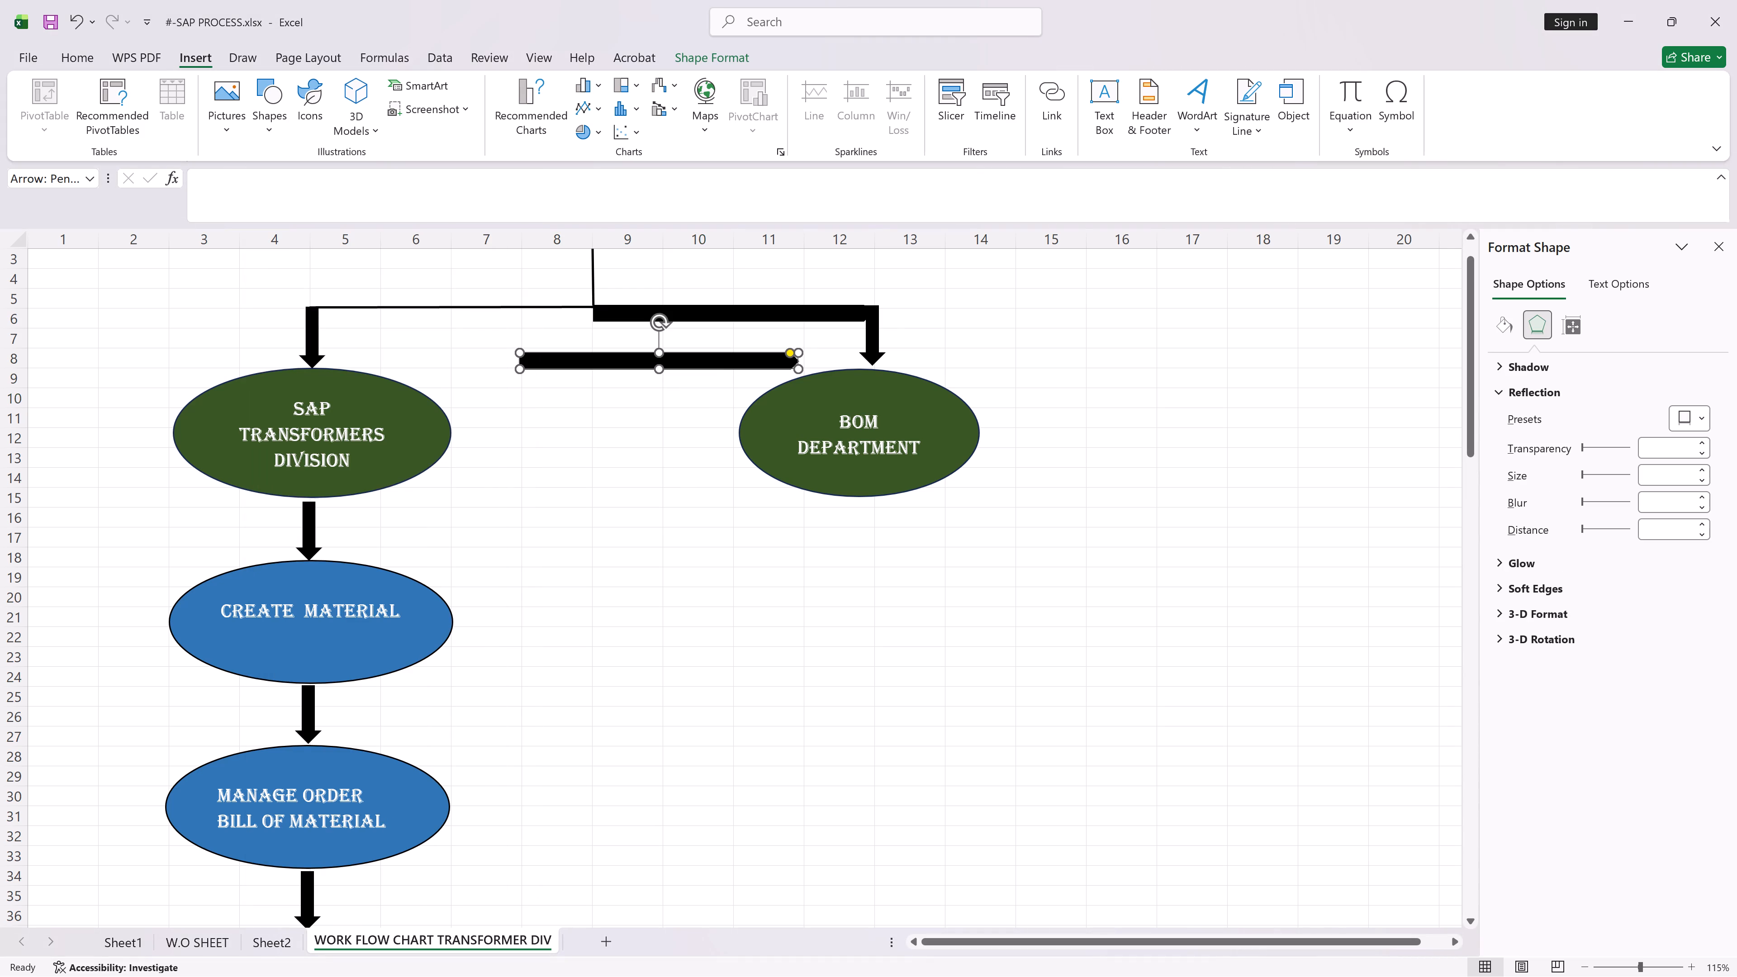
drag(660, 324, 626, 552)
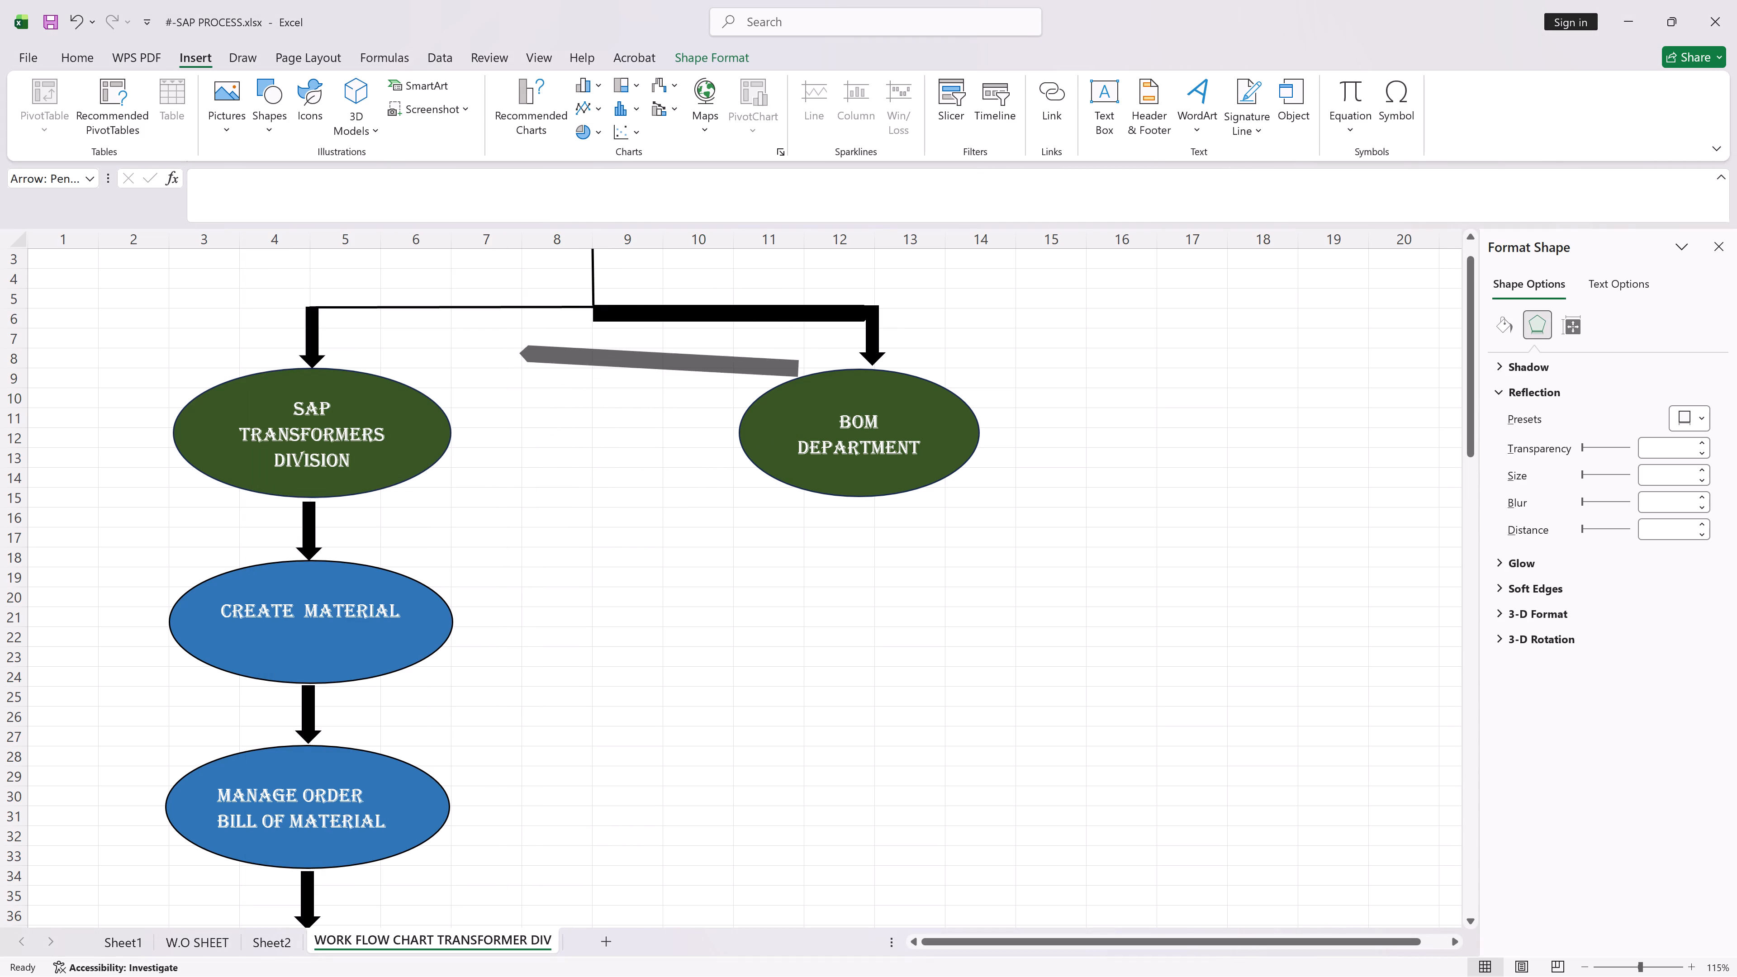
drag(626, 552, 645, 565)
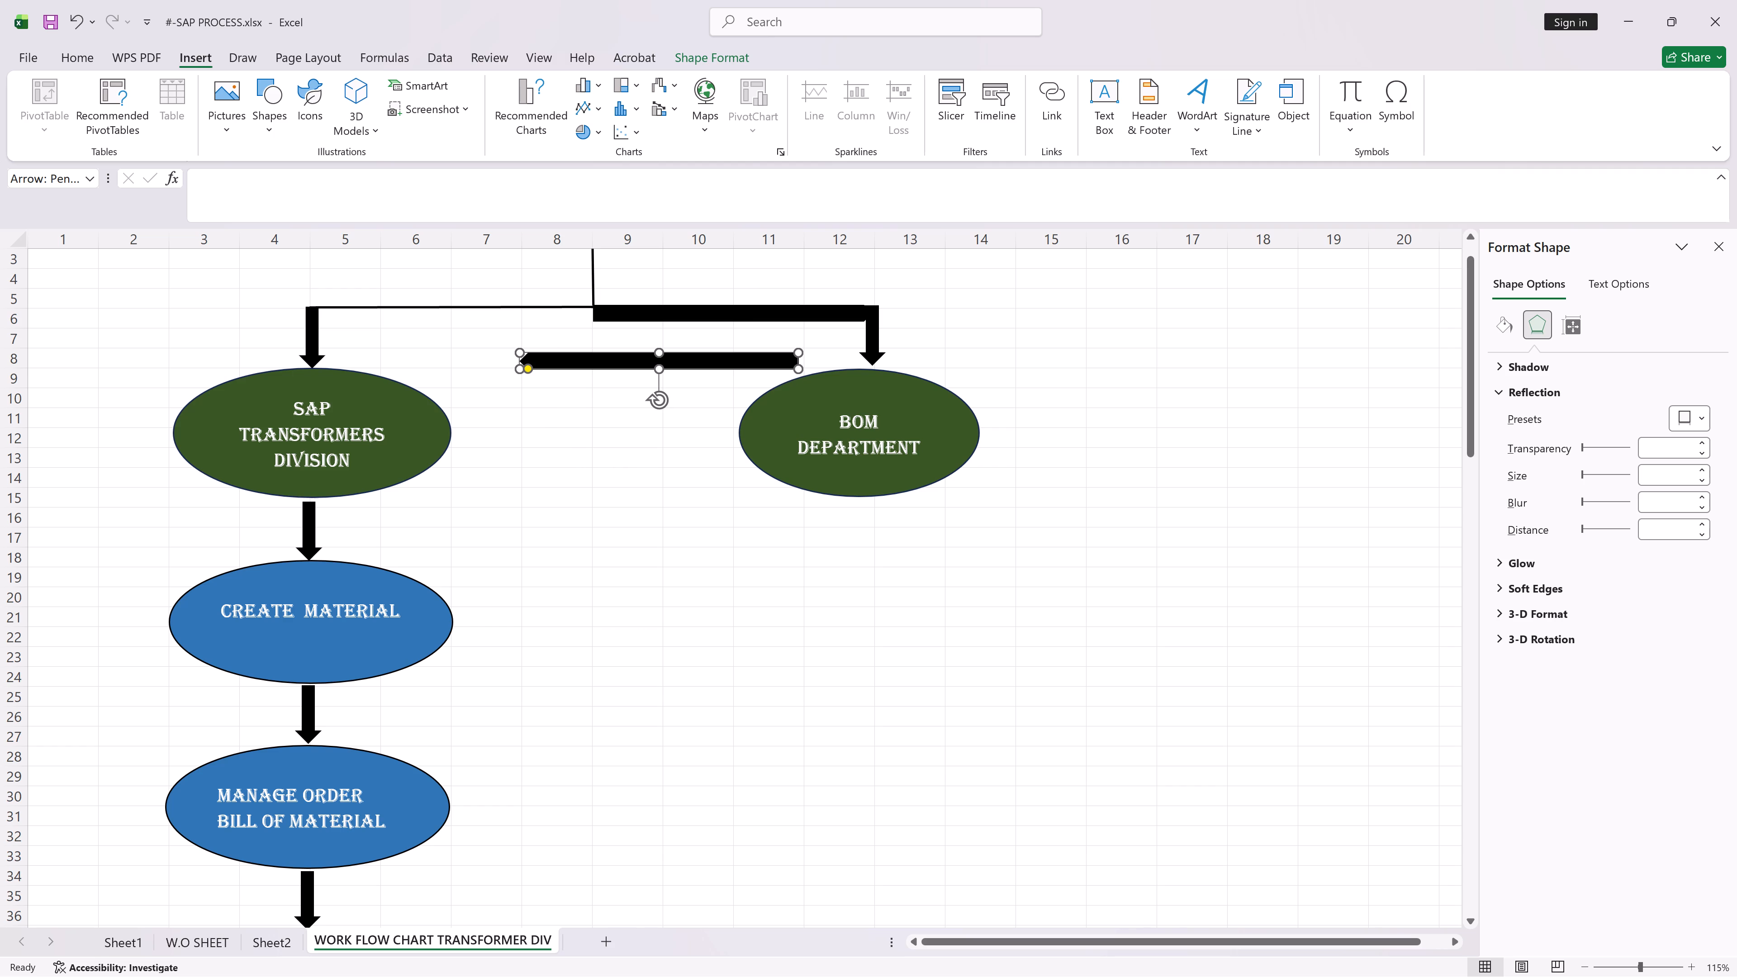
Nudge the rotated copy vertically until it lines up with the original black bar.
key(Up)
key(Up)
key(Up)
key(Up)
key(Up)
key(Up)
key(Up)
key(Up)
key(Up)
key(Up)
key(Up)
key(Up)
key(Up)
key(Up)
key(Up)
key(Up)
key(Up)
key(Up)
key(Up)
key(Up)
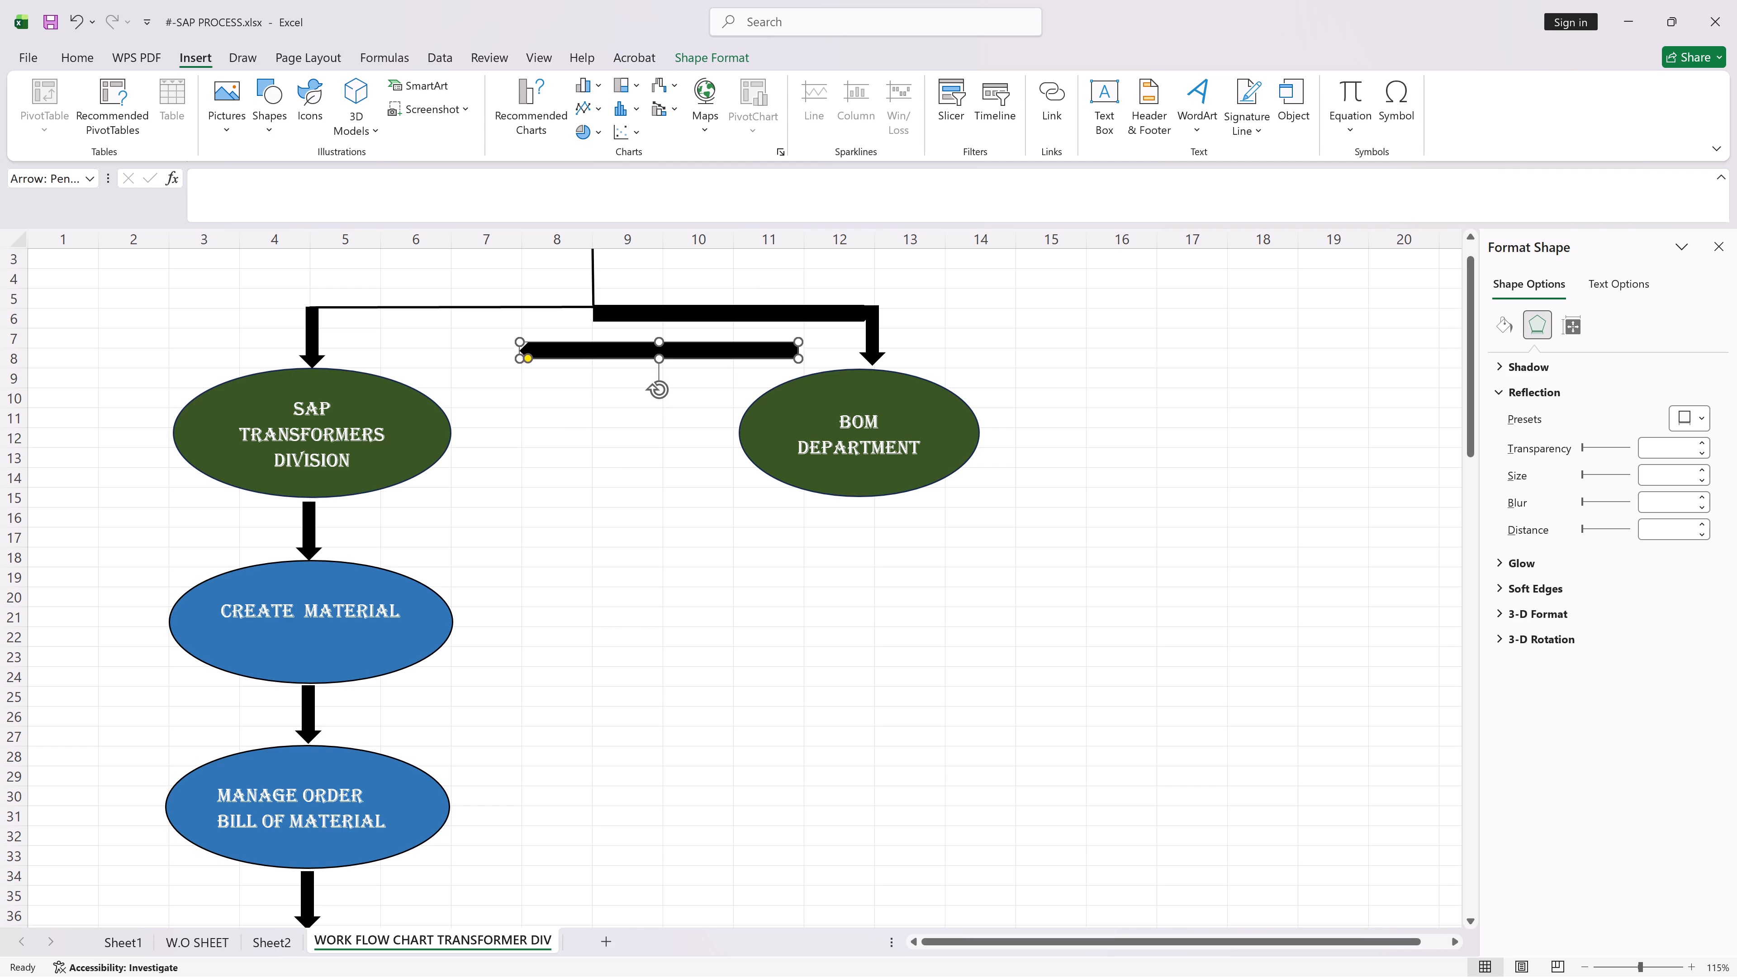
key(Down)
key(Down)
key(Down)
key(Down)
key(Down)
key(Down)
key(Down)
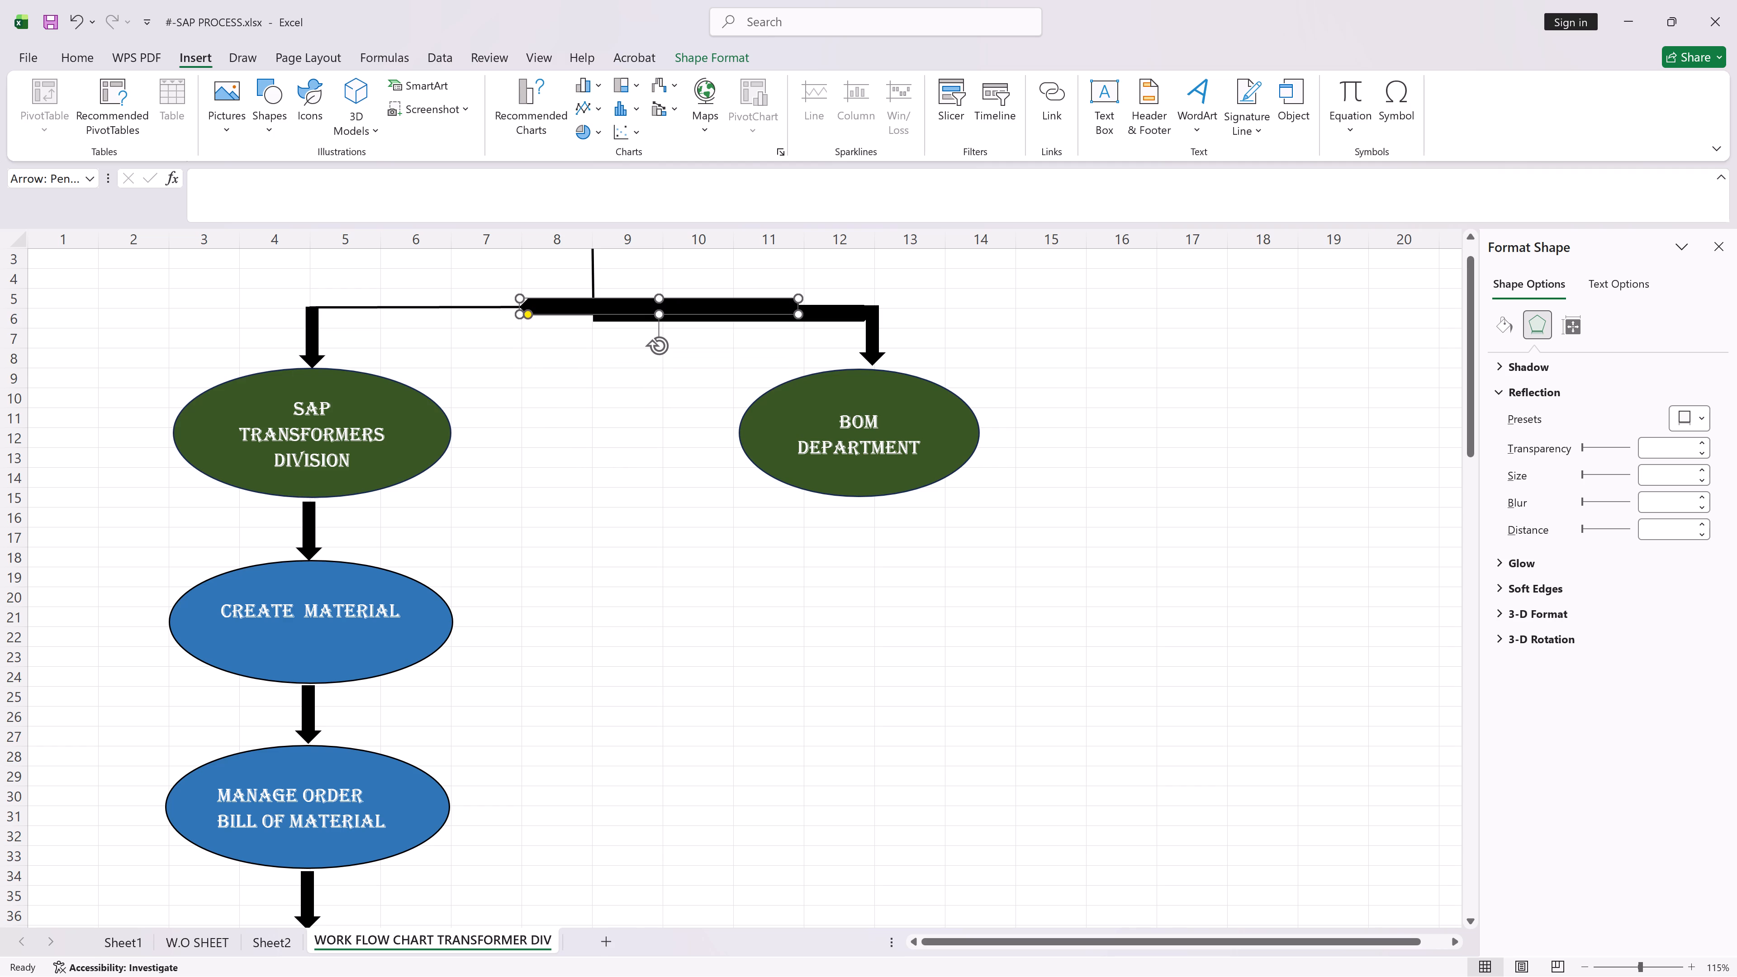
key(Down)
key(Down)
key(Down)
key(Down)
key(Down)
key(Down)
key(Down)
key(Down)
key(Down)
key(Down)
key(Down)
key(Down)
key(Down)
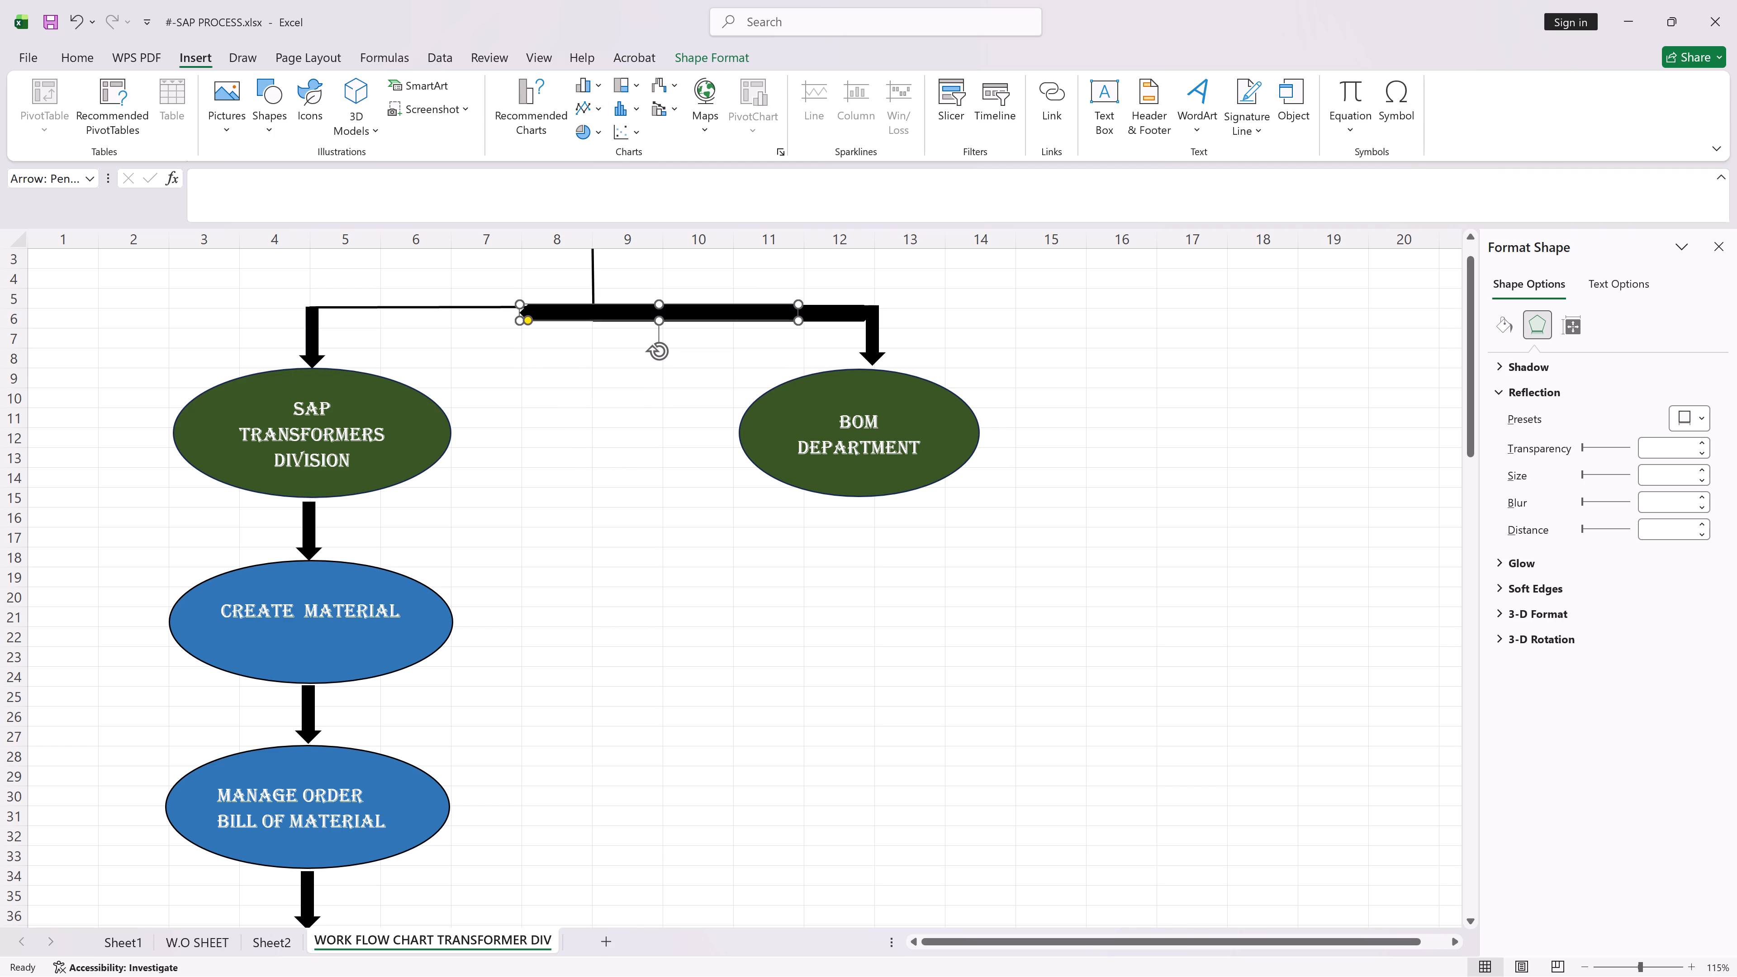
key(Down)
key(Down)
key(Down)
Shift the rotated bar horizontally along the thin connector toward the SAP Transformers Division arrow.
key(Left)
key(Left)
key(Left)
key(Left)
key(Left)
key(Left)
key(Left)
key(Left)
key(Left)
key(Left)
key(Left)
key(Left)
key(Left)
key(Left)
key(Left)
key(Left)
key(Left)
key(Left)
key(Left)
key(Left)
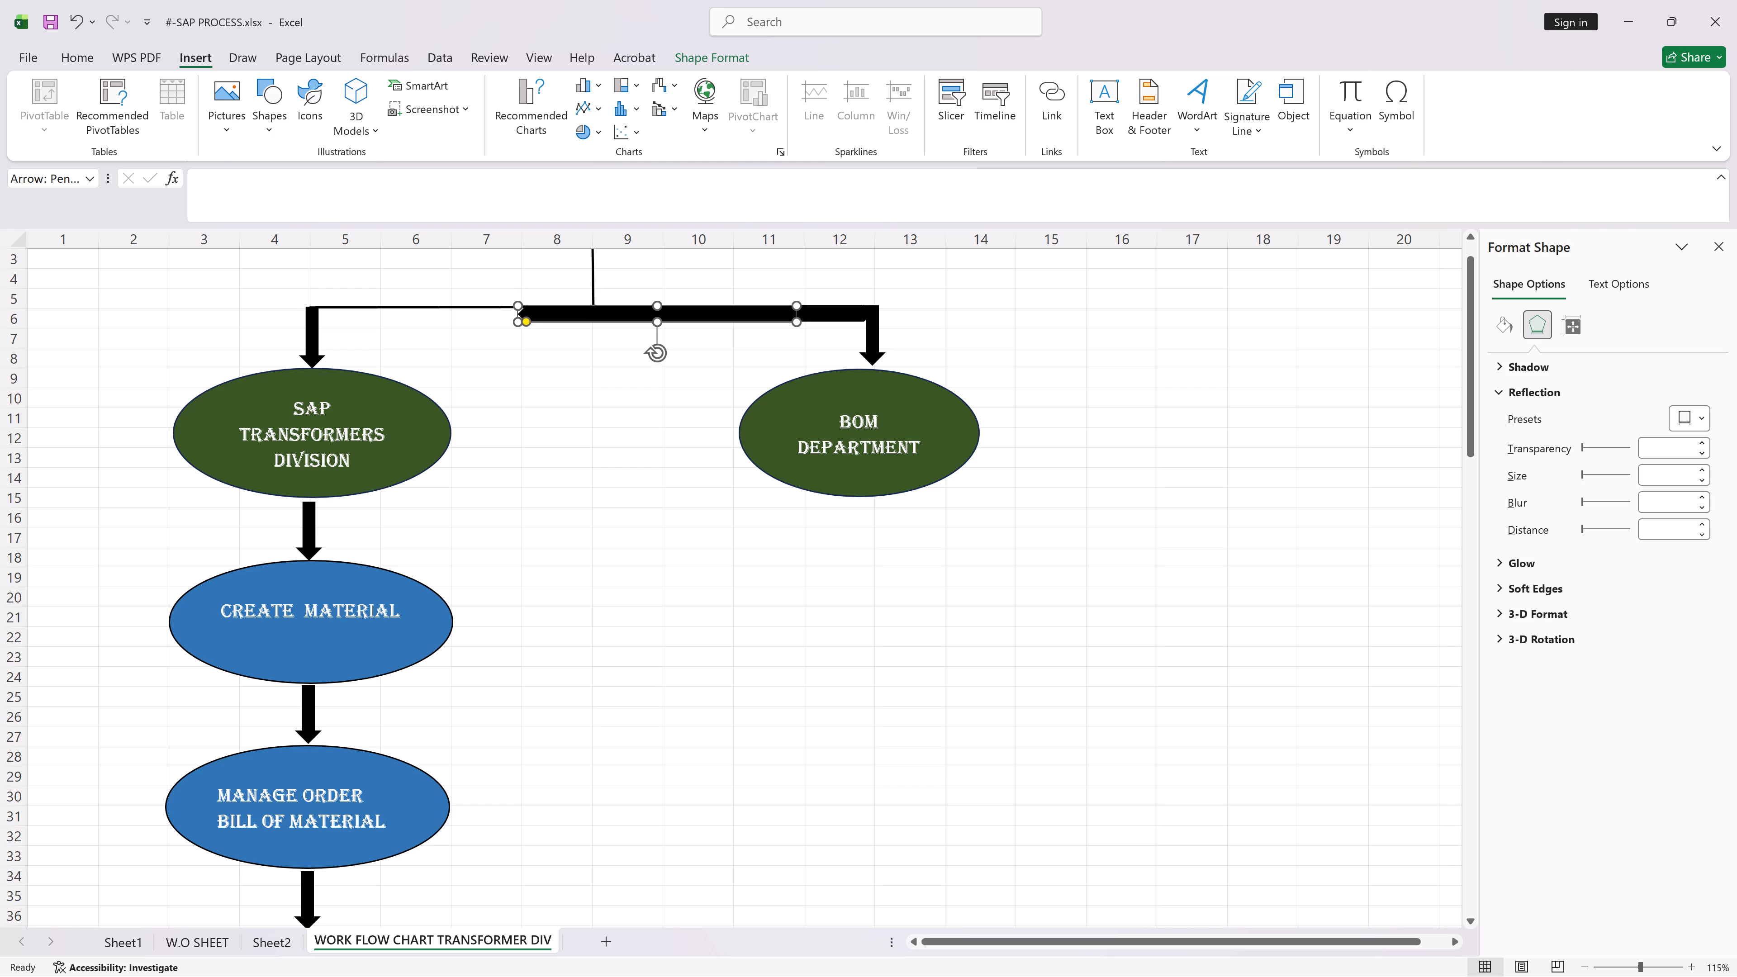
key(Left)
key(Left)
key(Left)
key(Left)
key(Left)
key(Left)
key(Left)
key(Left)
key(Left)
key(Left)
key(Left)
key(Left)
key(Left)
key(Left)
key(Left)
key(Left)
key(Left)
key(Left)
key(Left)
key(Left)
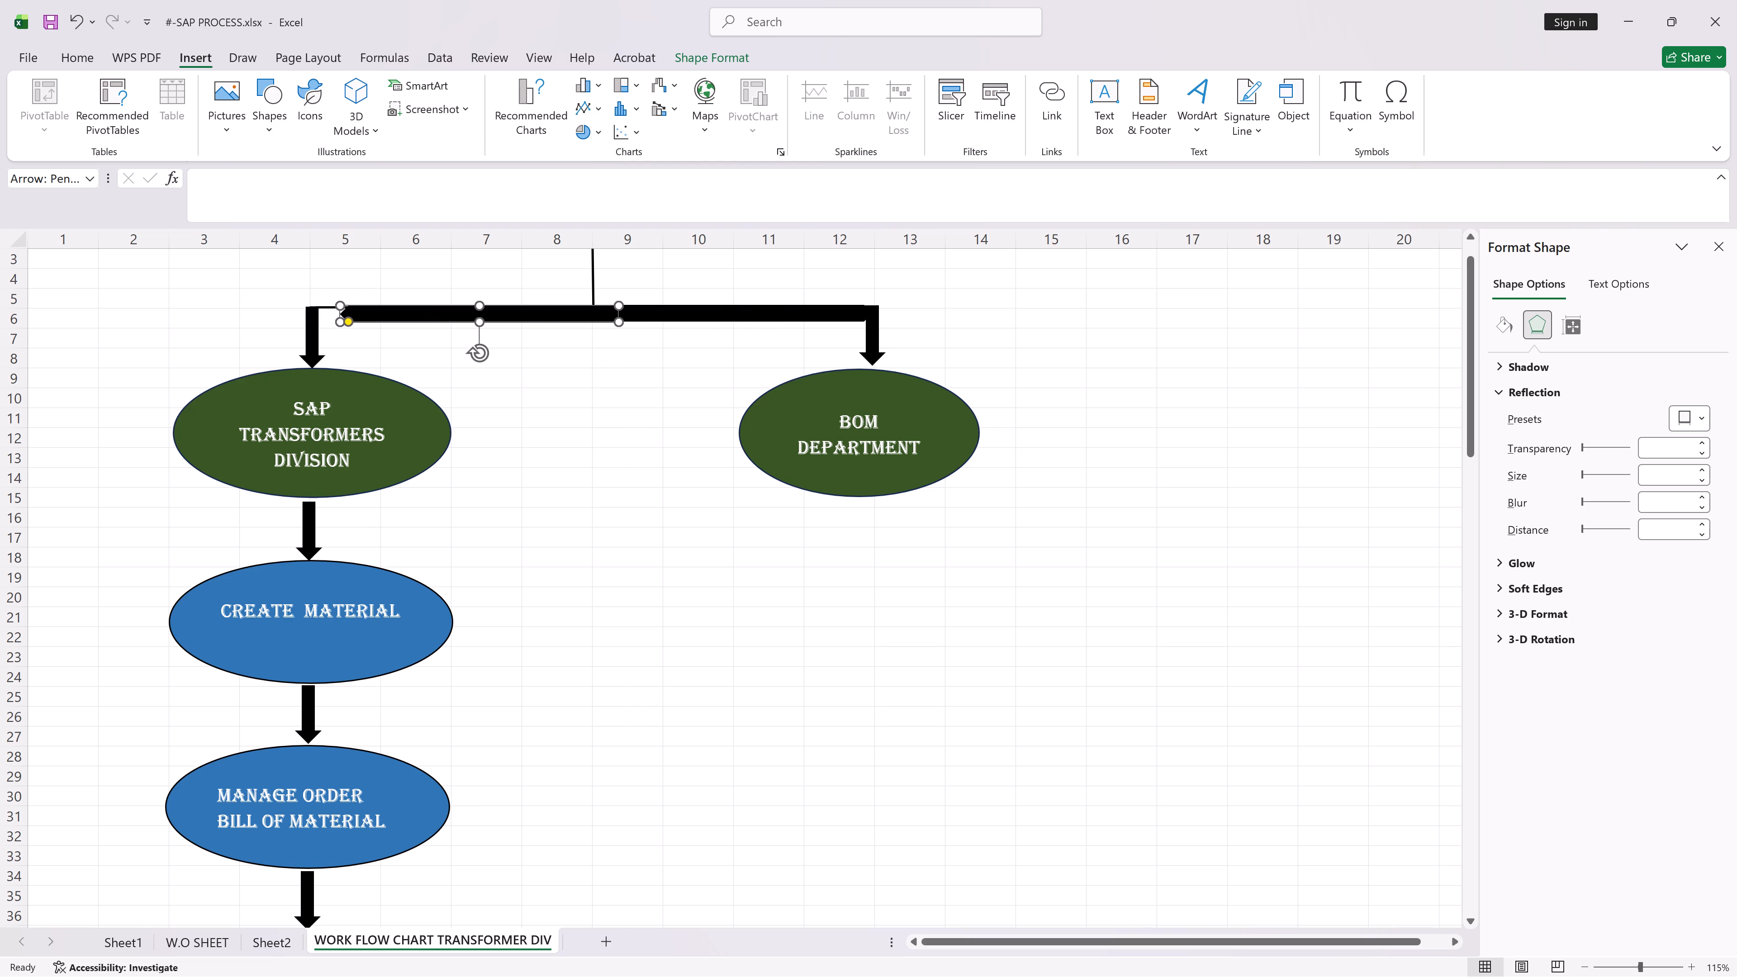